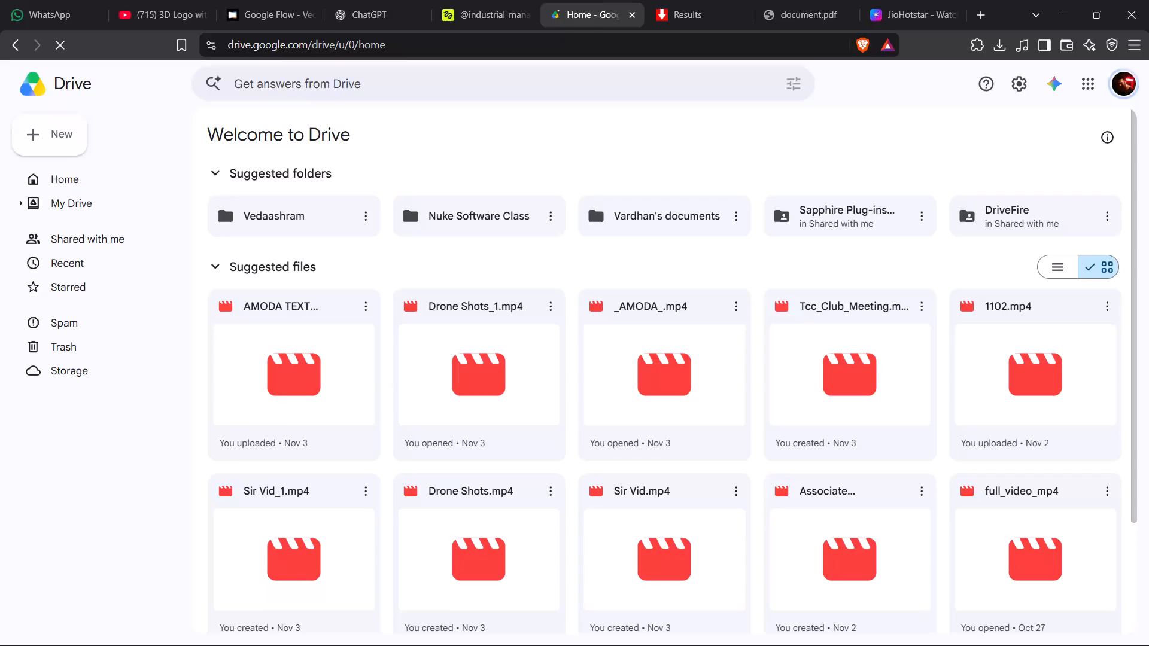
left_click(579, 147)
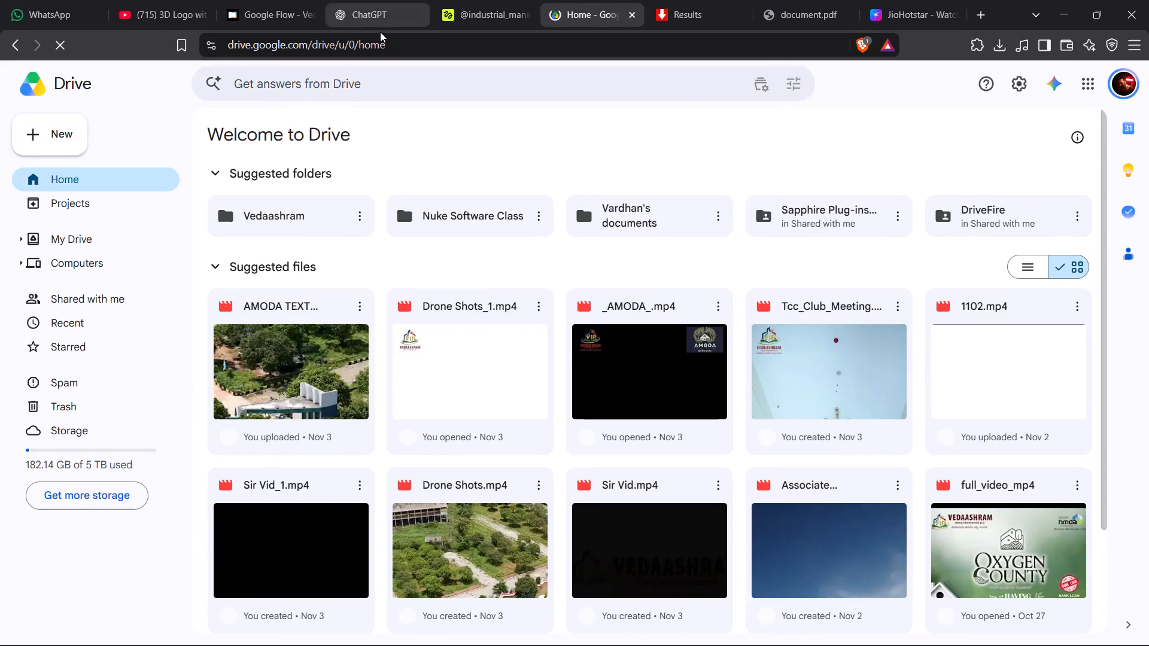
scroll(353, 255, "down", 5)
scroll(356, 258, "up", 6)
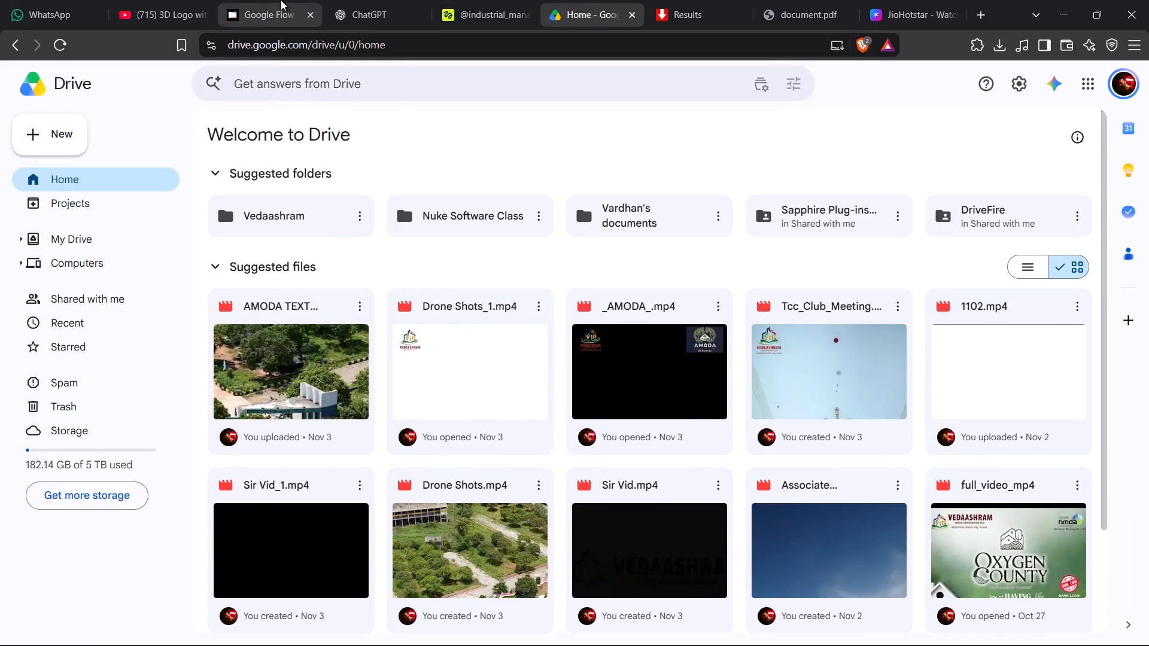
left_click(400, 176)
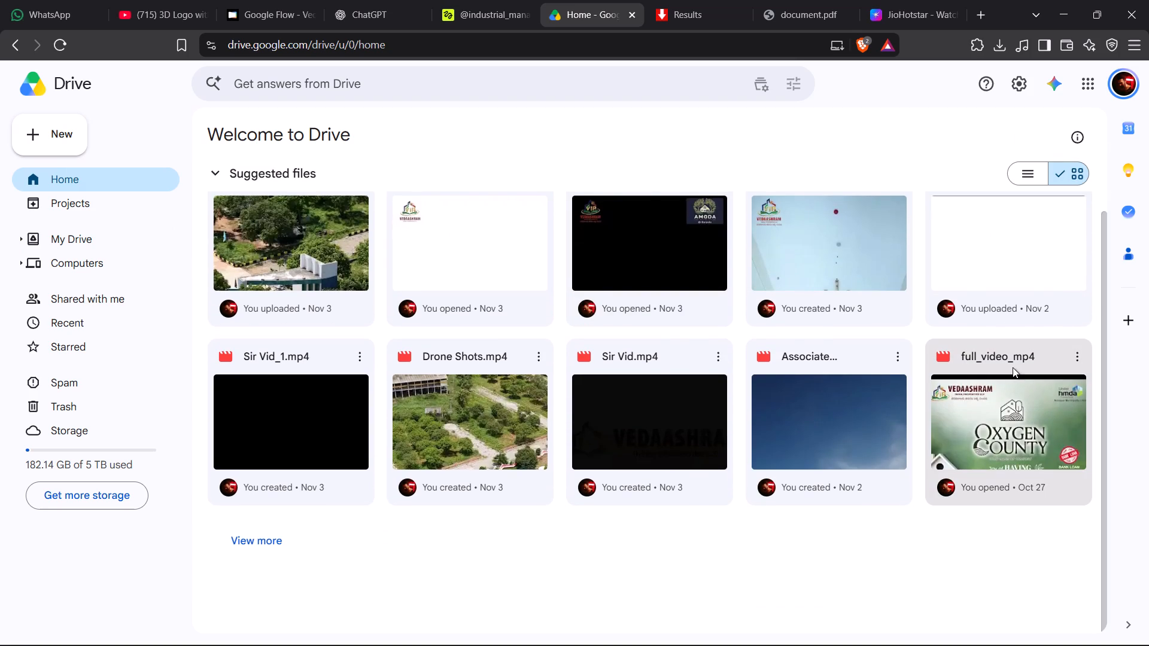
scroll(1013, 367, "up", 3)
scroll(990, 364, "down", 6)
Switch to the YouTube tutorial on 3D logos with original colours and watch a short part of it, leaving it paused.
left_click(123, 0)
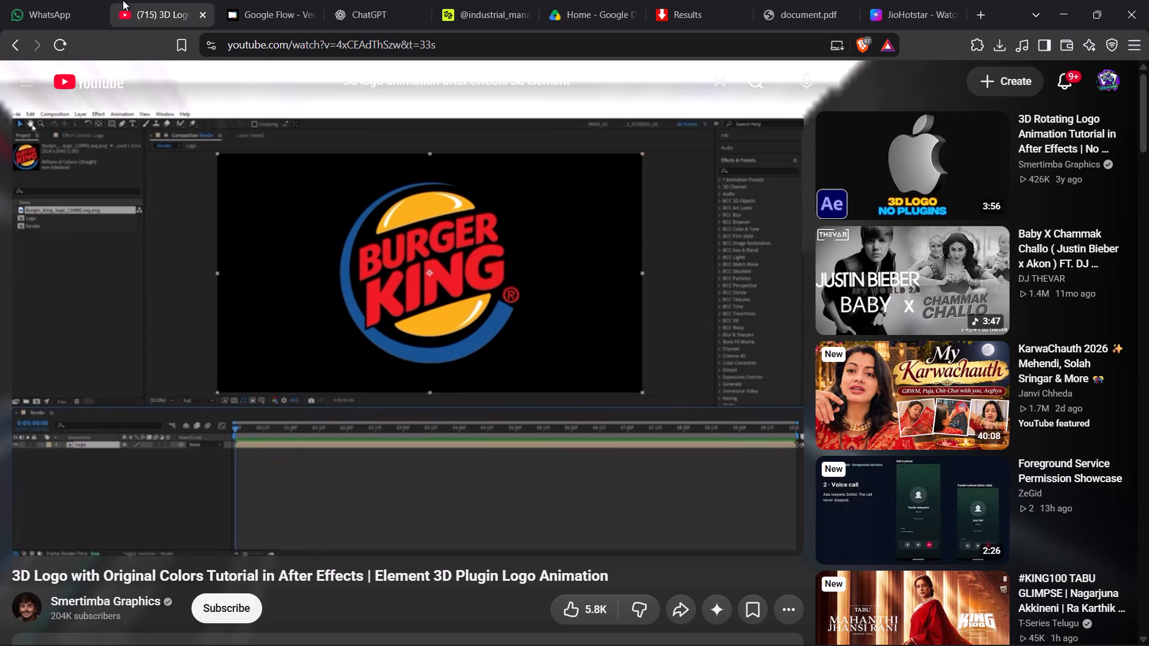
left_click(273, 211)
left_click(420, 239)
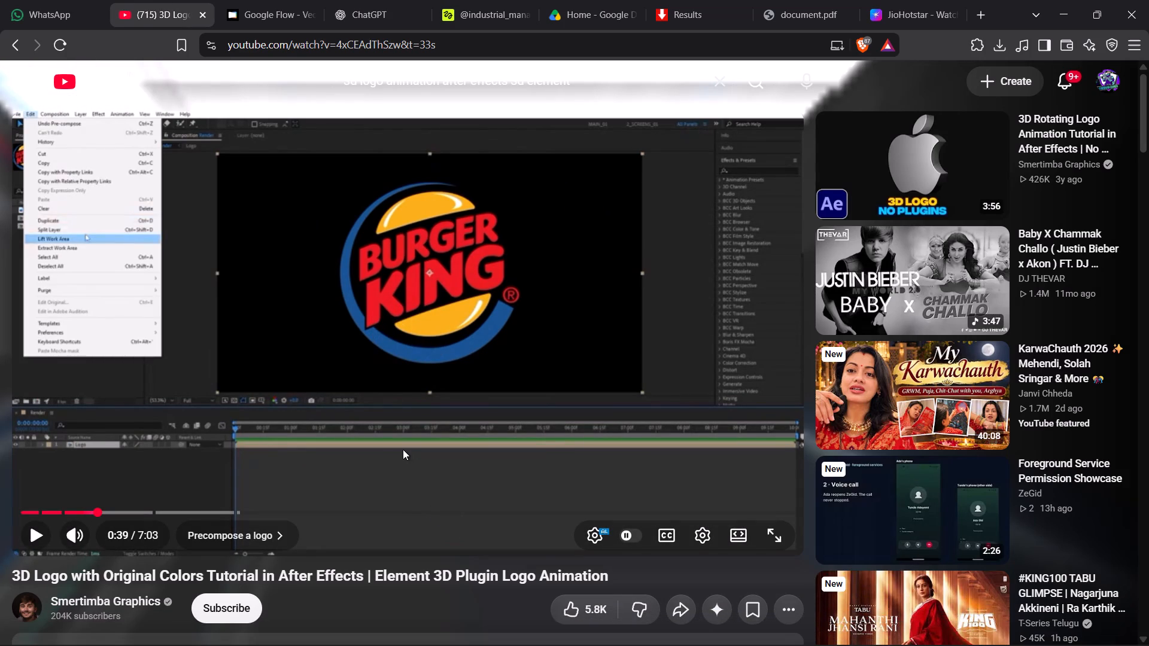
Switch to After Effects and create a composition from the Vedaashram logo TAG.png footage.
left_click(844, 625)
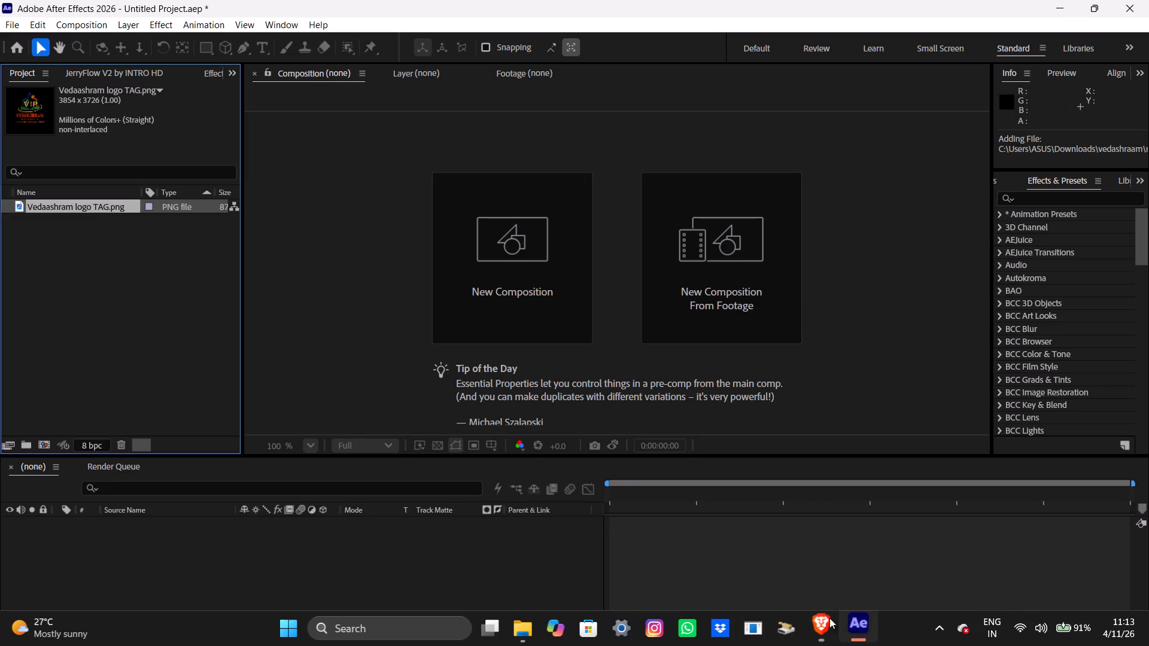
left_click_drag(93, 205, 94, 238)
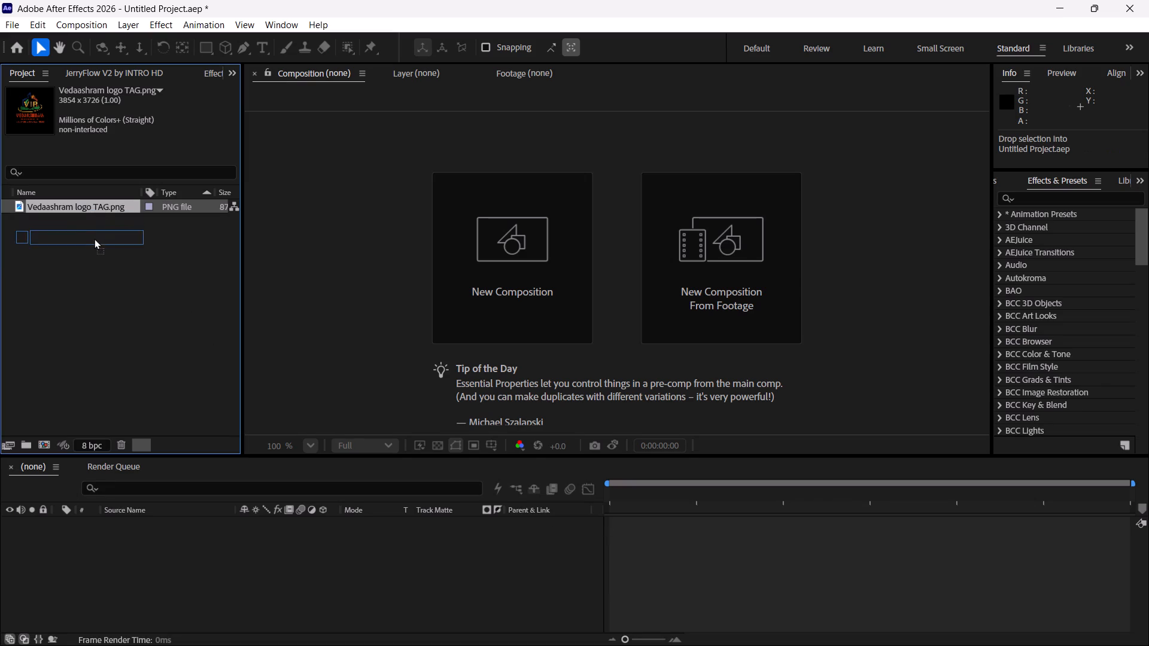
left_click_drag(94, 238, 44, 441)
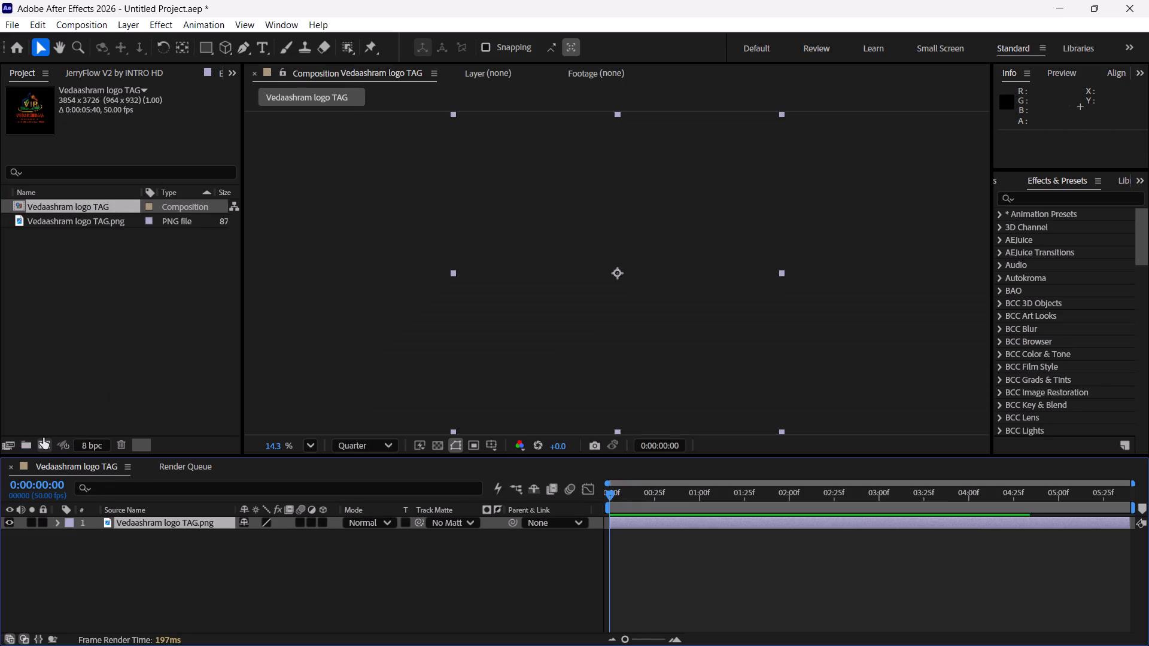
left_click(236, 550)
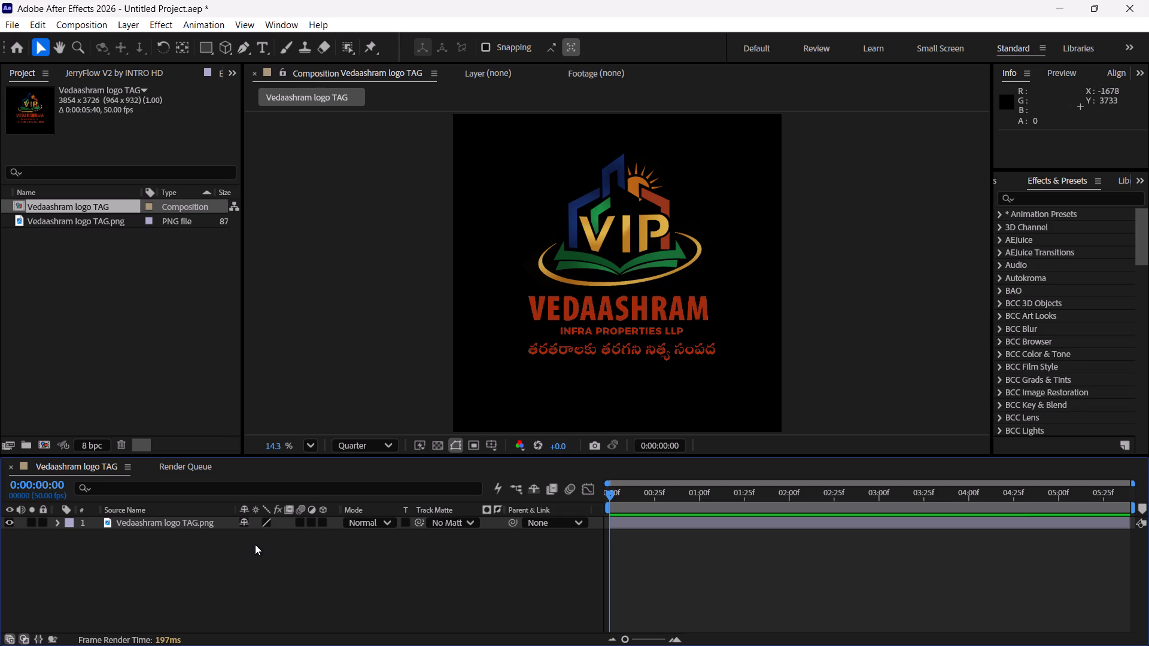
Change the composition's preset to Social Media Landscape HD, 1920x1080, 30 fps.
left_click(76, 26)
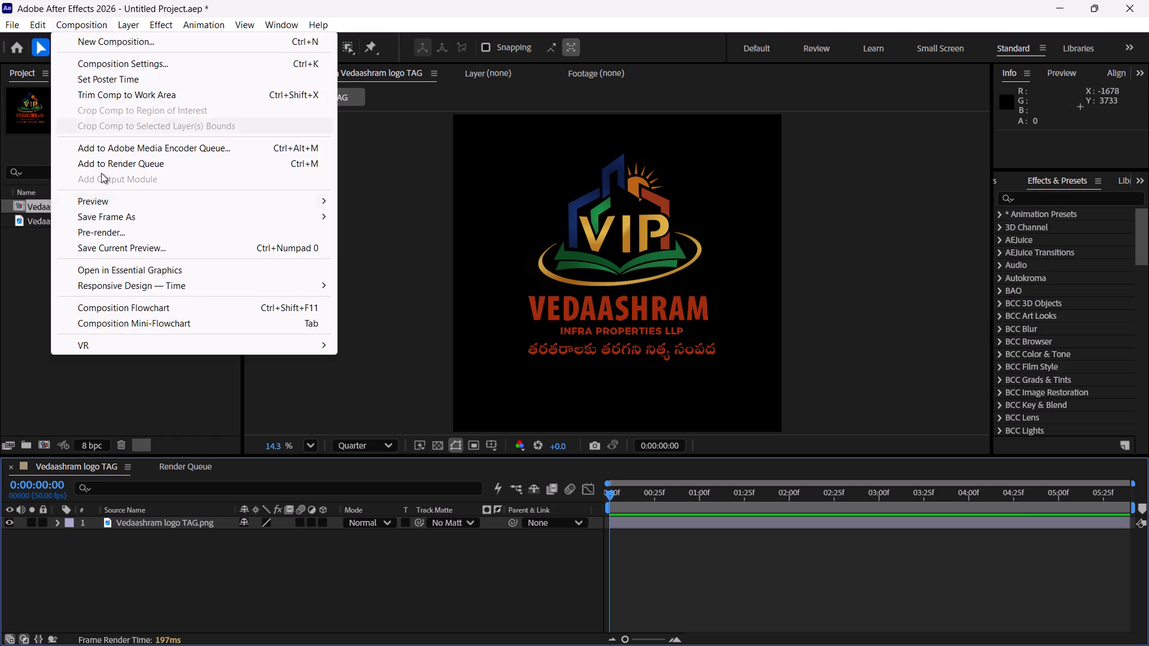
left_click(120, 65)
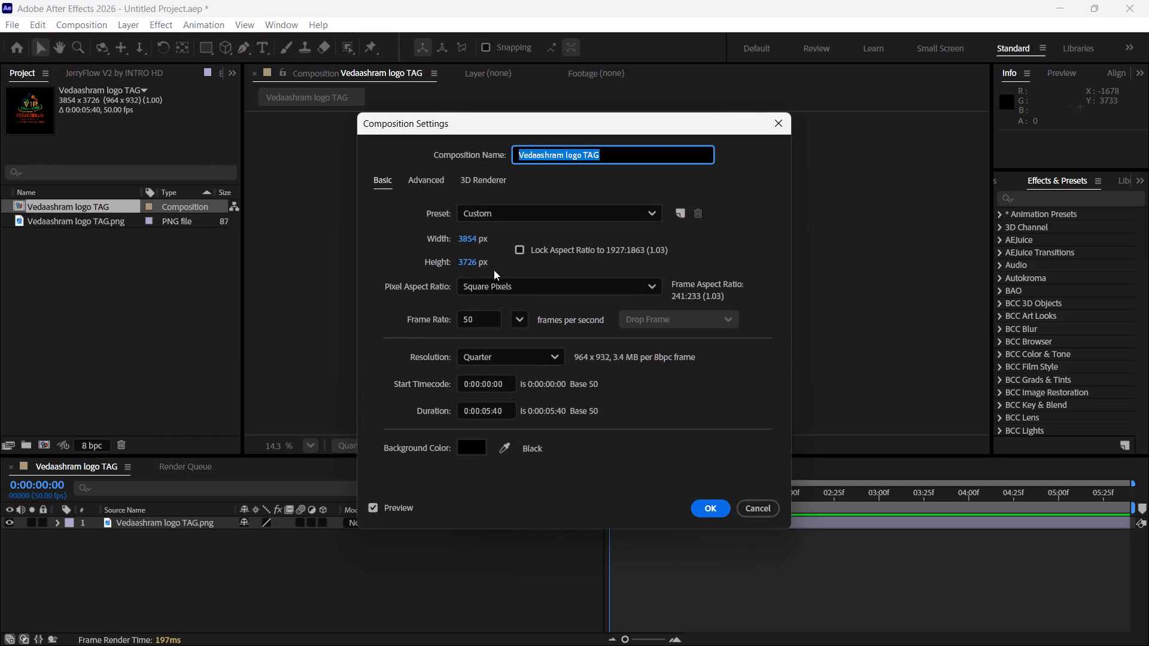
left_click(497, 212)
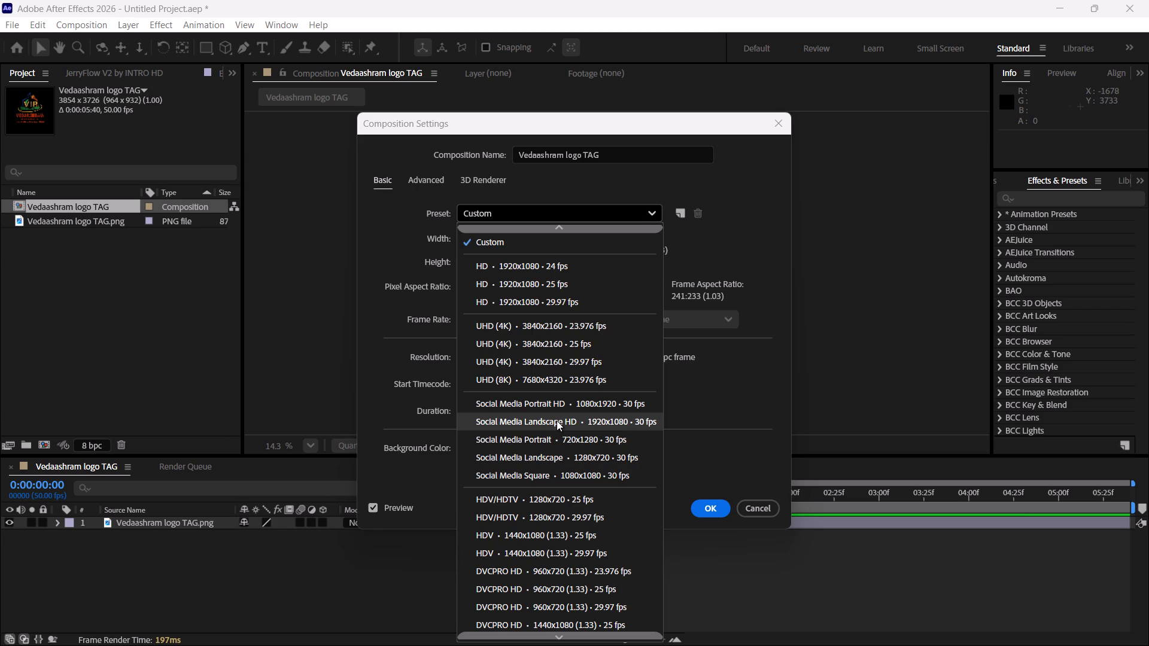
left_click(557, 420)
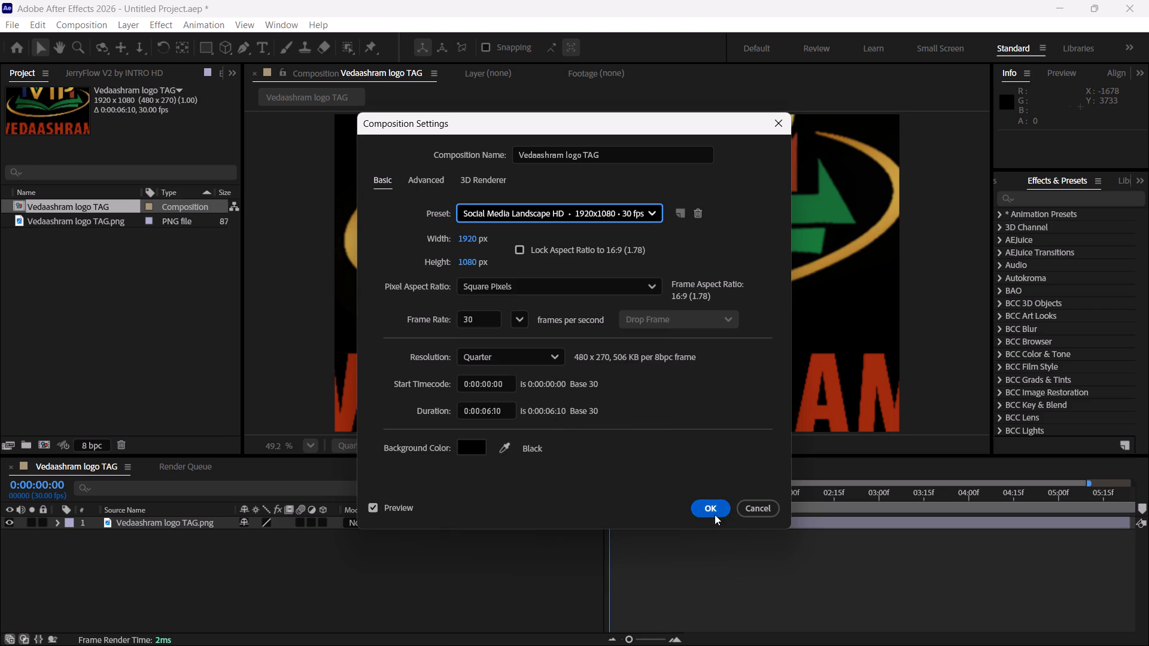
left_click(701, 506)
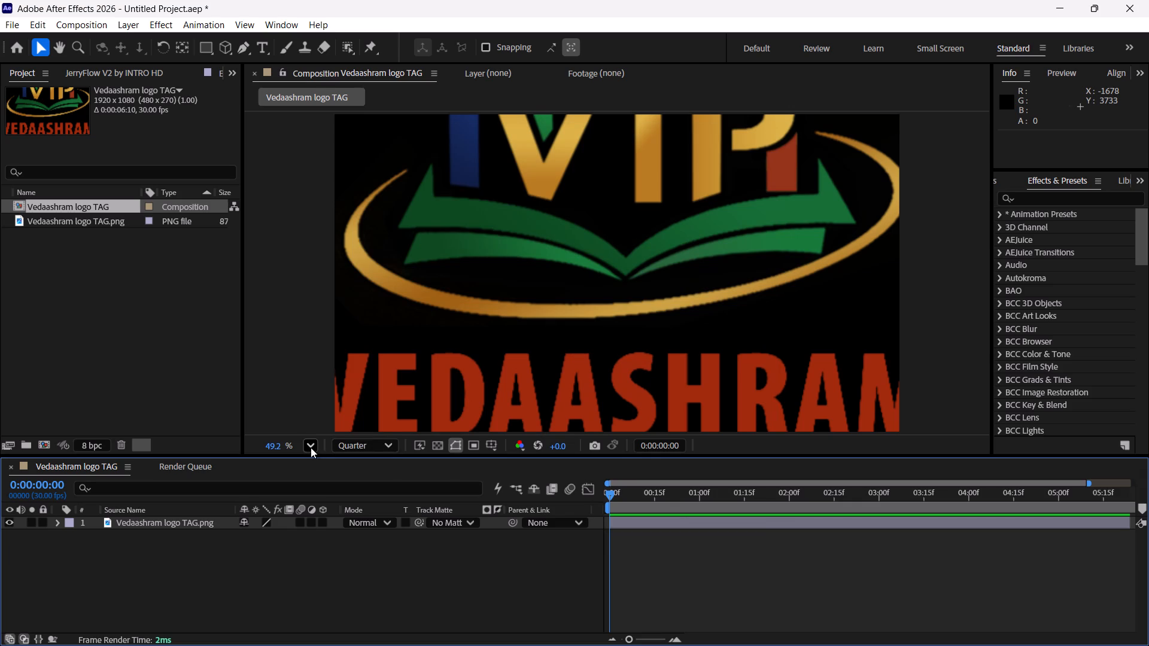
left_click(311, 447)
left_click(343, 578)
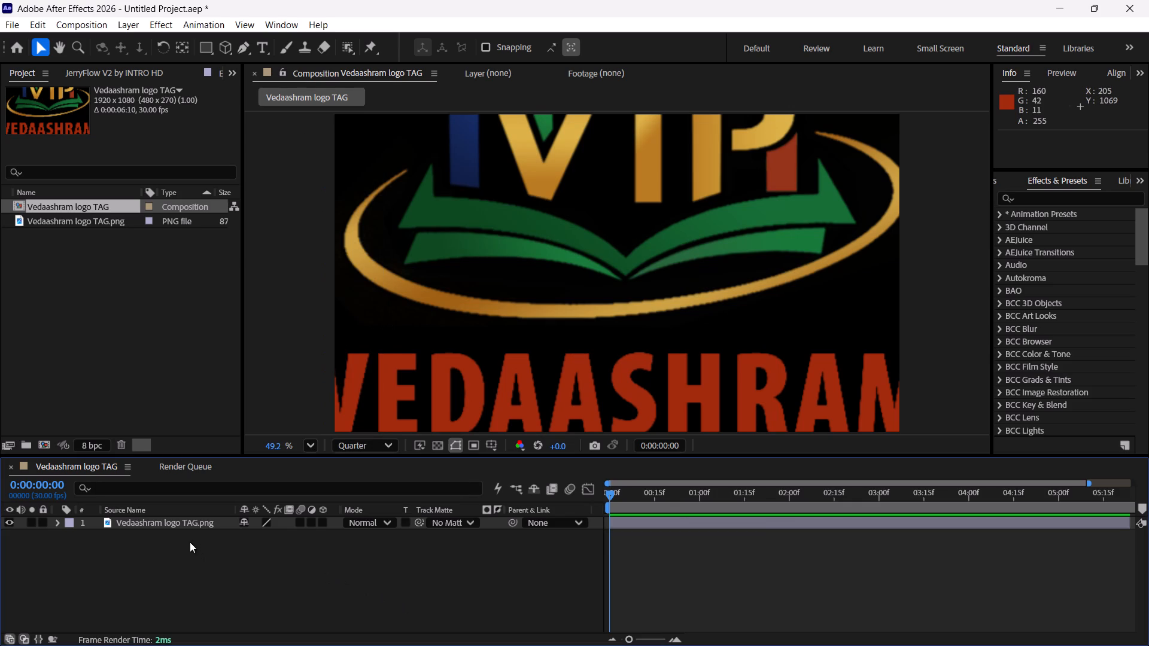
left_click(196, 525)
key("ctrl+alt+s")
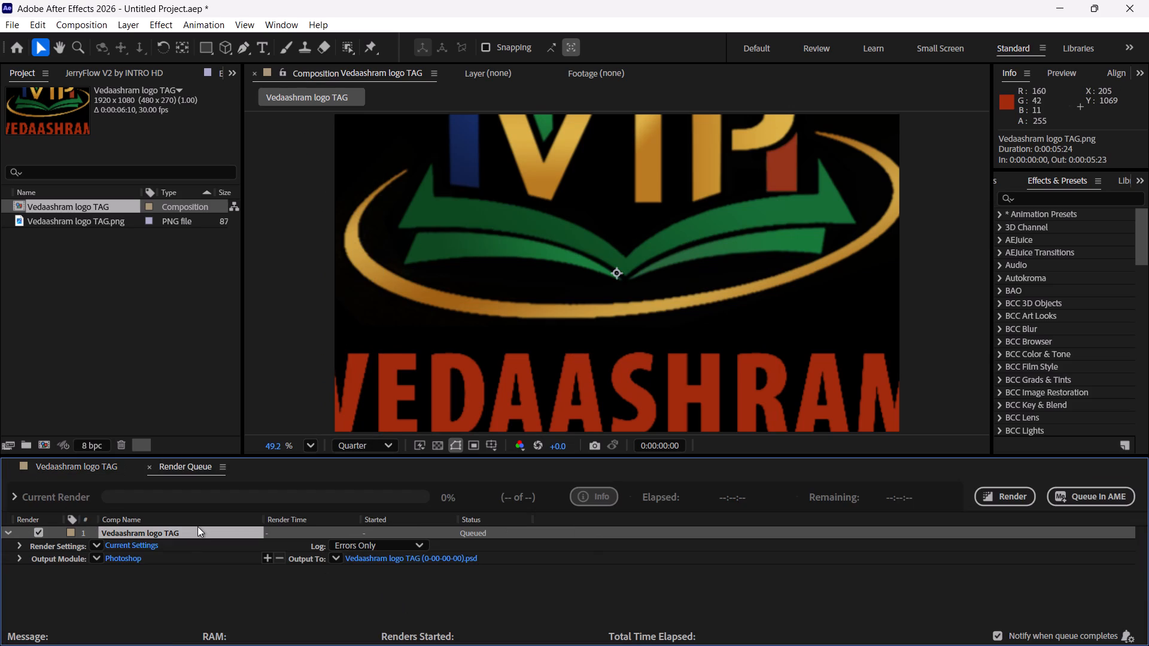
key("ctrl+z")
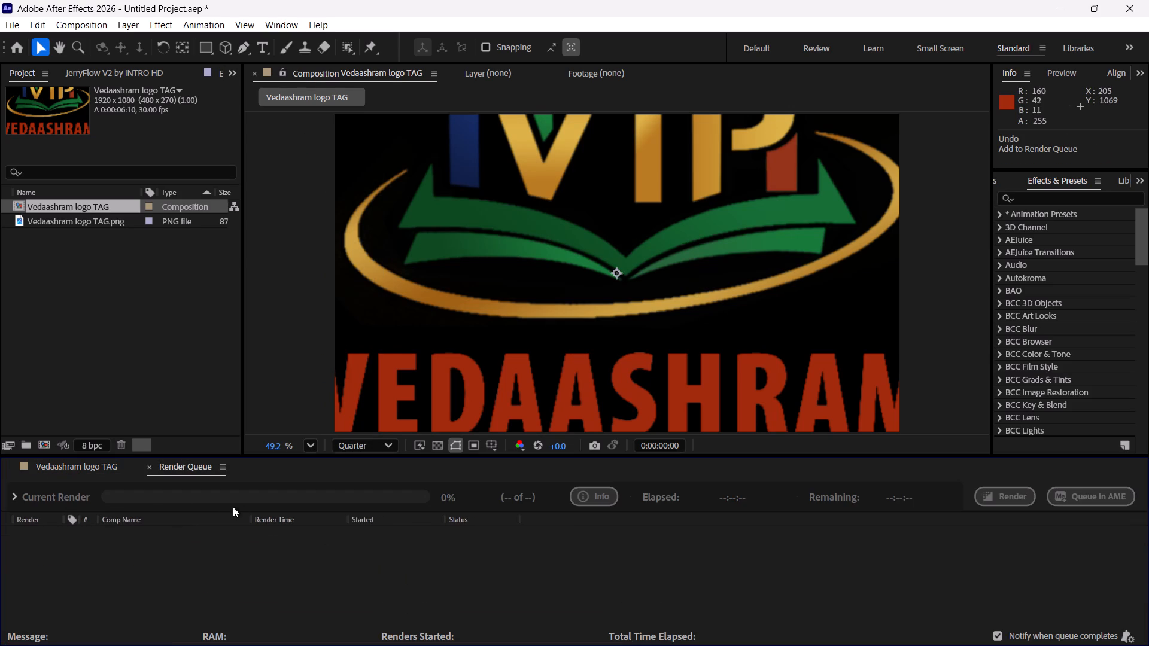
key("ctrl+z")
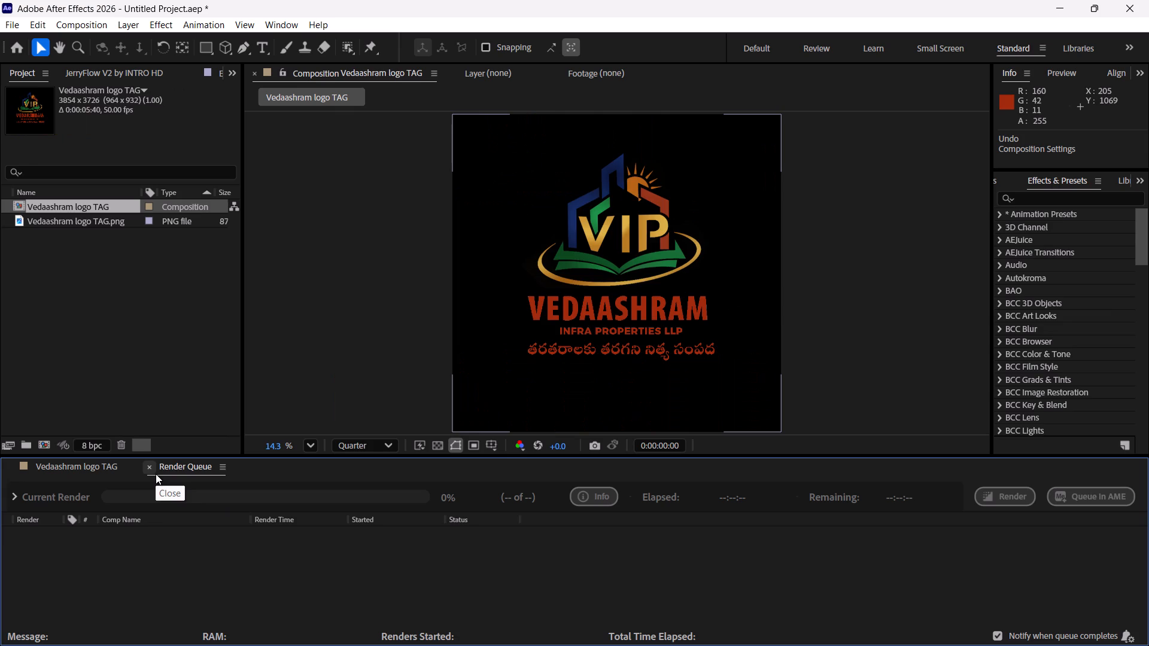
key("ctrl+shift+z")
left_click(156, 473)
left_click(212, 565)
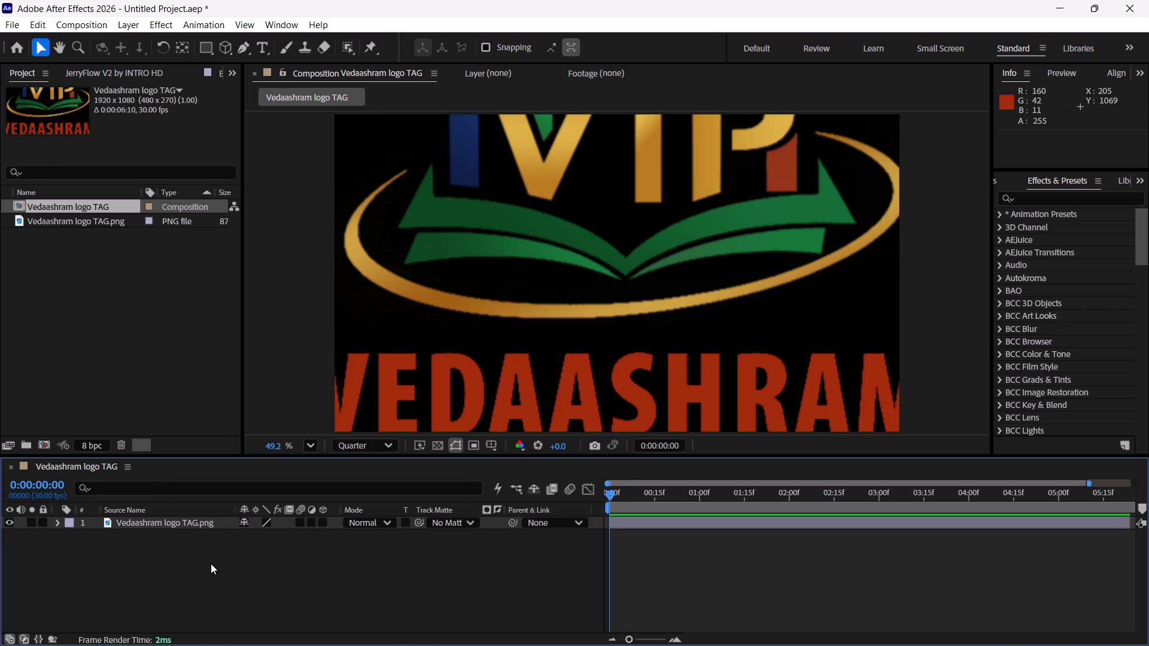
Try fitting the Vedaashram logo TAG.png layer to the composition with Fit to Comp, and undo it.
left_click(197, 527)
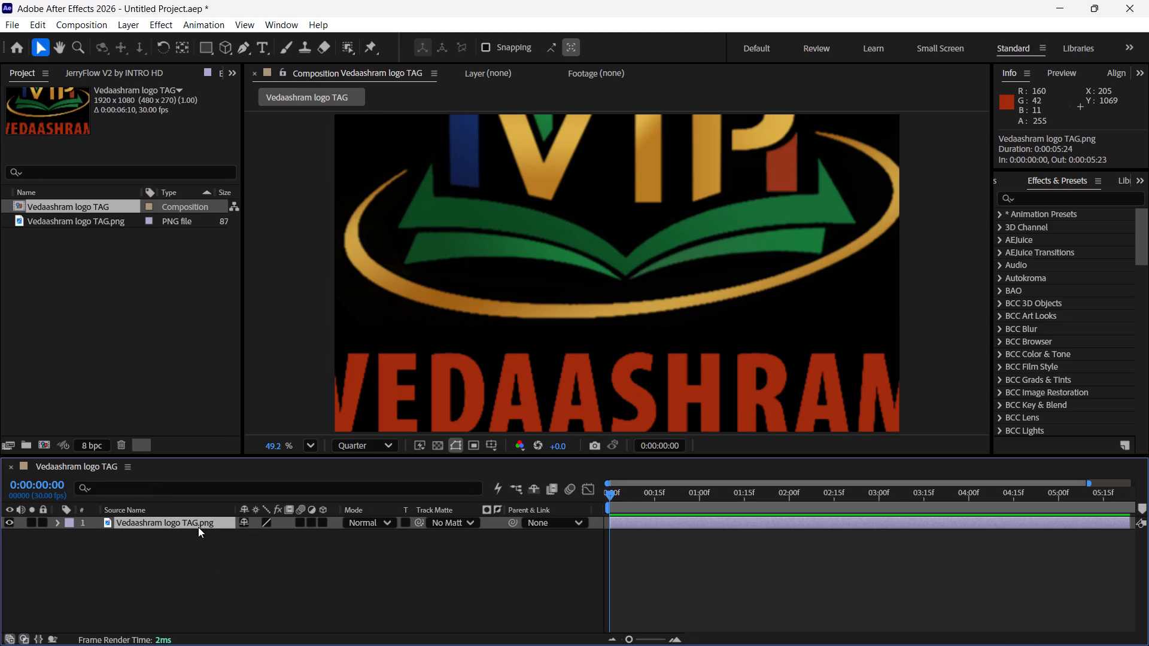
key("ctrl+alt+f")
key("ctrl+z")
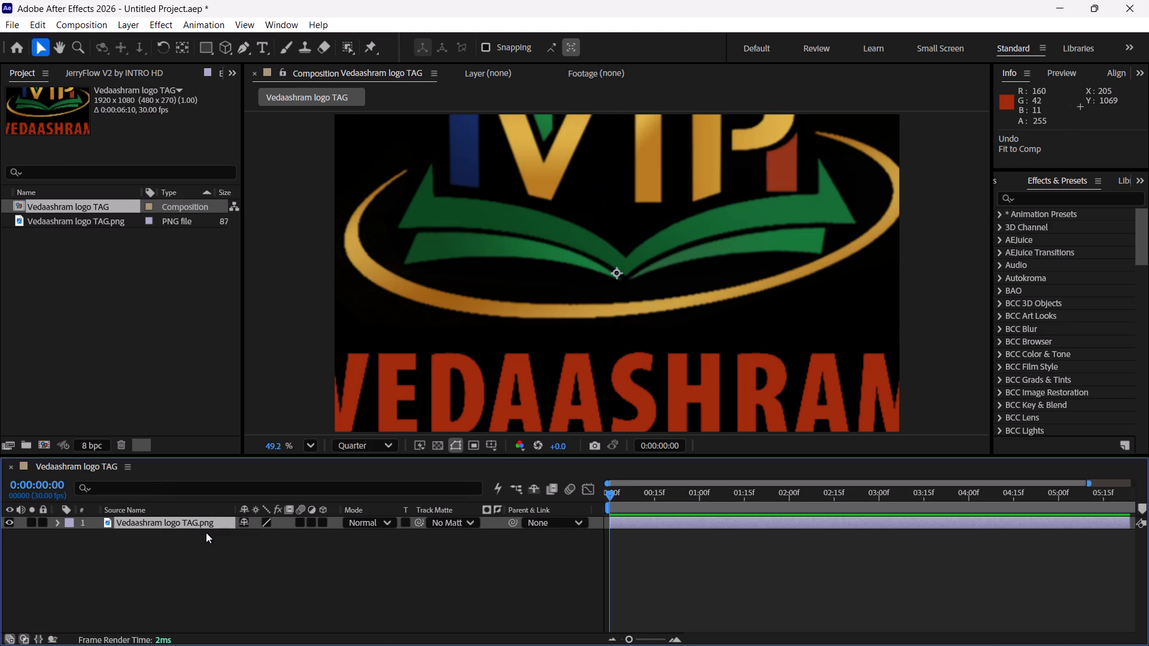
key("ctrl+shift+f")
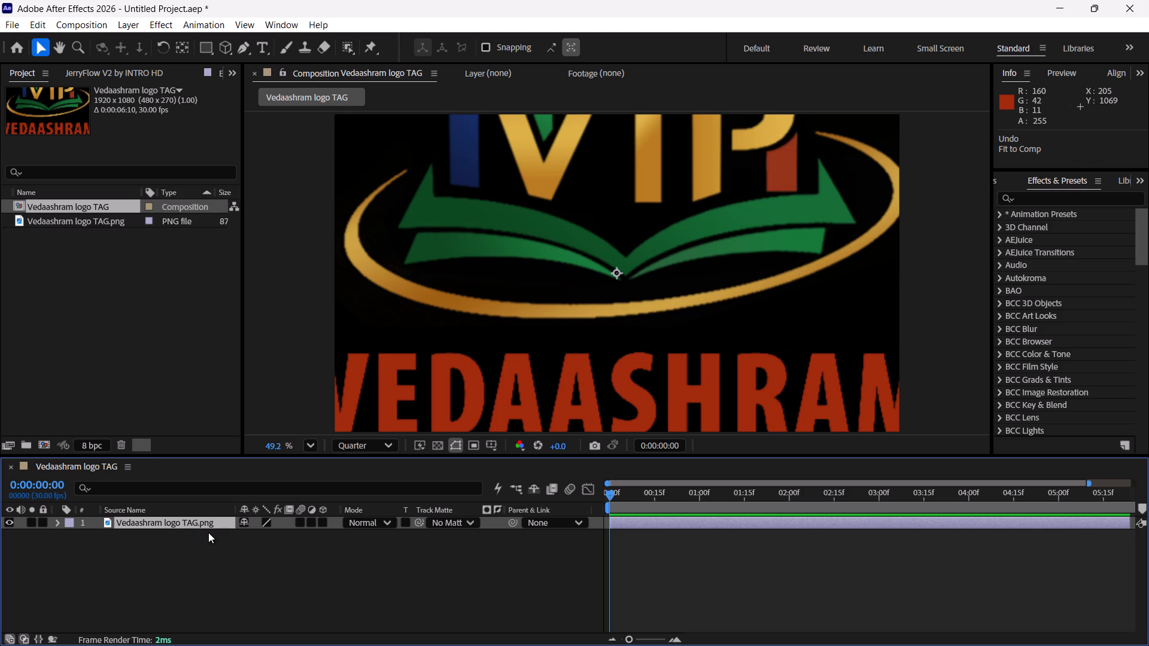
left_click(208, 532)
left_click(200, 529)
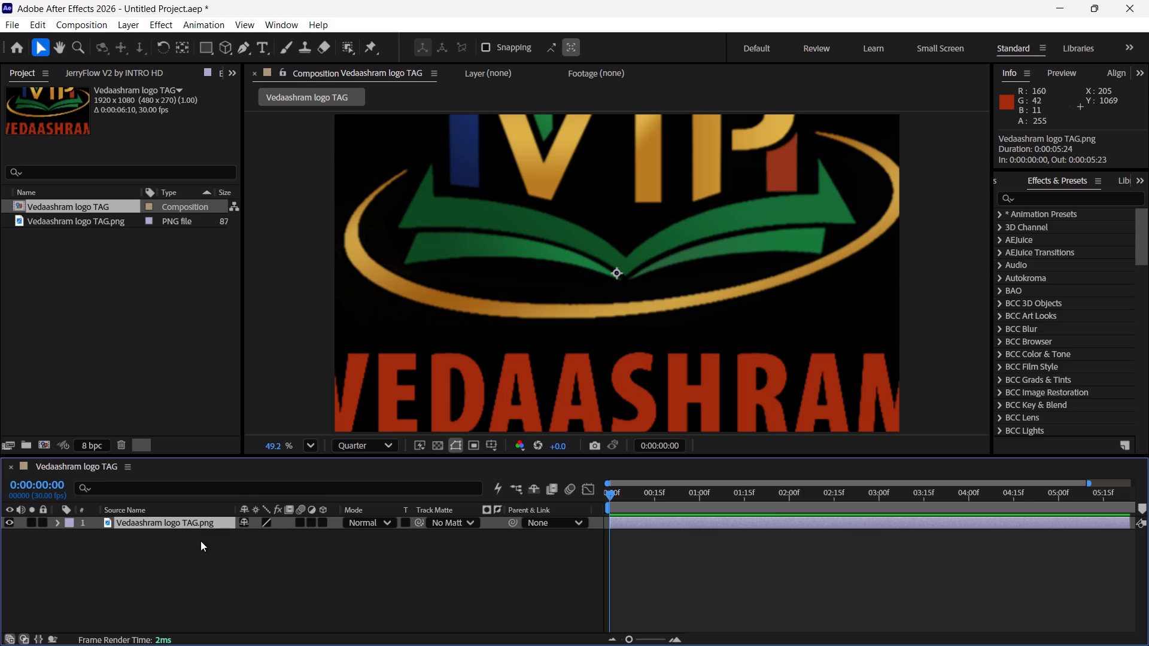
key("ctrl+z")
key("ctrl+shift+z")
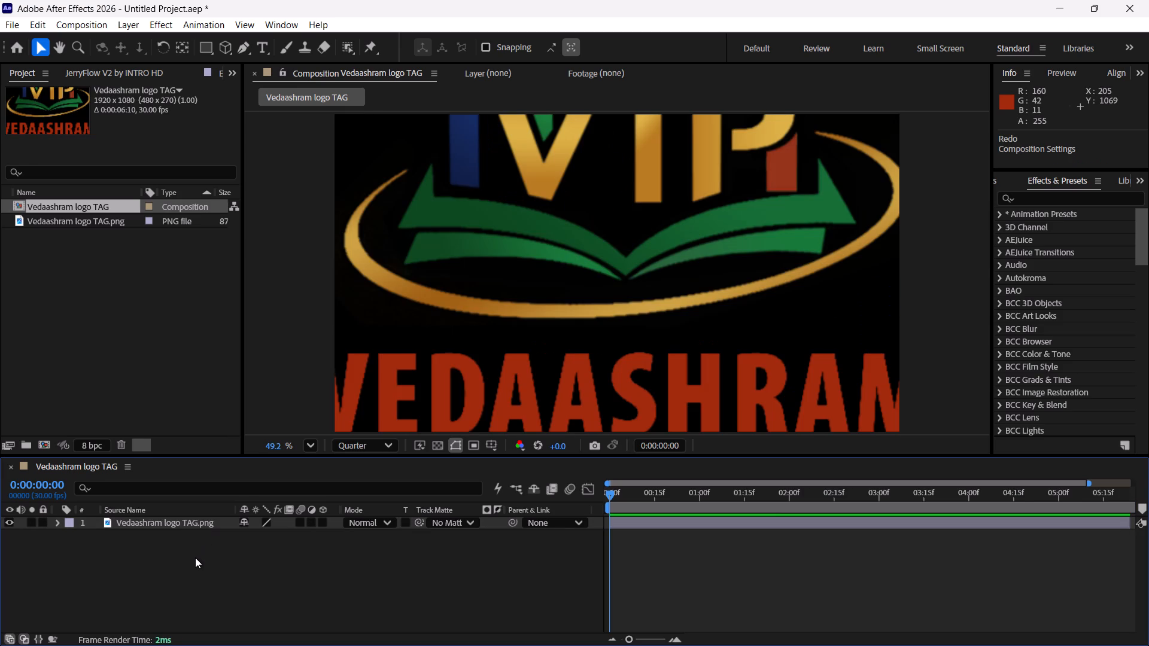
Scale the Vedaashram logo TAG.png layer down to 28% so the whole logo fits inside the frame.
left_click(187, 527)
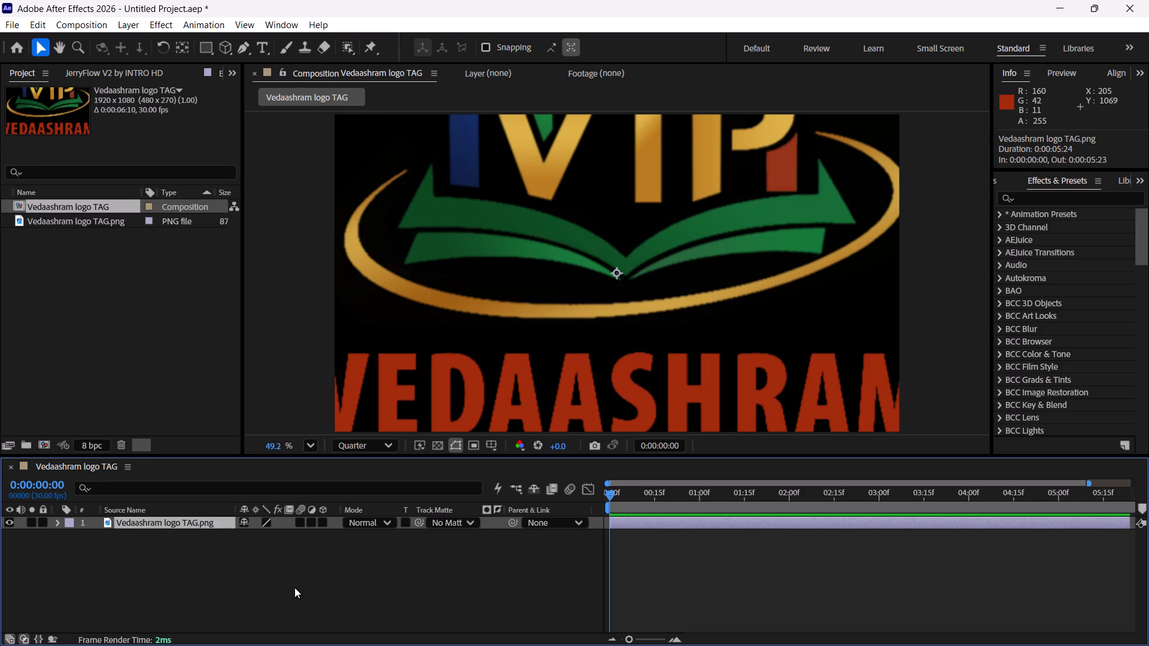
key("s")
left_click_drag(292, 538, 224, 539)
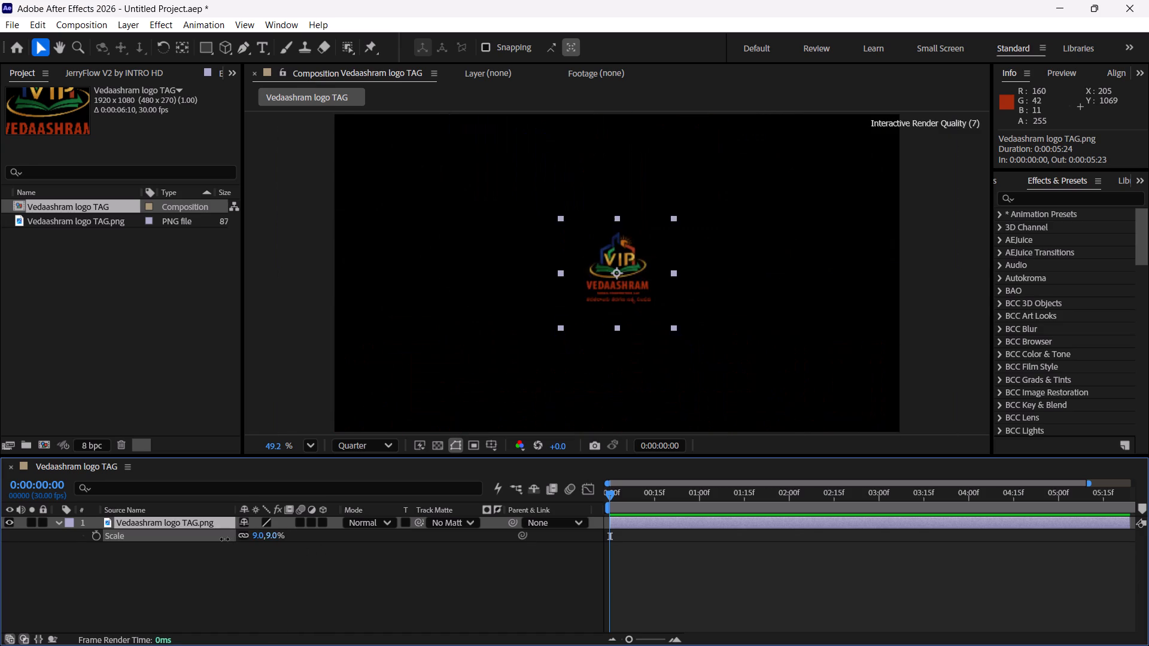
left_click_drag(224, 539, 235, 535)
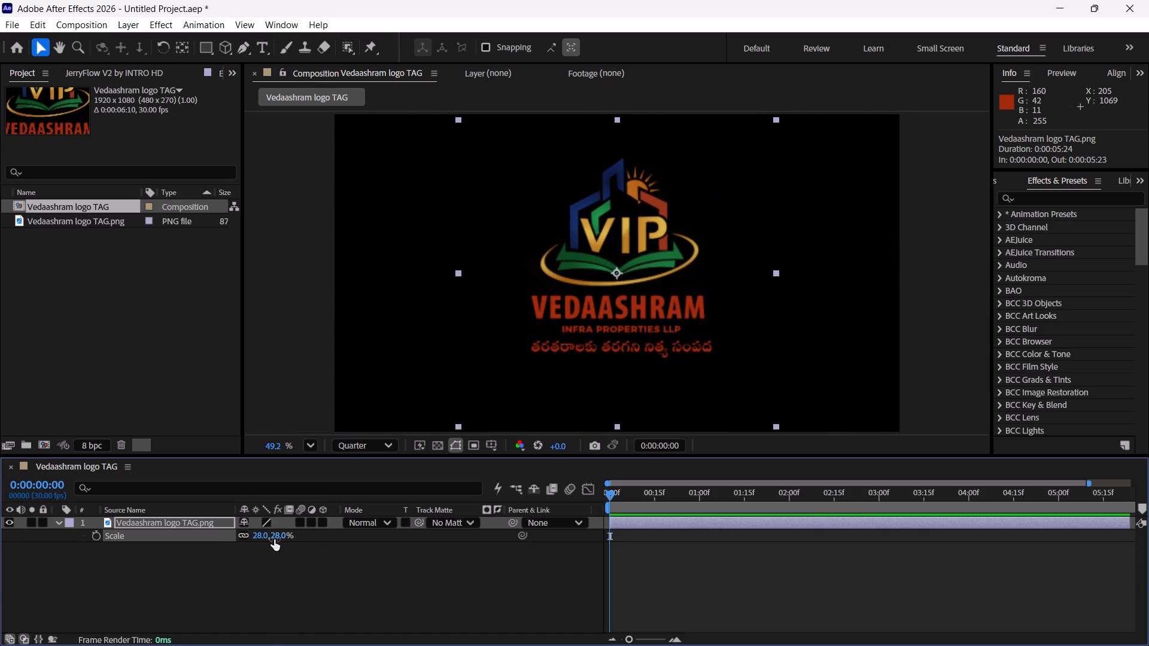
Set the scale of the Vedaashram logo TAG.png layer to 29%.
left_click(274, 540)
key("Down")
key("Up")
key("Up")
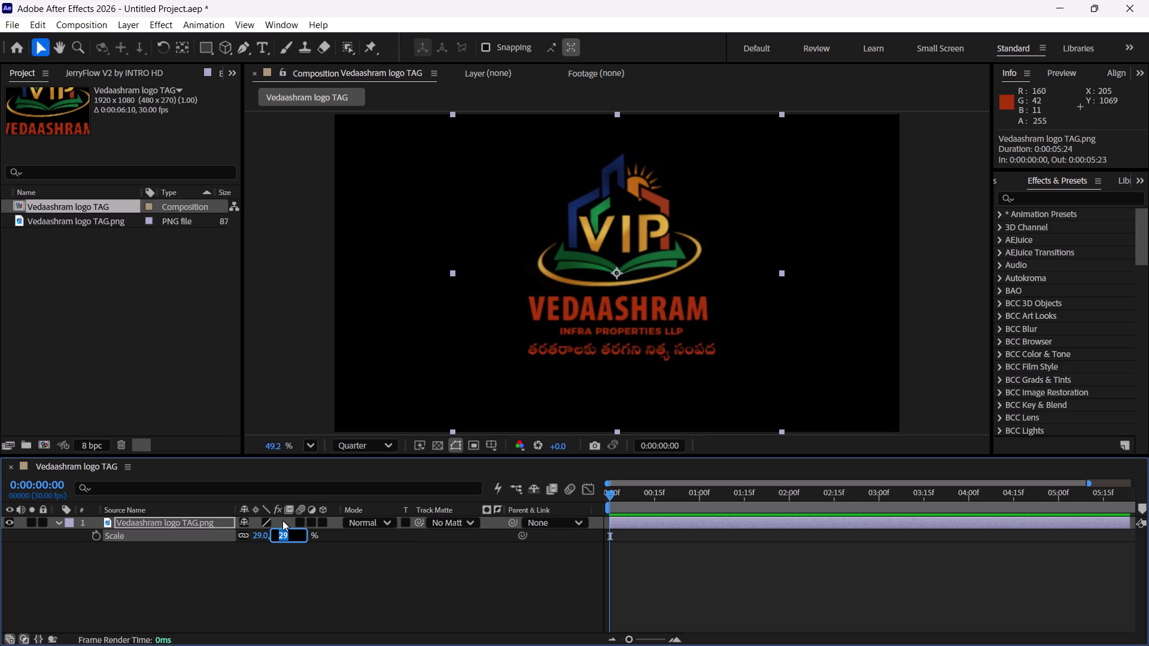
left_click(293, 565)
left_click(281, 538)
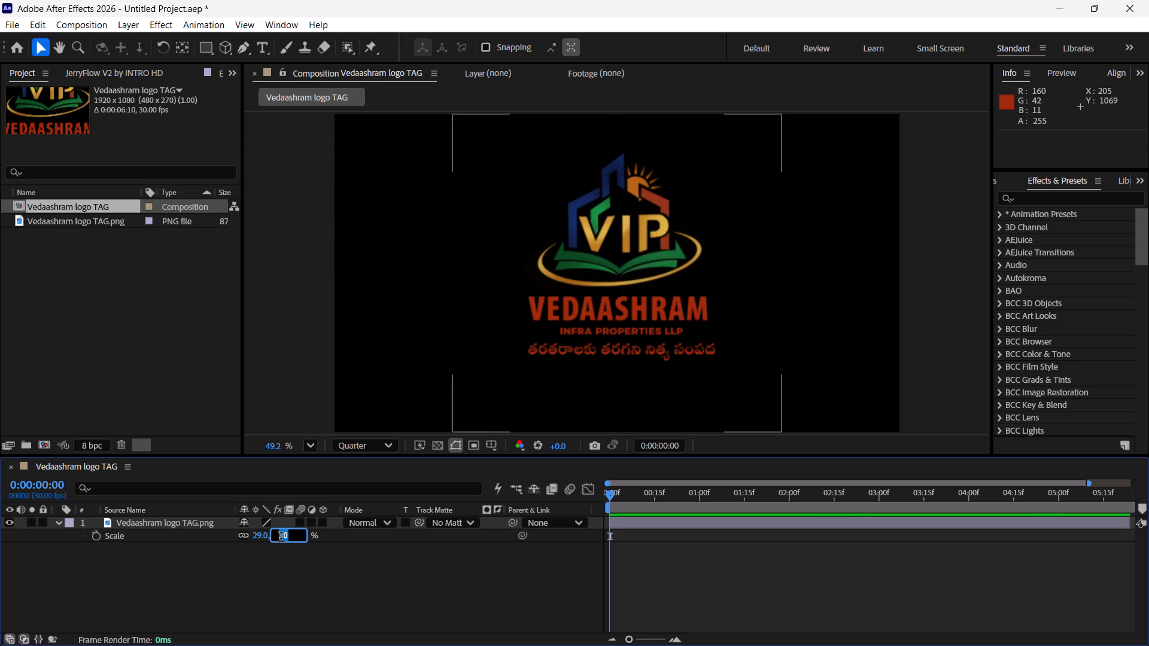
left_click(285, 572)
left_click(285, 536)
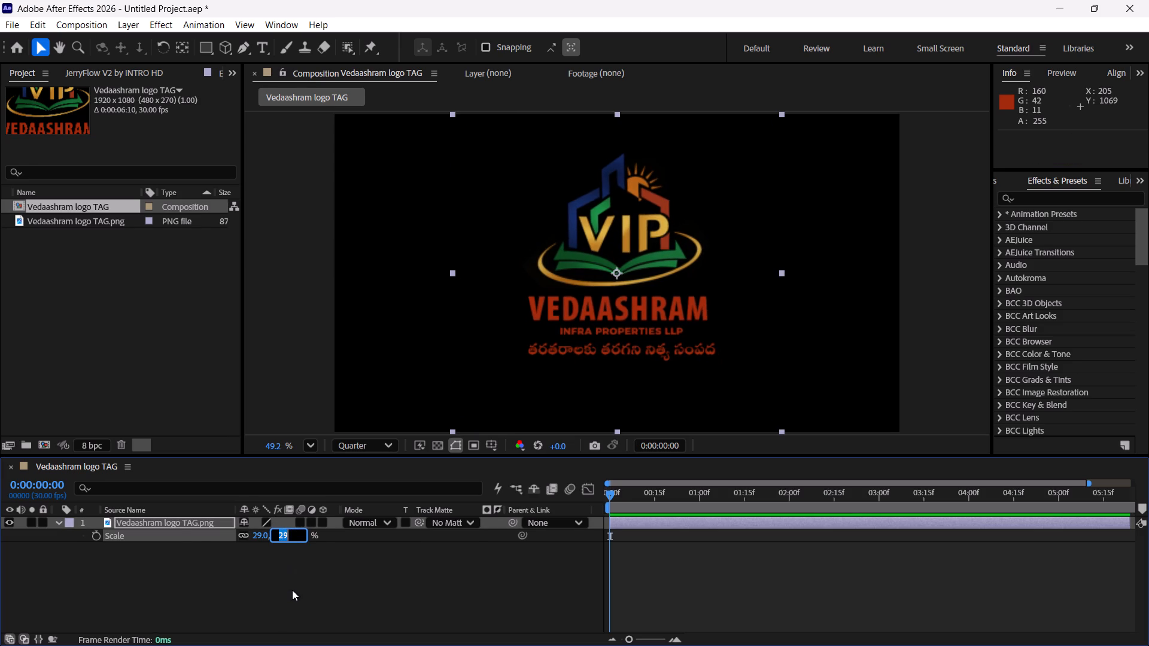
left_click(292, 590)
left_click(285, 534)
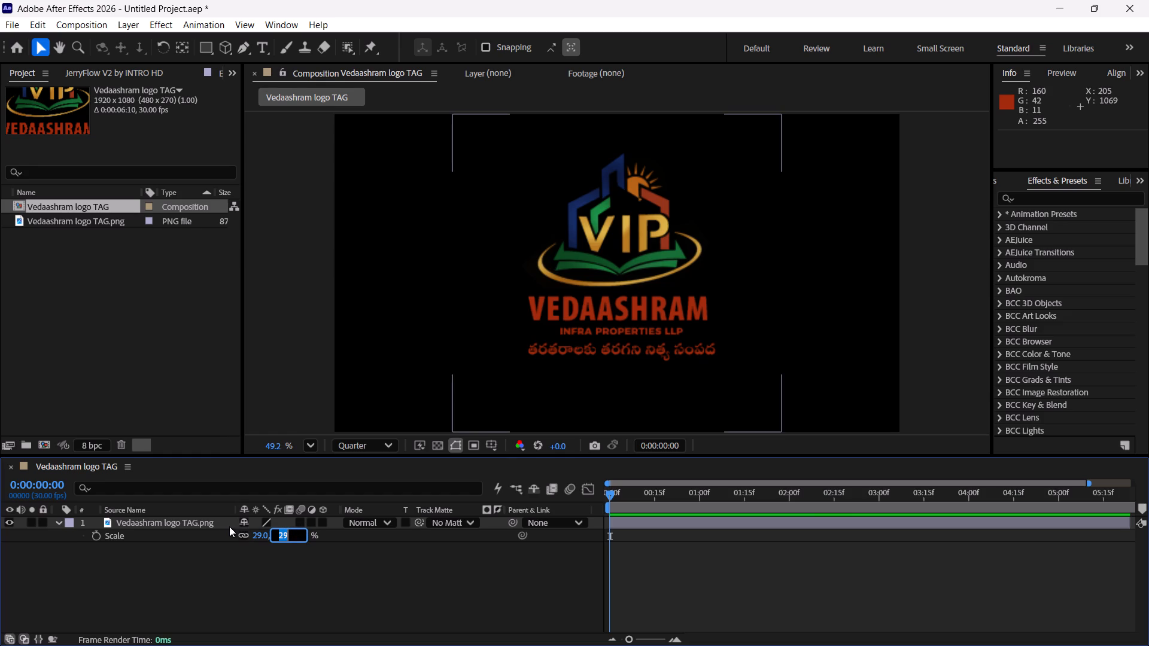
left_click(229, 526)
left_click(274, 532)
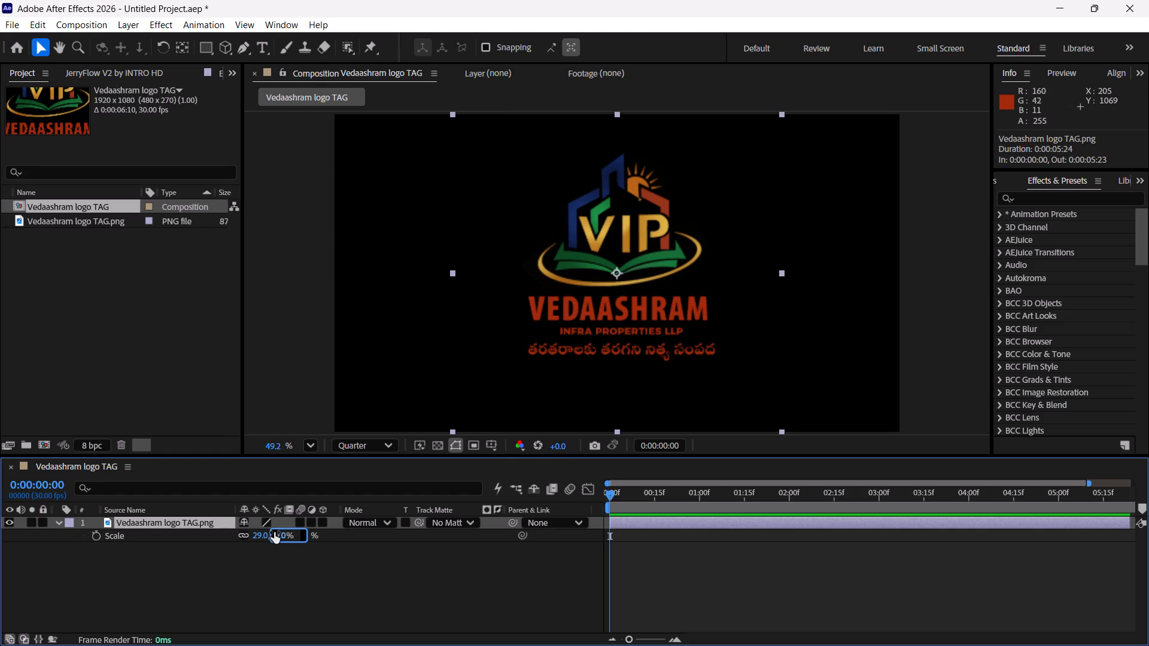
key("Down")
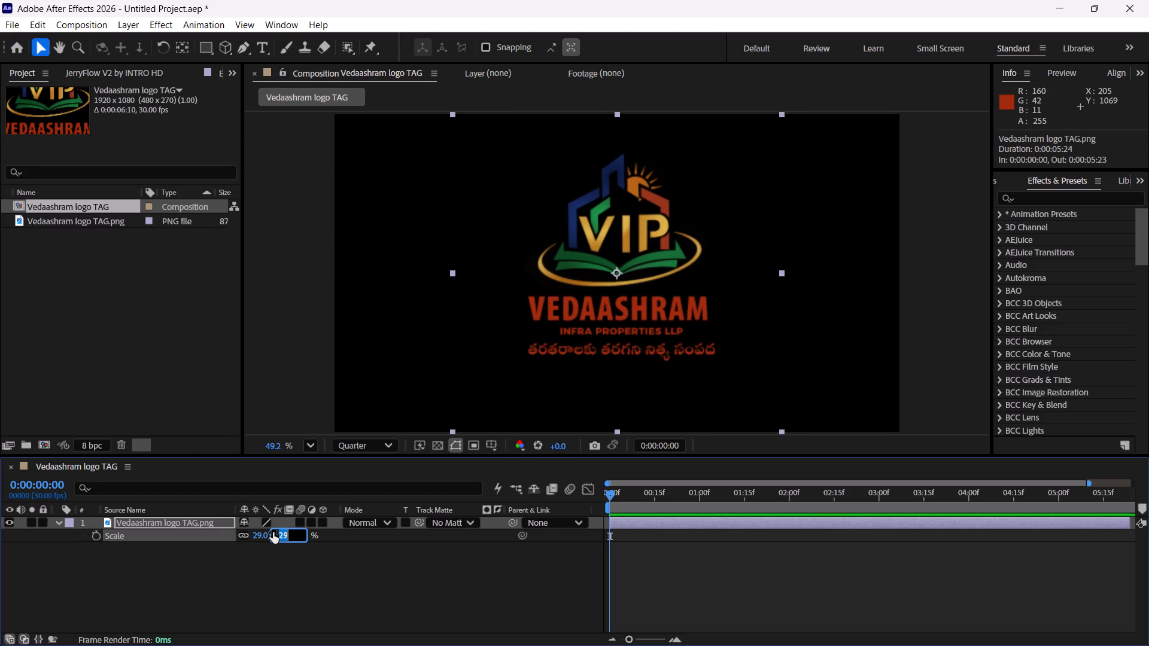
left_click(296, 584)
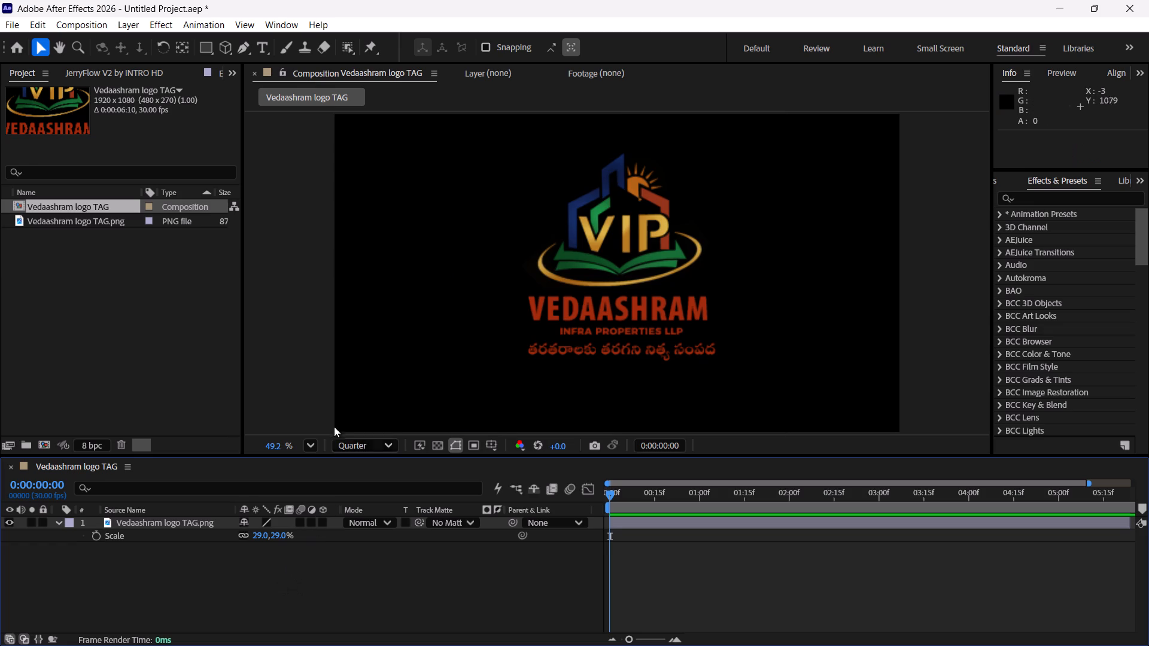
left_click(346, 450)
left_click(345, 450)
left_click(403, 613)
Pre-compose the Vedaashram logo TAG.png layer under the default name, moving all attributes into the new composition.
left_click(179, 522)
left_click(57, 519)
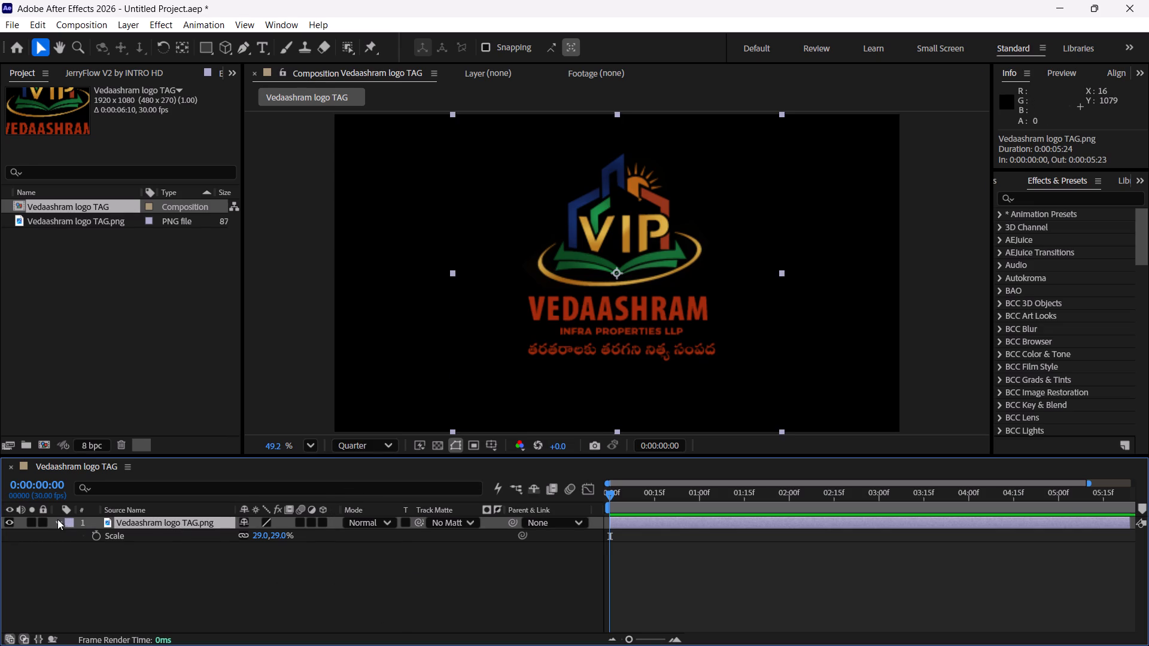
right_click(138, 525)
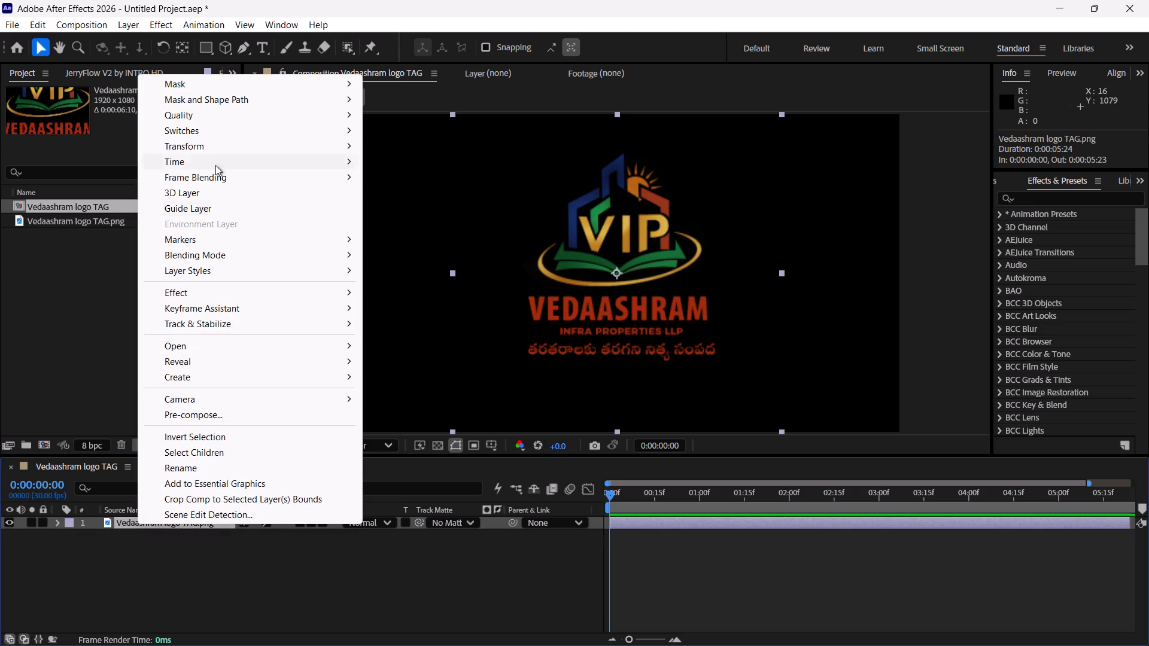
left_click(34, 254)
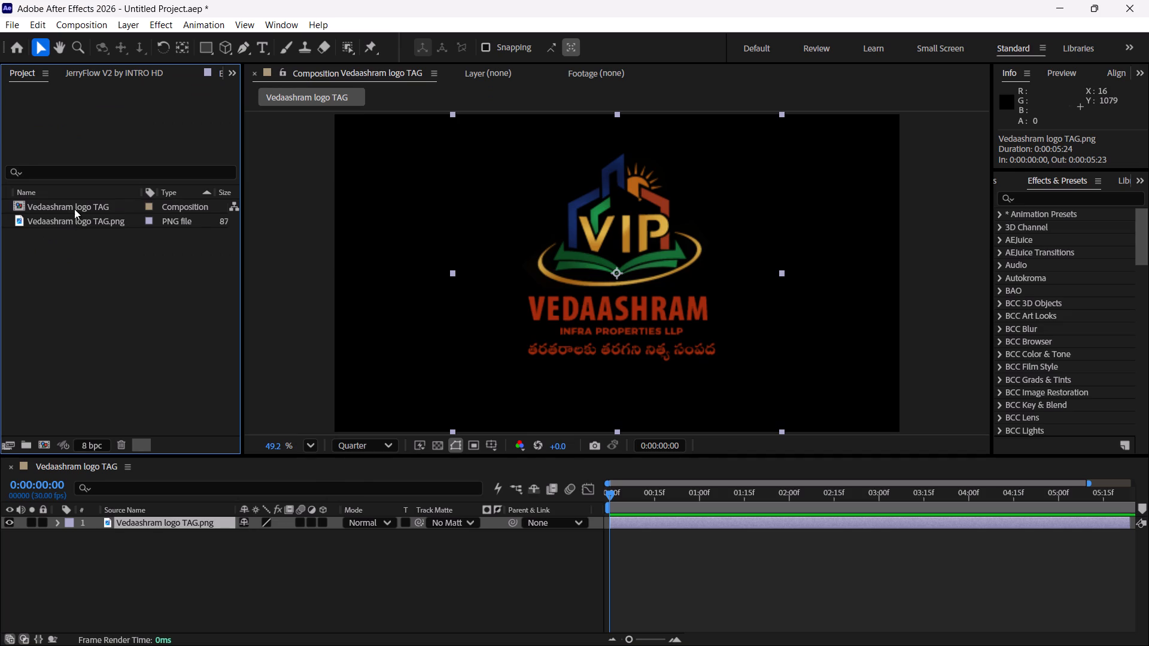
left_click(76, 207)
right_click(154, 520)
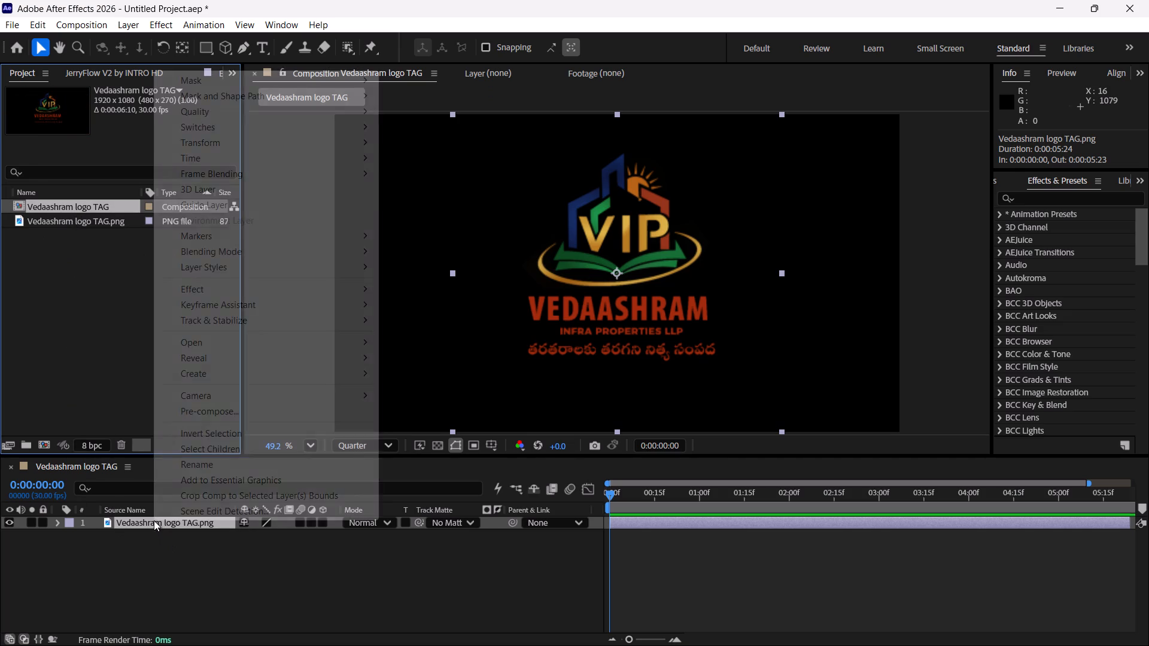
left_click(227, 405)
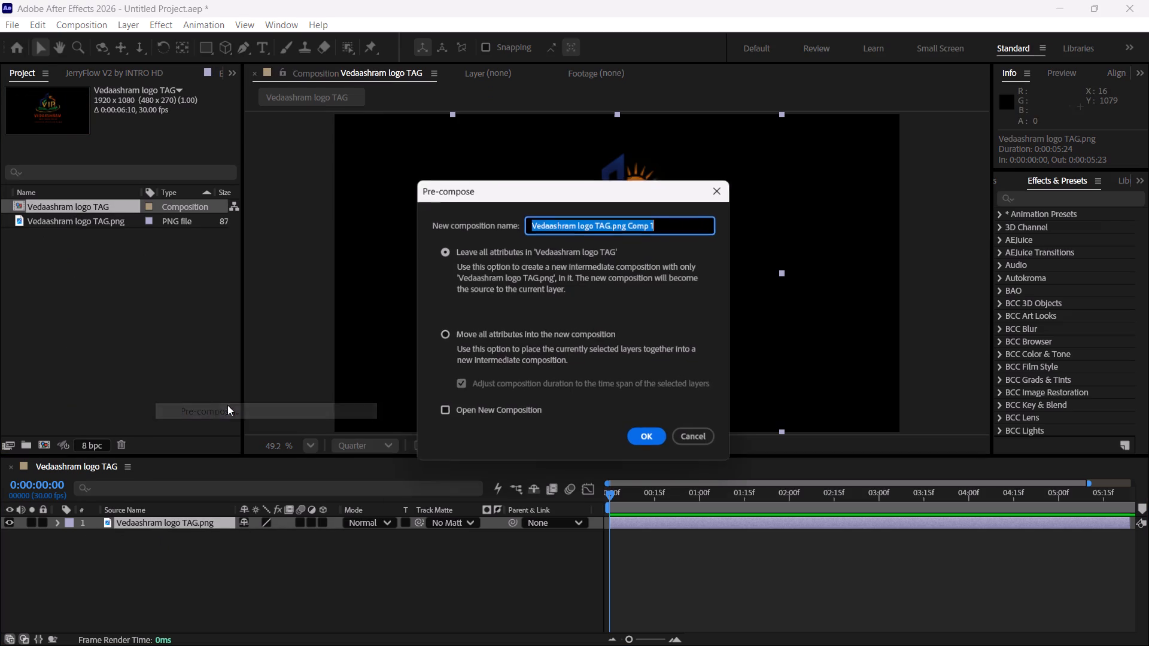
left_click(478, 331)
left_click(648, 438)
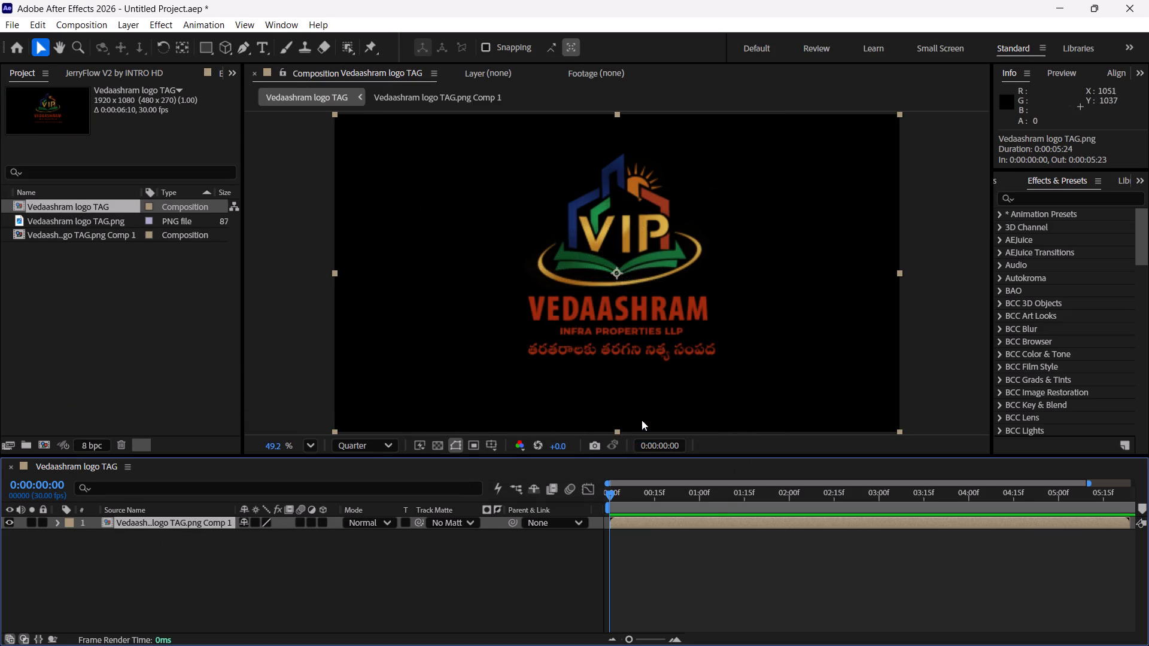
Play the next part of the tutorial in Brave, and duplicate the pre-composed logo layer in After Effects.
left_click(832, 635)
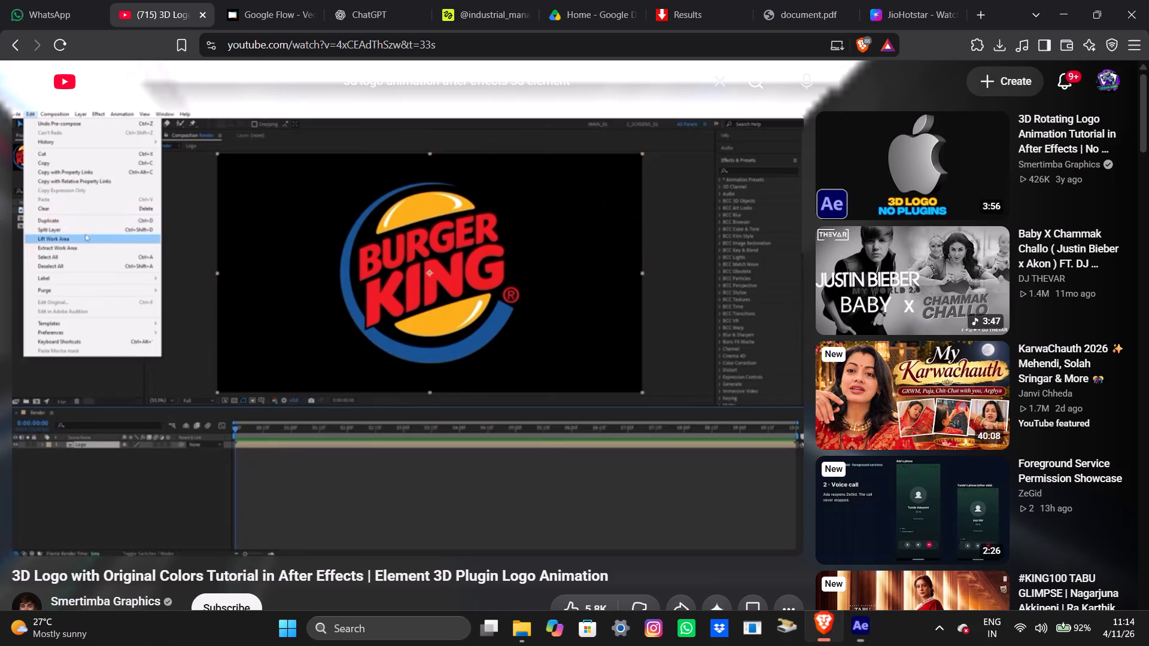
left_click(579, 322)
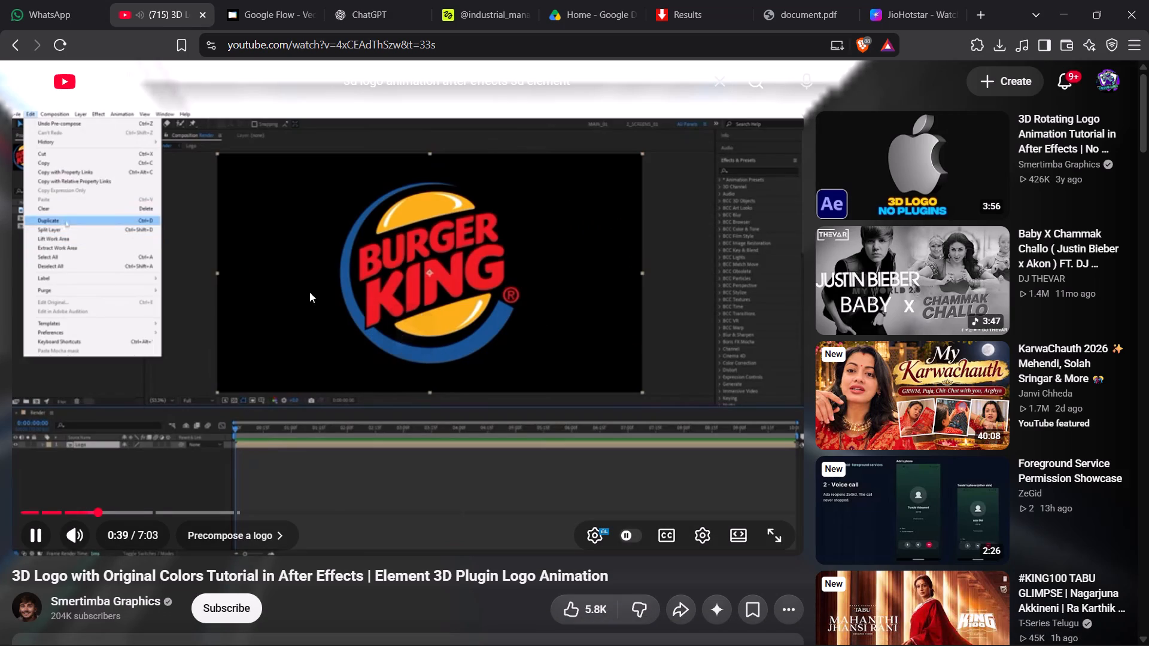
left_click(257, 284)
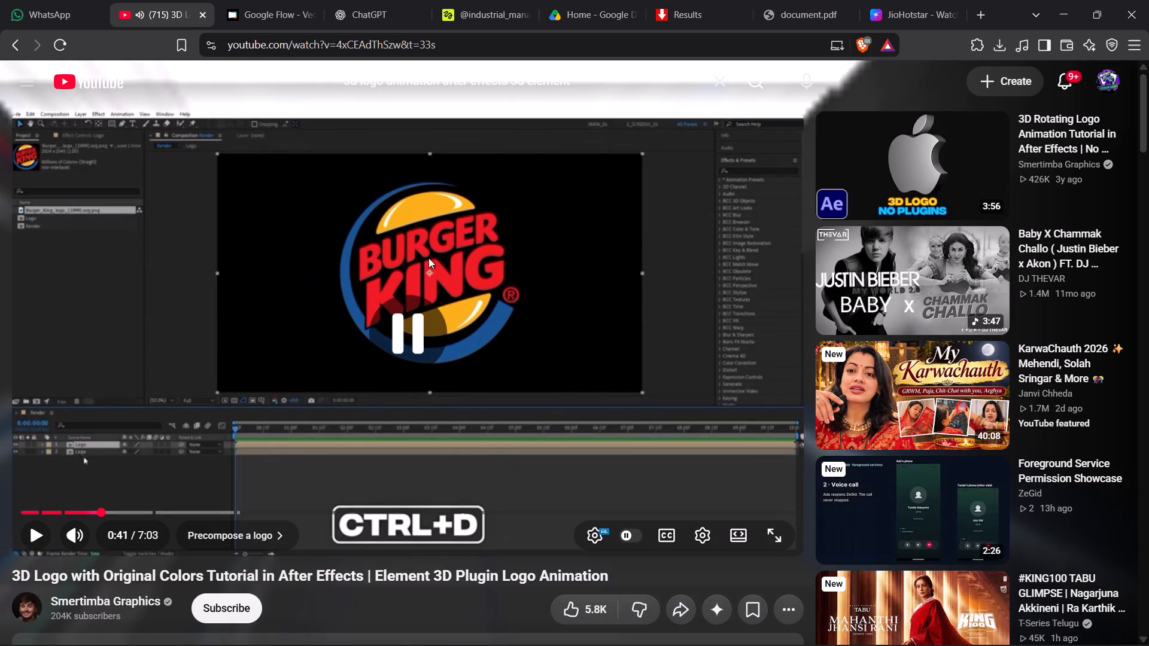
left_click(849, 630)
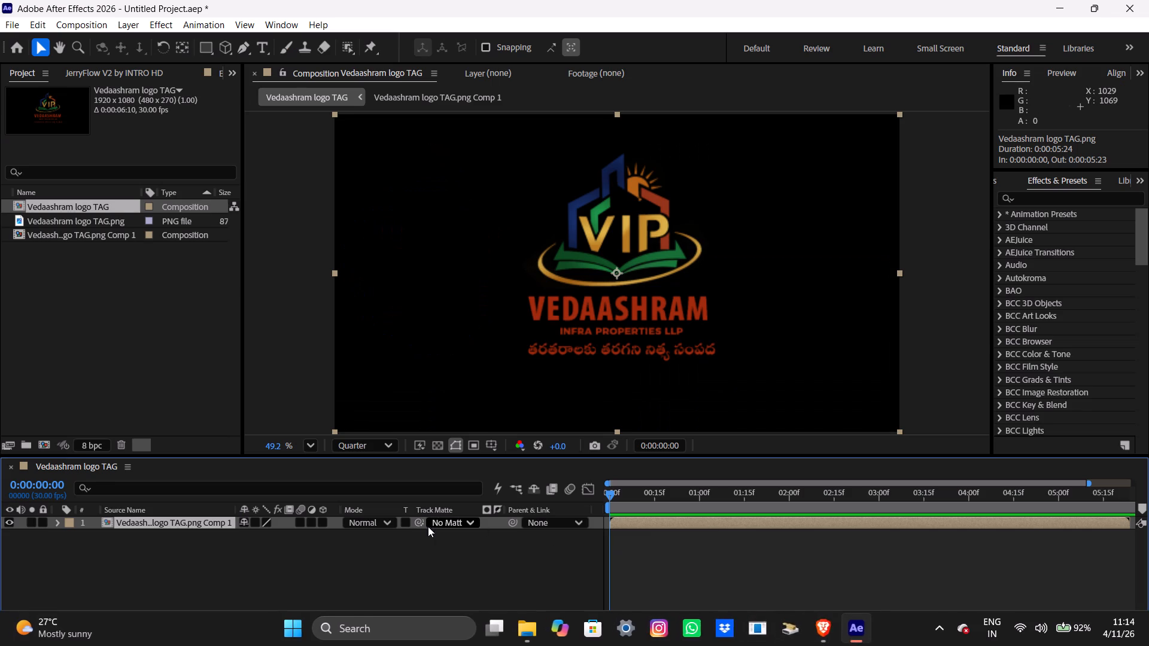
left_click(317, 558)
left_click(179, 518)
key("ctrl+d")
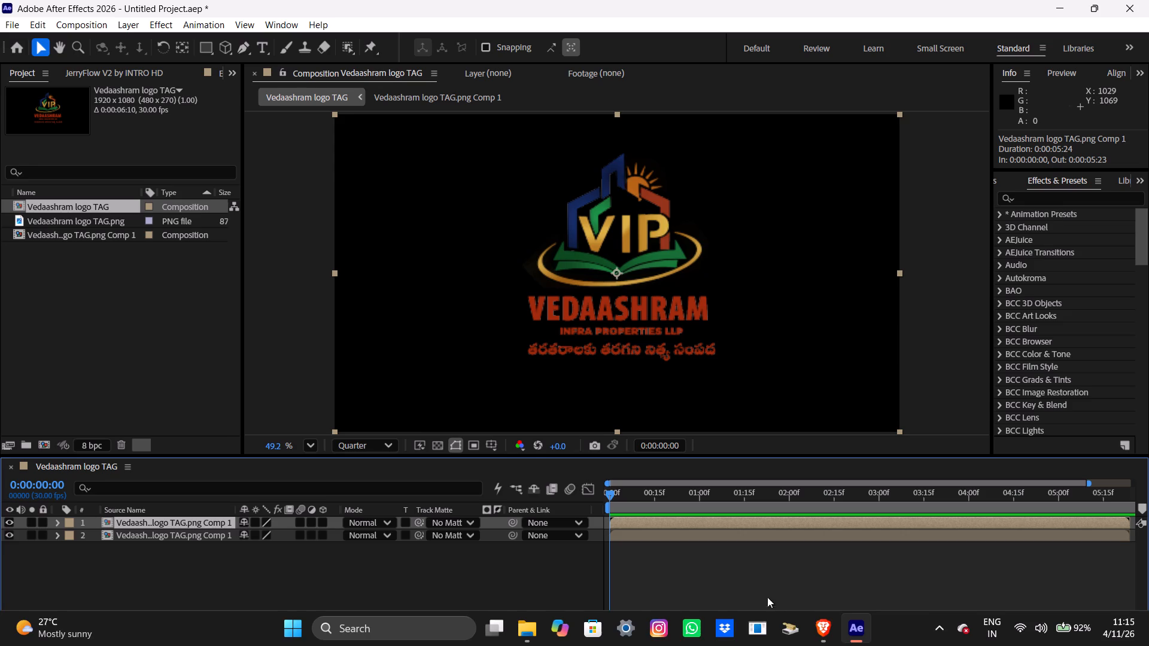
Continue the tutorial in Brave up to Auto-trace, and rename the lower logo layer in After Effects as Texture.
left_click(823, 645)
left_click(604, 388)
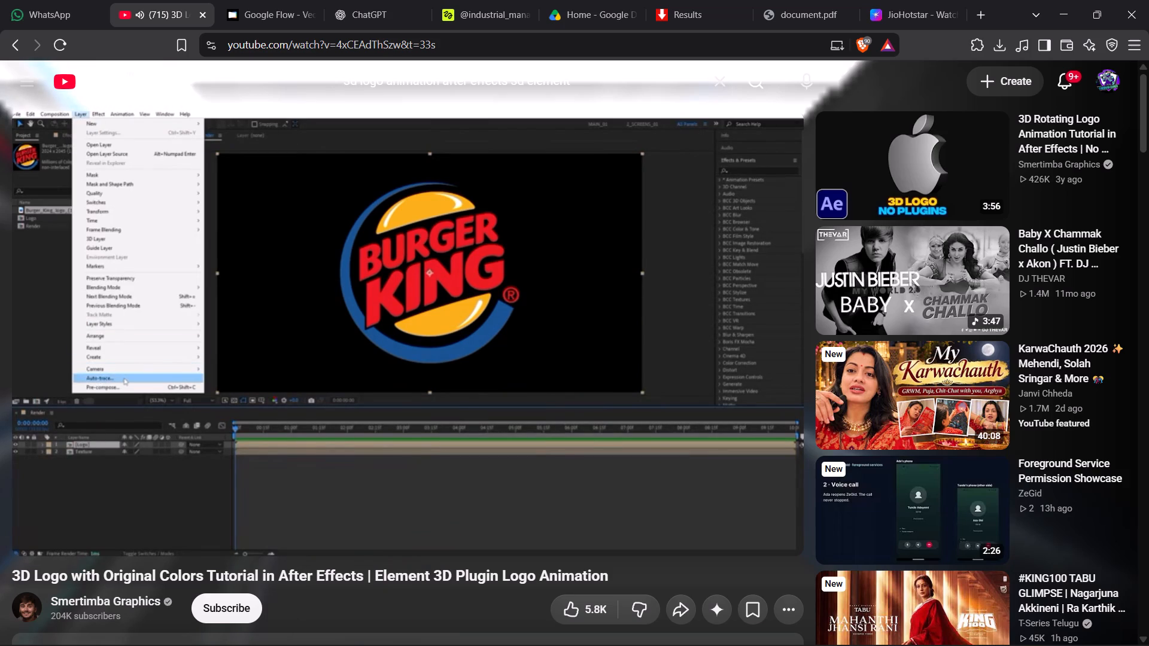
left_click(501, 403)
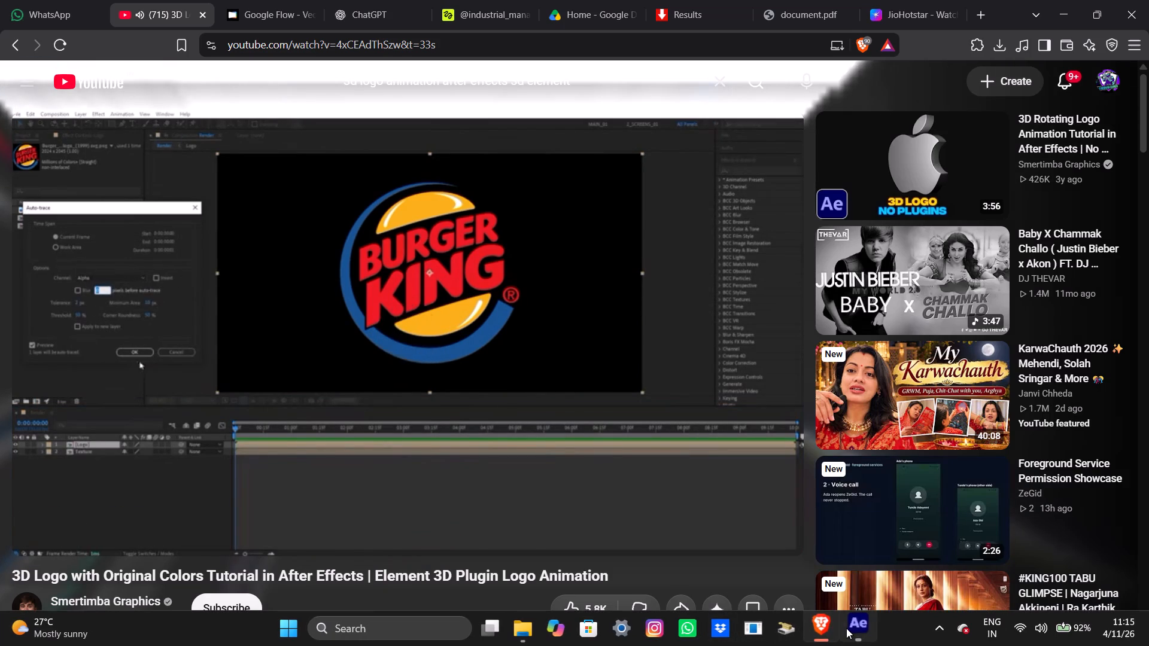
left_click(846, 628)
left_click(187, 545)
left_click(178, 540)
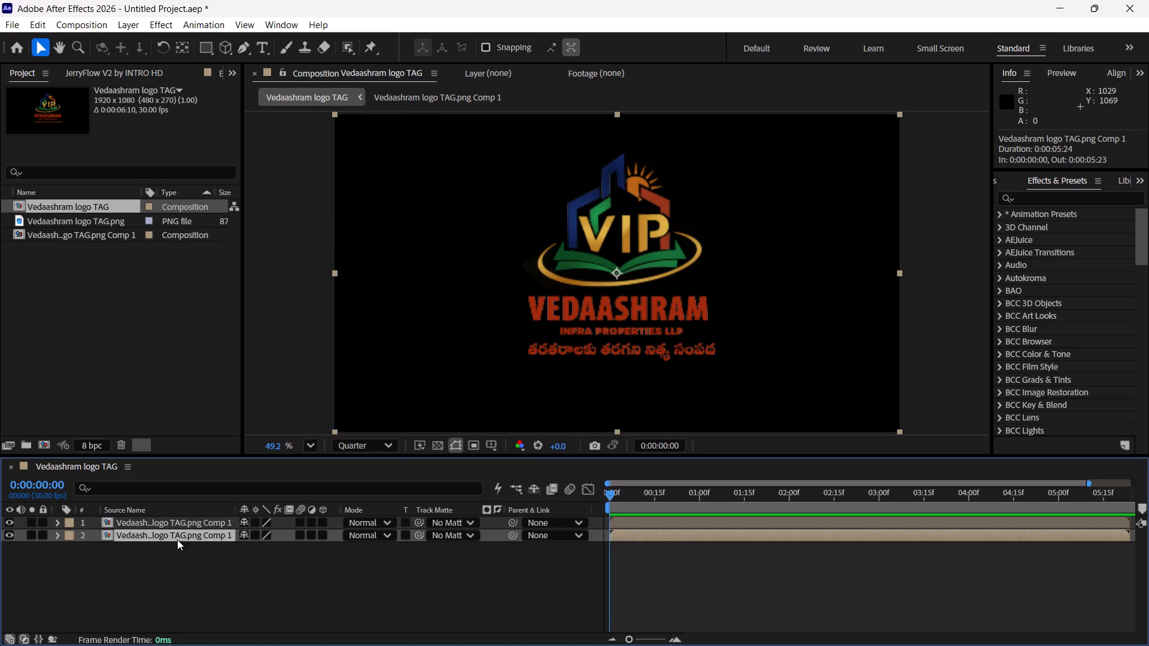
right_click(177, 540)
left_click(235, 484)
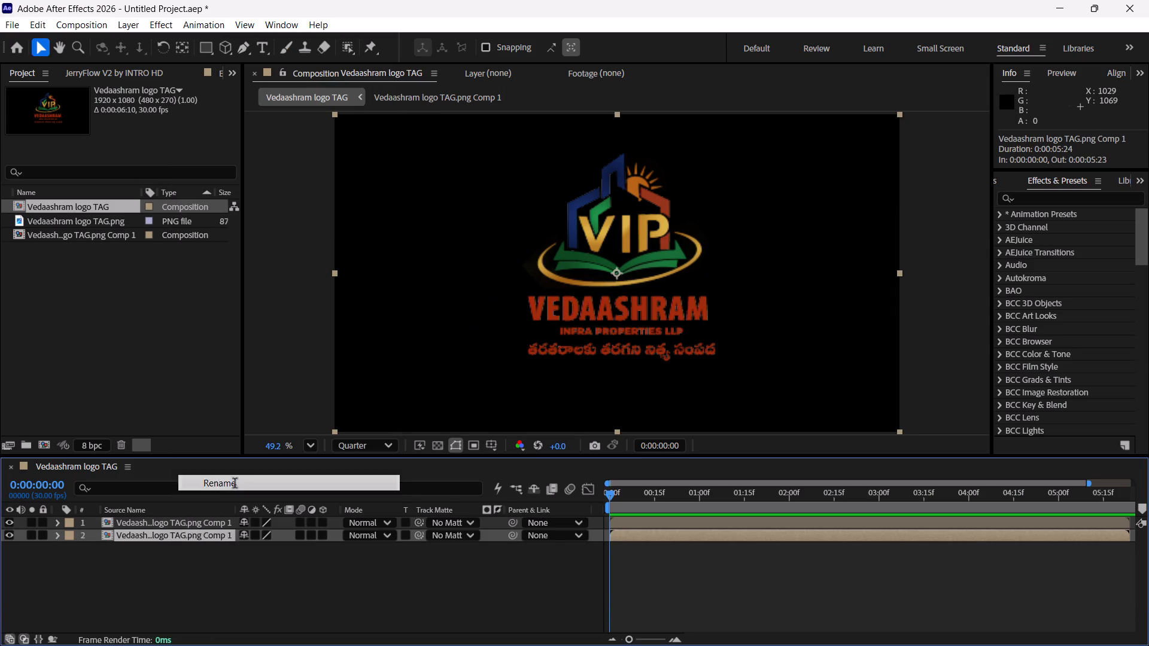
key("shift+t")
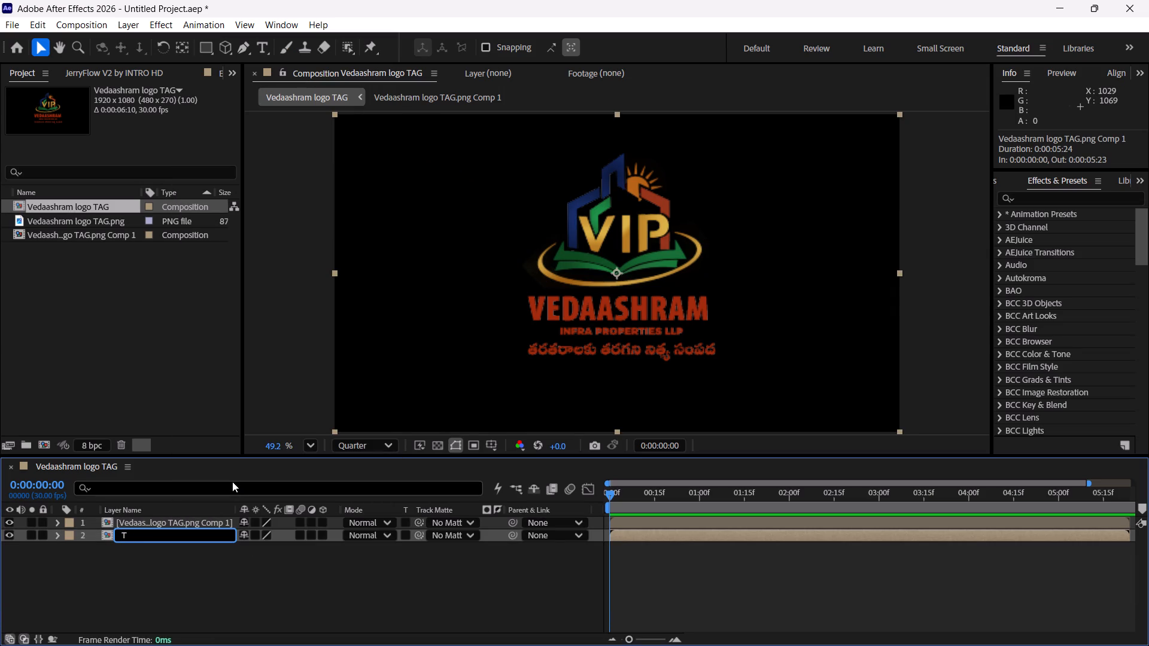
type("exture")
left_click(259, 558)
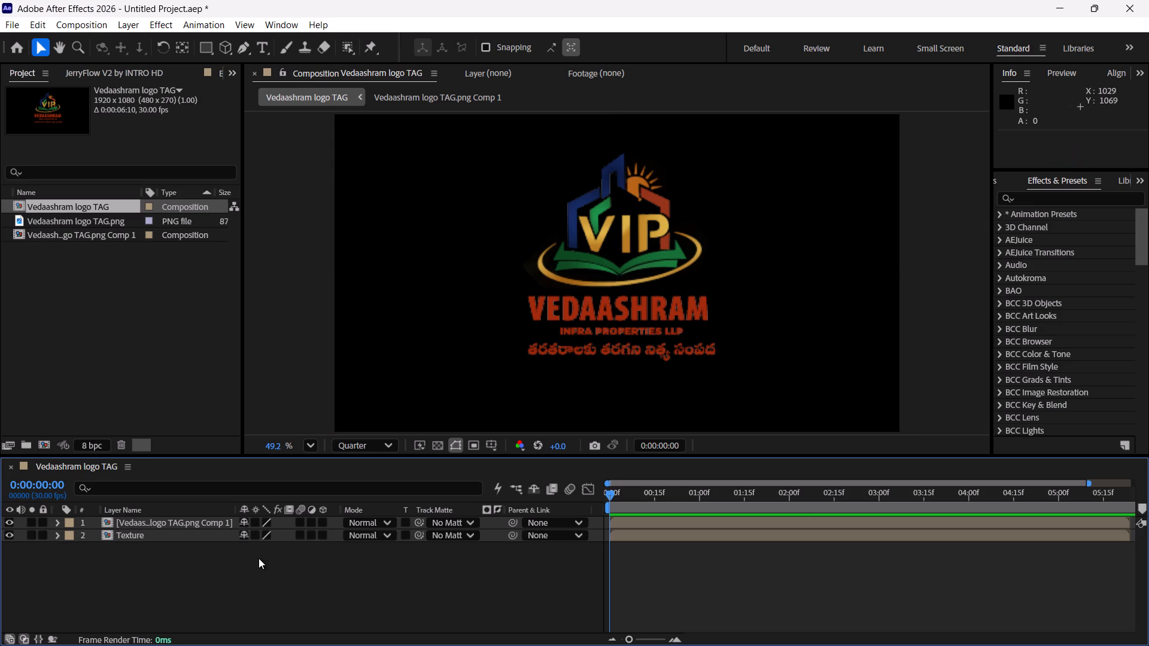
Check the tutorial in Brave and open the Auto-trace settings for the upper logo layer in After Effects.
left_click(223, 519)
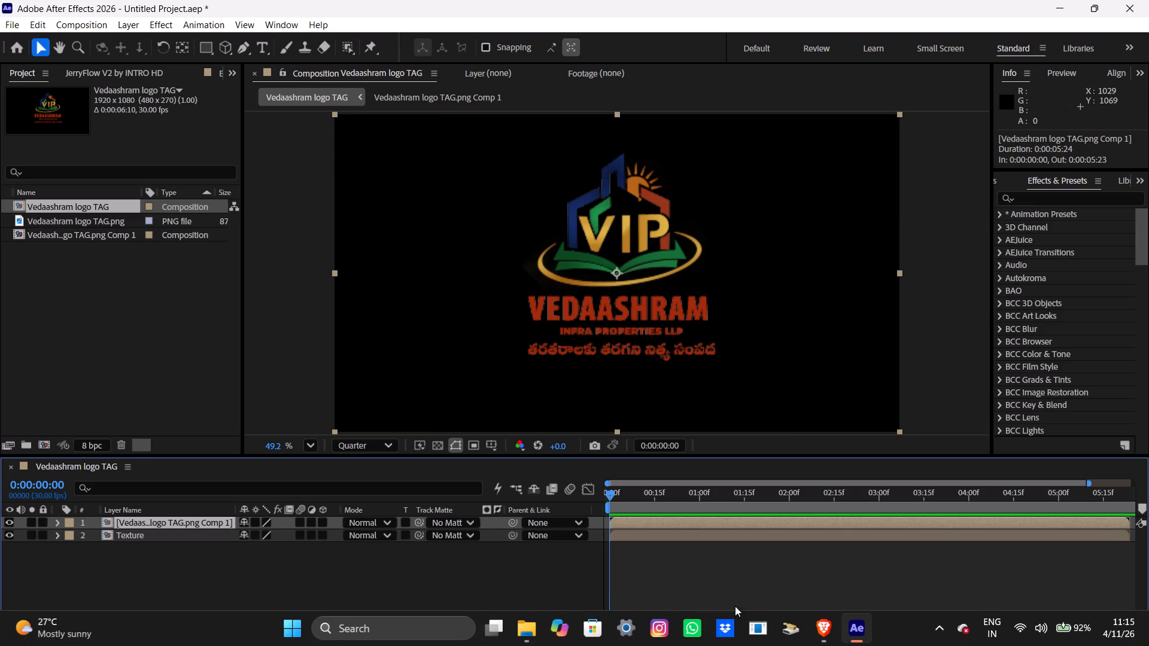
left_click(817, 633)
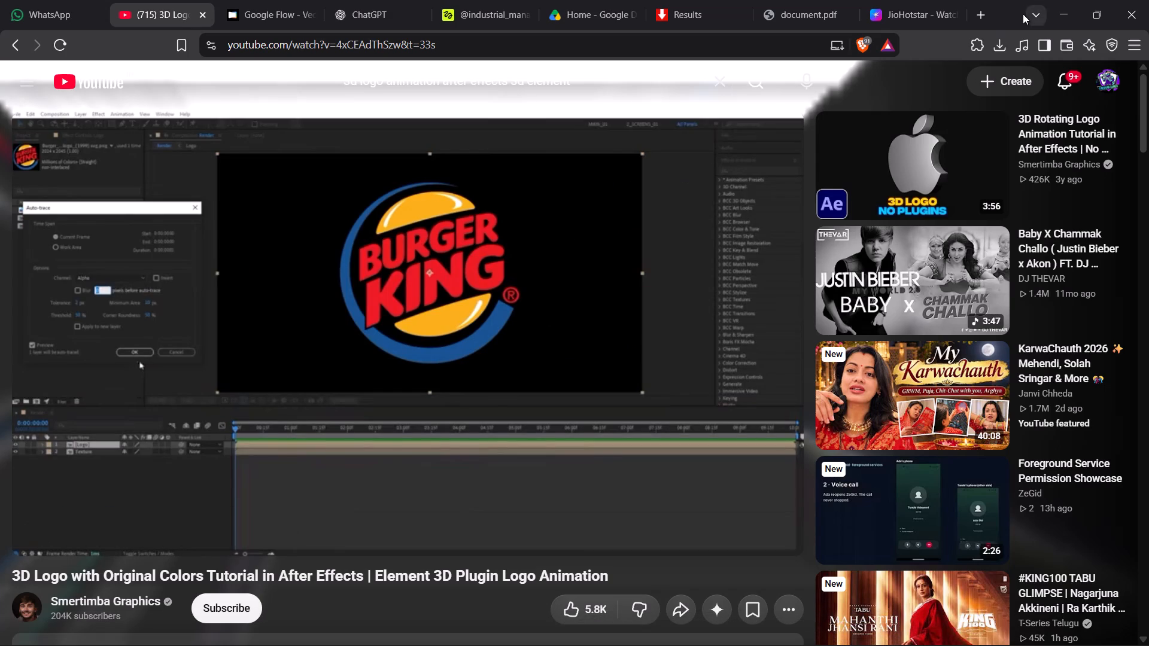
left_click(1065, 11)
left_click(38, 29)
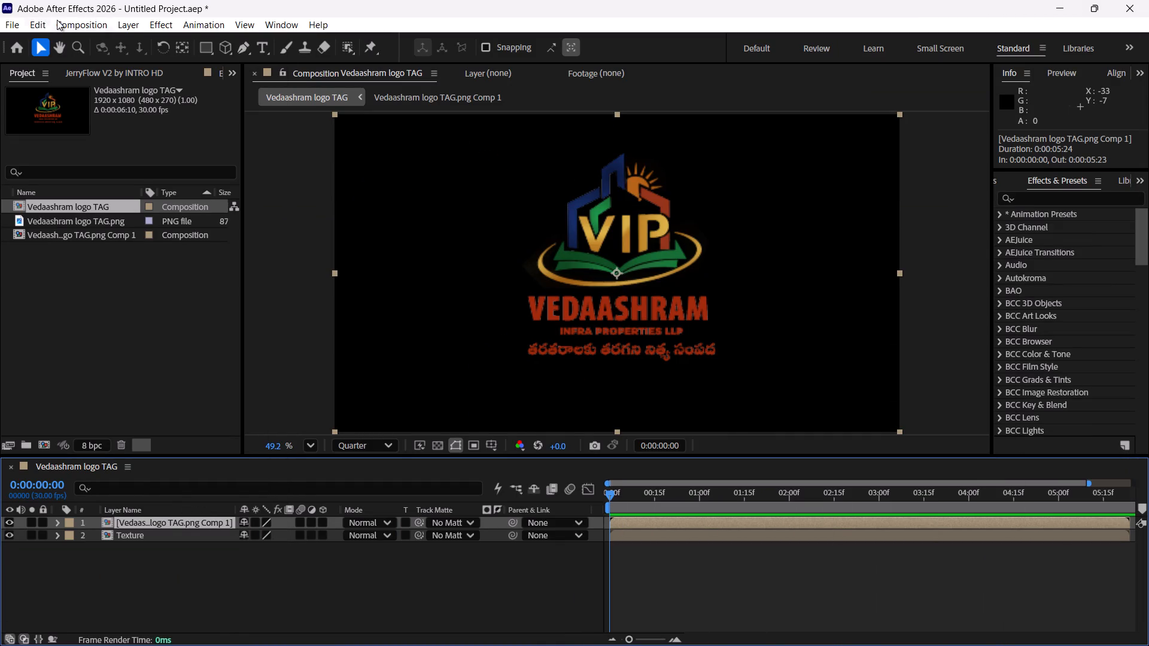
left_click(165, 592)
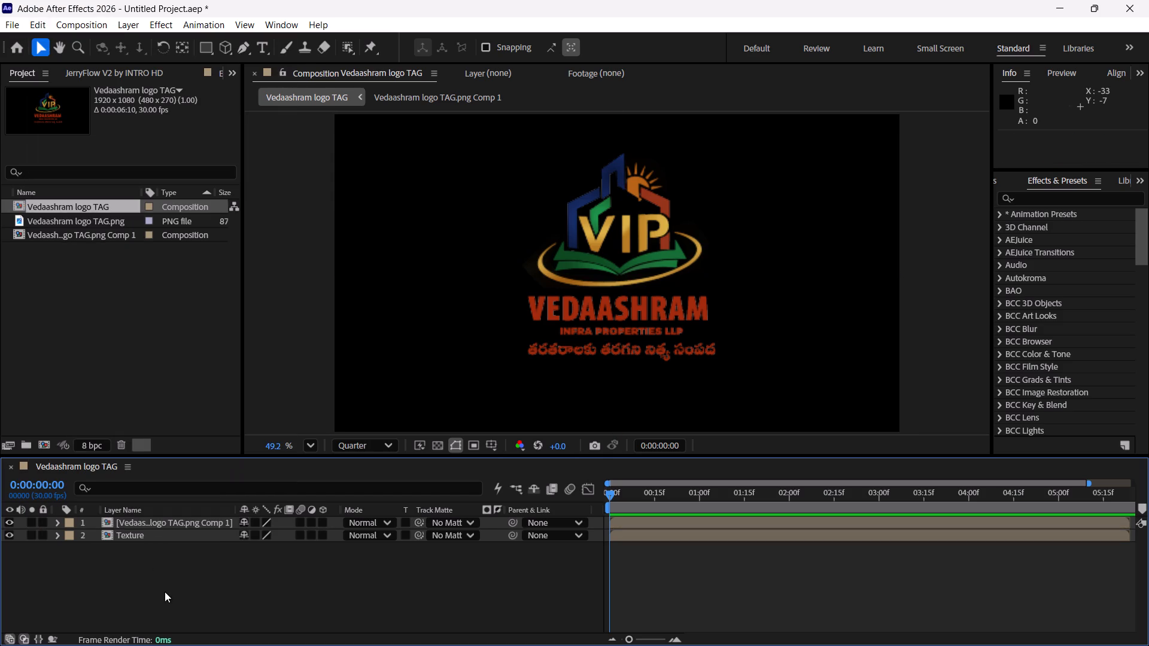
left_click(156, 525)
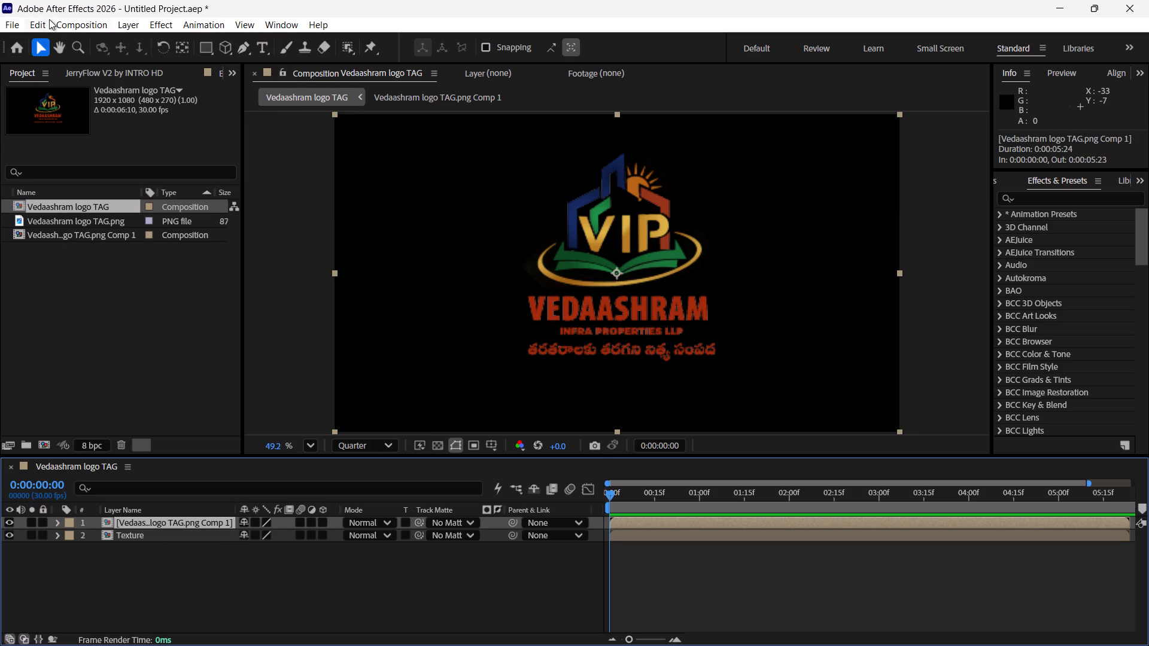
left_click(38, 26)
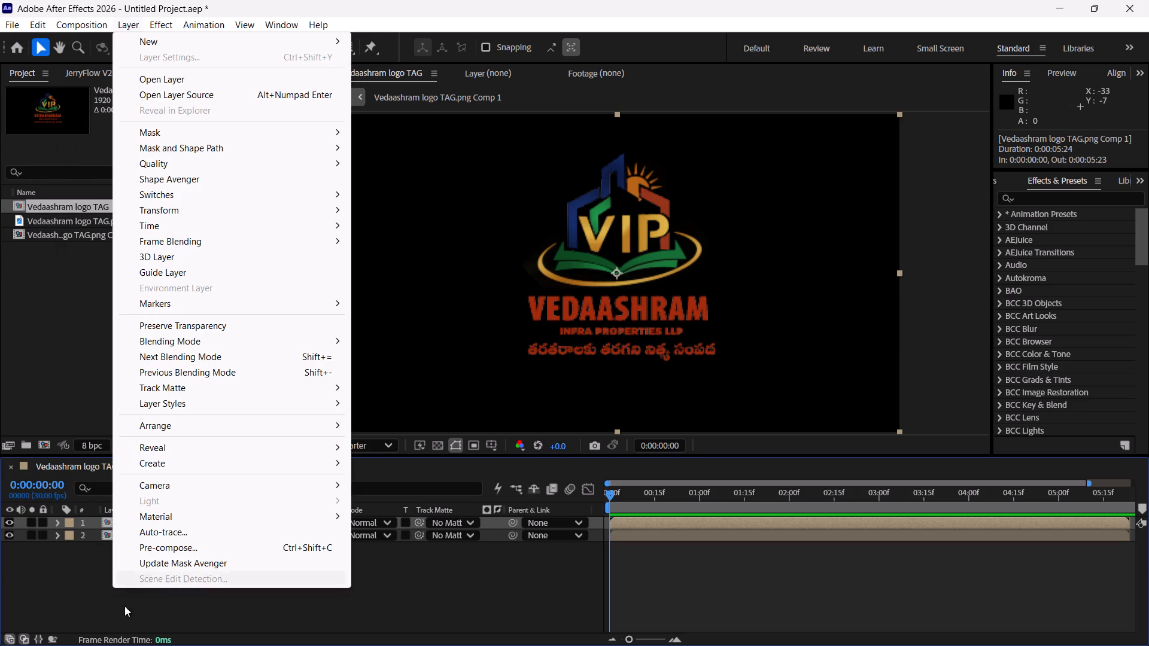
left_click(157, 537)
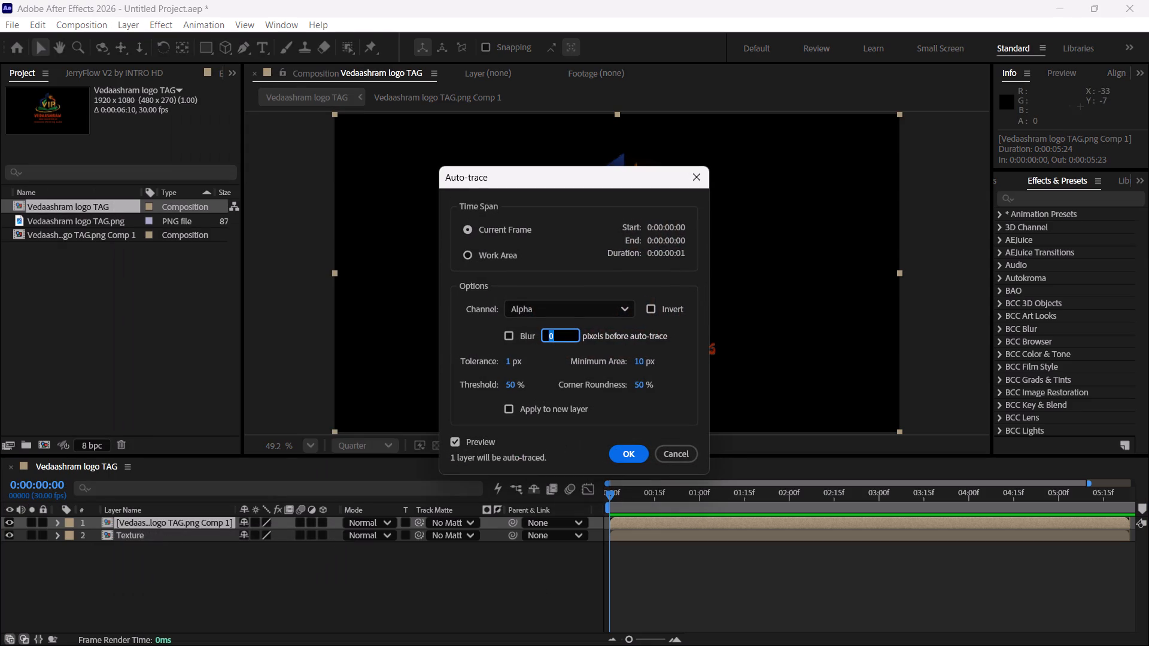
Switch to the tutorial in Brave, set its playback quality to 720p60 and review the Auto-trace part from about 0:50.
left_click(811, 635)
left_click(597, 406)
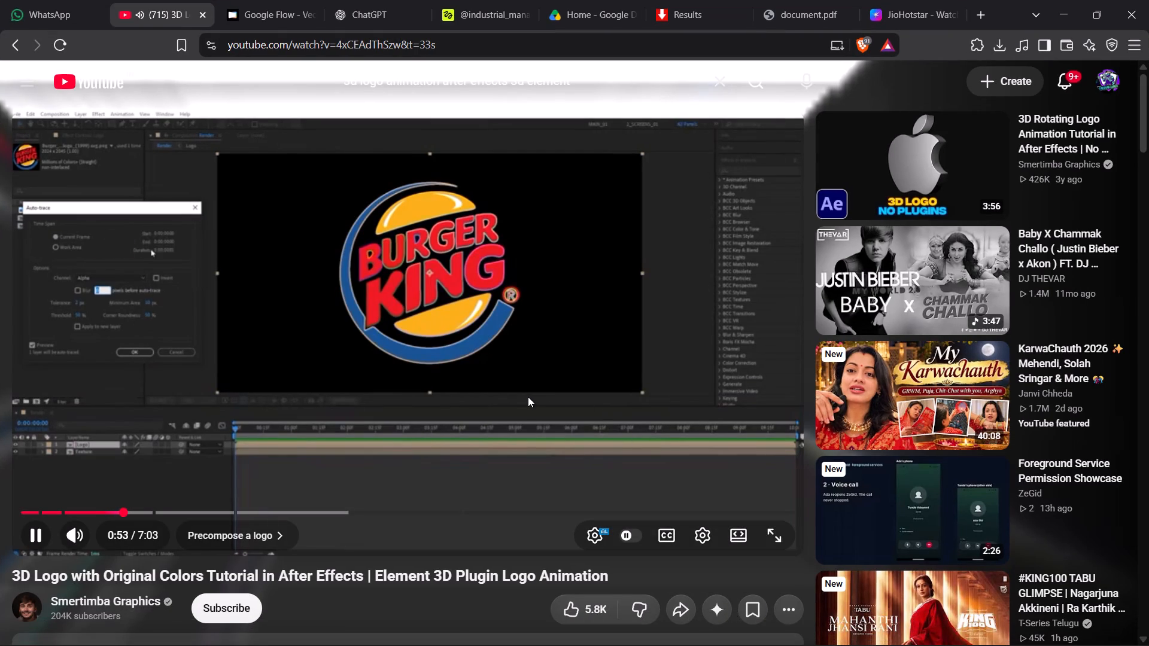
left_click(689, 538)
left_click(703, 487)
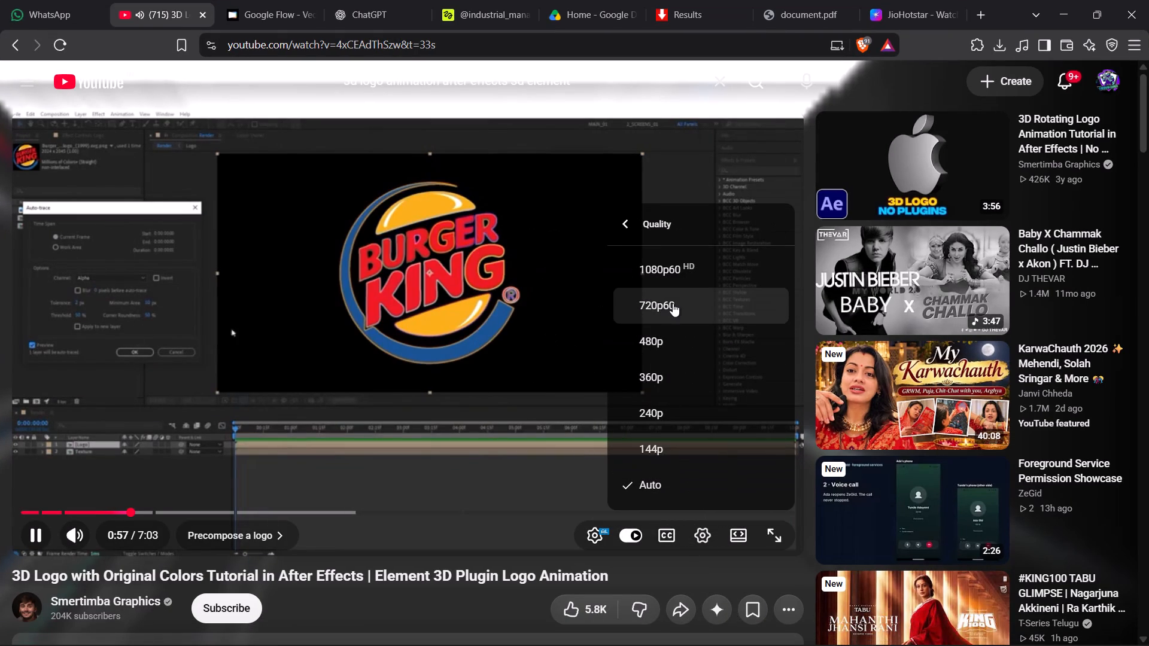
left_click(673, 303)
left_click(325, 406)
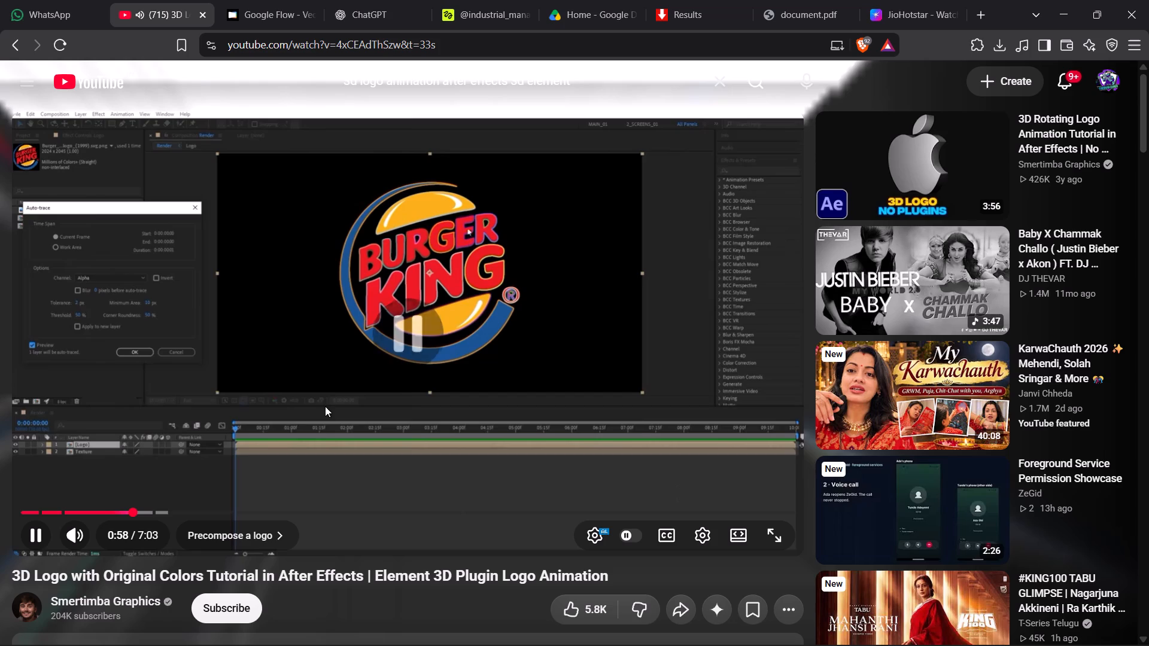
left_click(124, 514)
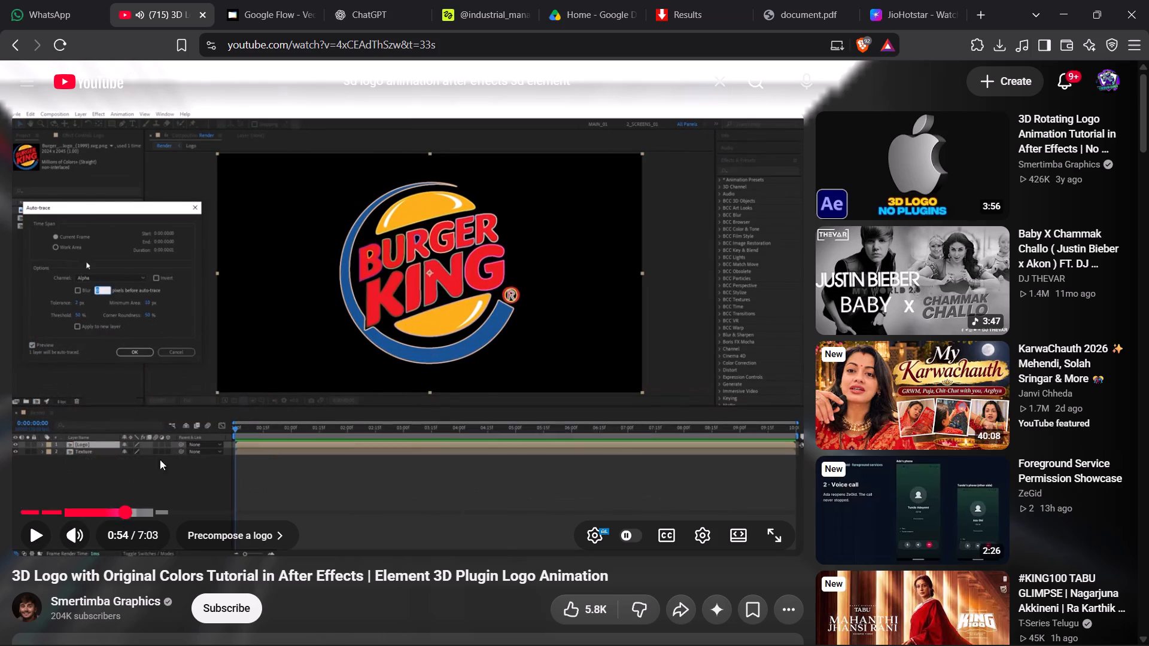
left_click(177, 436)
left_click(113, 505)
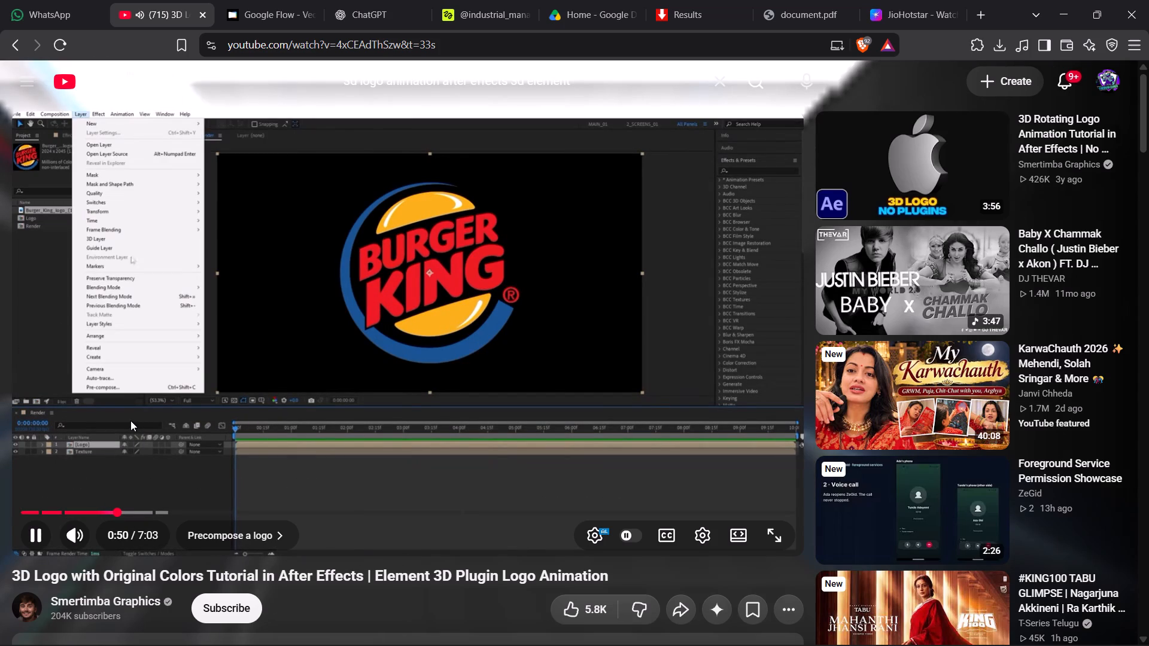
left_click(130, 420)
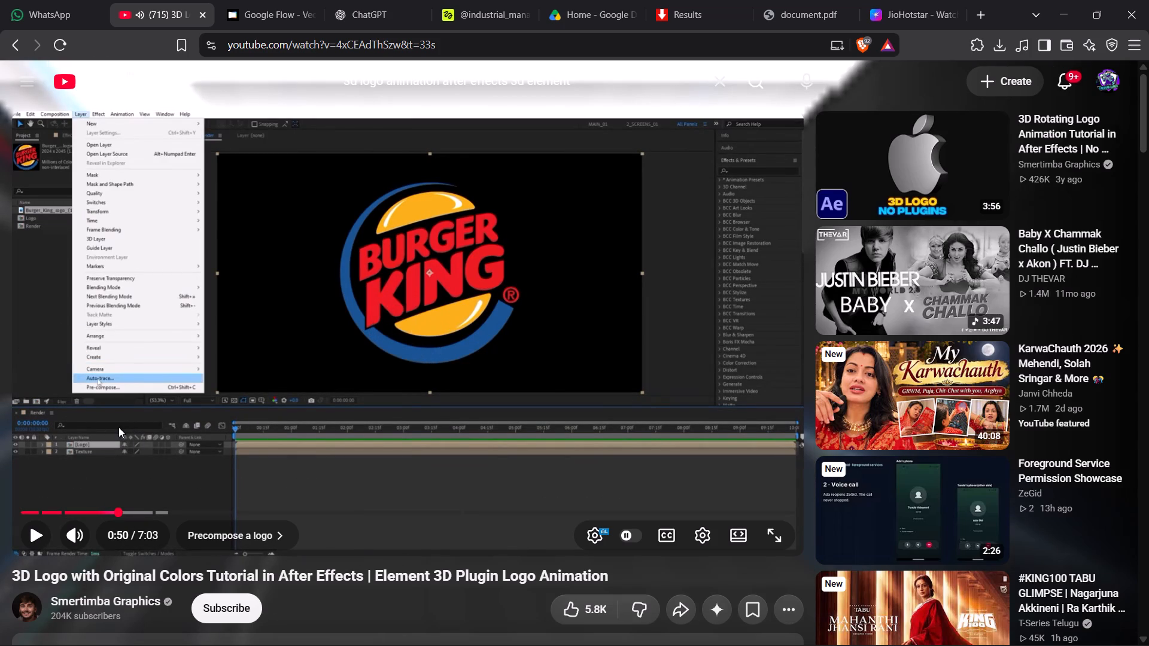
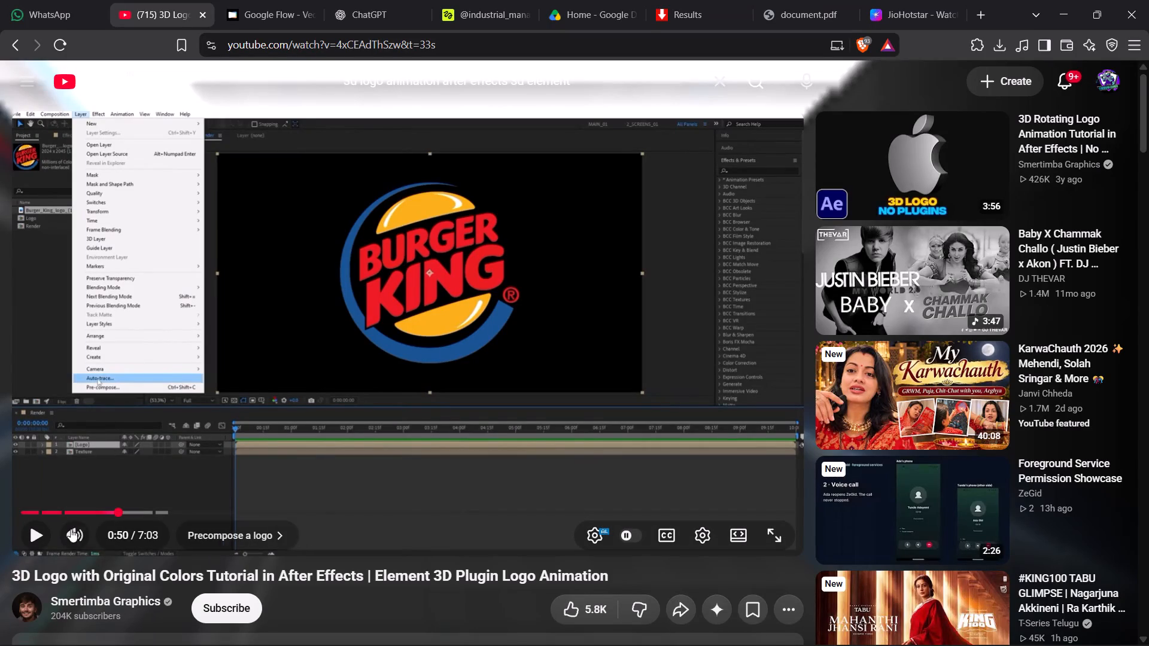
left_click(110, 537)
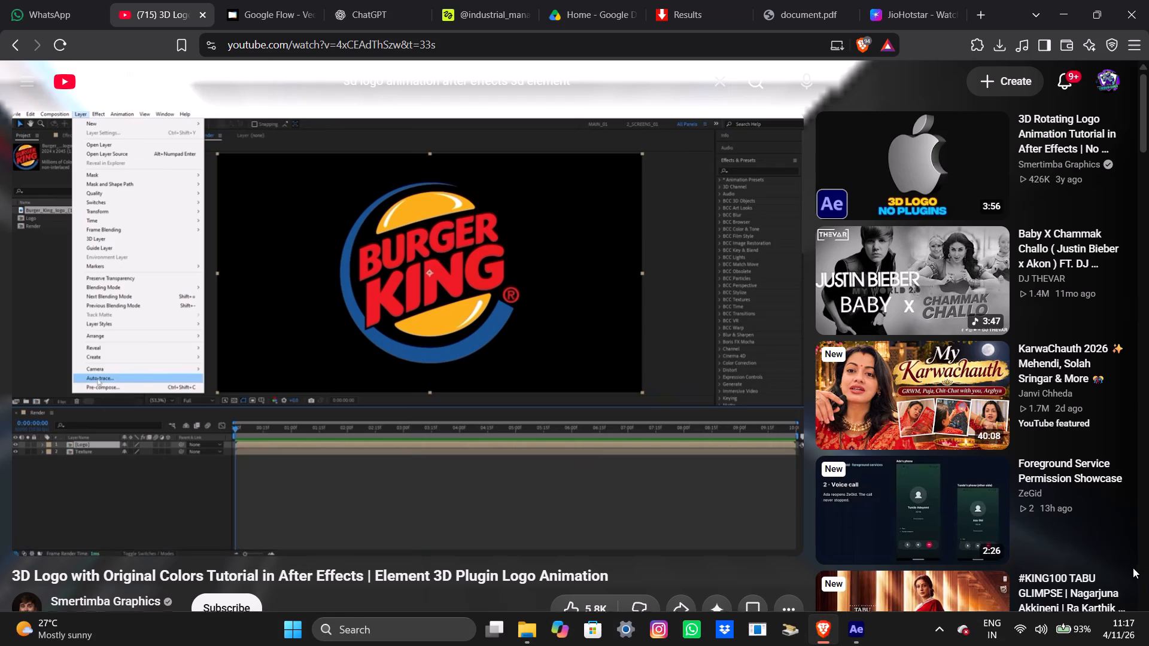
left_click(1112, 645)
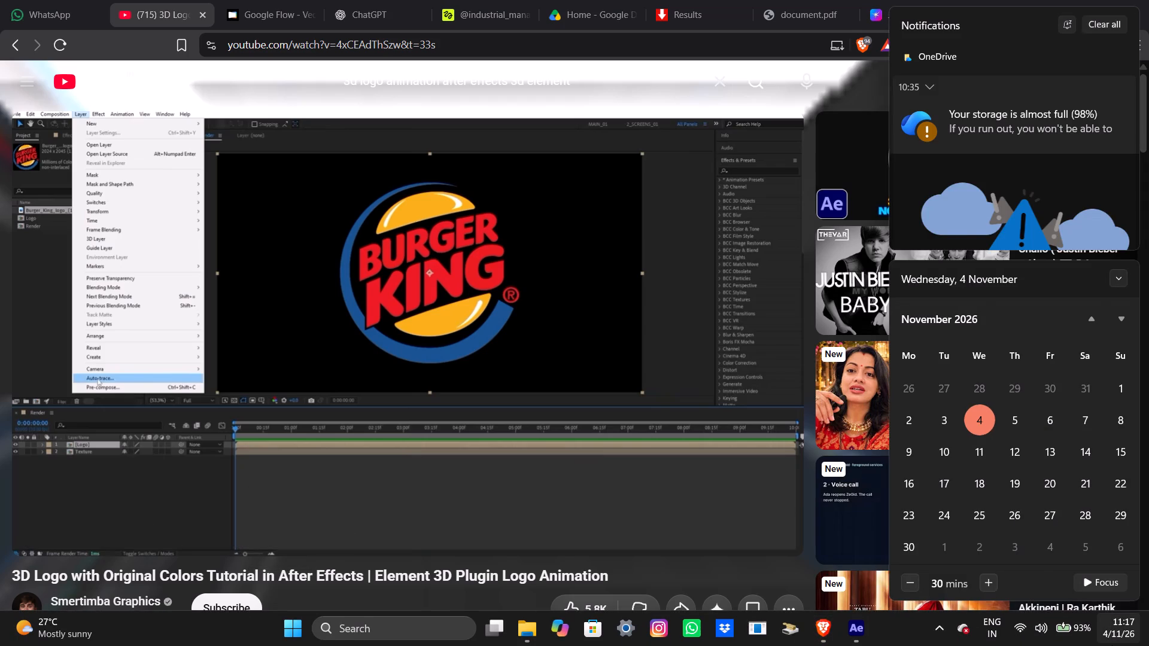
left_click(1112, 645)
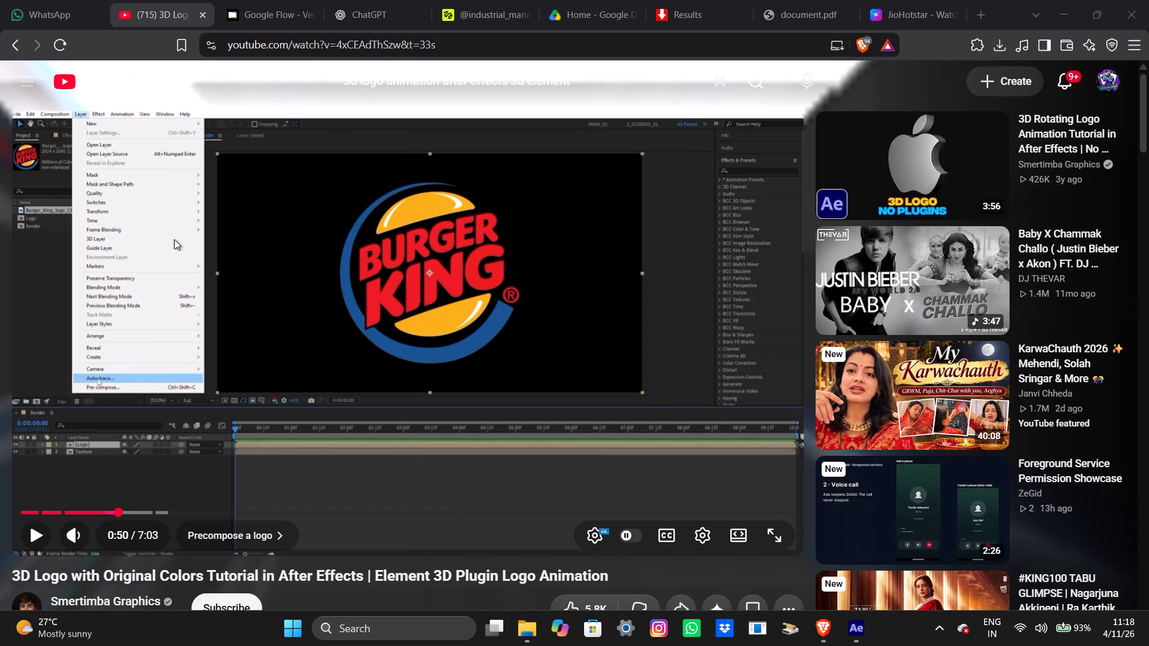
Play the tutorial on from 0:50 until the Auto-trace settings and their Preview option are shown, and pause it there.
left_click(394, 274)
left_click(390, 280)
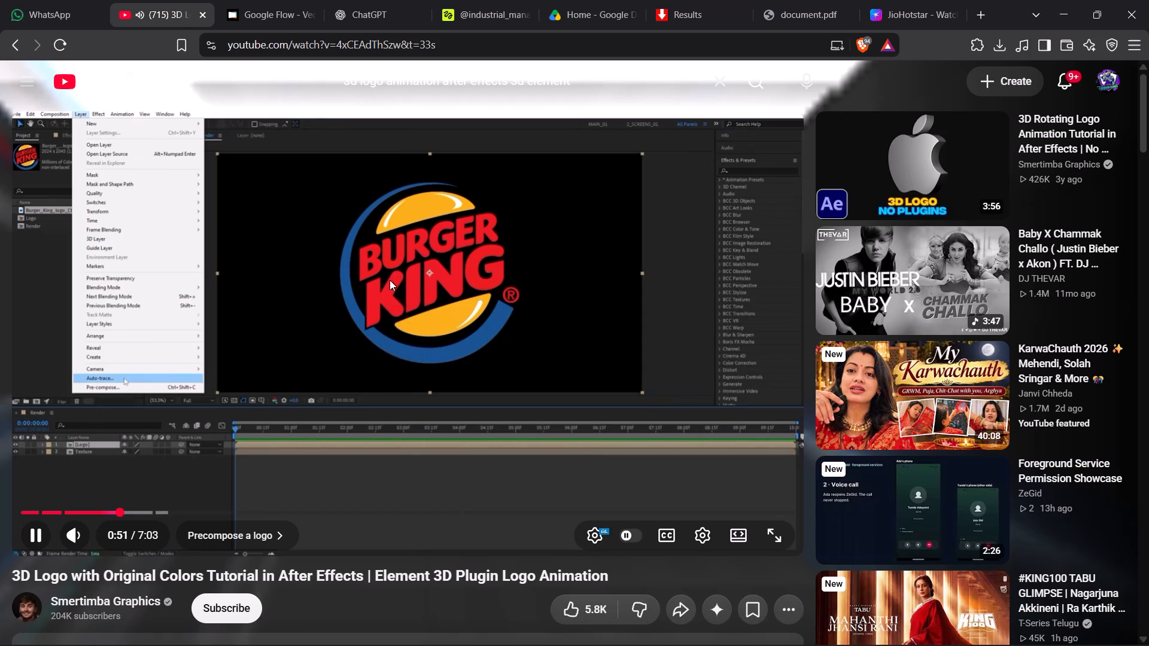
left_click(448, 270)
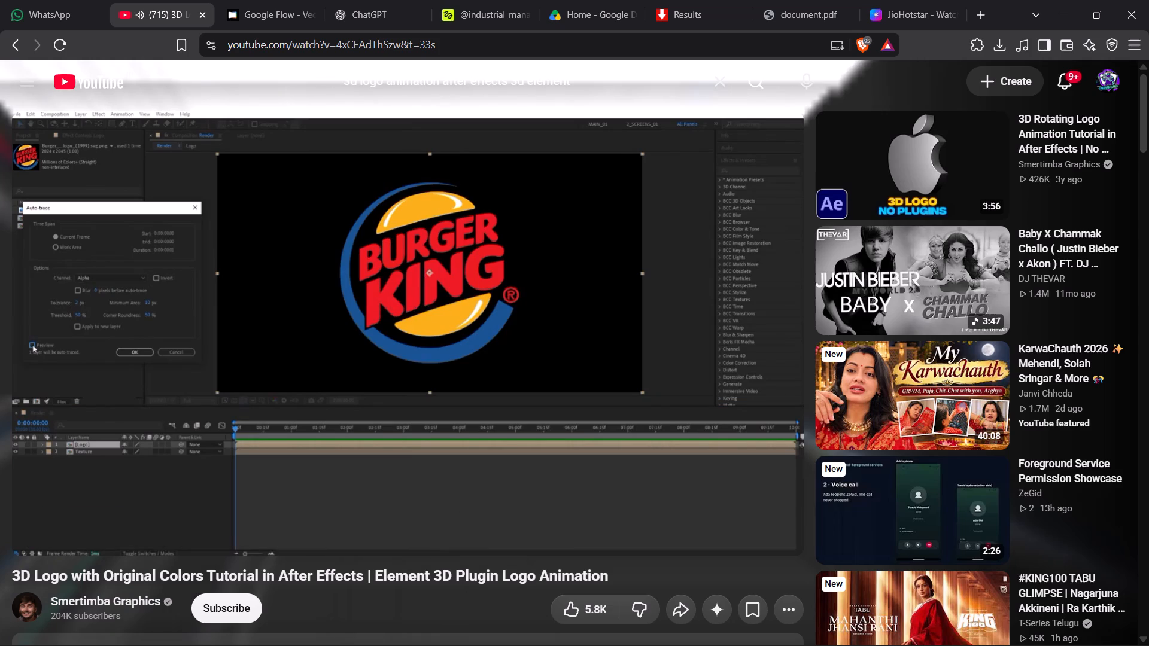
left_click(424, 273)
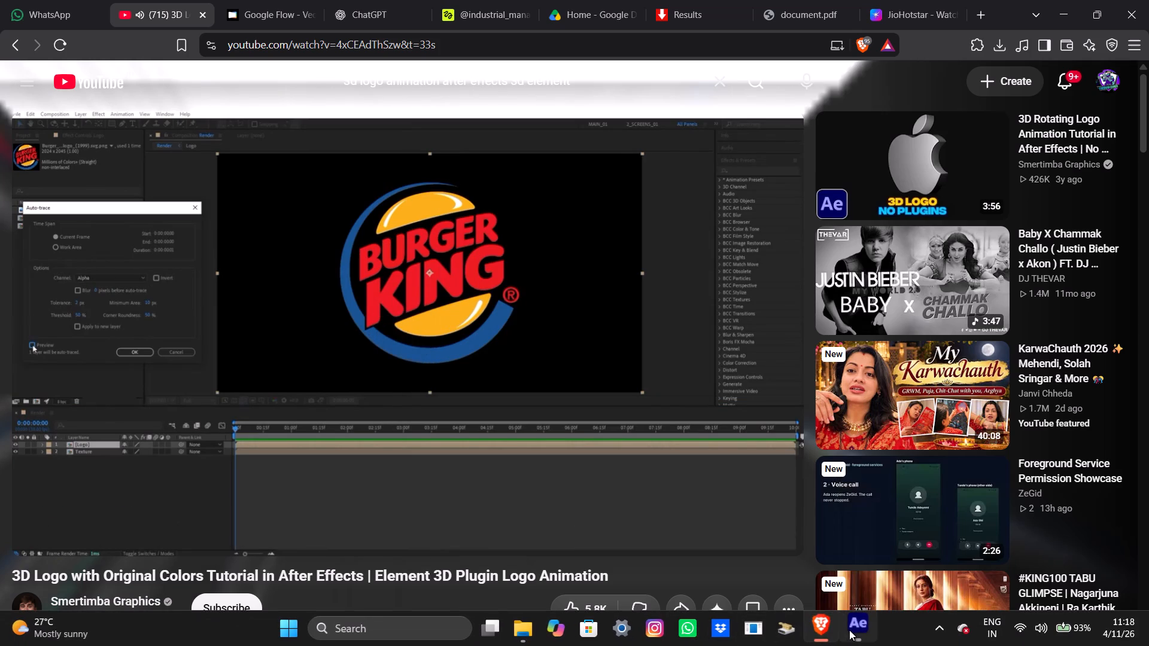
Switch to After Effects and toggle the Auto-trace Preview option for the upper logo layer, ending with it off.
left_click(849, 629)
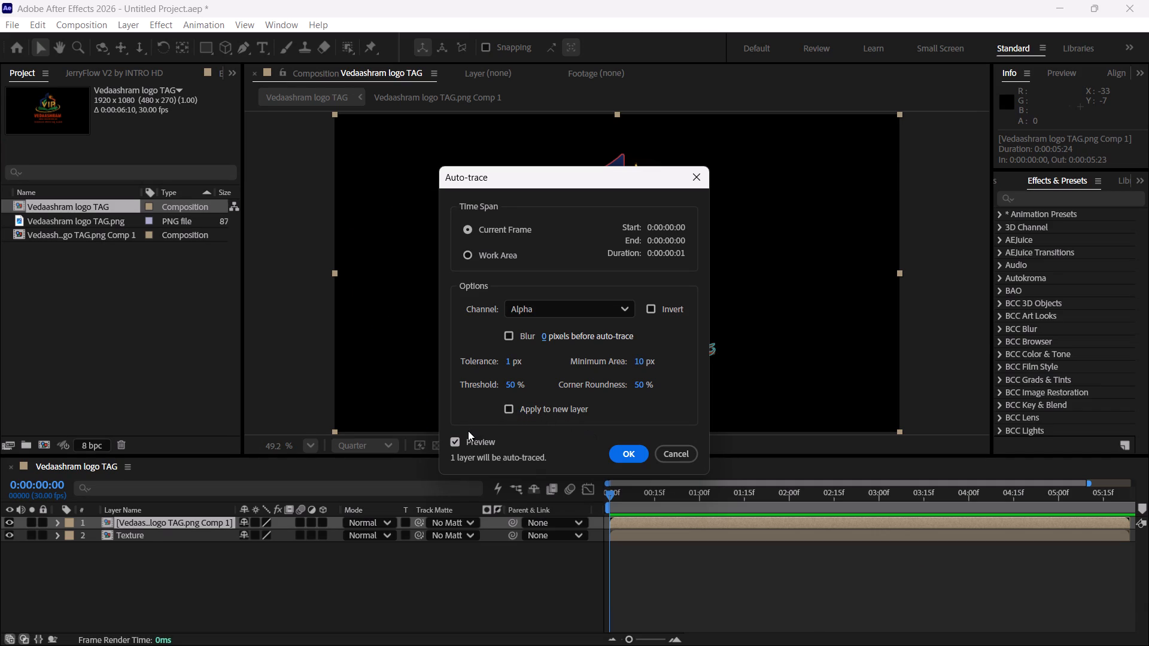
left_click(462, 437)
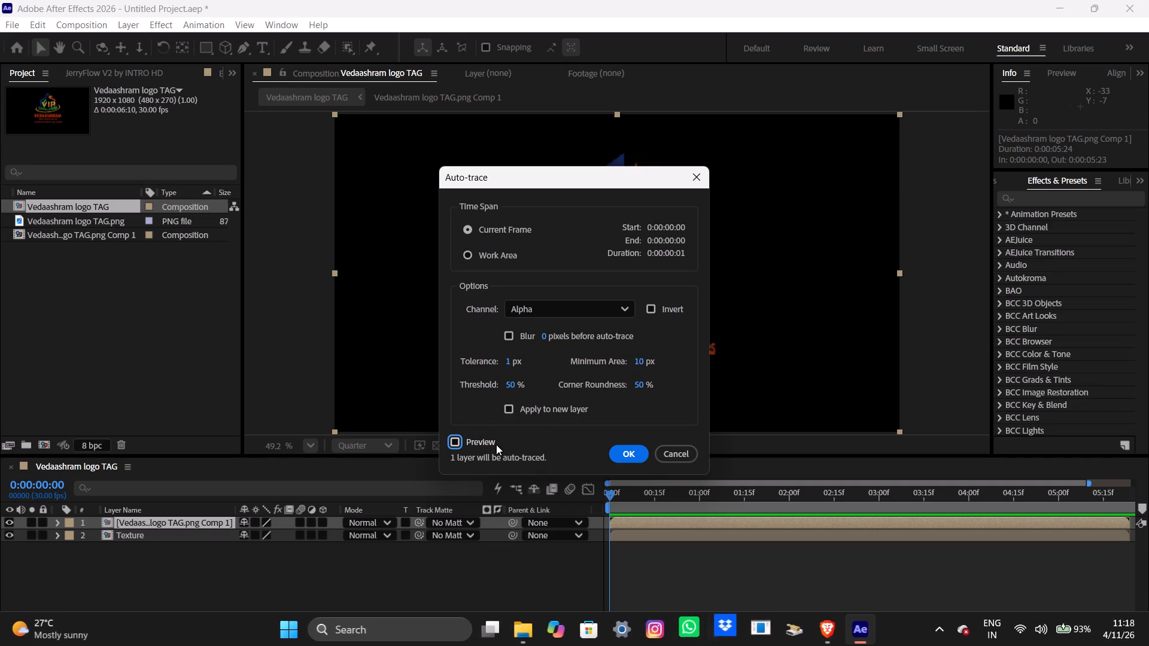
left_click(475, 440)
left_click(475, 440)
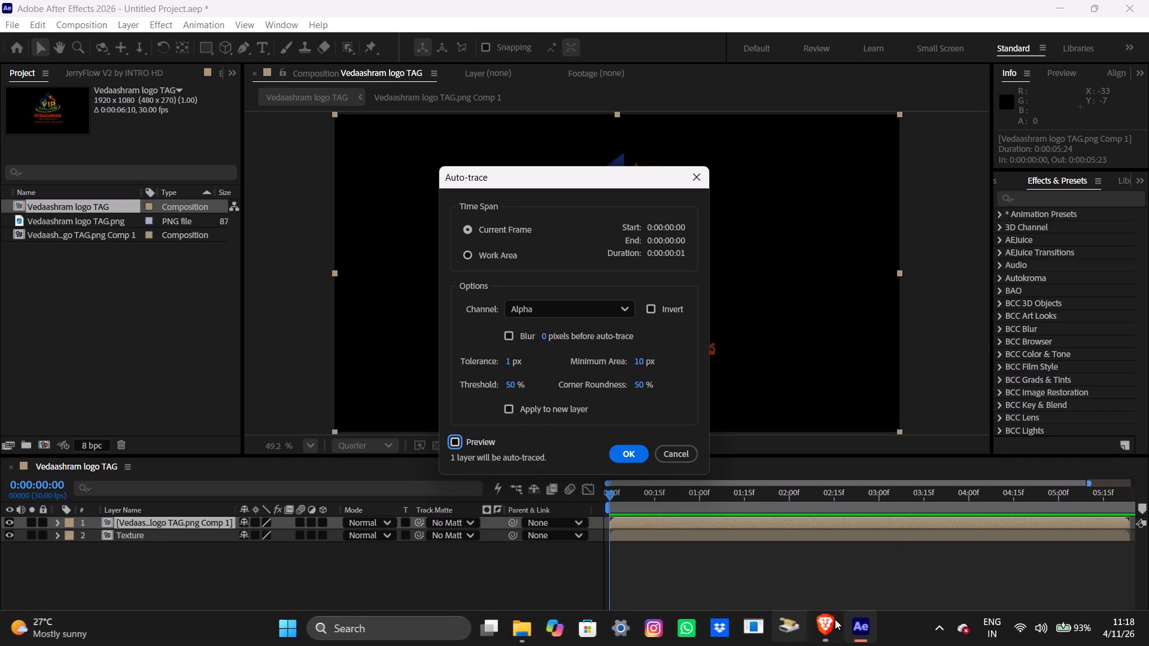
Switch to the tutorial in Brave, play the part about the Auto-trace preview, and pause it at 1:06.
left_click(824, 620)
left_click(640, 323)
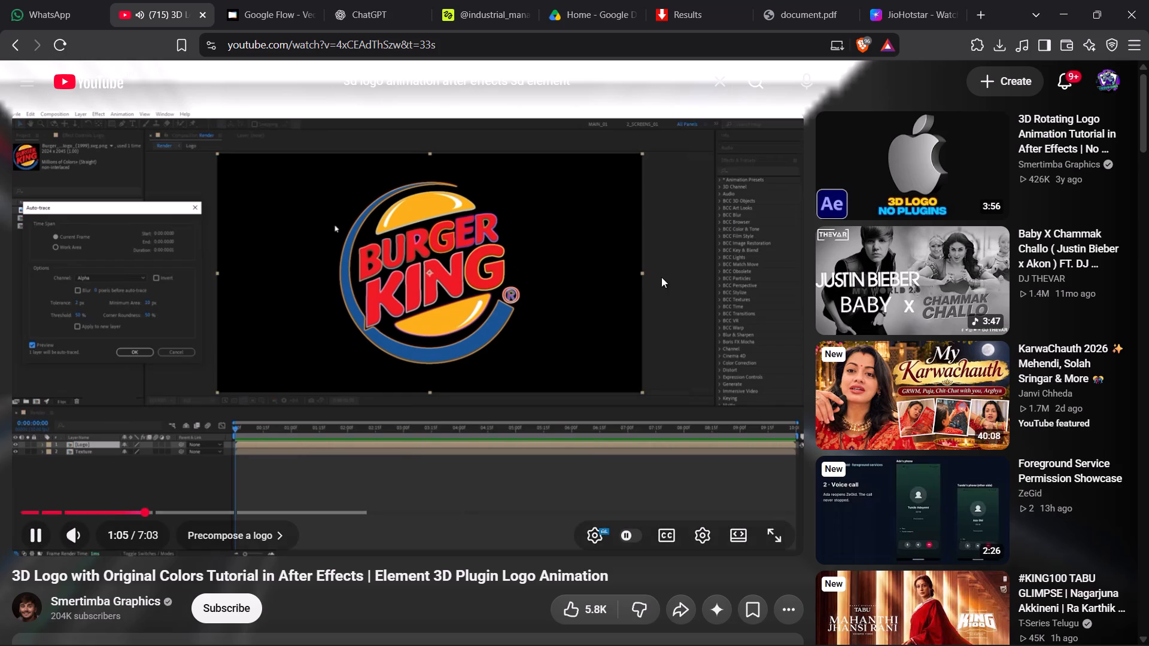
left_click(557, 286)
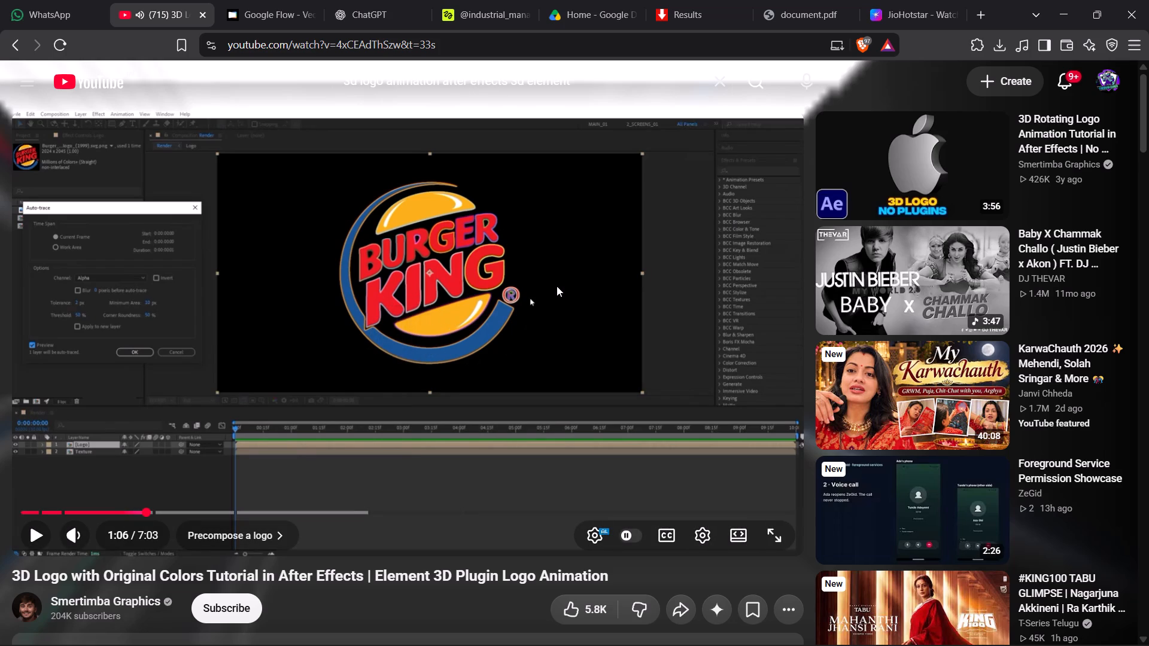
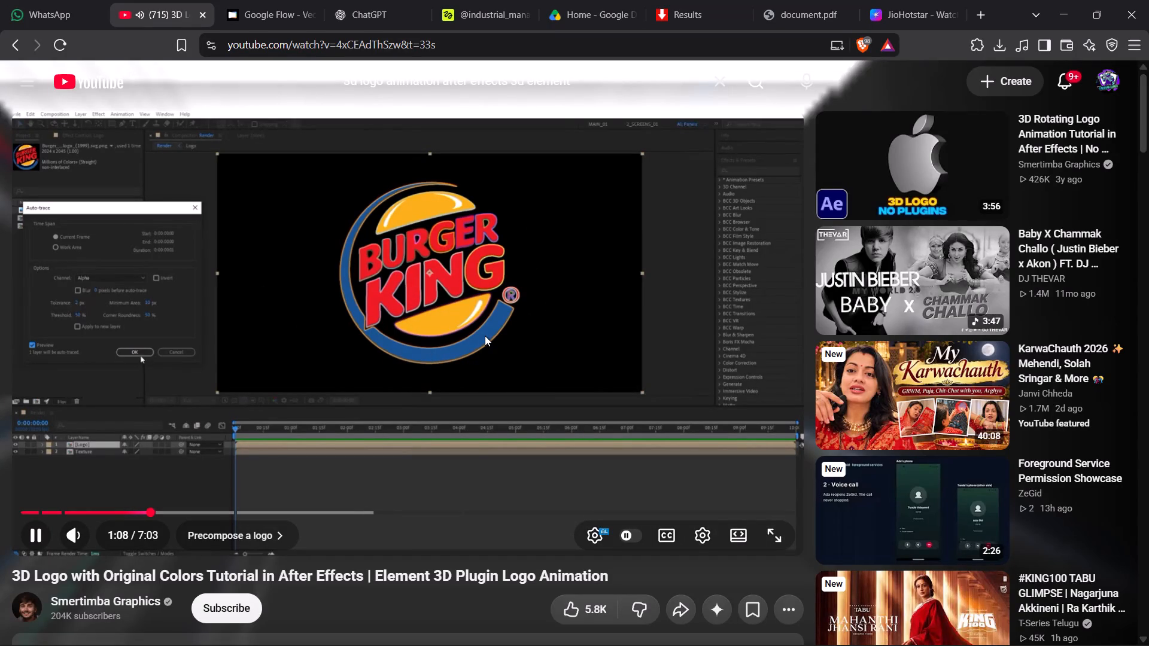
Pause the tutorial at about 1:10, after the Auto-trace has been applied.
left_click(469, 335)
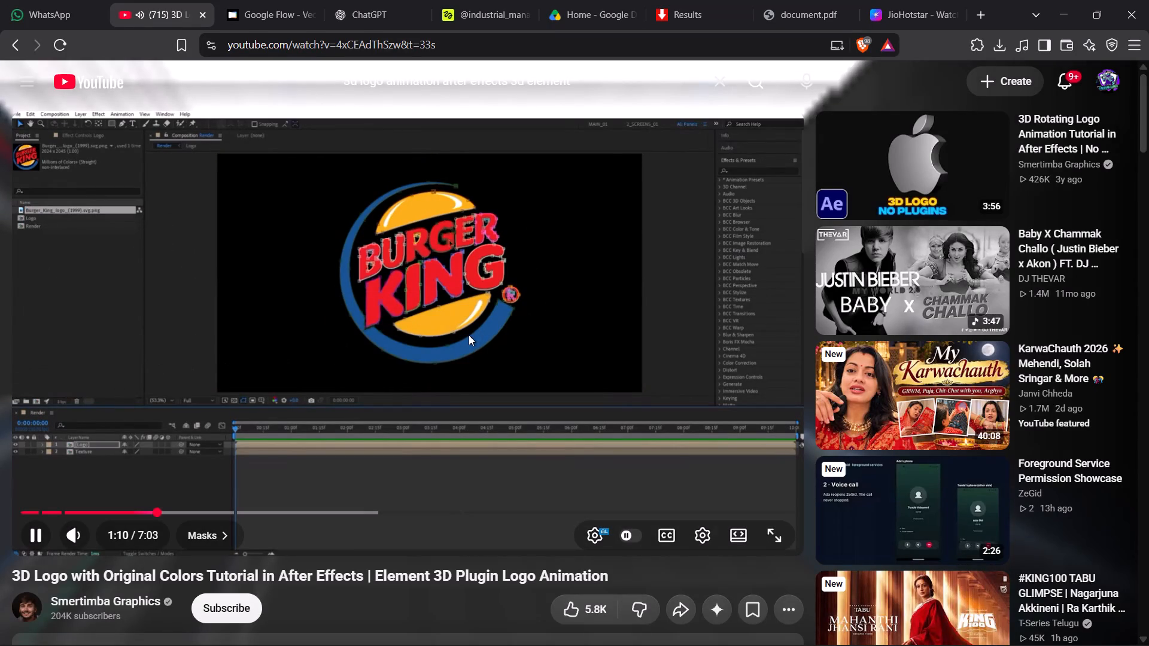
Switch to After Effects, move the Auto-trace settings clear of the logo, and turn on the trace Preview.
left_click(863, 623)
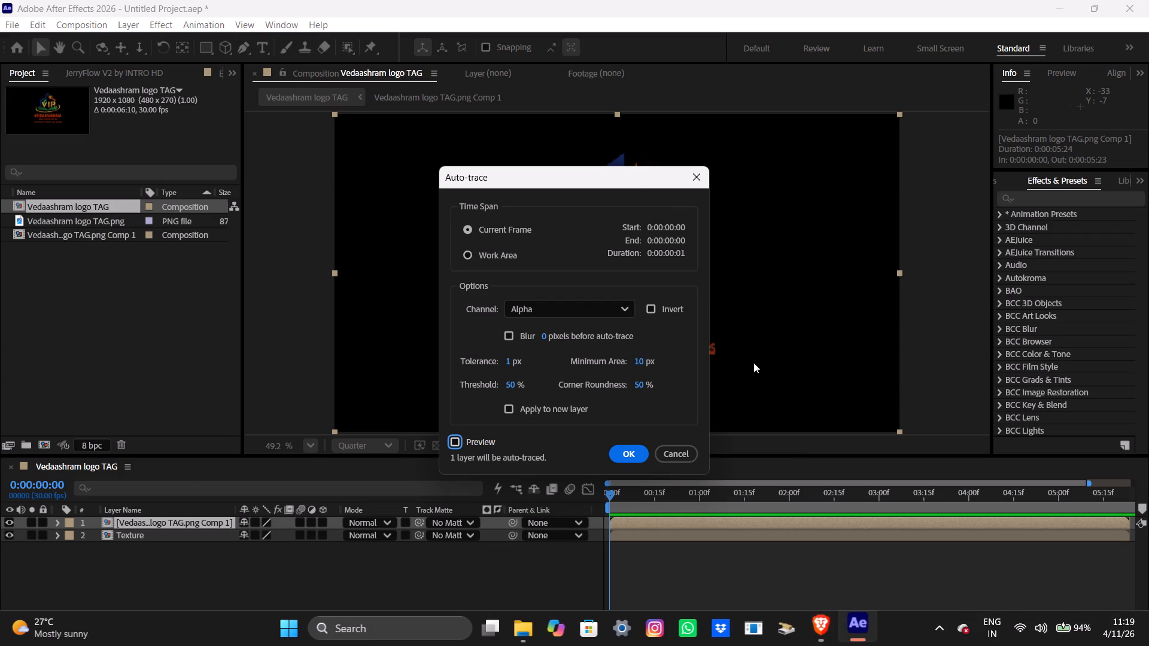
left_click_drag(636, 187, 271, 181)
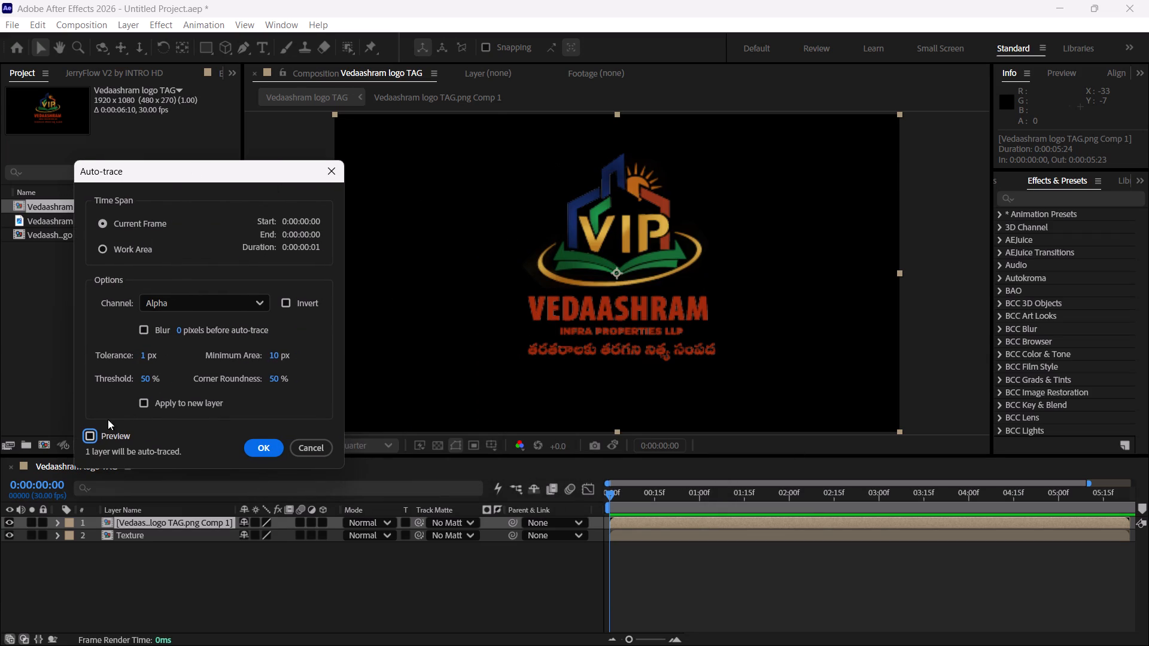
left_click(92, 436)
left_click(163, 429)
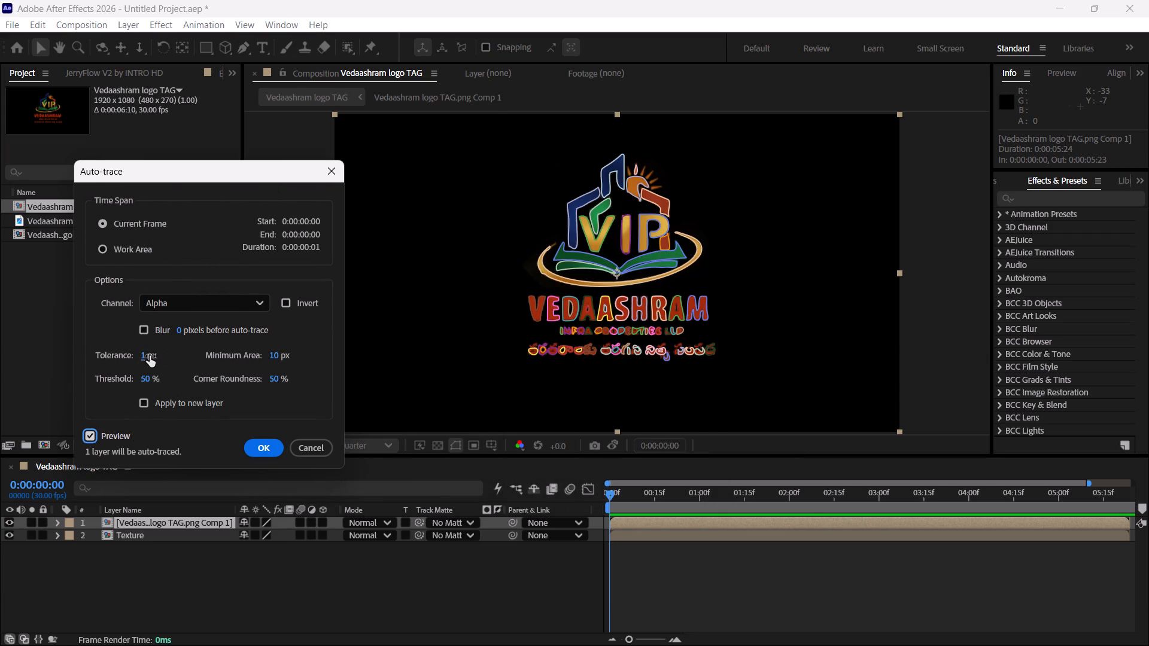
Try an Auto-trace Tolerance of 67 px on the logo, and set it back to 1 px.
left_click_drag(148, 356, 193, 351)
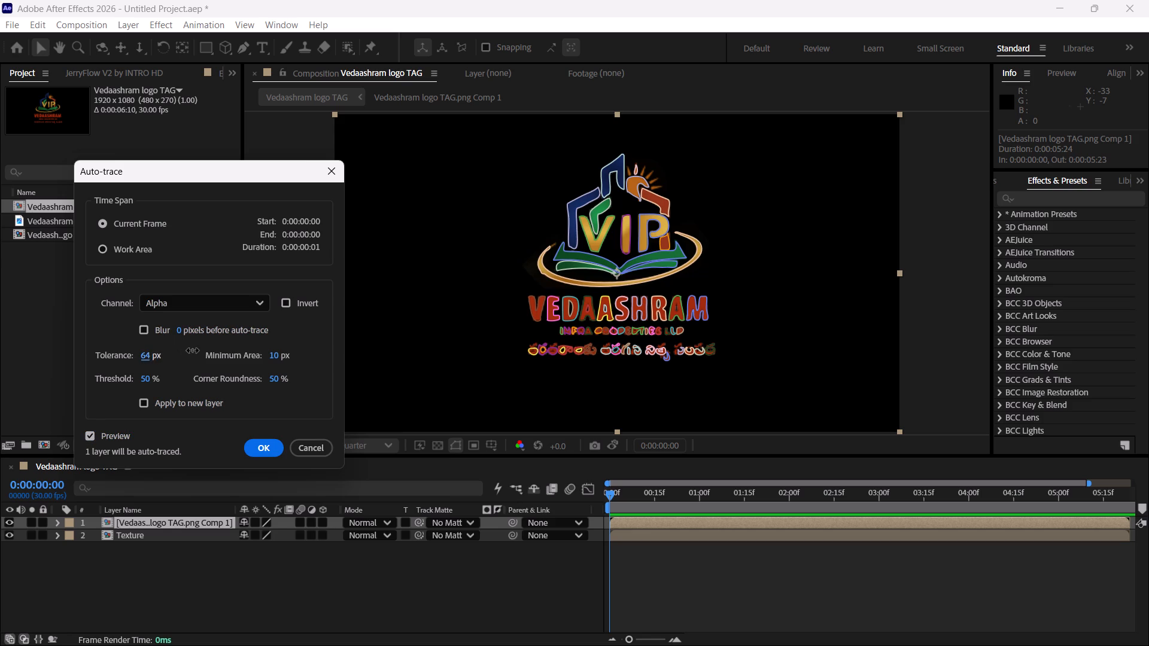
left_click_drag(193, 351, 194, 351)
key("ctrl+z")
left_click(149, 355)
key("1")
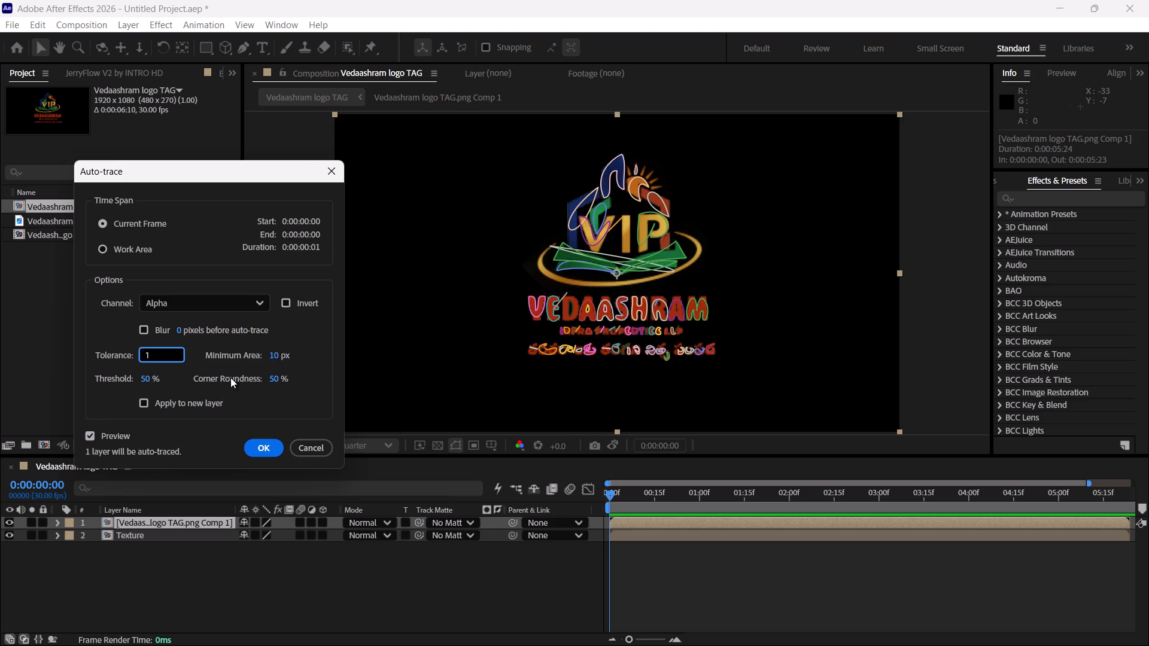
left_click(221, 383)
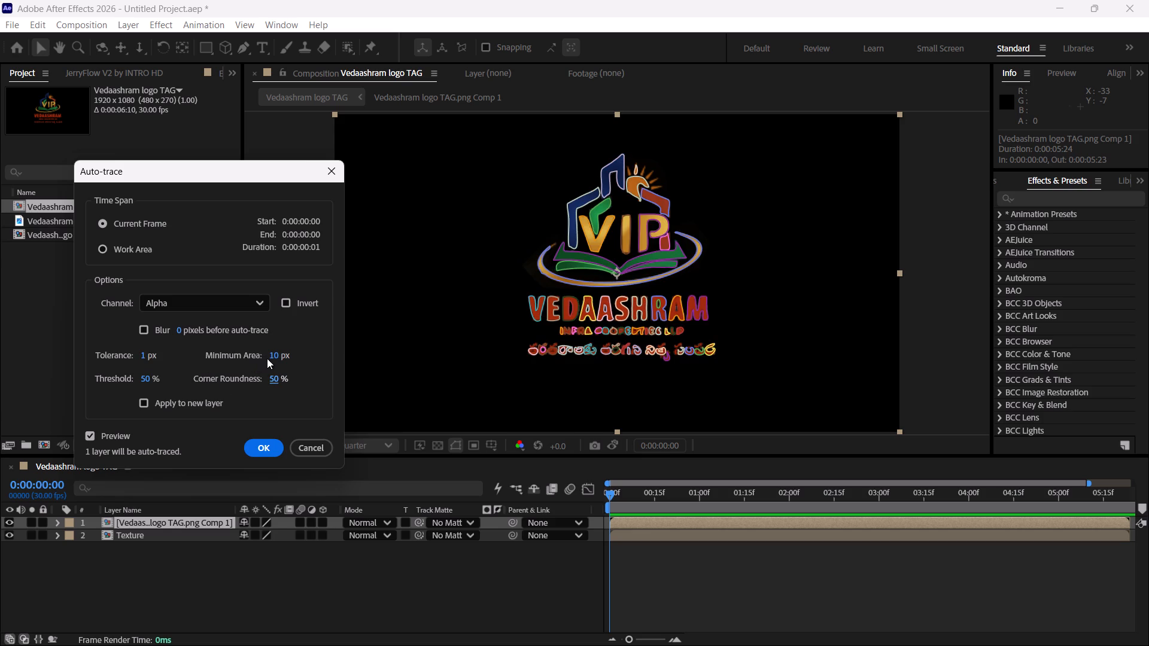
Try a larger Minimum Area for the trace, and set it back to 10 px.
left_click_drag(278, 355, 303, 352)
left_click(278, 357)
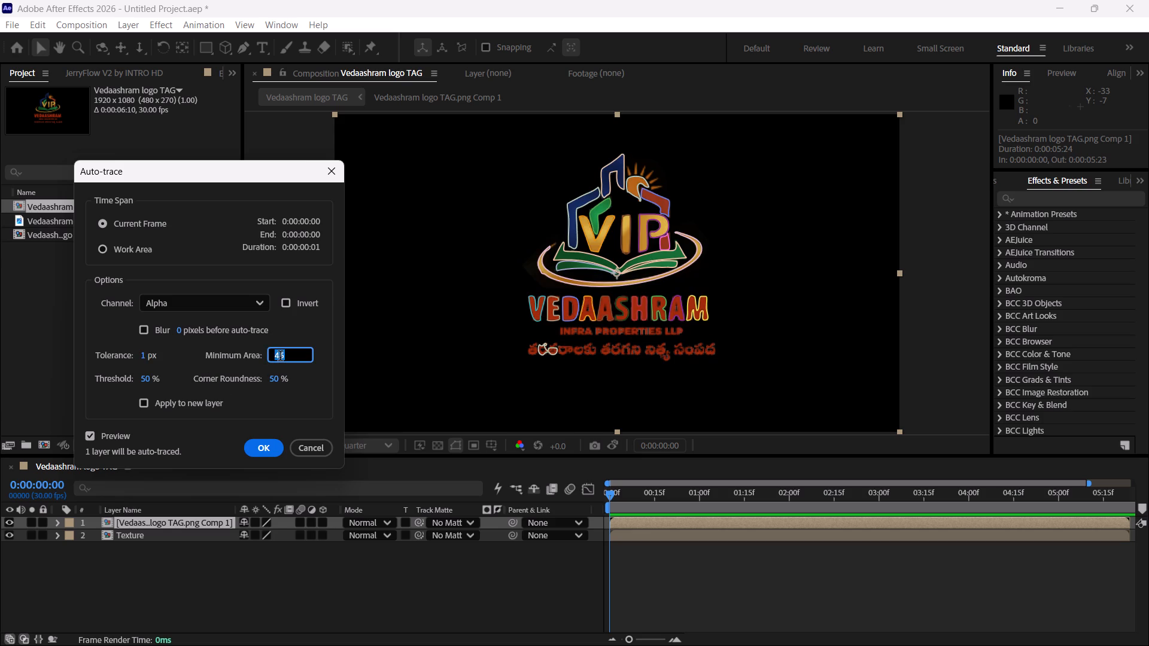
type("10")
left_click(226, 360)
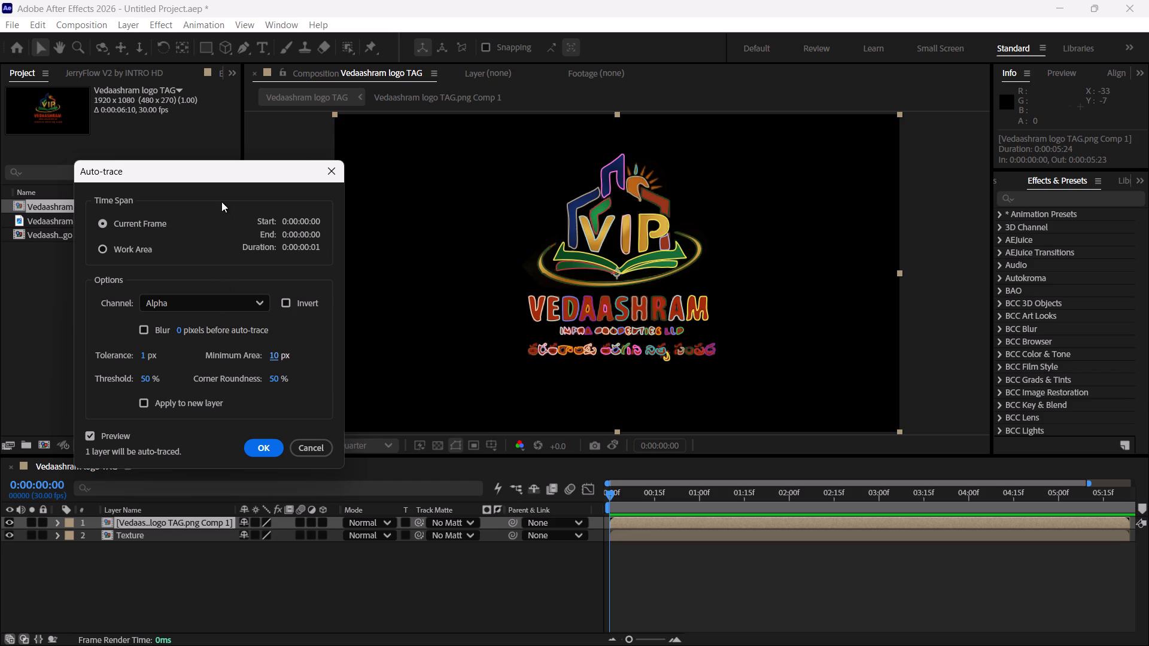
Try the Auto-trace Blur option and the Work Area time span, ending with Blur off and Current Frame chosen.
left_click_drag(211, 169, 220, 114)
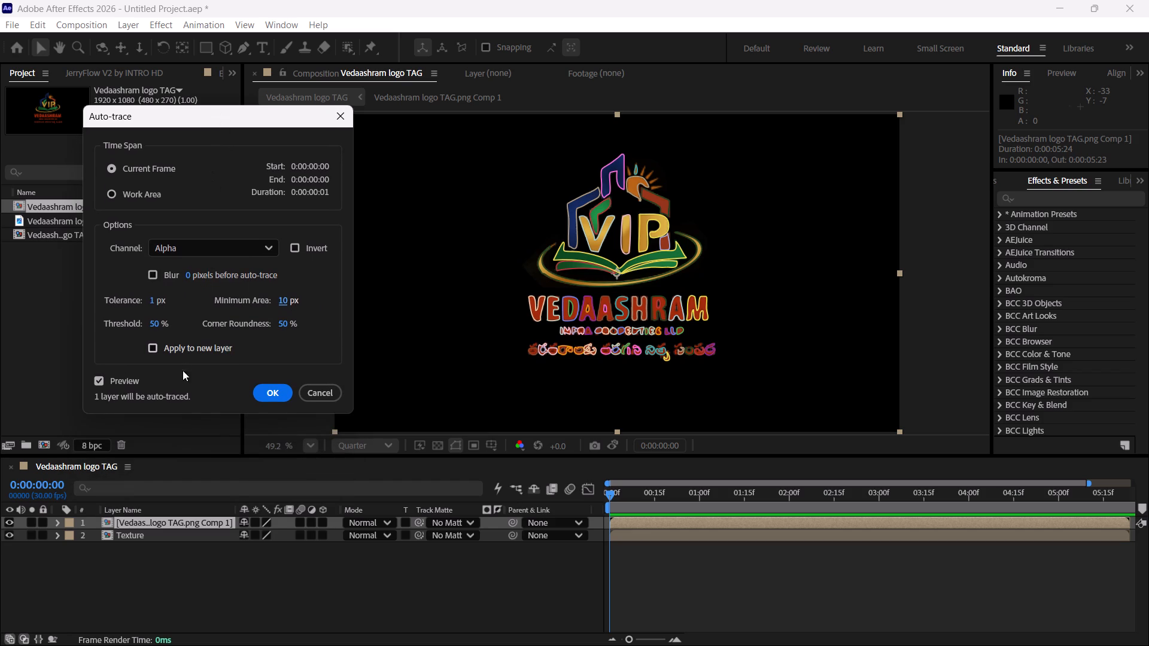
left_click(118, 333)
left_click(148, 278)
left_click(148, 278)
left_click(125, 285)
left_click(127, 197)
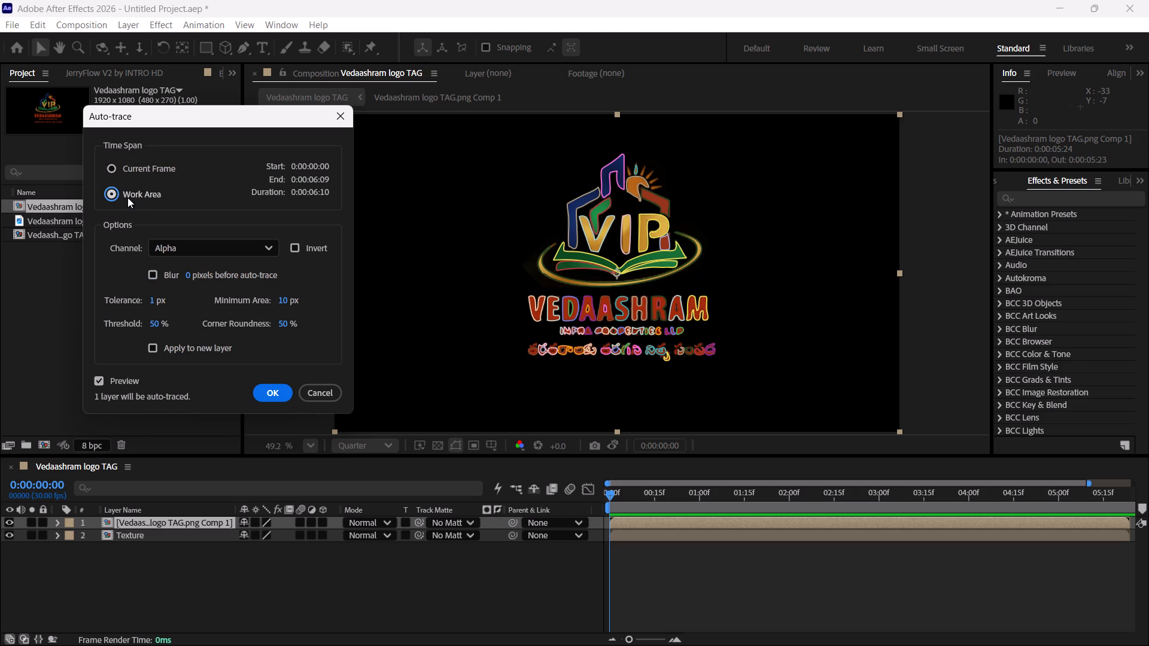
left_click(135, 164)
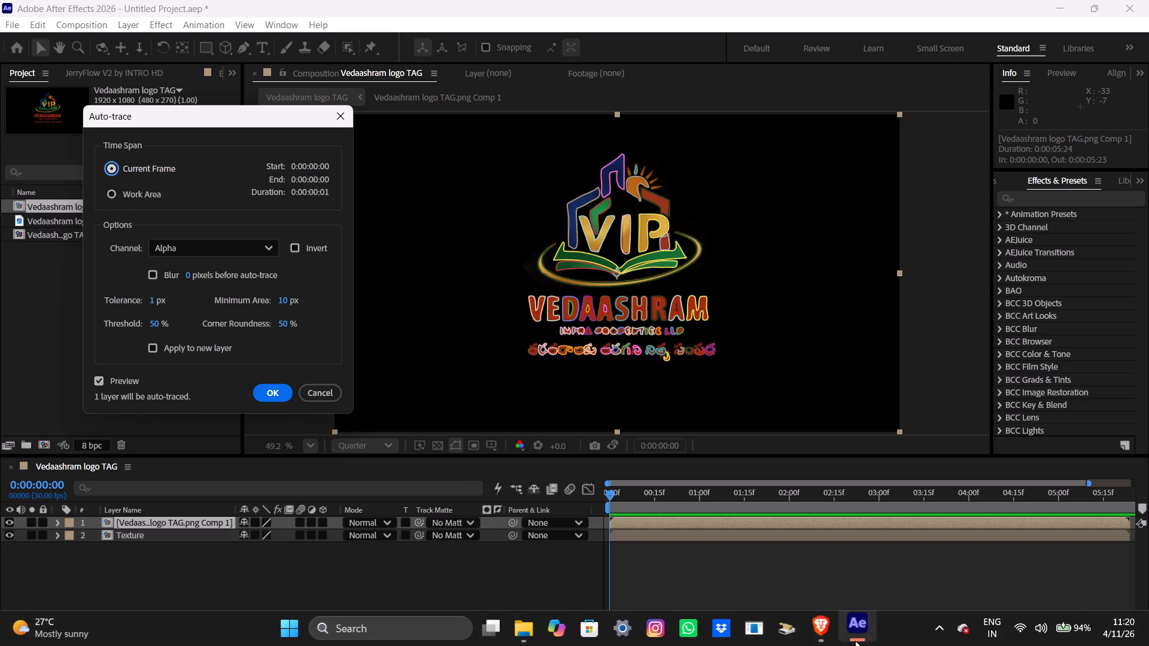
Switch to the tutorial in Brave, replay the part where the Auto-trace is applied, and pause it at about 1:11.
left_click(828, 630)
left_click(650, 370)
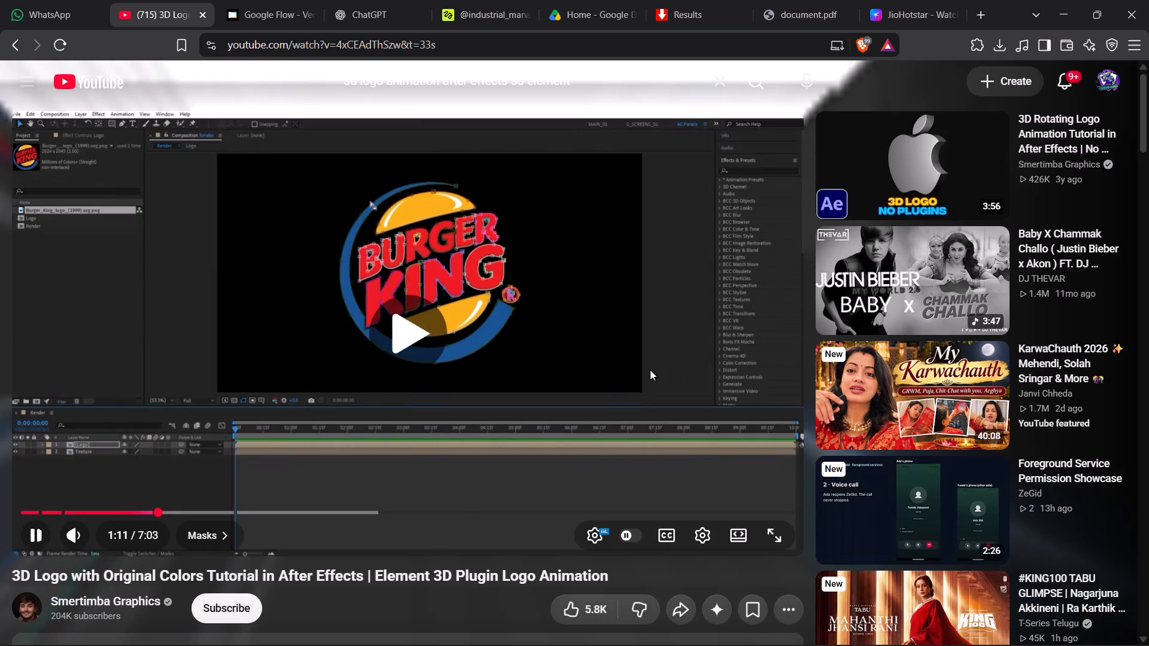
key("Left")
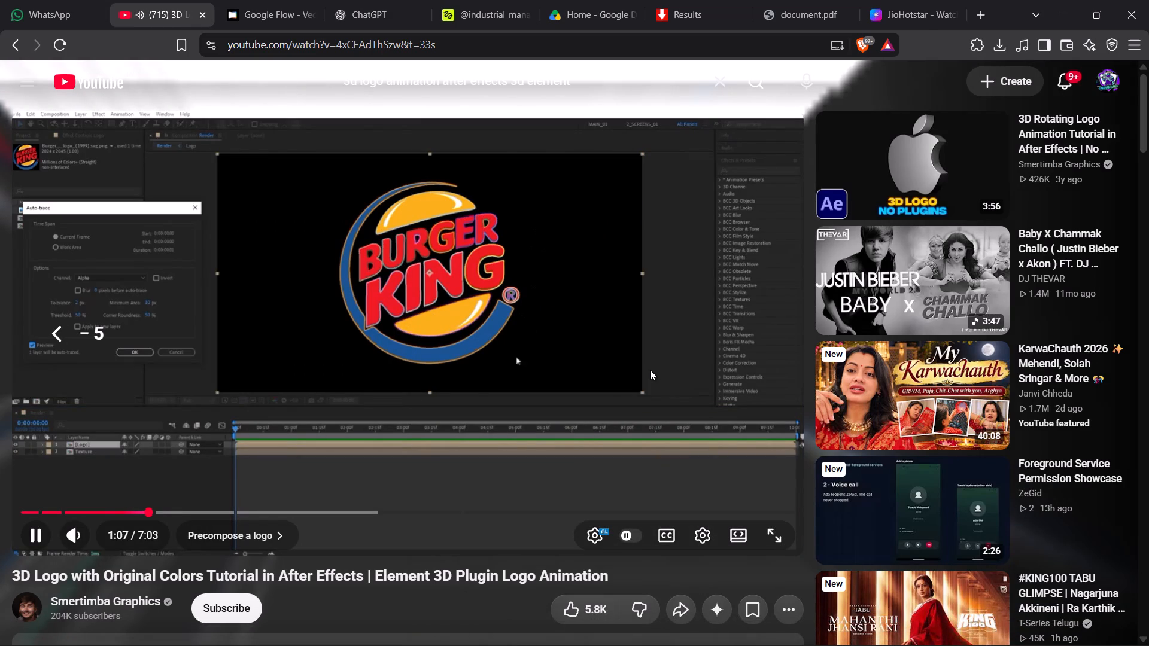
key("Left")
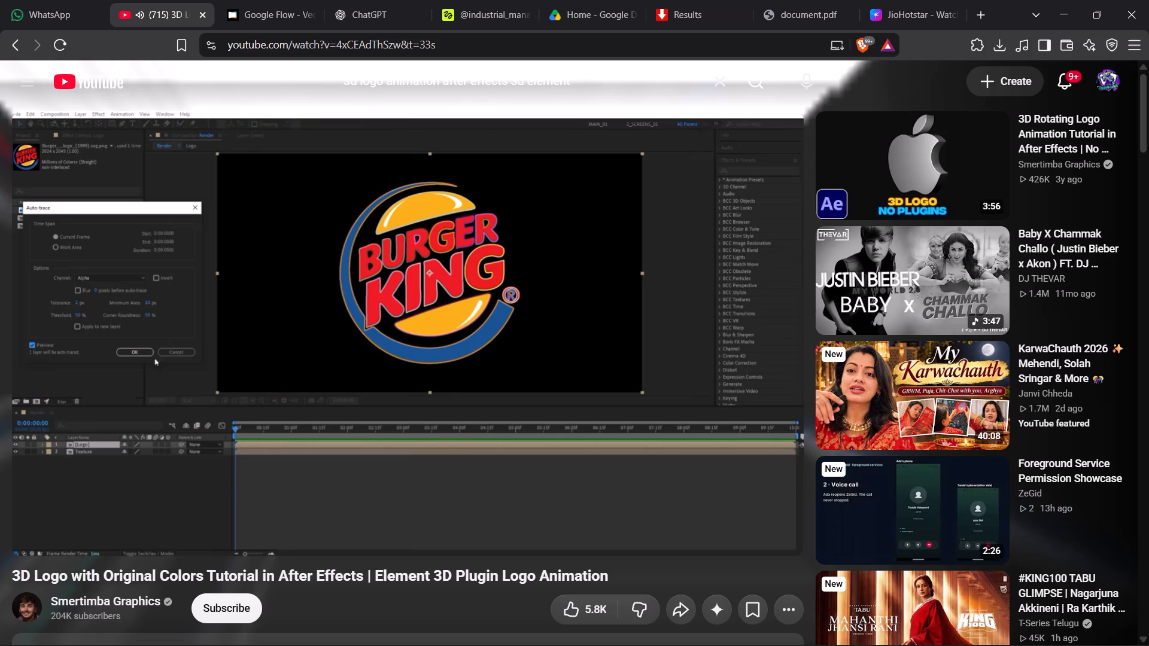
left_click(607, 330)
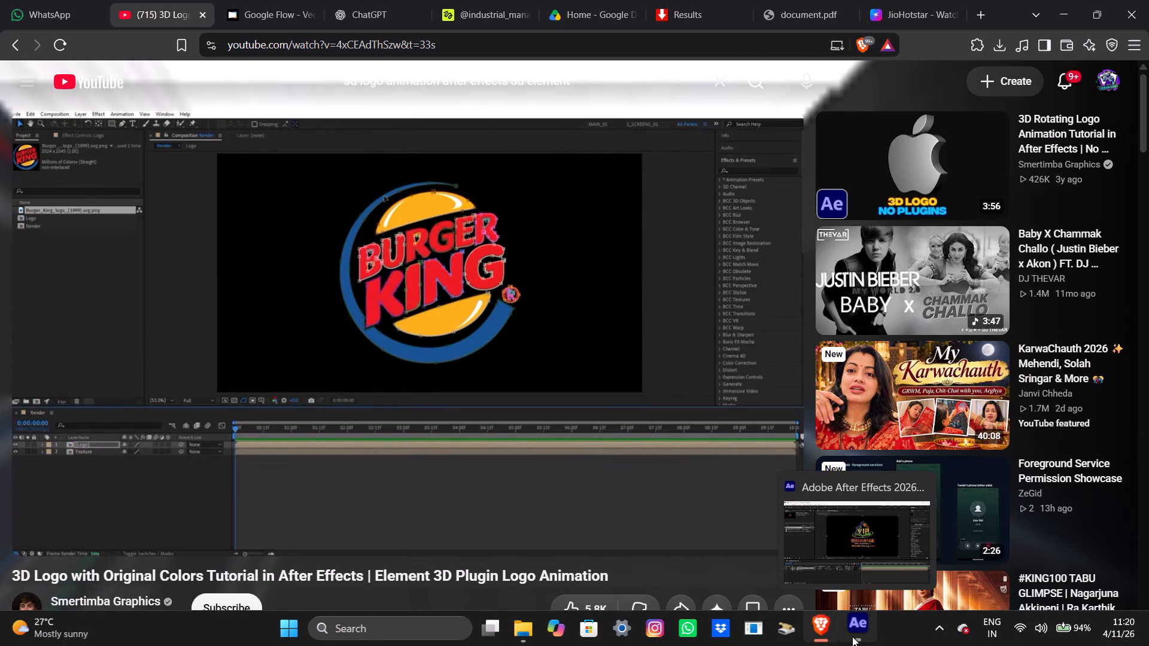
Switch to After Effects, apply the Auto-trace to the upper logo layer, and check the traced masks around the lettering.
left_click(852, 636)
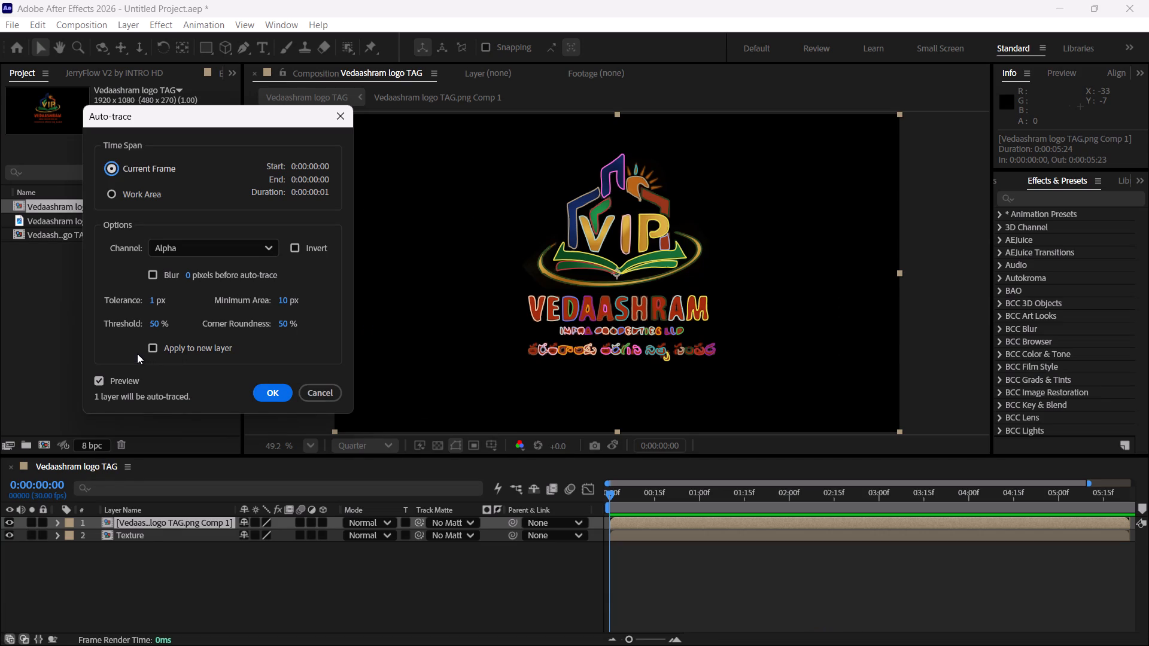
left_click(137, 354)
left_click(128, 356)
left_click(276, 389)
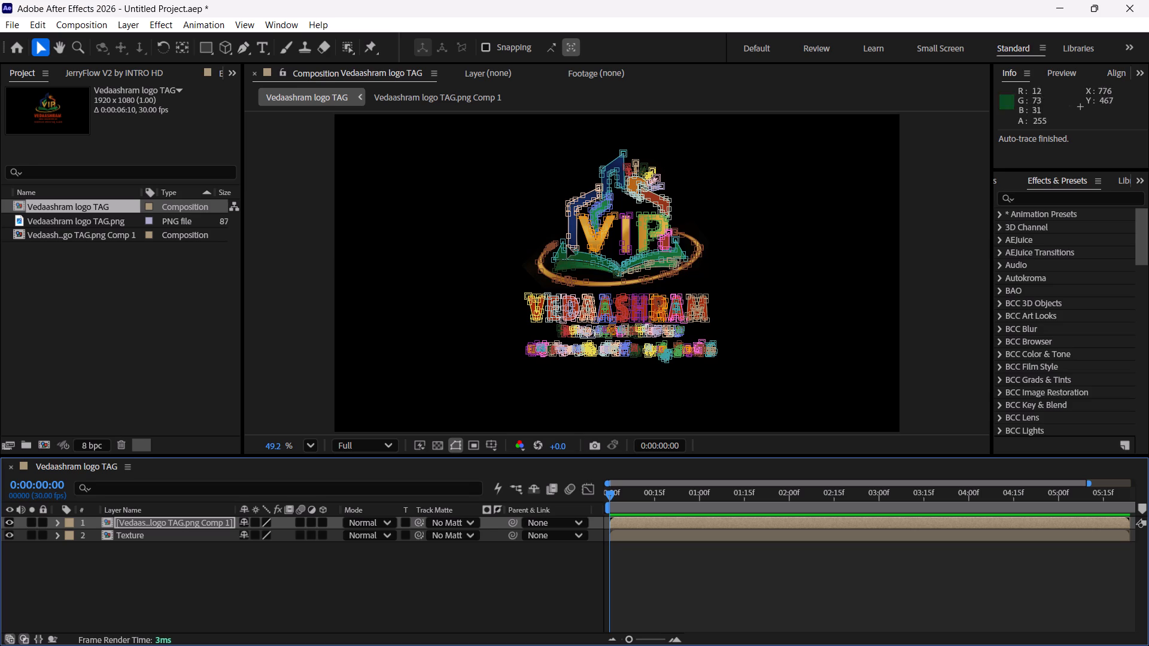
scroll(579, 239, "up", 4)
scroll(540, 259, "down", 5)
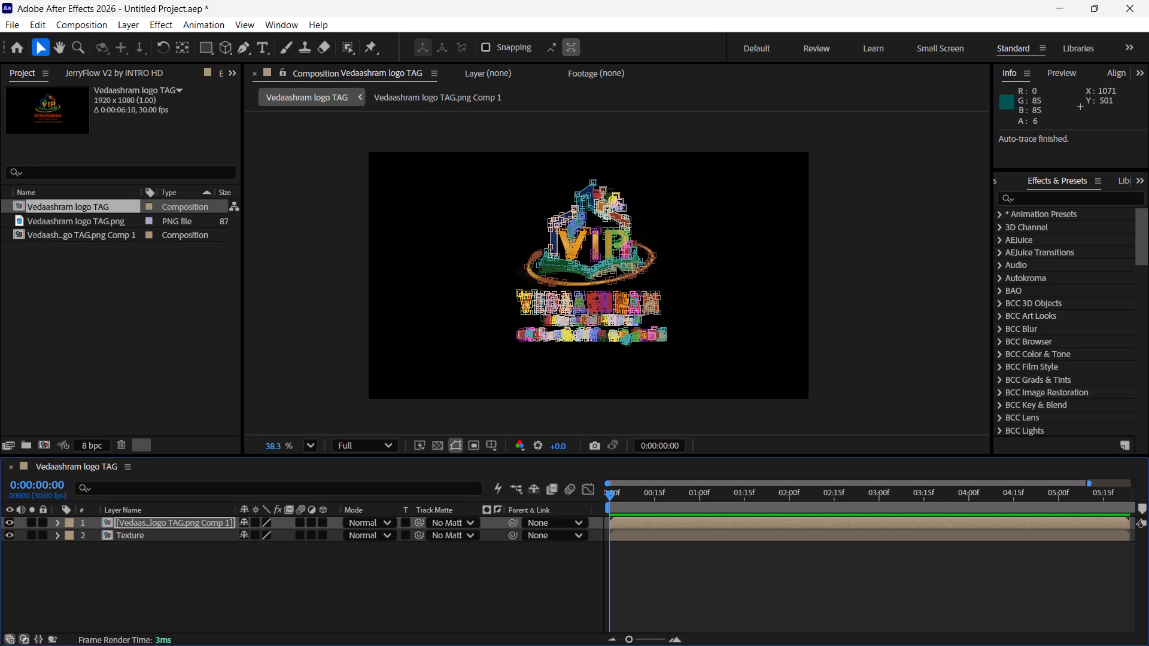
scroll(617, 266, "up", 6)
scroll(578, 355, "up", 6)
scroll(571, 370, "down", 2)
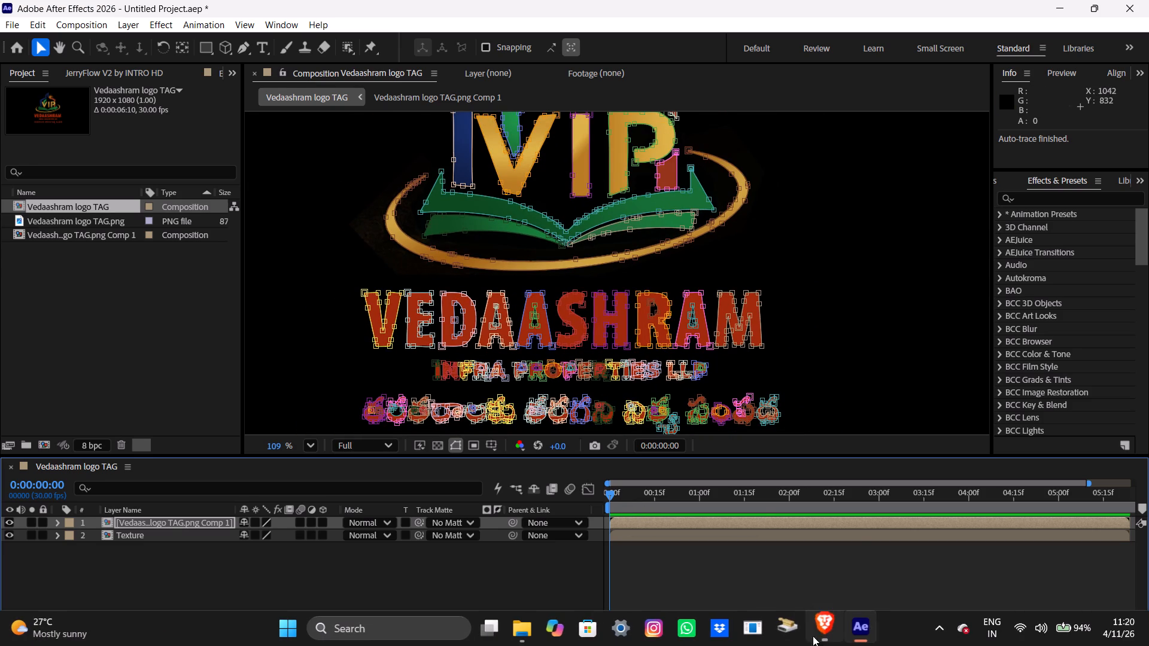
Switch to the tutorial in Brave and play on through the creation of the Element solid to the effect search.
left_click(811, 628)
left_click(628, 458)
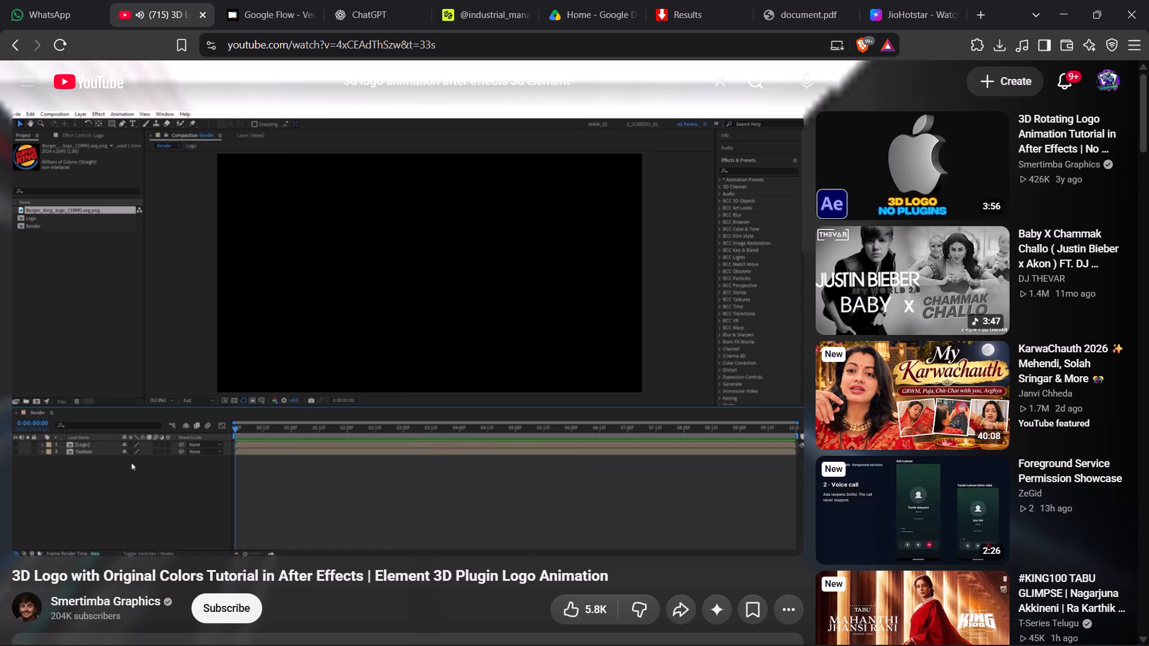
left_click(583, 259)
left_click(582, 263)
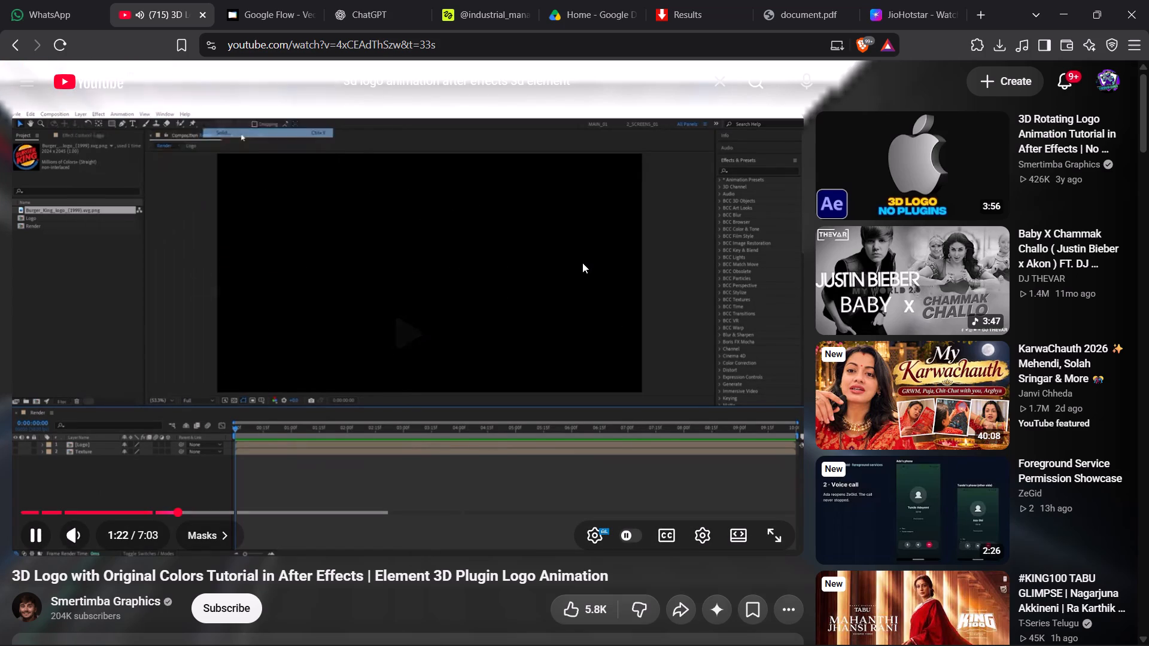
left_click(463, 284)
left_click(463, 284)
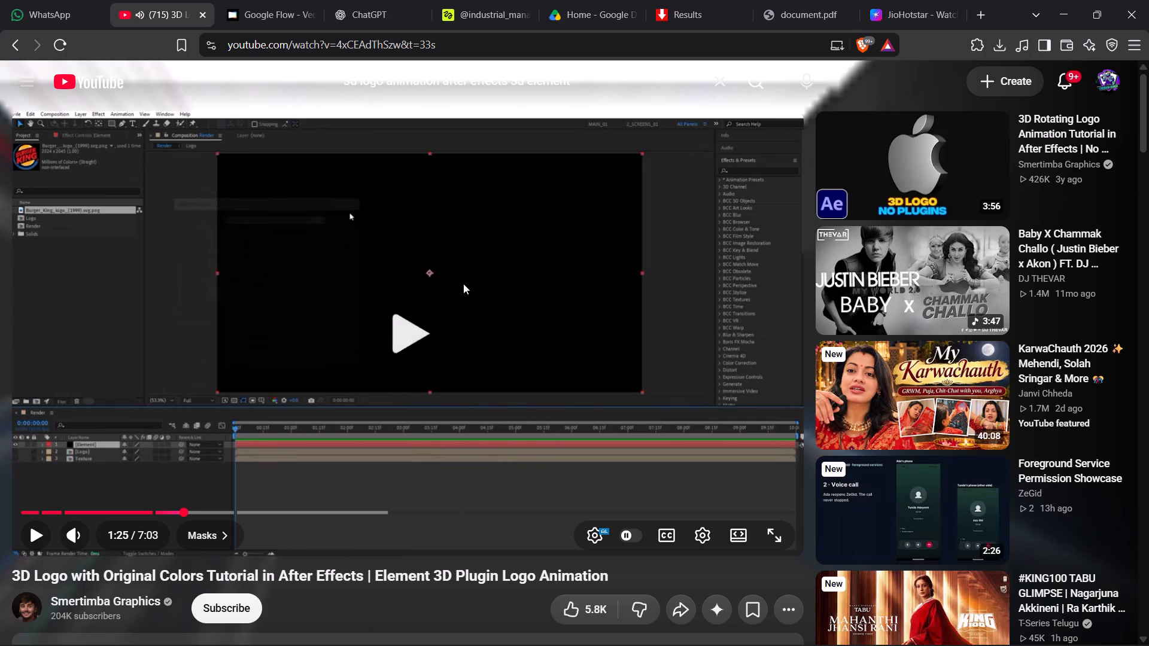
left_click(412, 314)
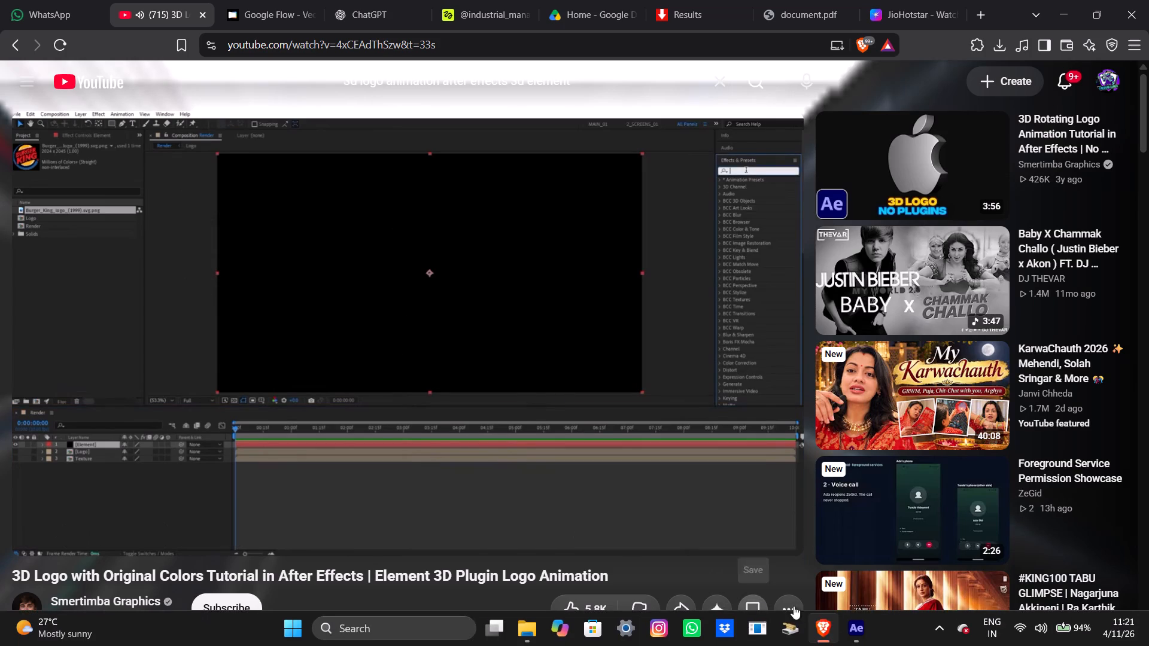
Switch to After Effects, fit the composition in view, and start a new 1920 x 1080 solid named Element.
left_click(857, 624)
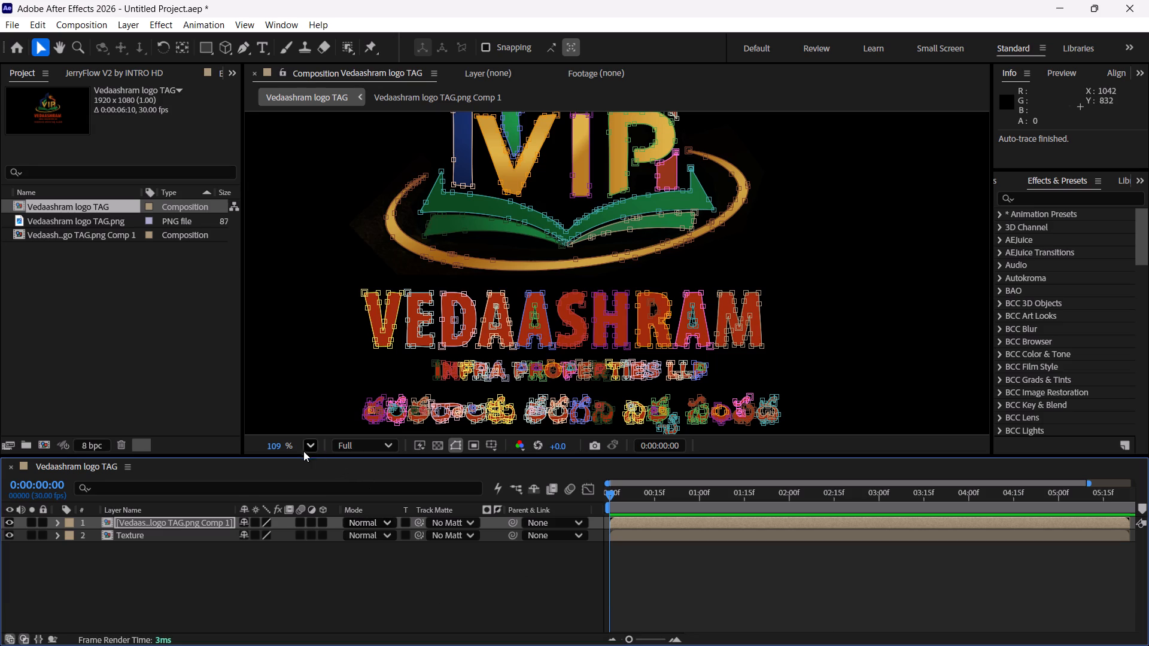
left_click(310, 447)
left_click(340, 145)
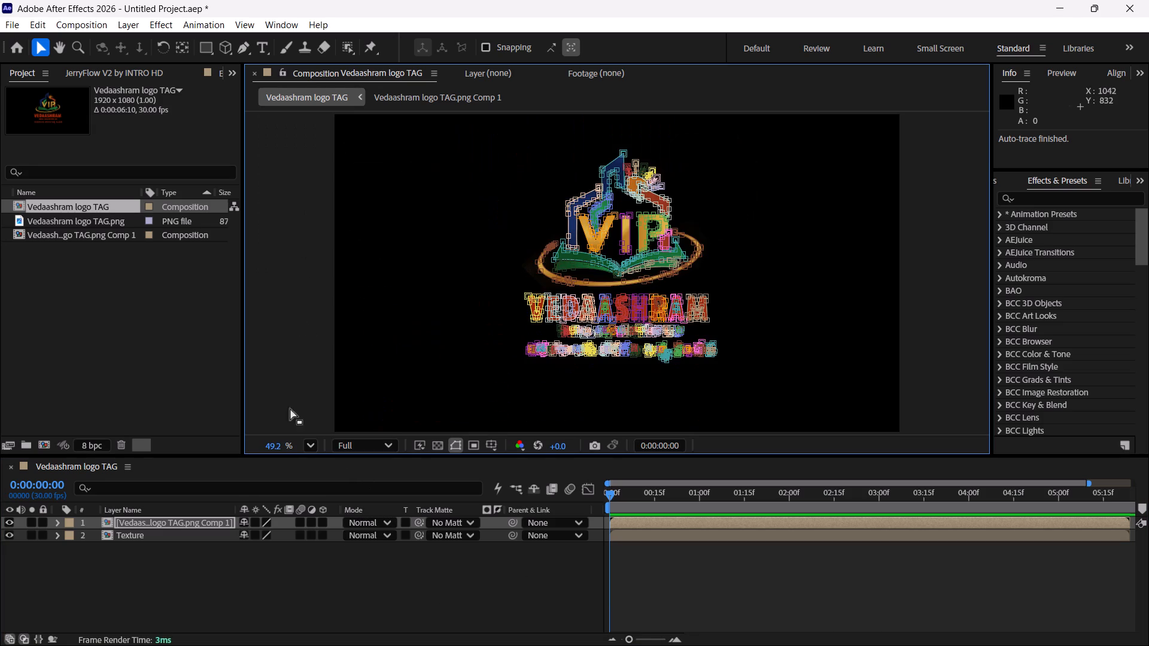
left_click(218, 592)
right_click(223, 592)
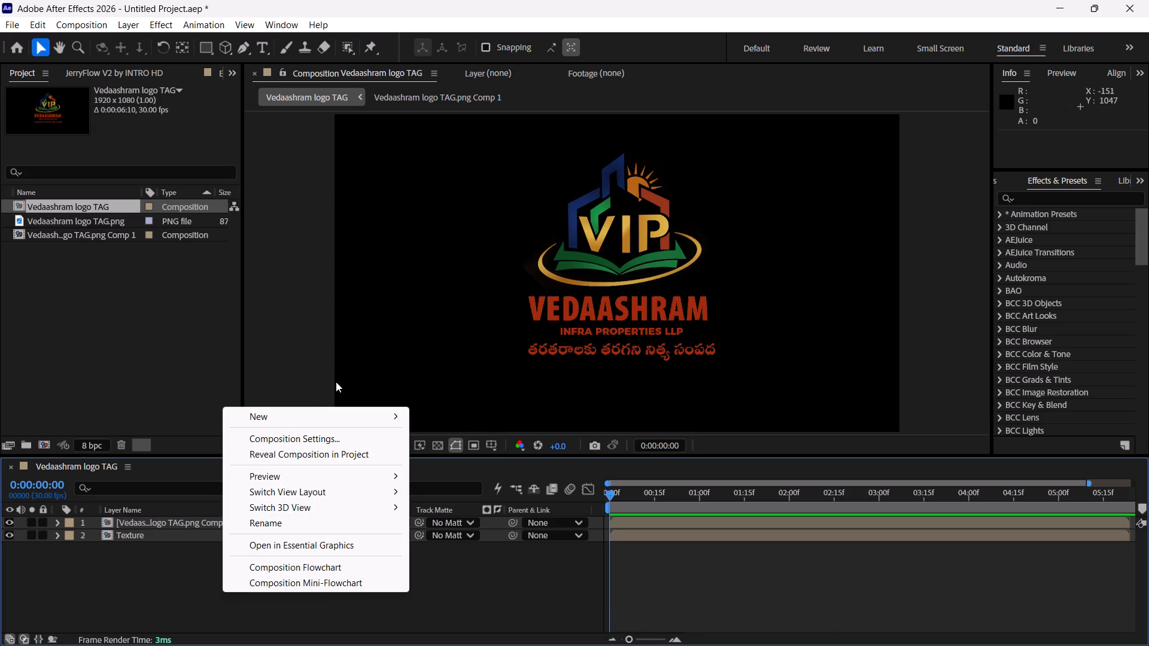
left_click(308, 412)
left_click(513, 193)
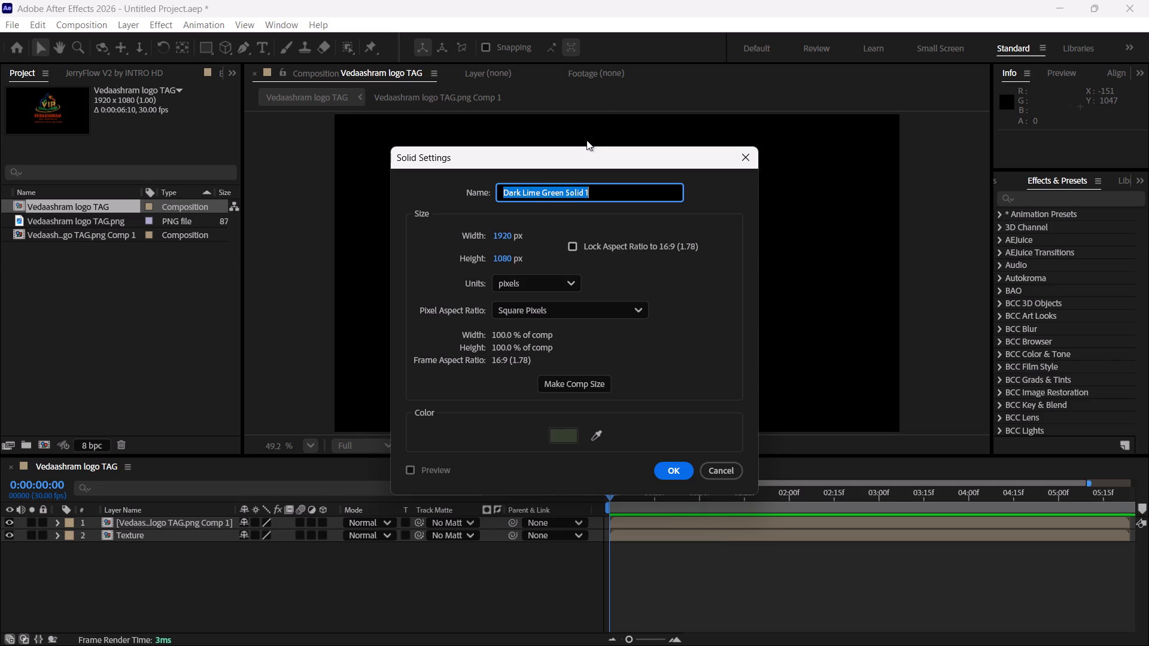
key("shift+e")
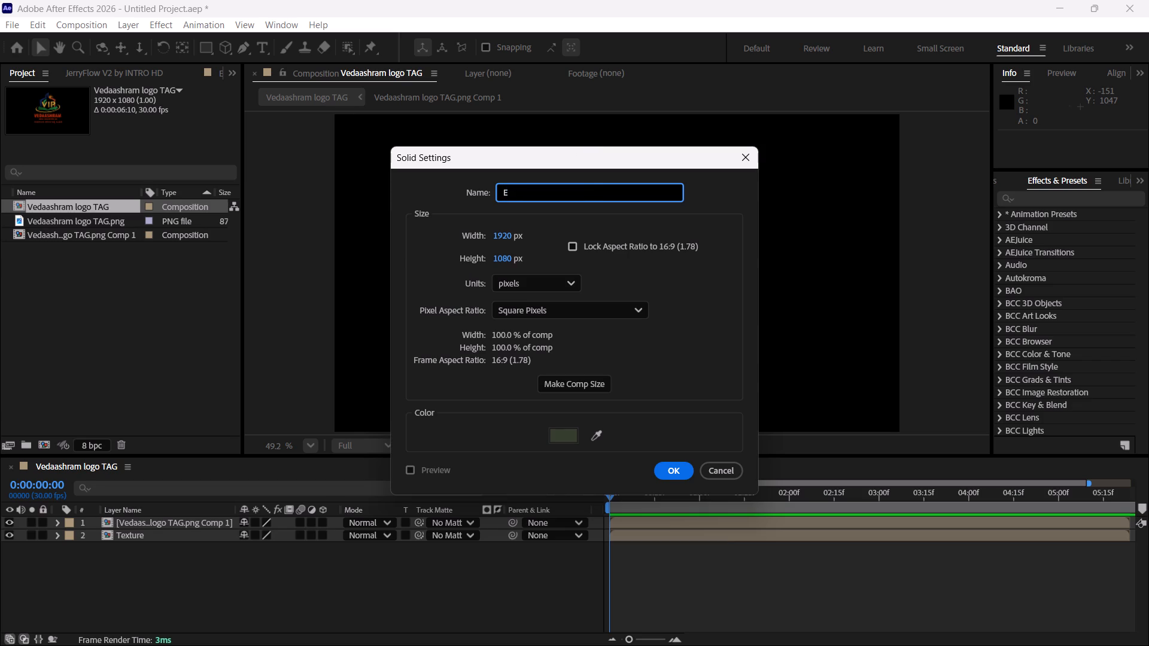
type("lE")
key("BackSpace")
key("BackSpace")
type("le")
type("ment")
Set the Element solid's colour to black (000000) and create the layer.
left_click(595, 437)
left_click(853, 301)
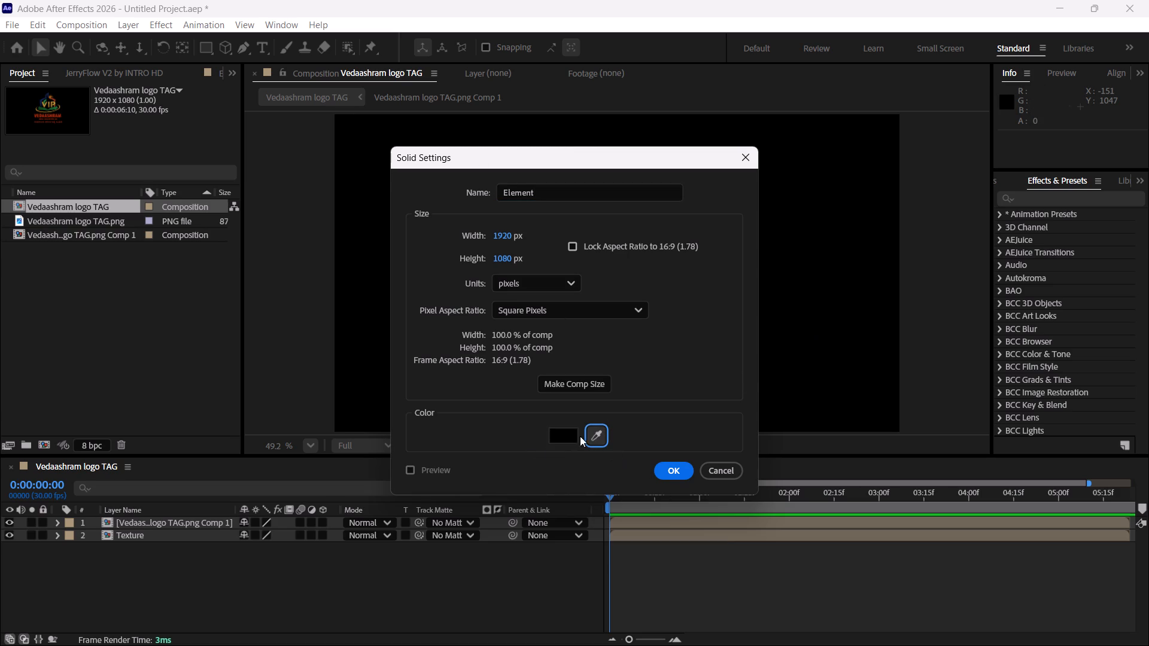
left_click(565, 435)
left_click_drag(737, 460, 157, 645)
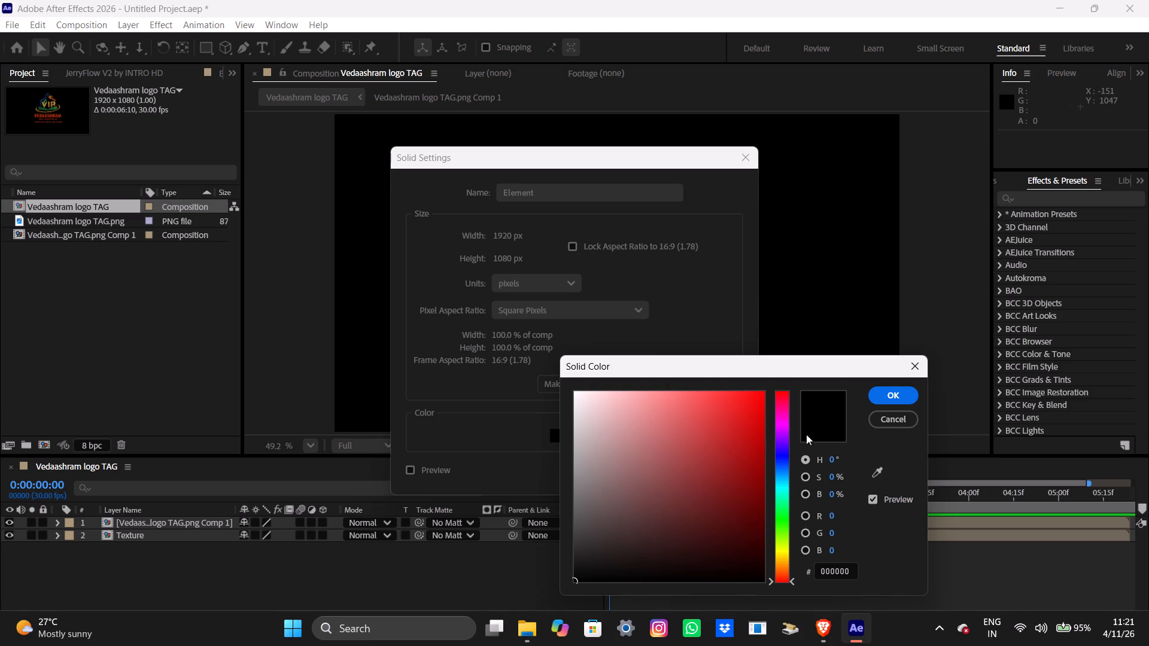
left_click(912, 387)
left_click(693, 468)
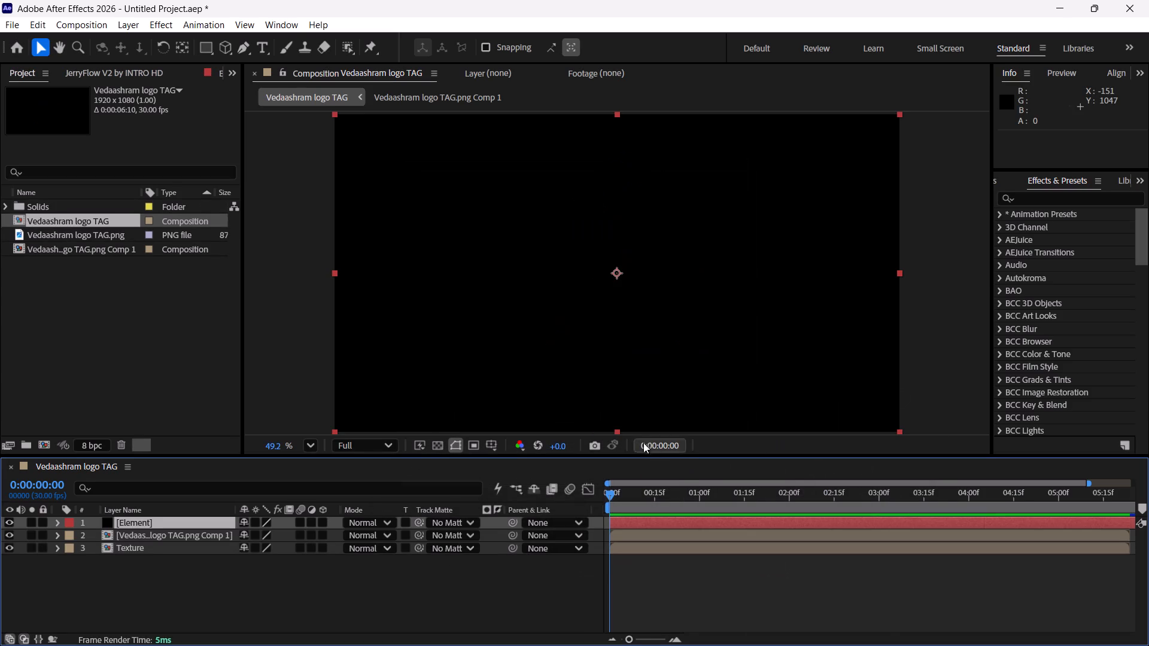
Switch to the tutorial in Brave, play the part where the Element effect is applied, and pause at about 1:36.
left_click(815, 634)
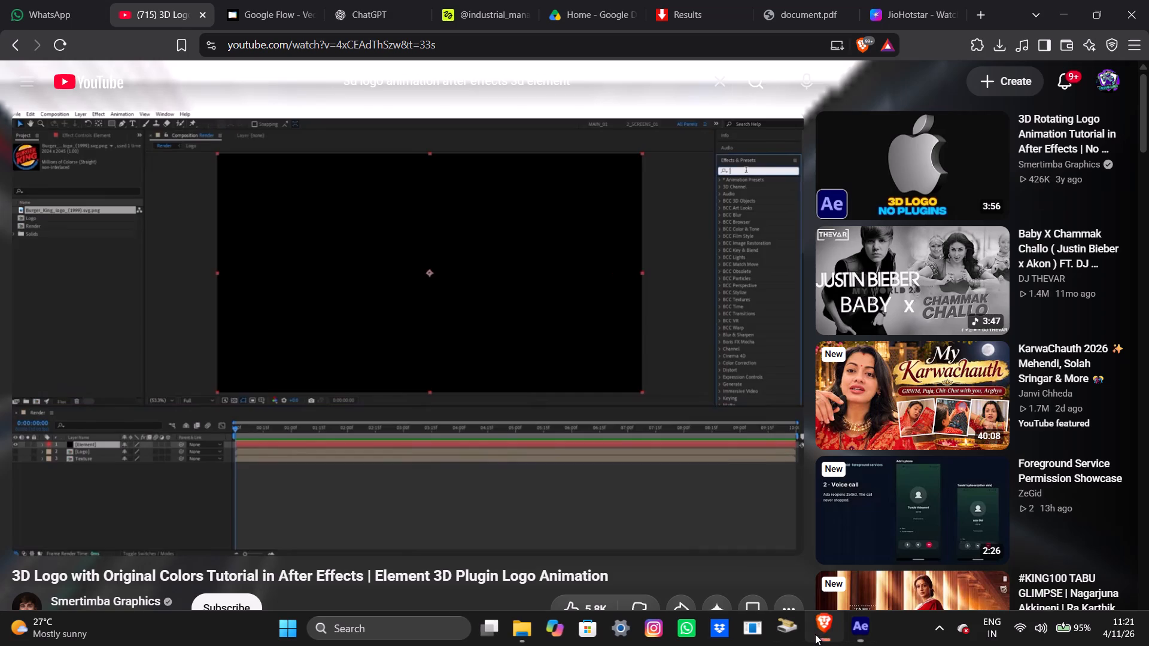
left_click(667, 315)
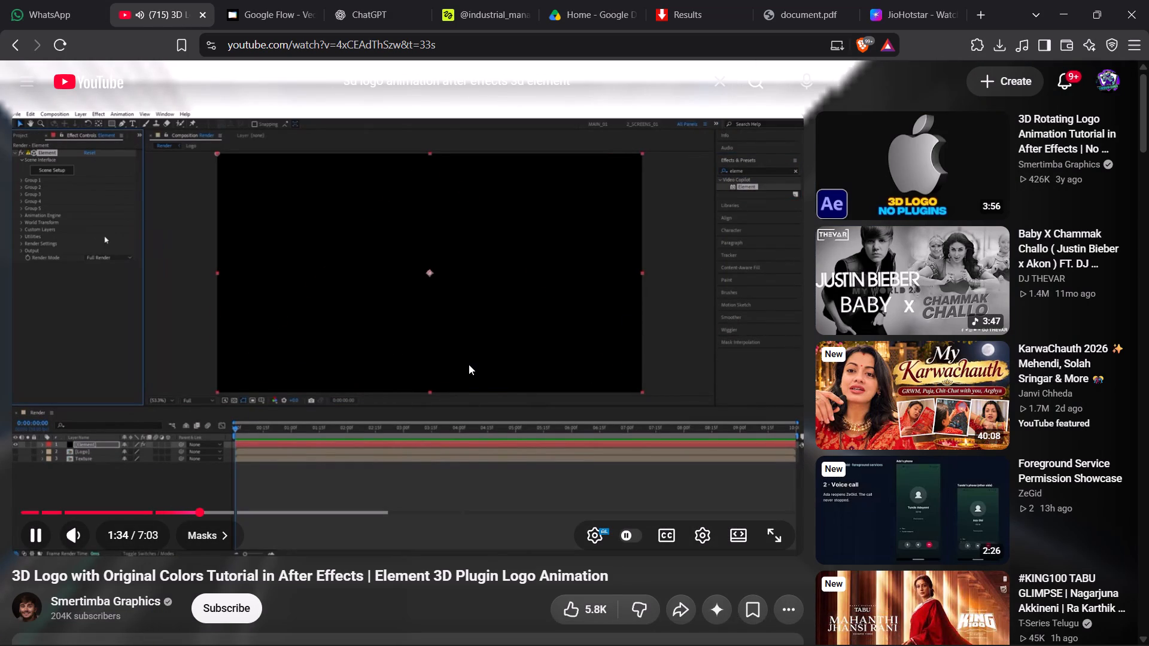
left_click(441, 367)
Switch to After Effects and save the project as 3D LOGO ANIMATION in the realistates video 1 folder.
left_click(852, 626)
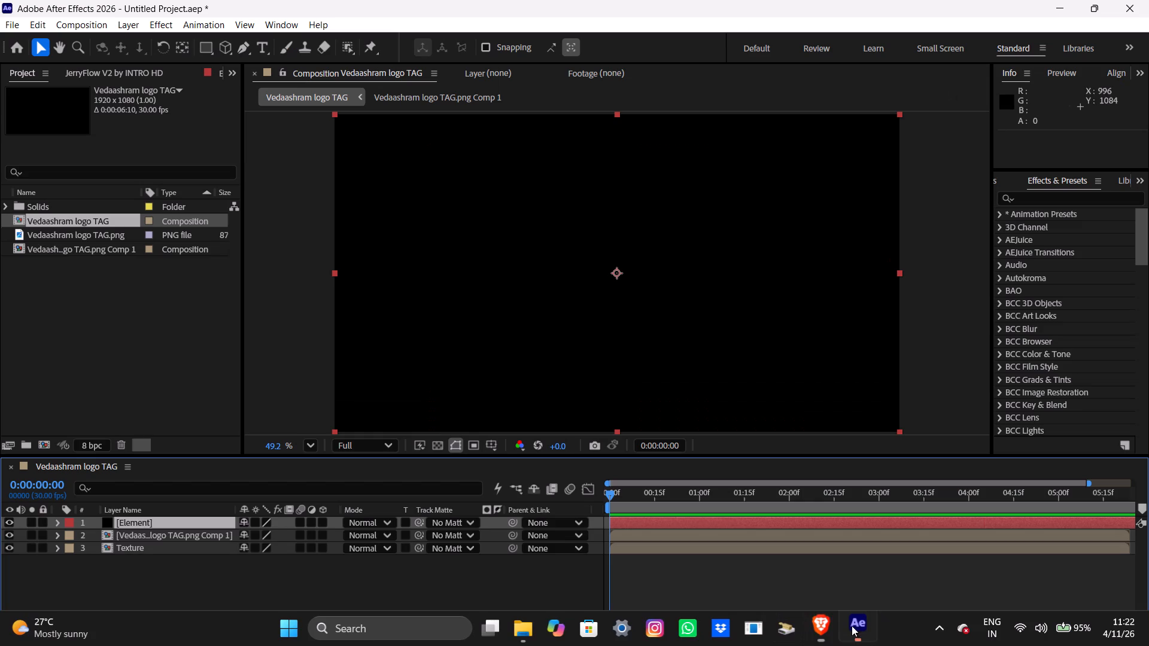
left_click(260, 577)
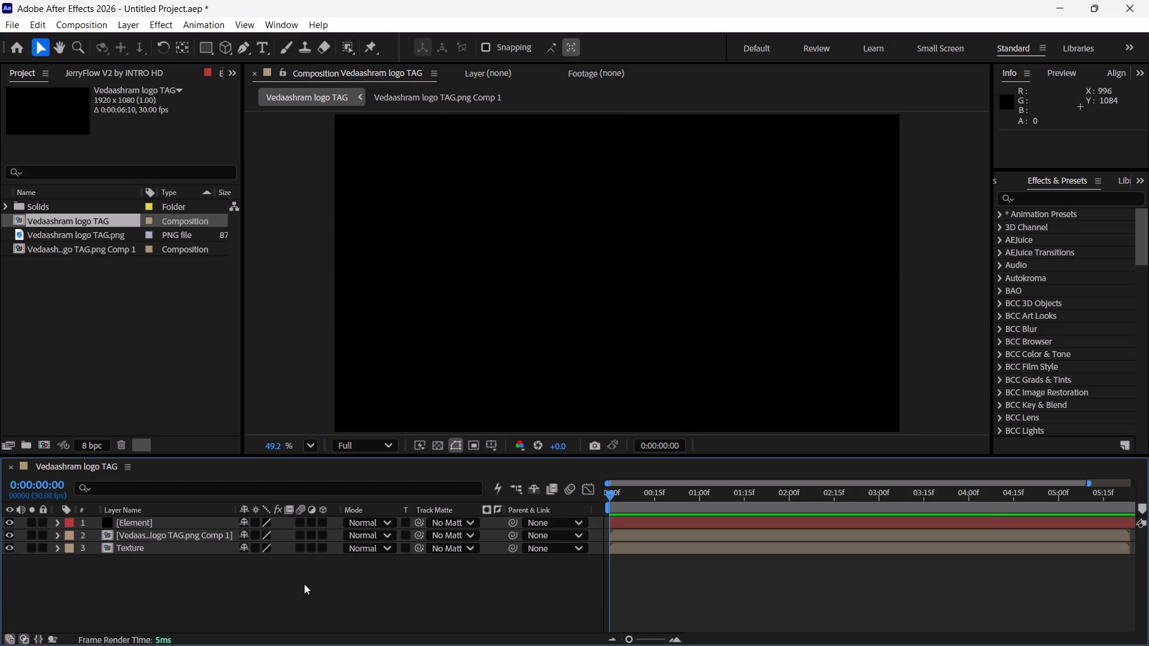
key("ctrl+s")
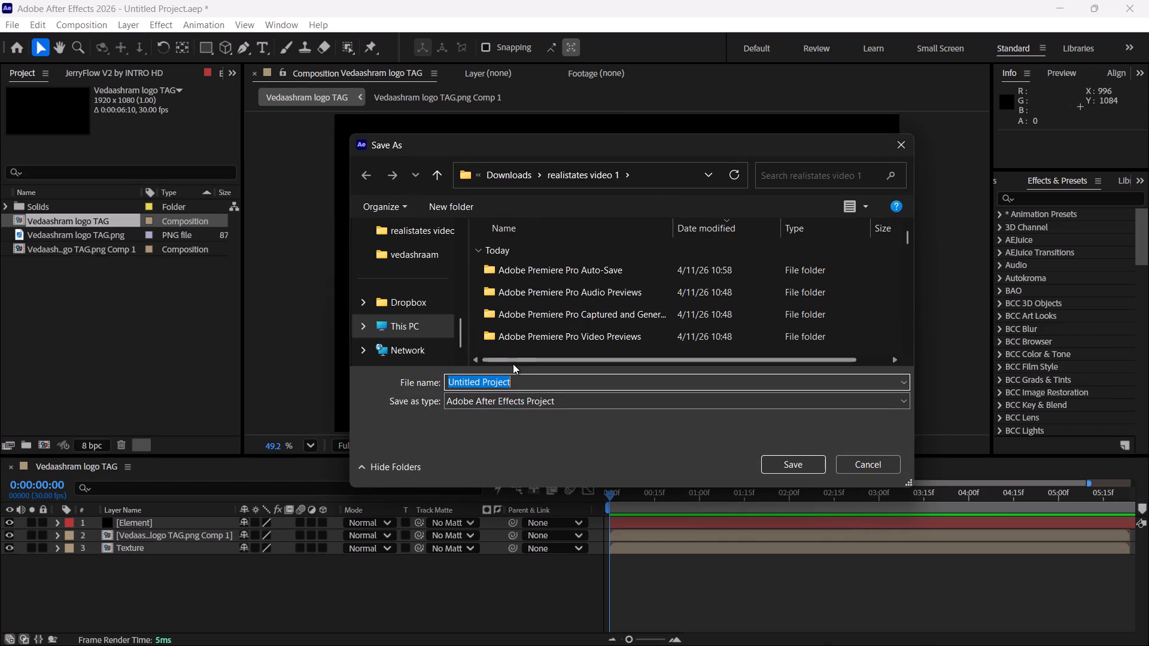
key("3")
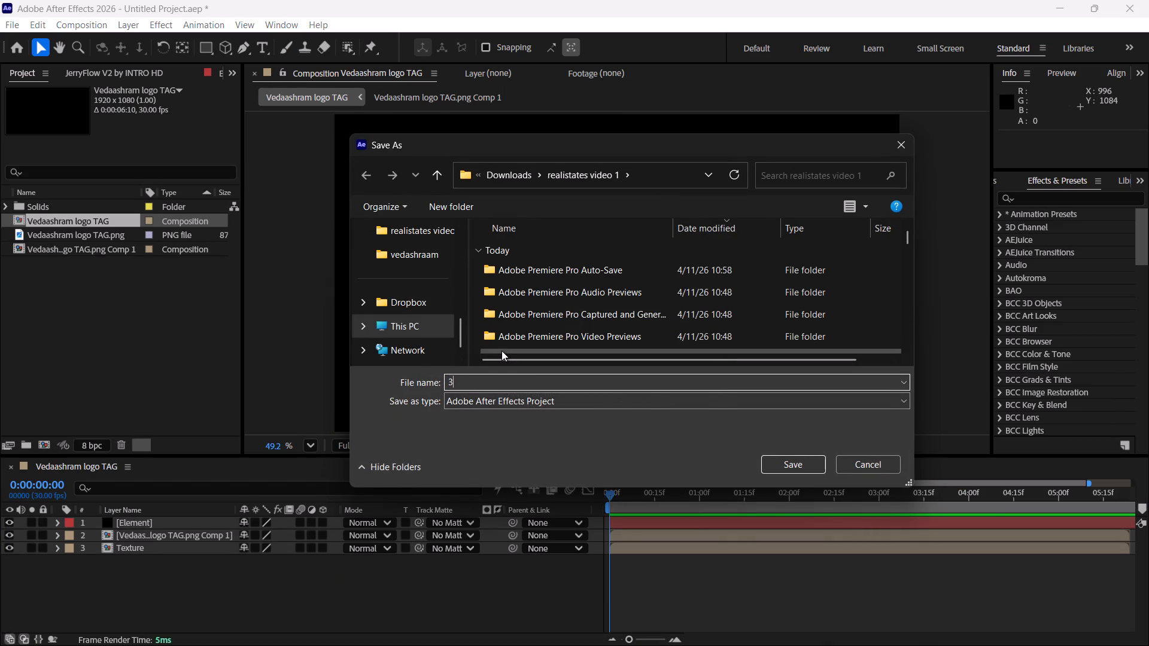
key("shift+d")
key("shift+space")
type("LOGO")
key("space")
type("AN")
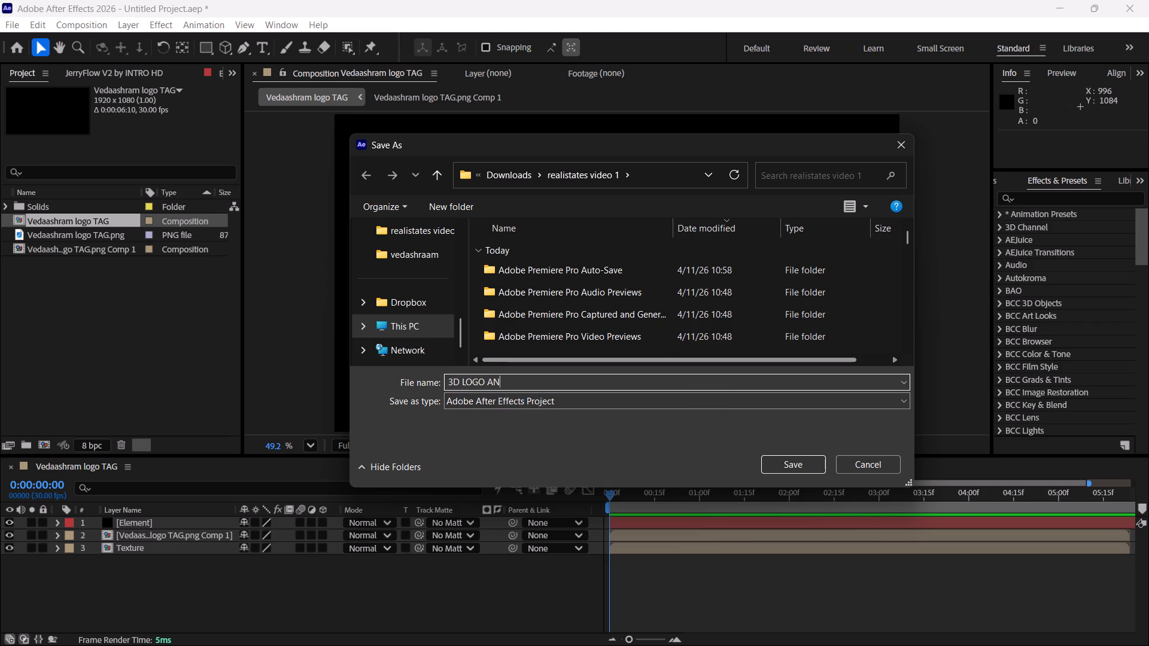
type("IMATION")
left_click(814, 458)
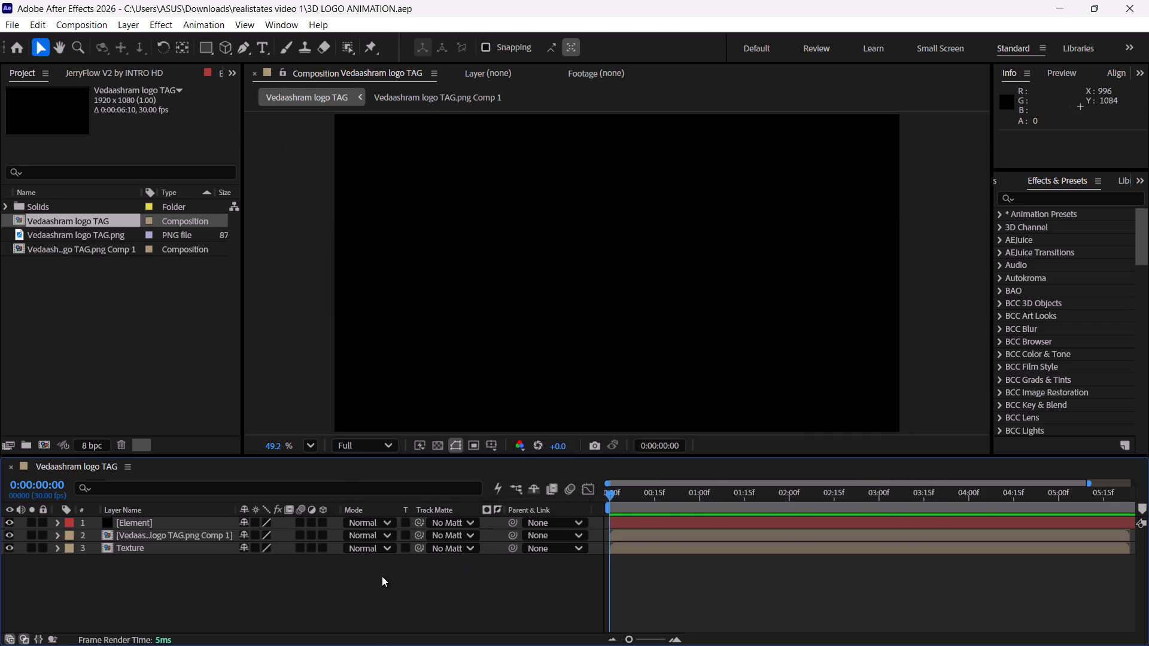
Find the Video Copilot Element effect by searching "eleme" and apply it to the Element solid layer.
left_click(382, 576)
left_click(181, 525)
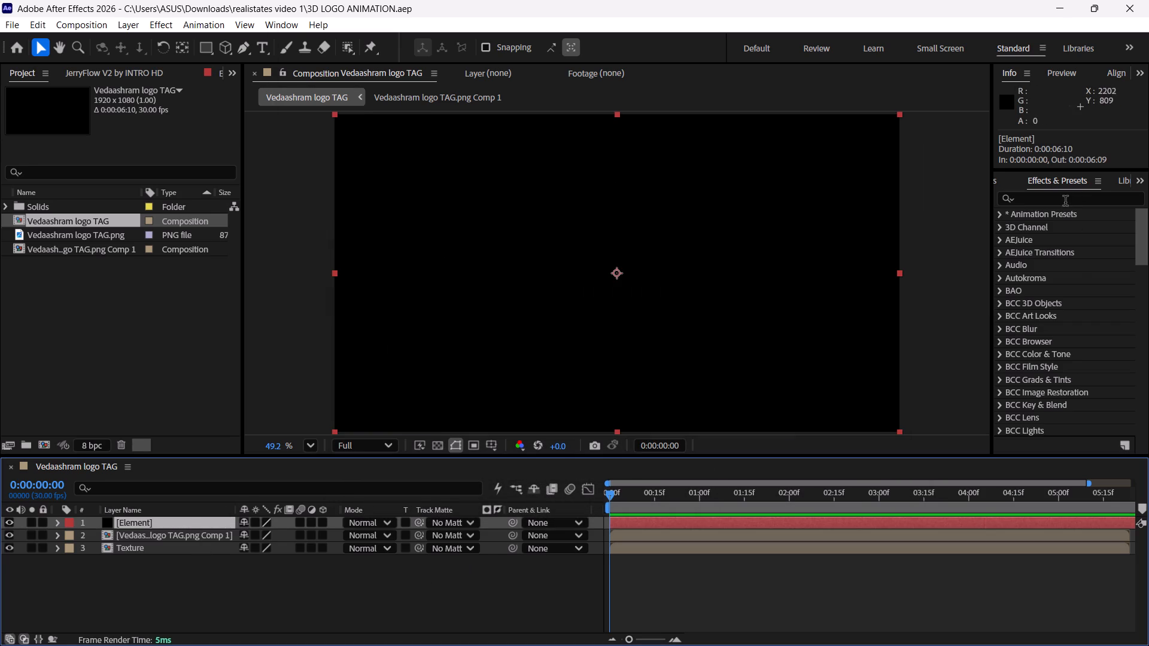
left_click(1063, 202)
type("ele")
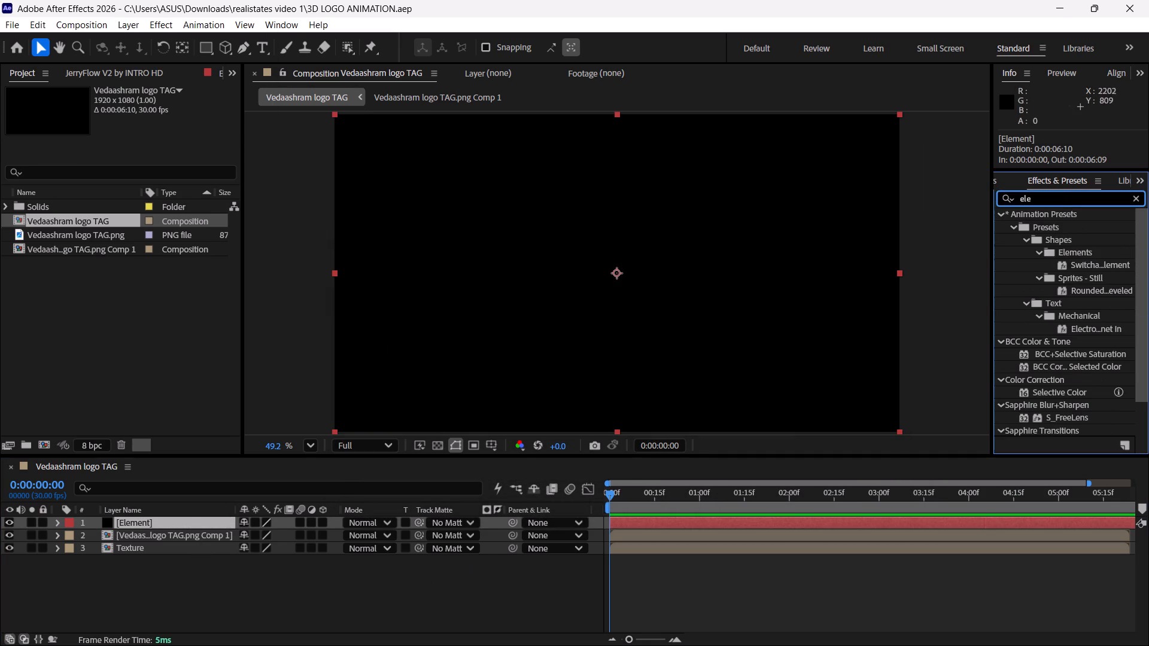
type("me")
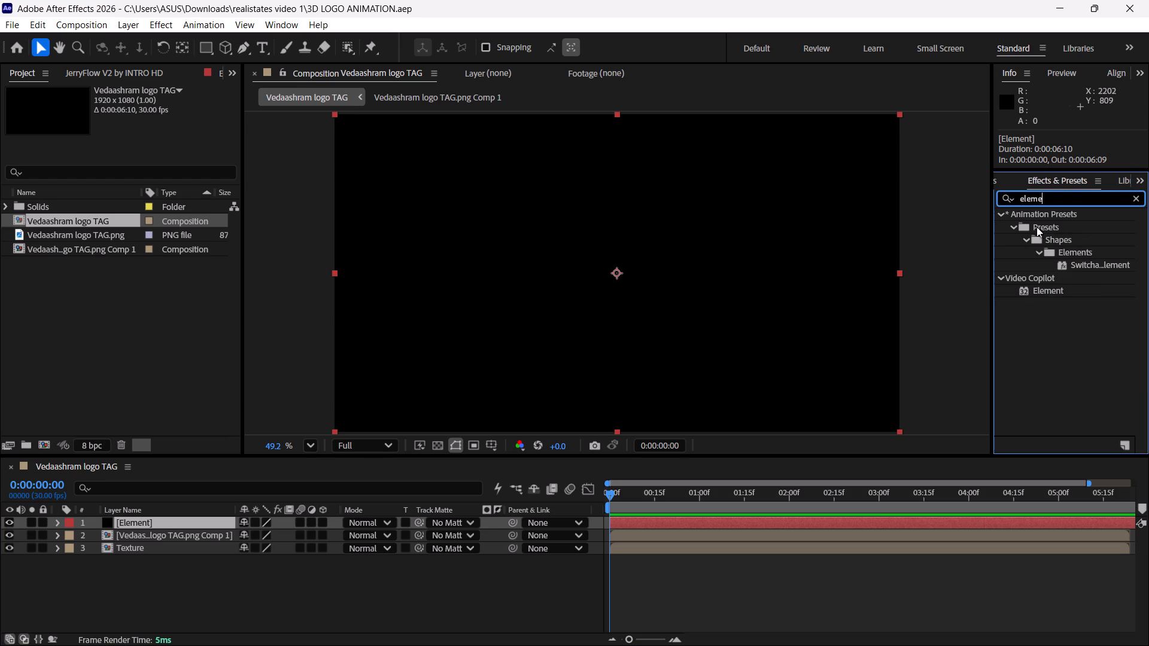
left_click(1035, 285)
left_click_drag(1044, 286, 747, 256)
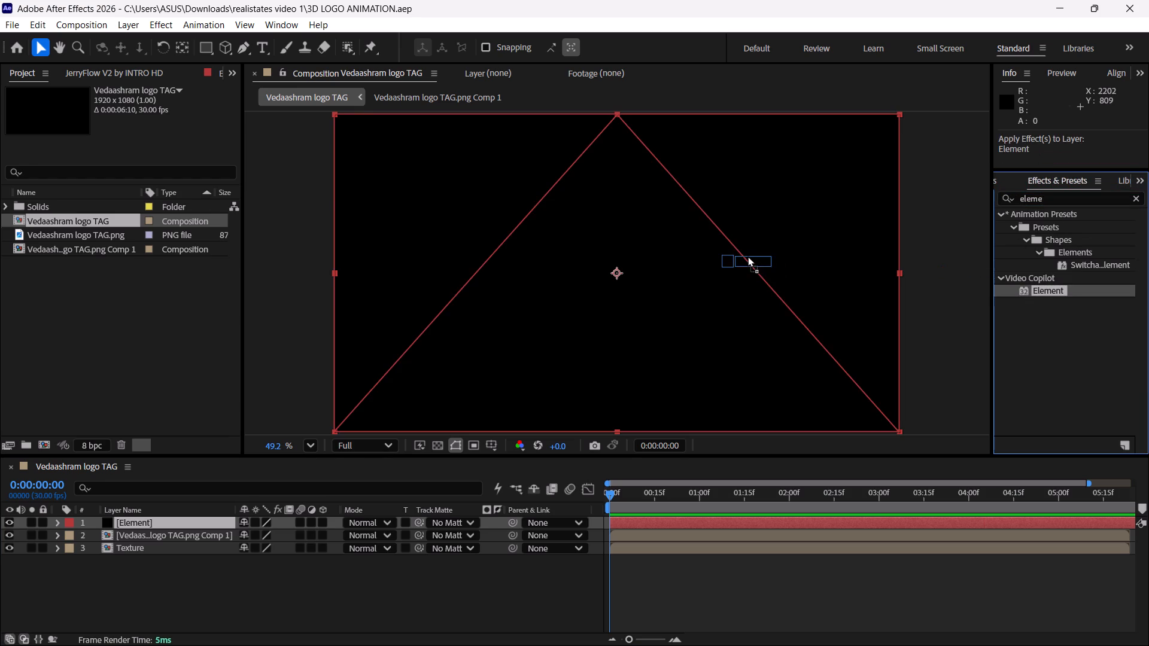
left_click_drag(747, 256, 645, 516)
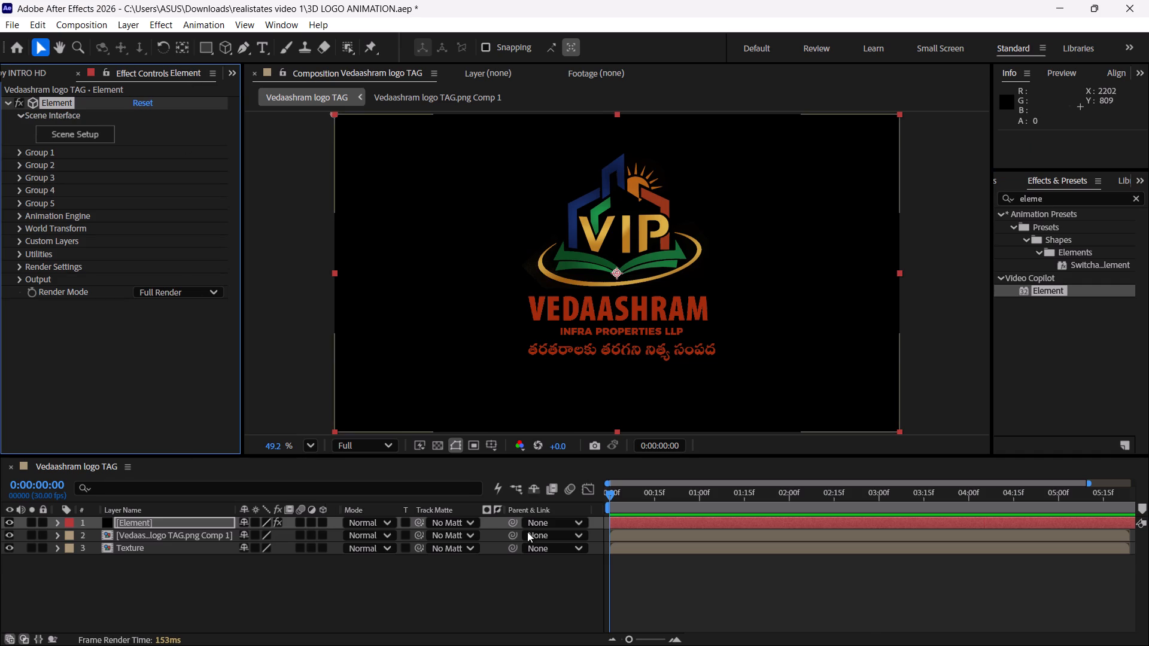
Switch to the tutorial in Brave, play the part where Custom Layers is expanded, and pause at about 1:38.
left_click(818, 620)
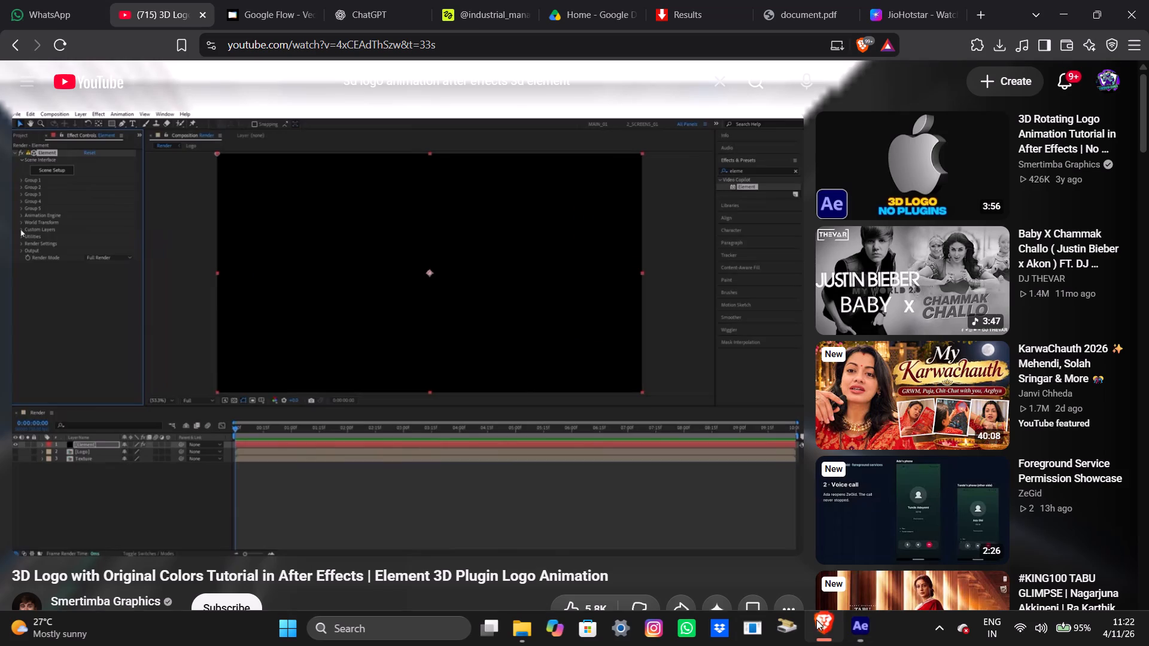
left_click(579, 332)
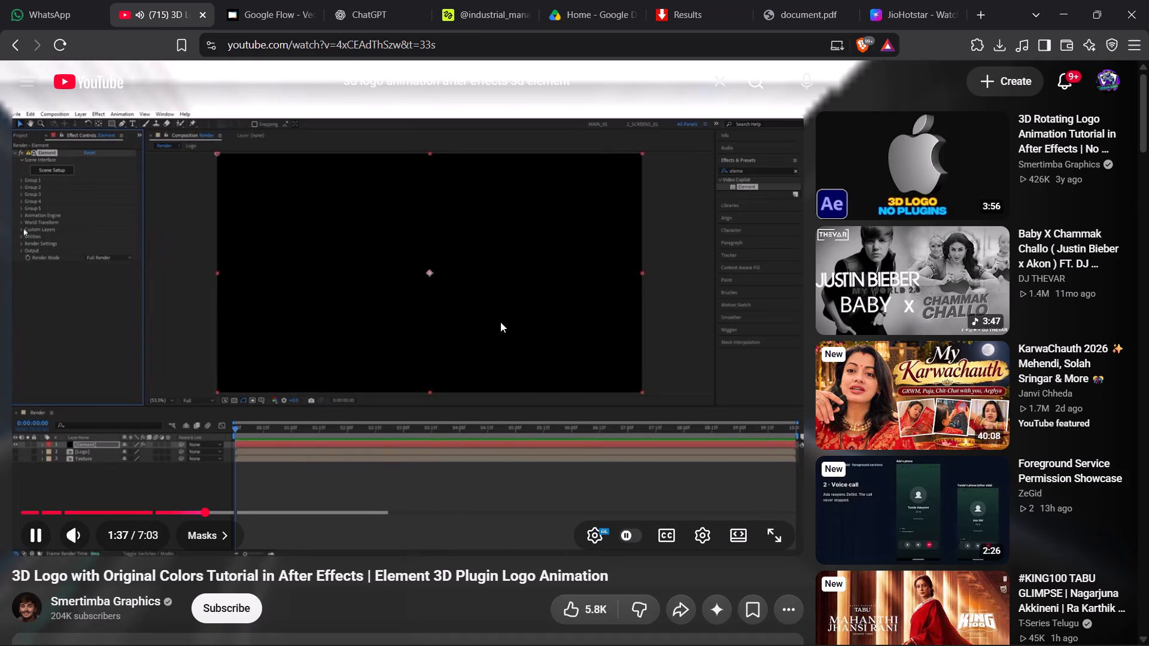
left_click(500, 322)
left_click(500, 322)
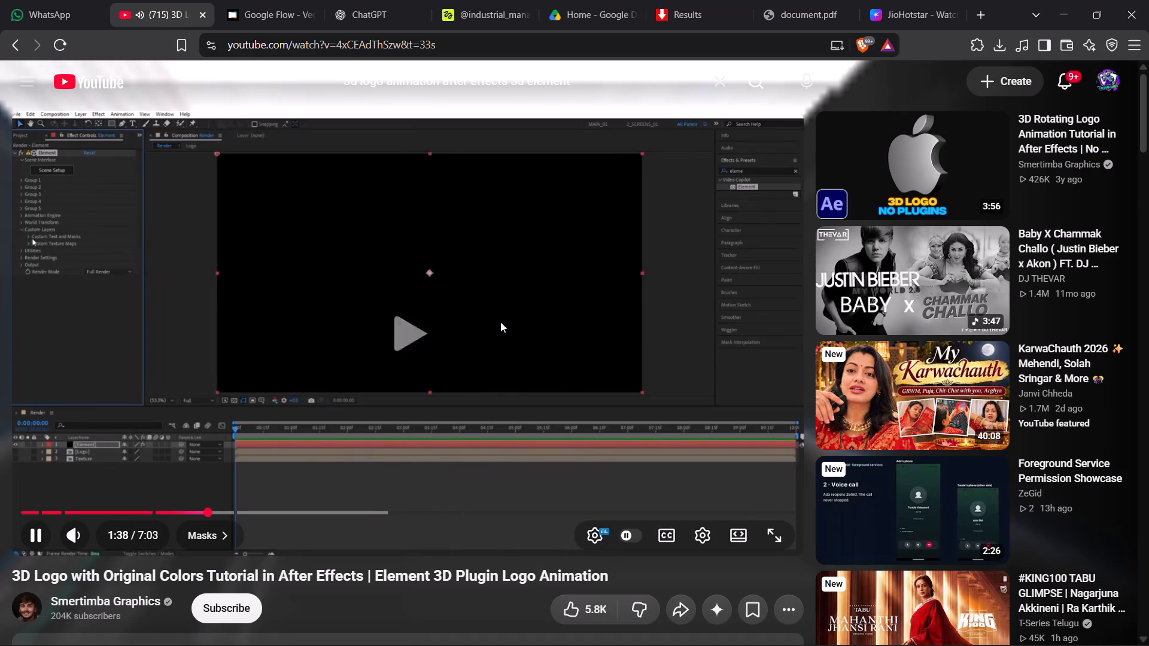
left_click(500, 322)
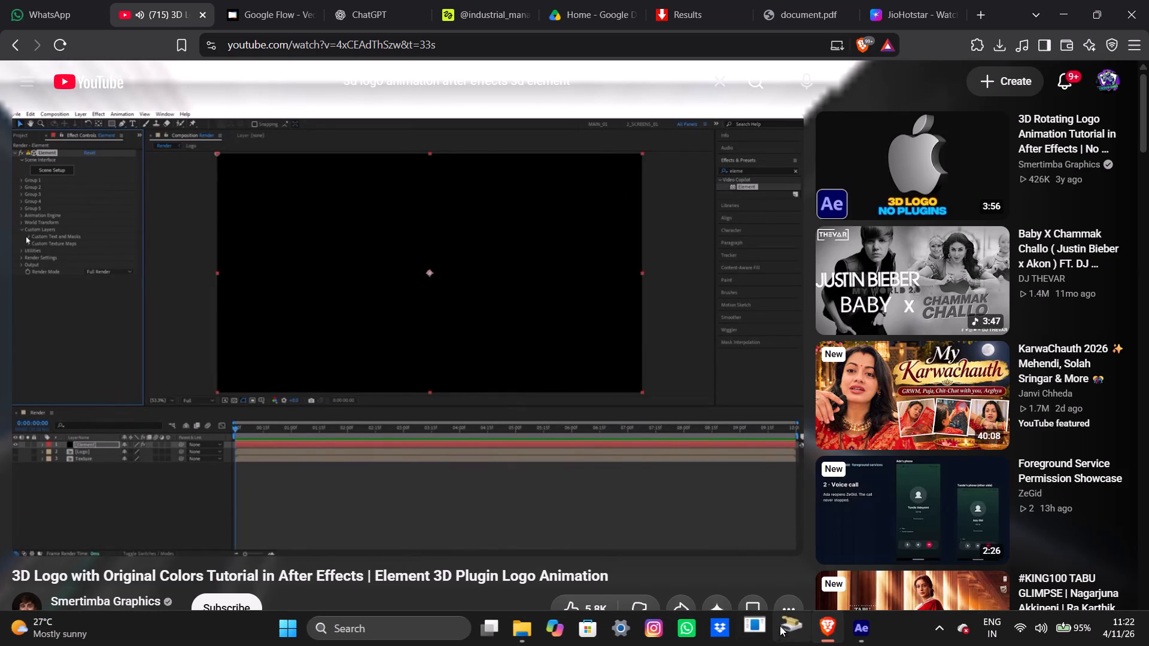
Switch to After Effects and toggle the visibility of the Element, logo and Texture layers off and on to compare them.
left_click(844, 629)
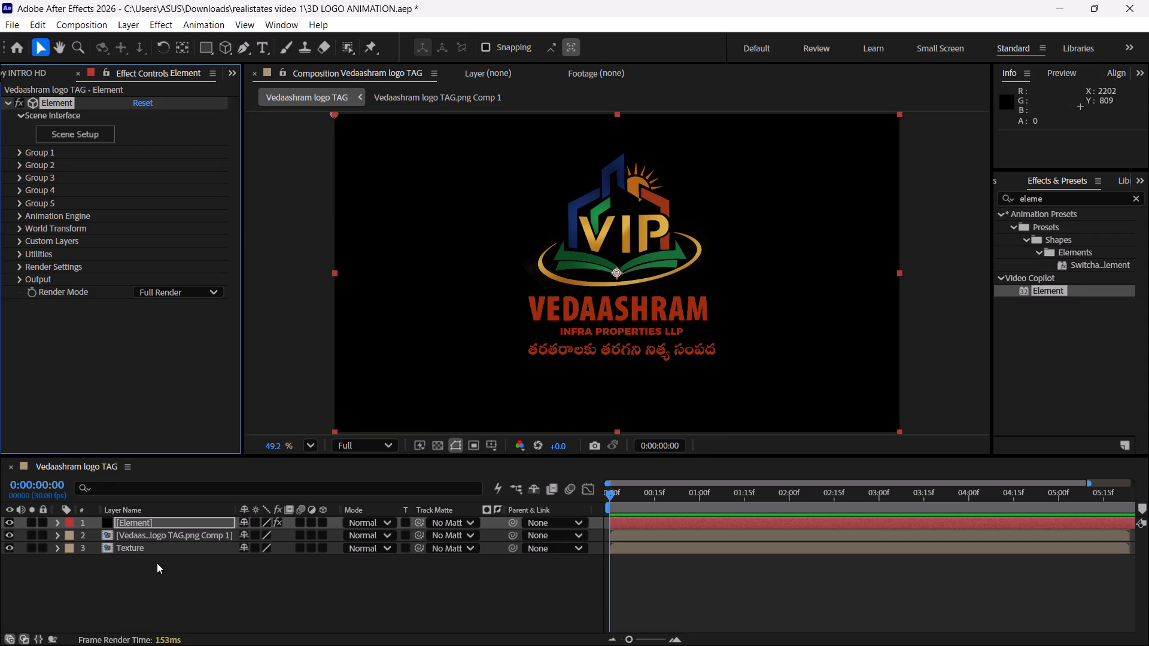
left_click(157, 563)
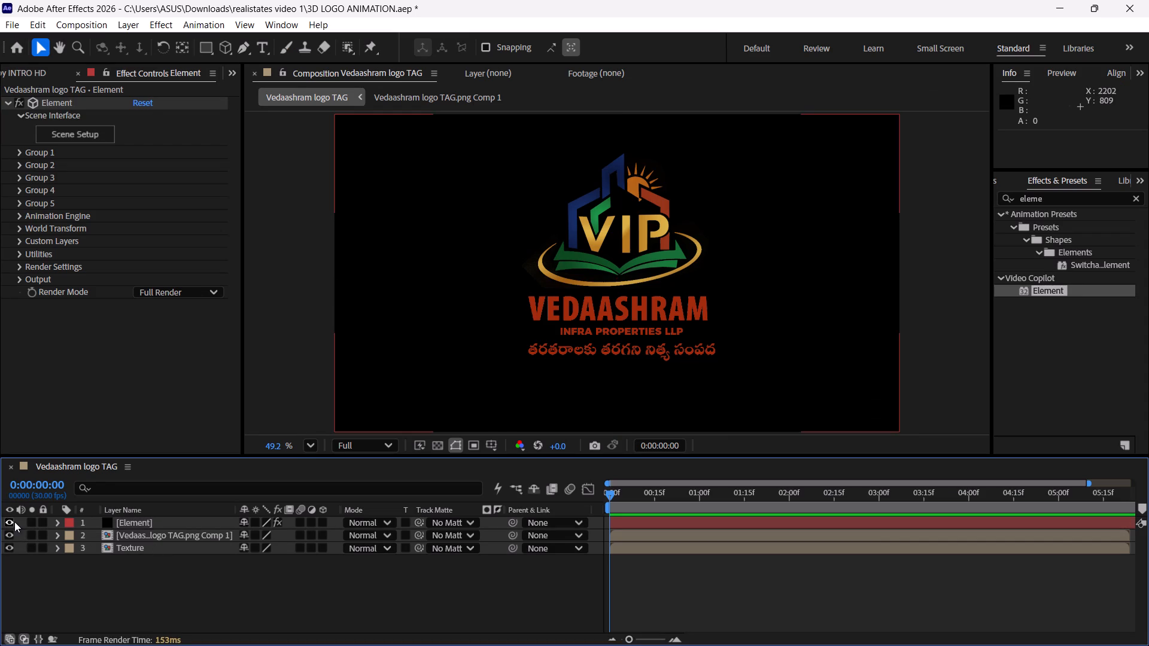
left_click(13, 522)
left_click(13, 522)
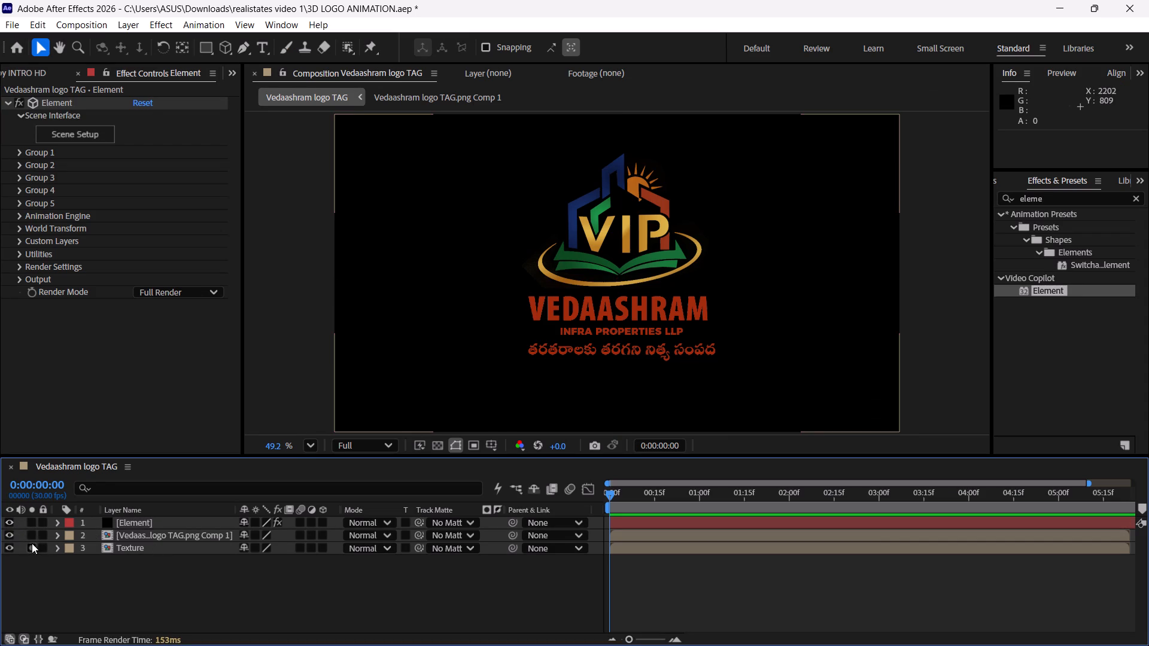
left_click(9, 532)
left_click(9, 532)
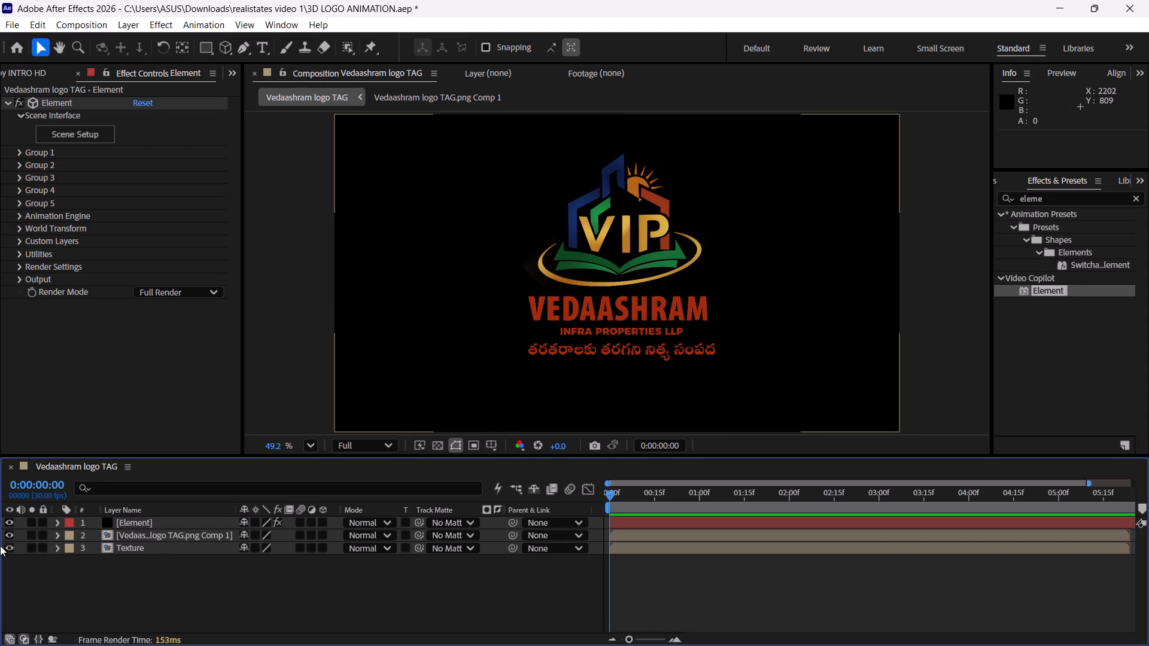
left_click(11, 548)
left_click(11, 548)
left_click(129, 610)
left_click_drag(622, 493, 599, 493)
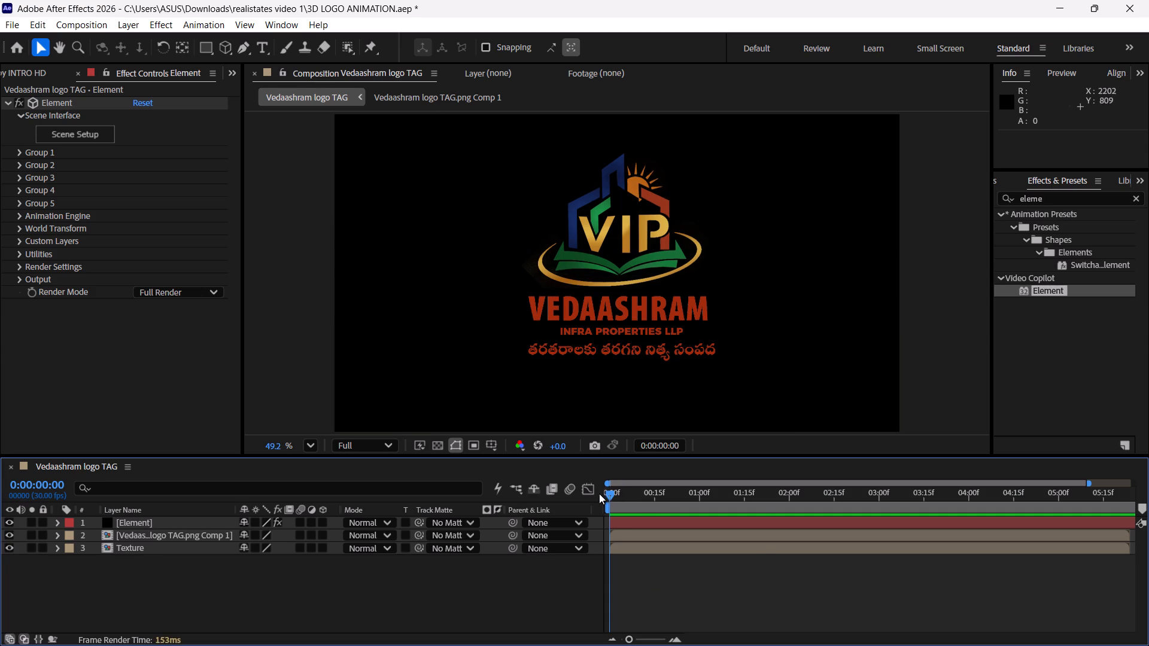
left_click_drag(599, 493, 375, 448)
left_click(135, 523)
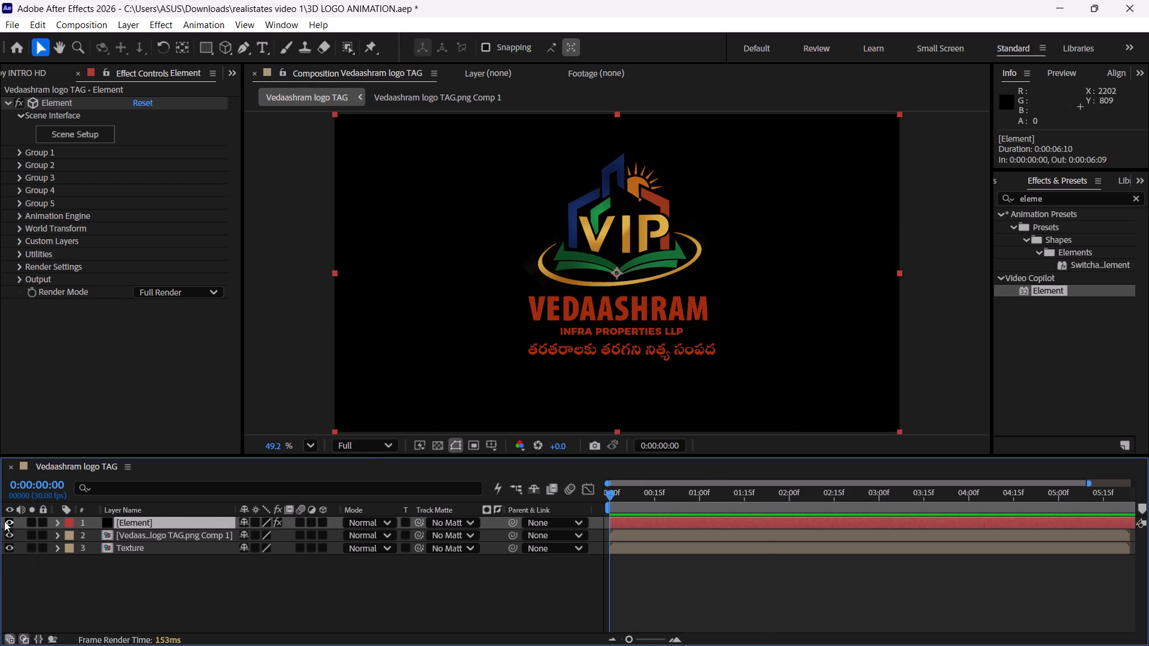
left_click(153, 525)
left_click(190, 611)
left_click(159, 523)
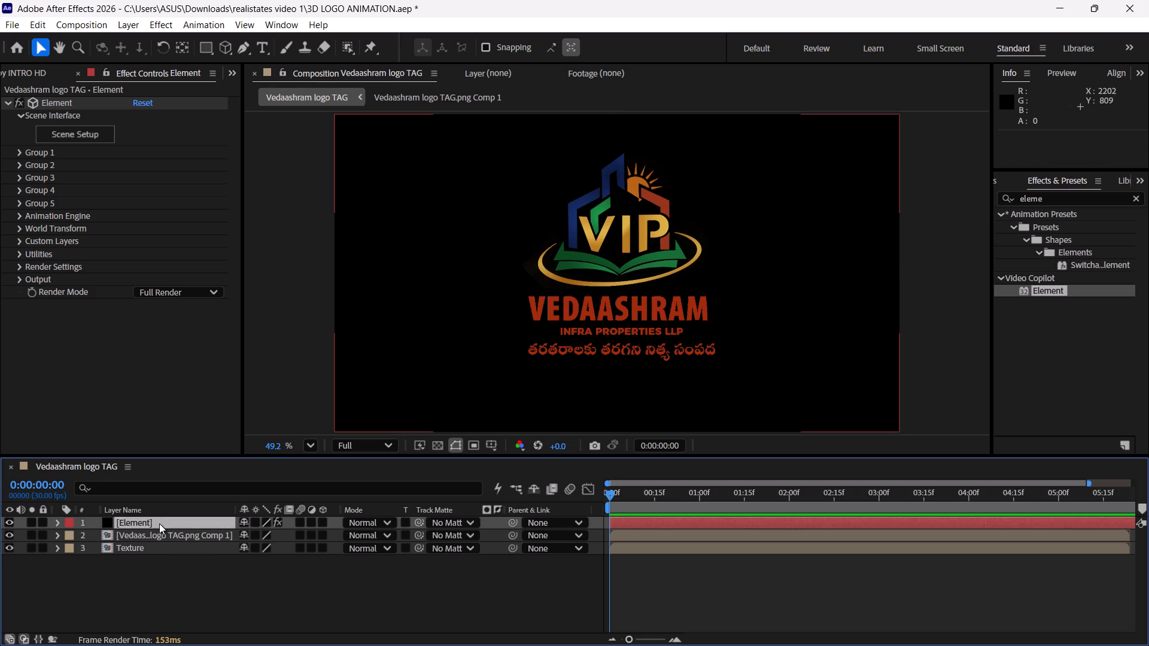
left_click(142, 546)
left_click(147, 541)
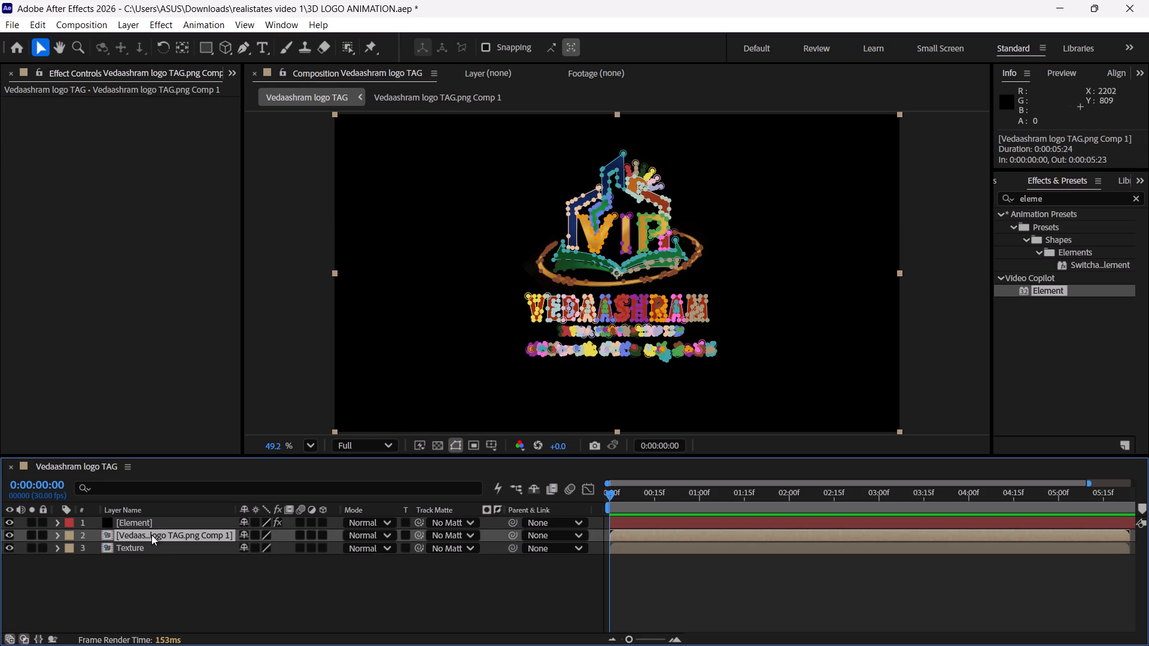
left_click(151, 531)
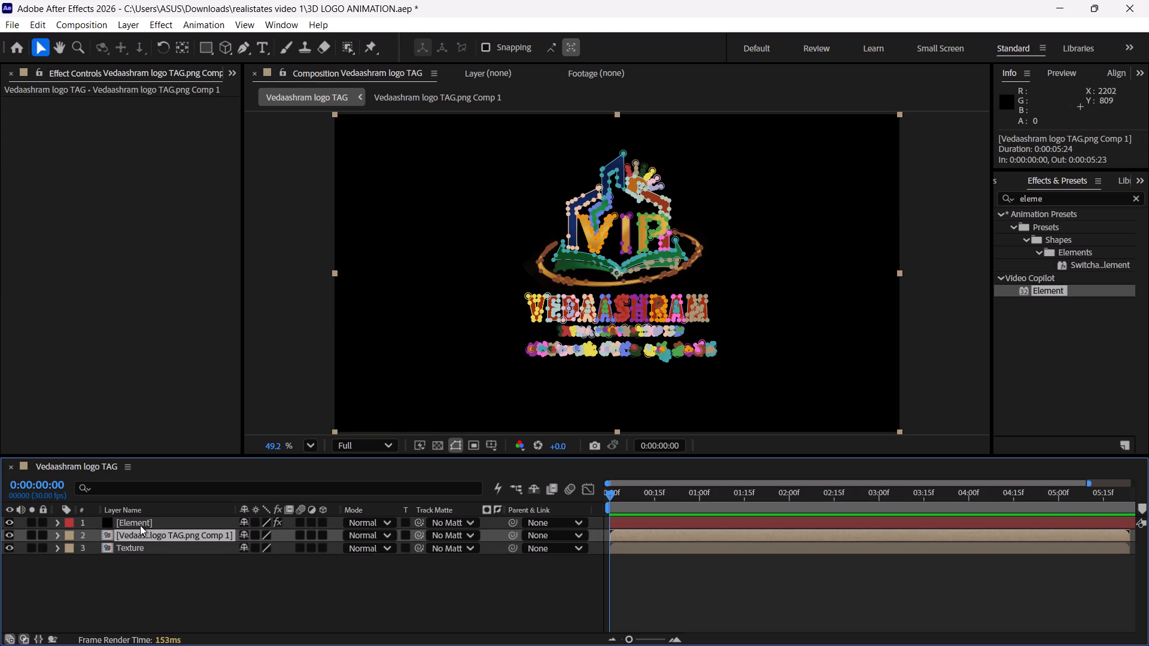
Select the Element layer and expand Custom Layers and Custom Text and Masks in its Element effect.
left_click(140, 525)
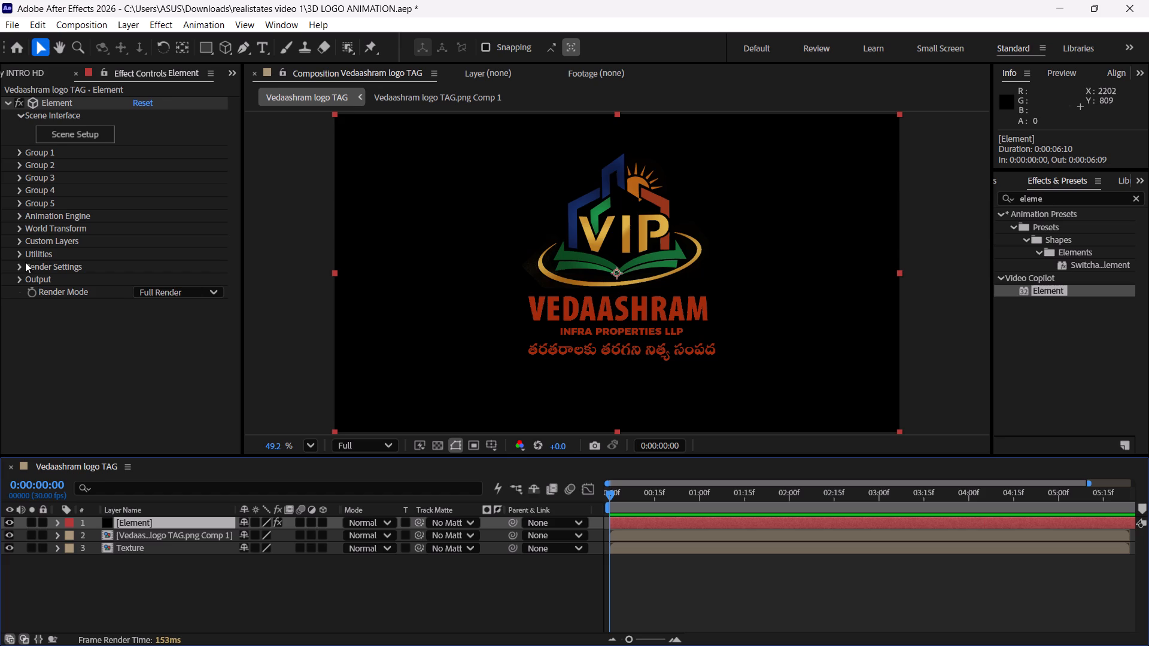
left_click(17, 241)
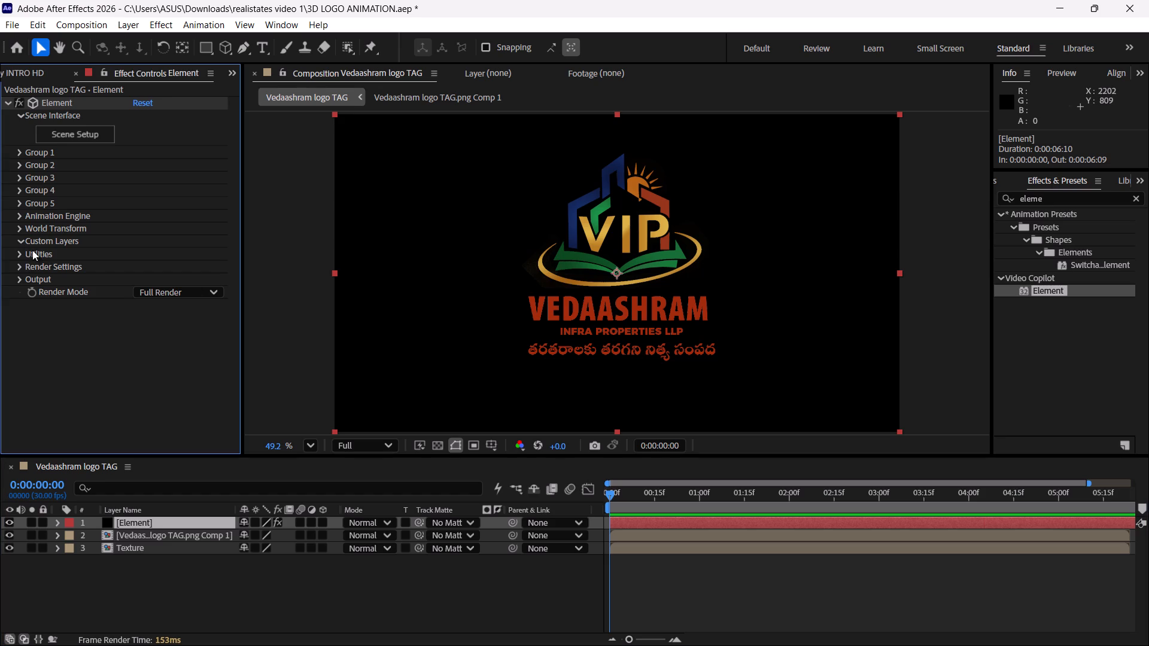
left_click(32, 250)
Switch to the tutorial in Brave, play the part where Path Layer 1 is assigned, and pause just after 1:42.
left_click(808, 634)
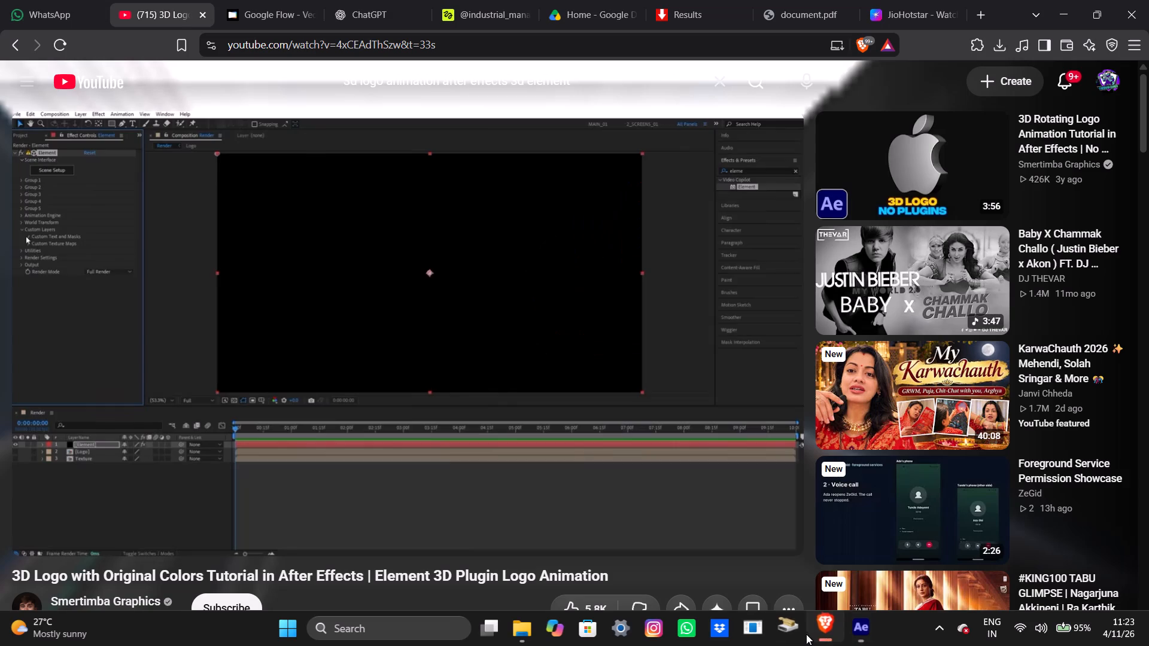
left_click(551, 446)
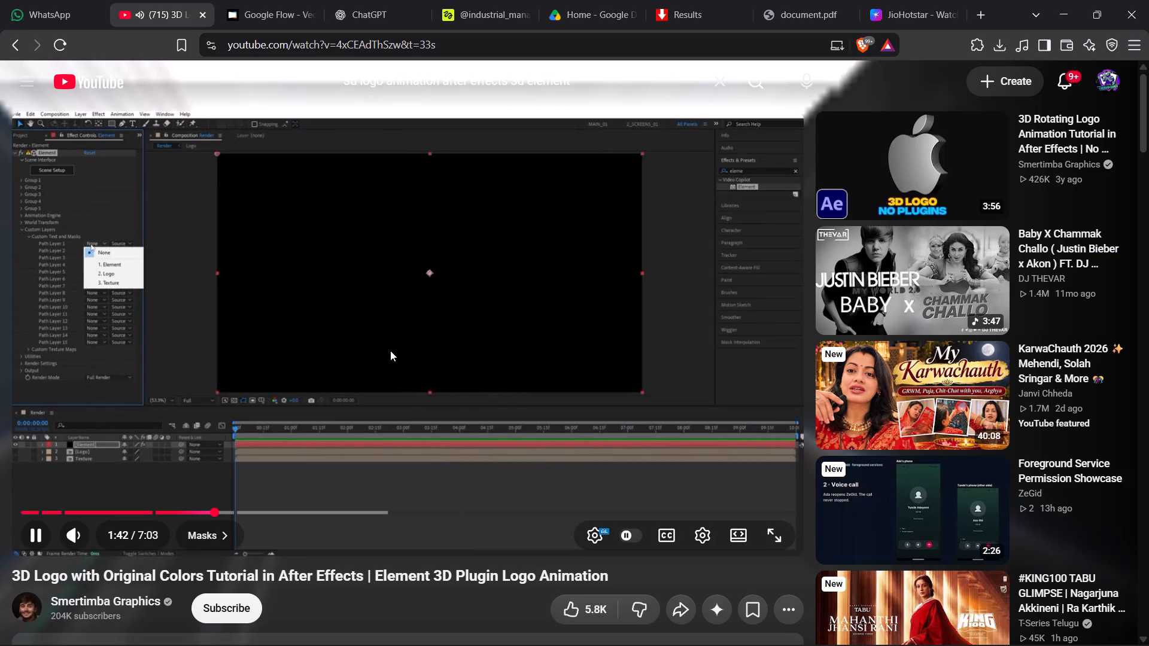
left_click(390, 349)
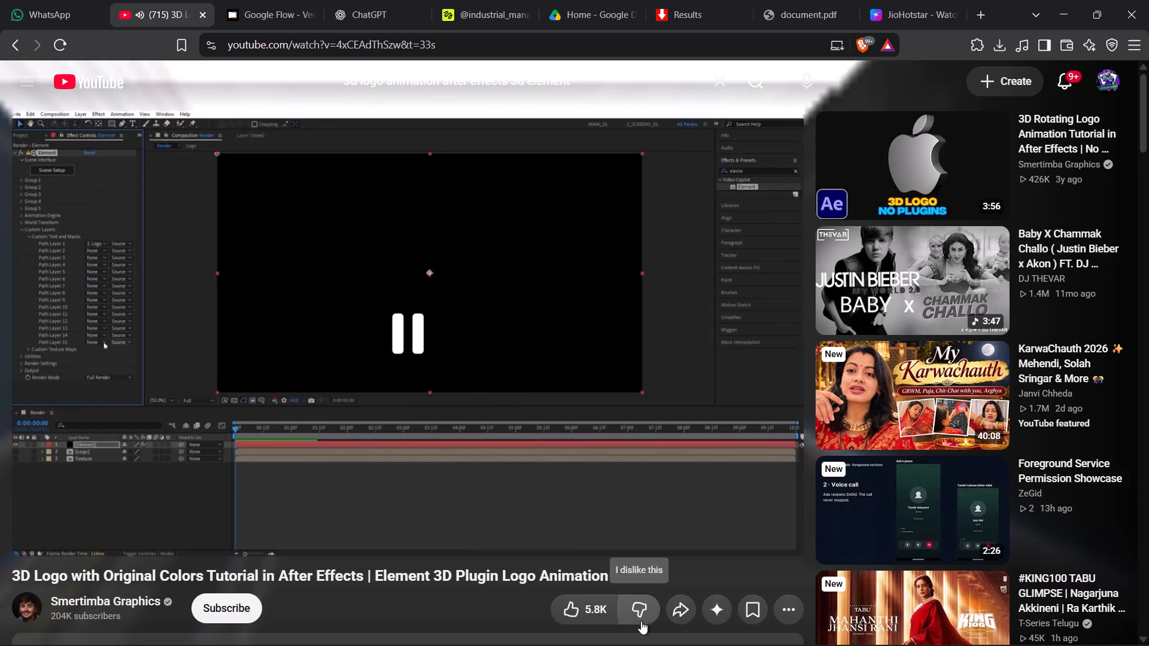
Switch to After Effects and rename the Vedaashram logo TAG.png Comp 1 layer as Logo.
left_click(864, 638)
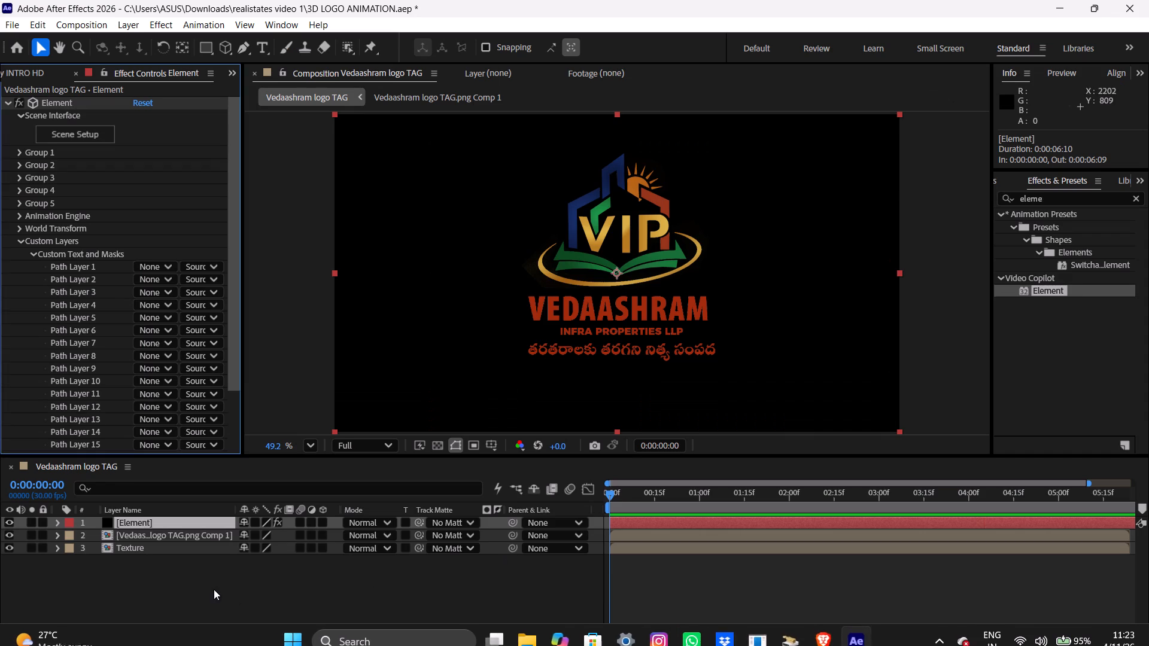
left_click(212, 589)
left_click(171, 525)
left_click(156, 538)
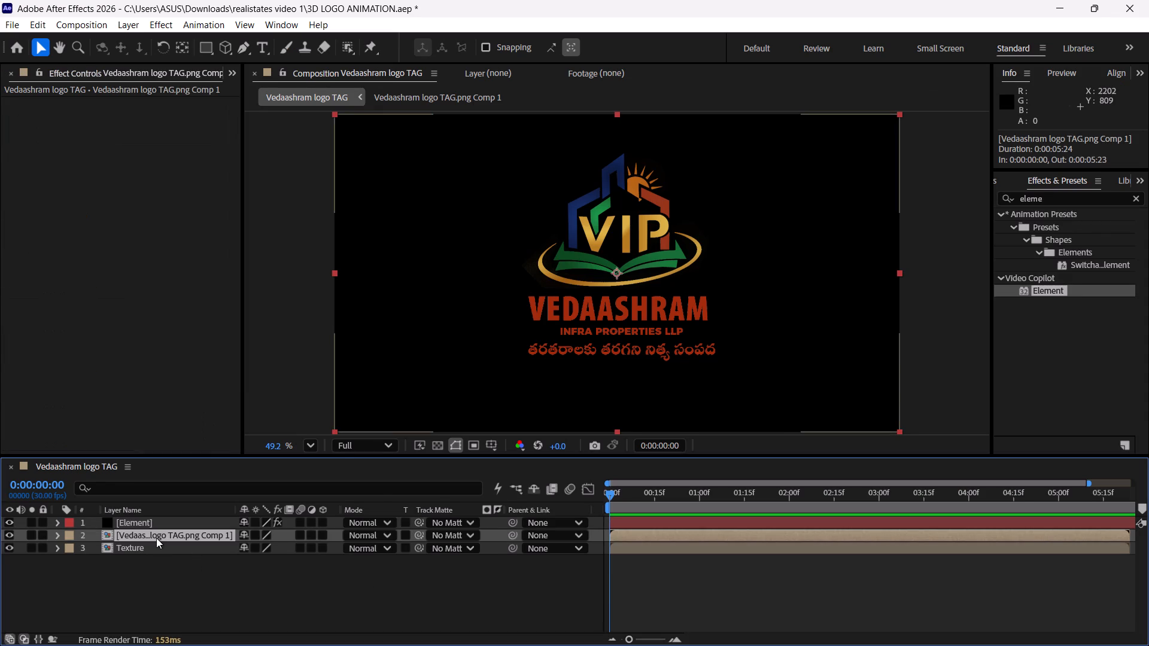
right_click(156, 538)
left_click(219, 477)
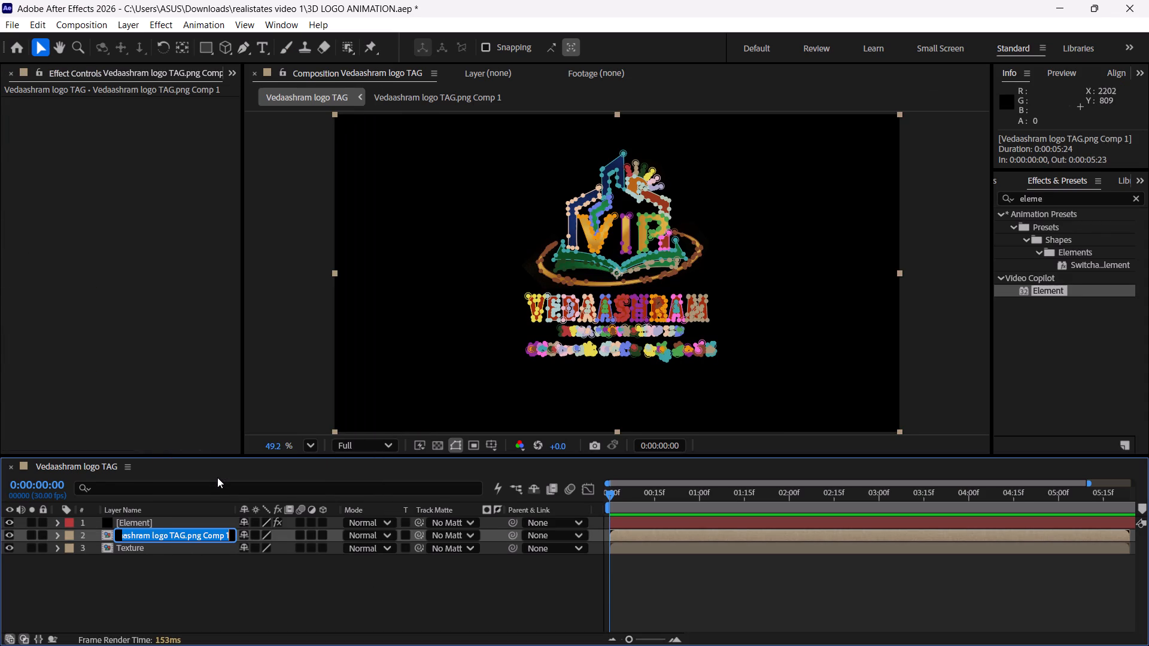
key("shift+l")
type("ogo")
left_click(177, 523)
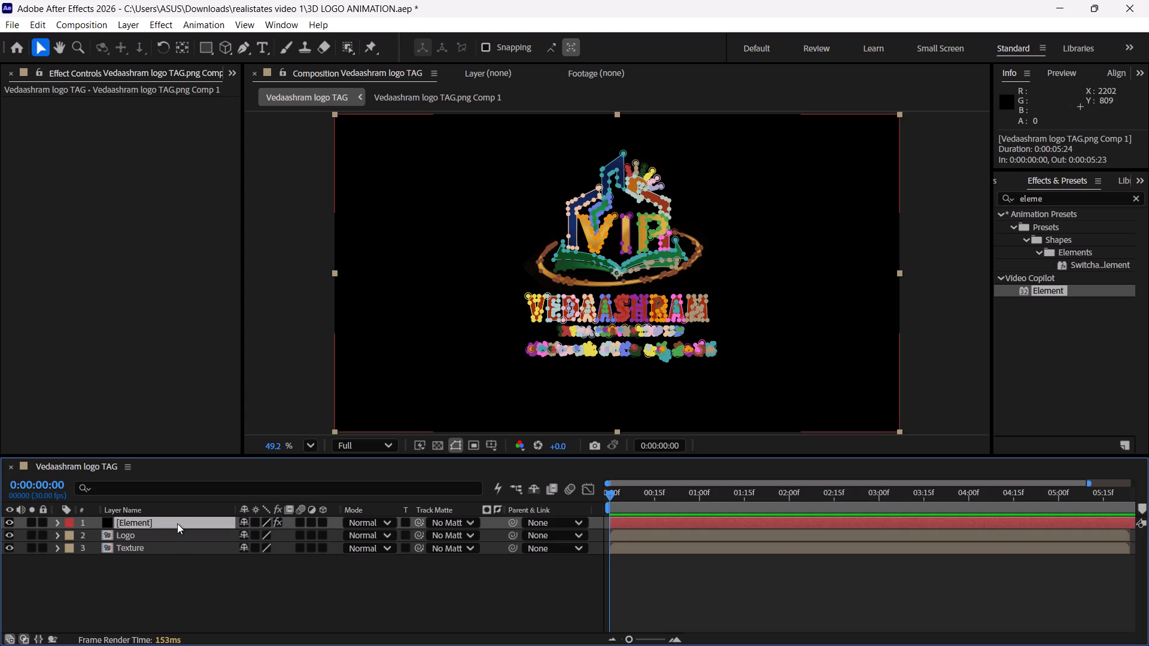
Set the Element effect's Path Layer 1 to 2. Logo.
left_click(150, 265)
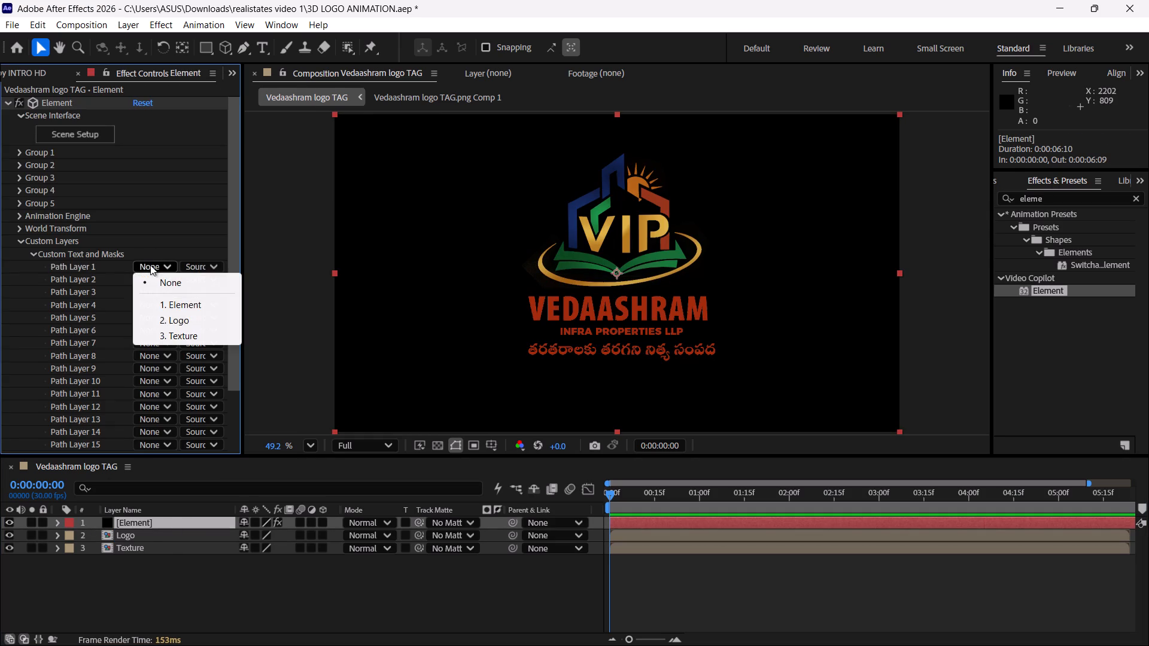
left_click(178, 319)
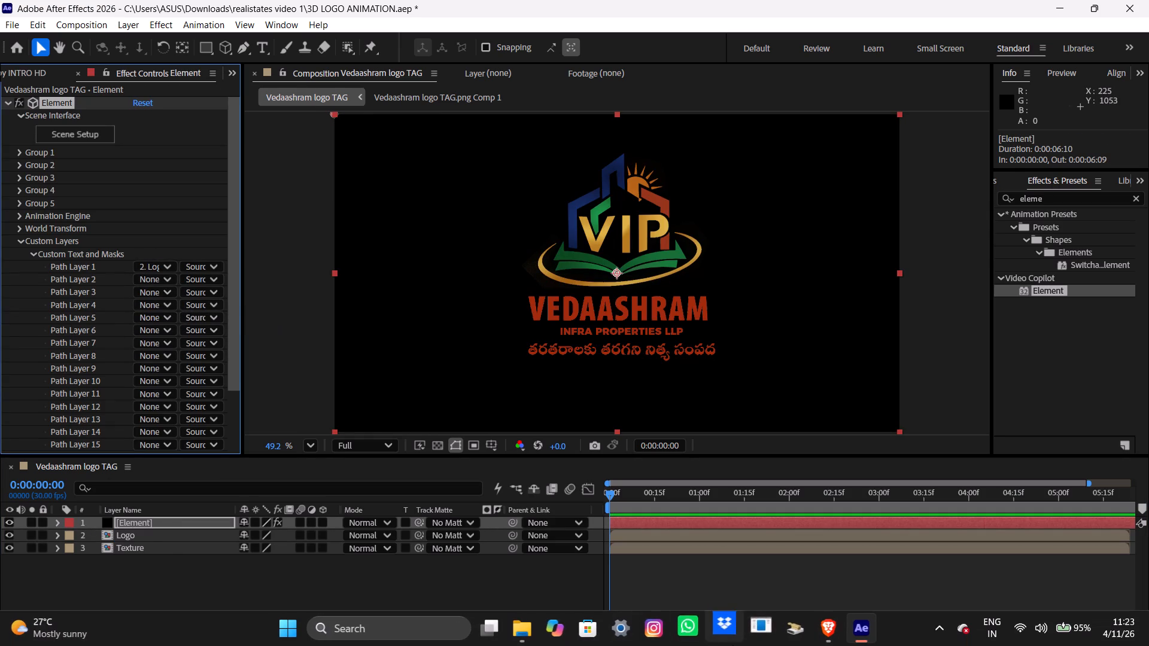
Switch to the tutorial in Brave, play the part covering Custom Texture Maps, and pause at about 1:49.
left_click(829, 644)
left_click(652, 377)
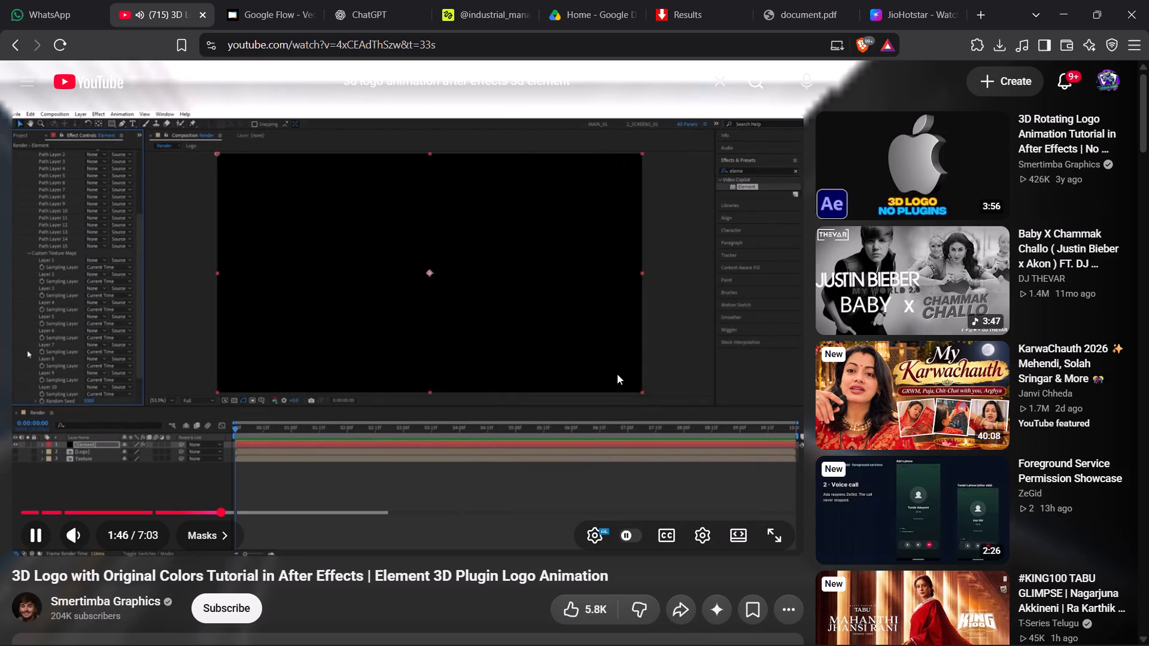
left_click(617, 374)
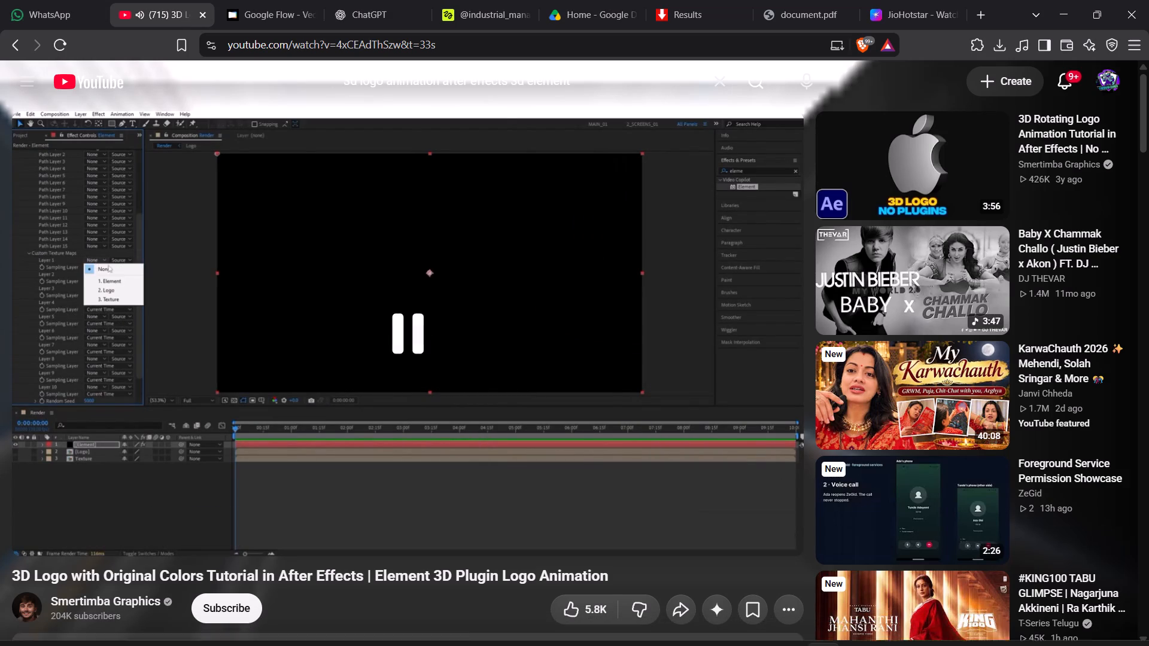
left_click(545, 370)
left_click(542, 369)
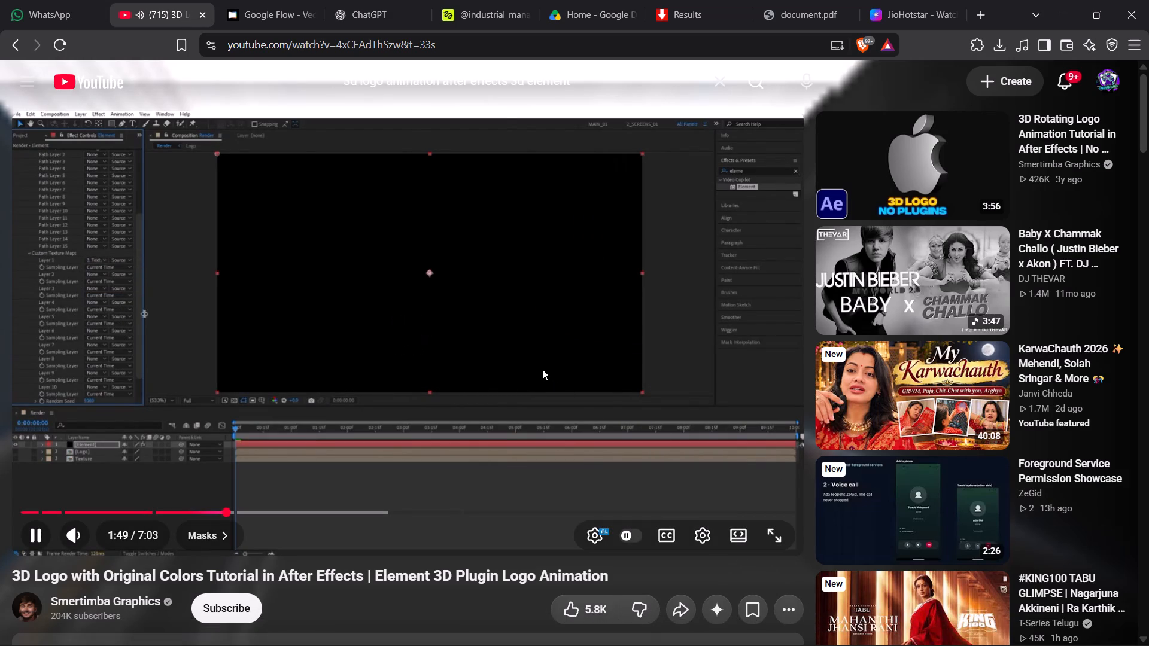
Switch to After Effects, expand Custom Texture Maps in the Element effect, and set its Layer 1 to 3. Texture.
left_click(846, 632)
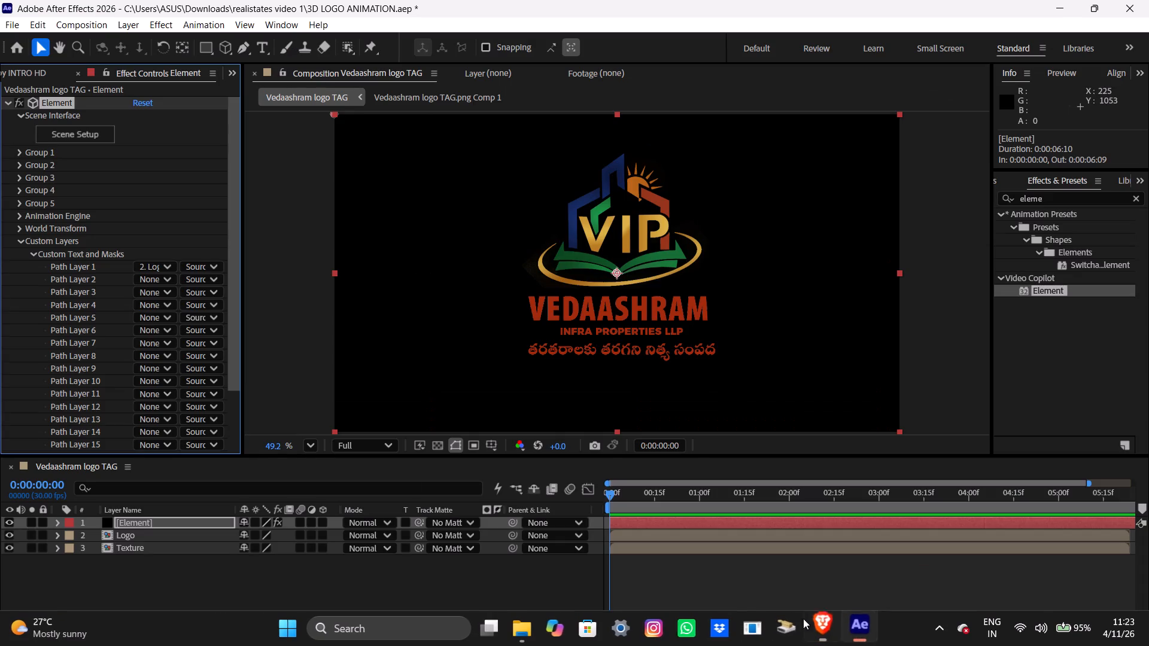
scroll(67, 313, "down", 7)
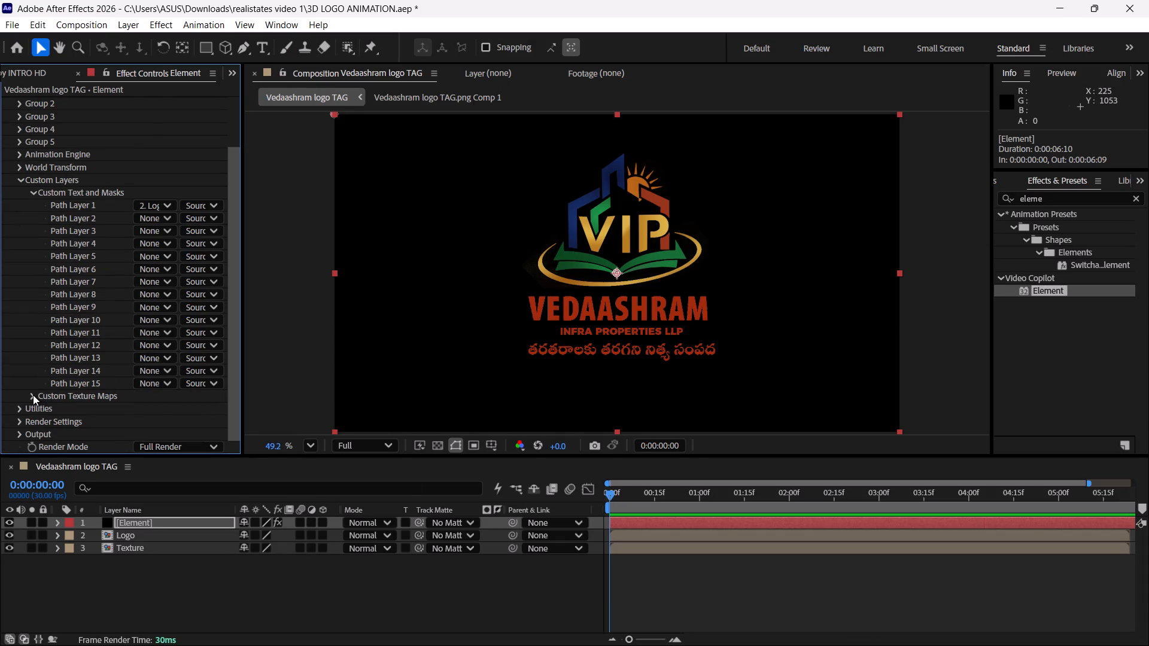
left_click(33, 395)
left_click(165, 194)
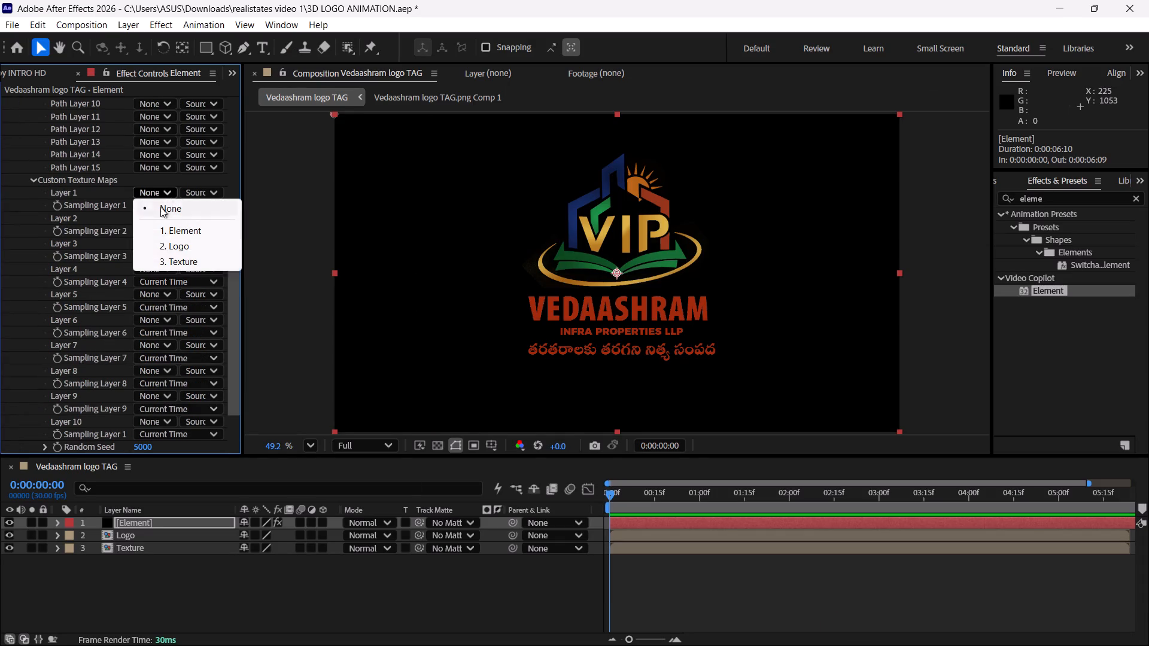
left_click(173, 263)
scroll(178, 231, "up", 1)
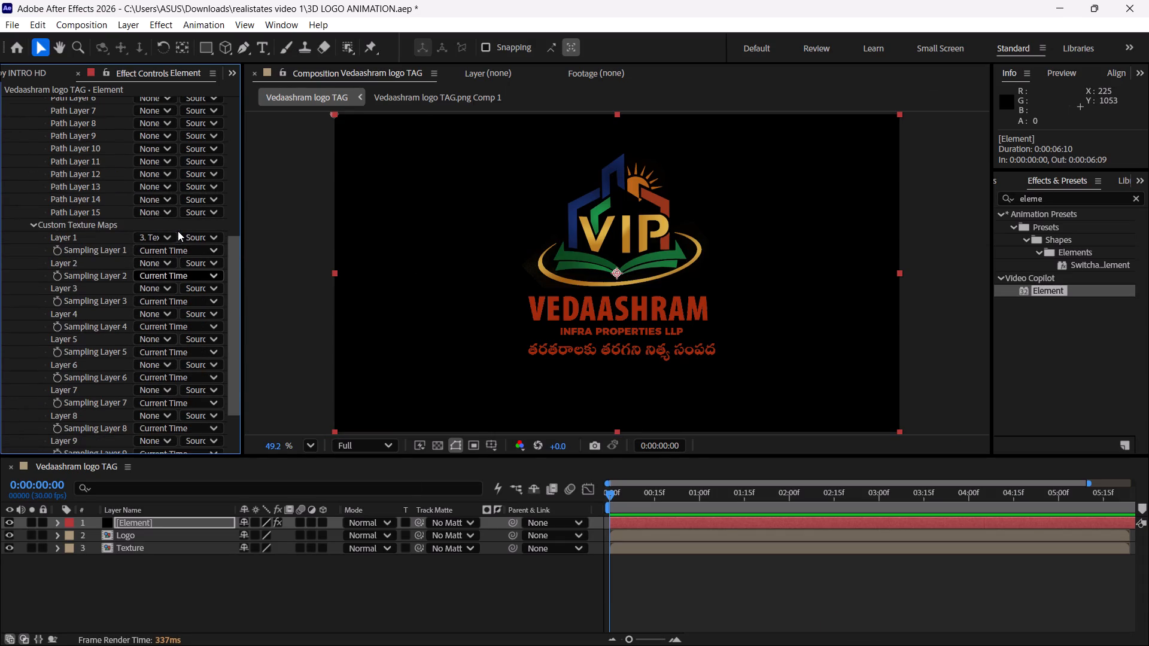
scroll(178, 231, "up", 2)
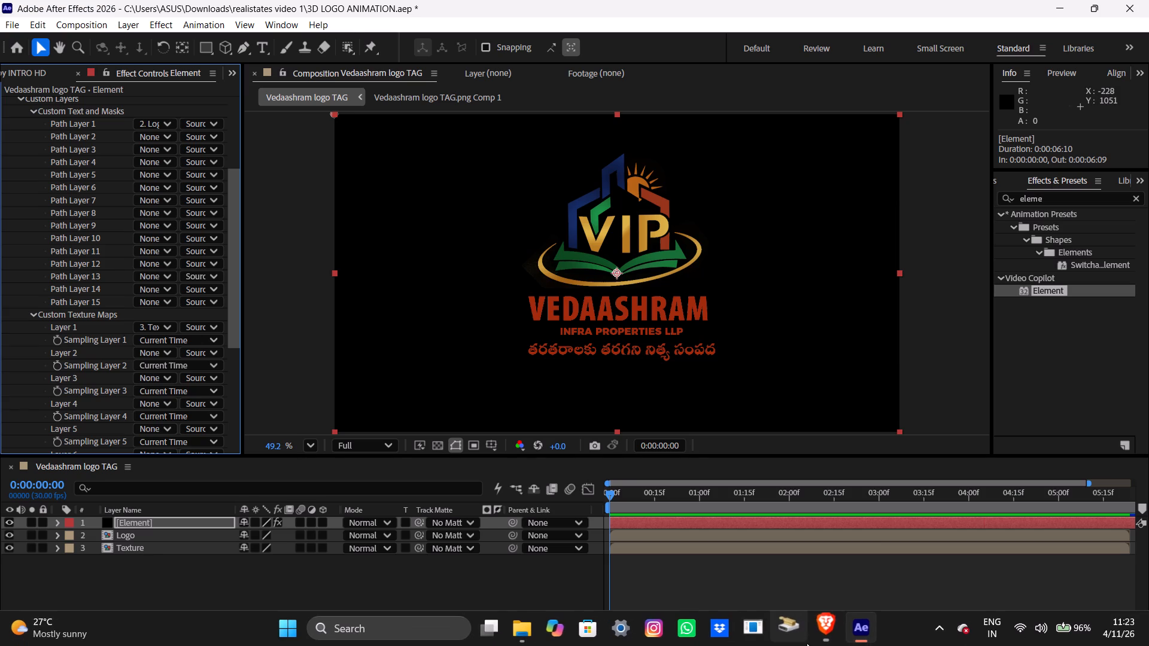
Switch to the tutorial in Brave, play until the Scene Setup window opens, and pause there.
left_click(821, 633)
left_click(493, 406)
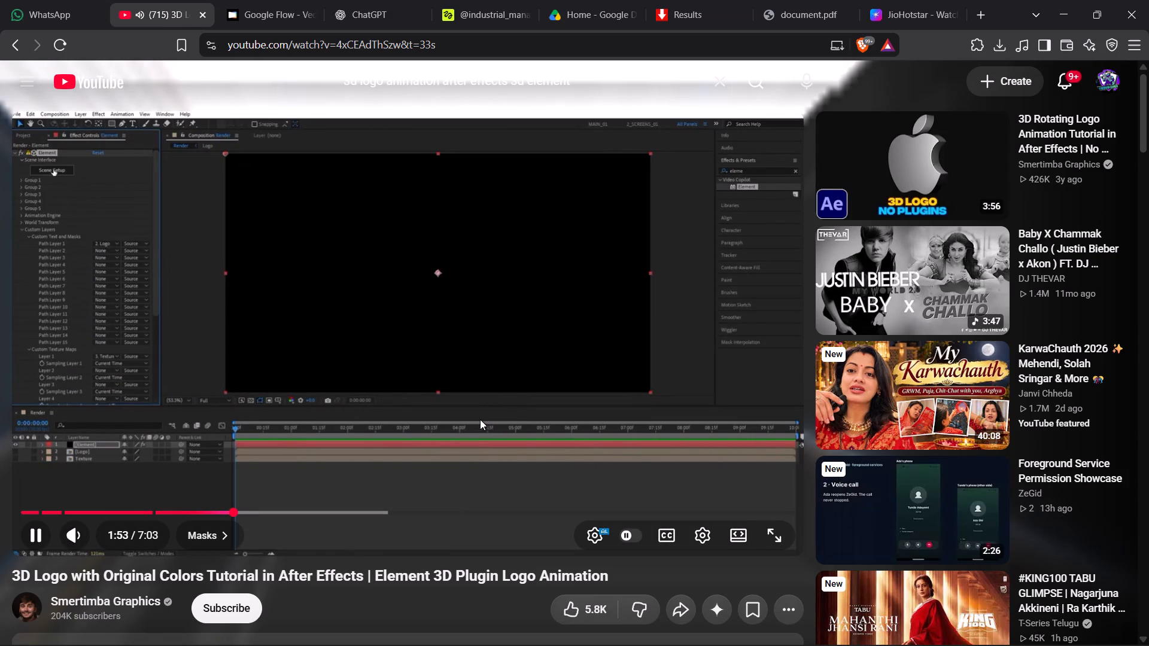
left_click(381, 434)
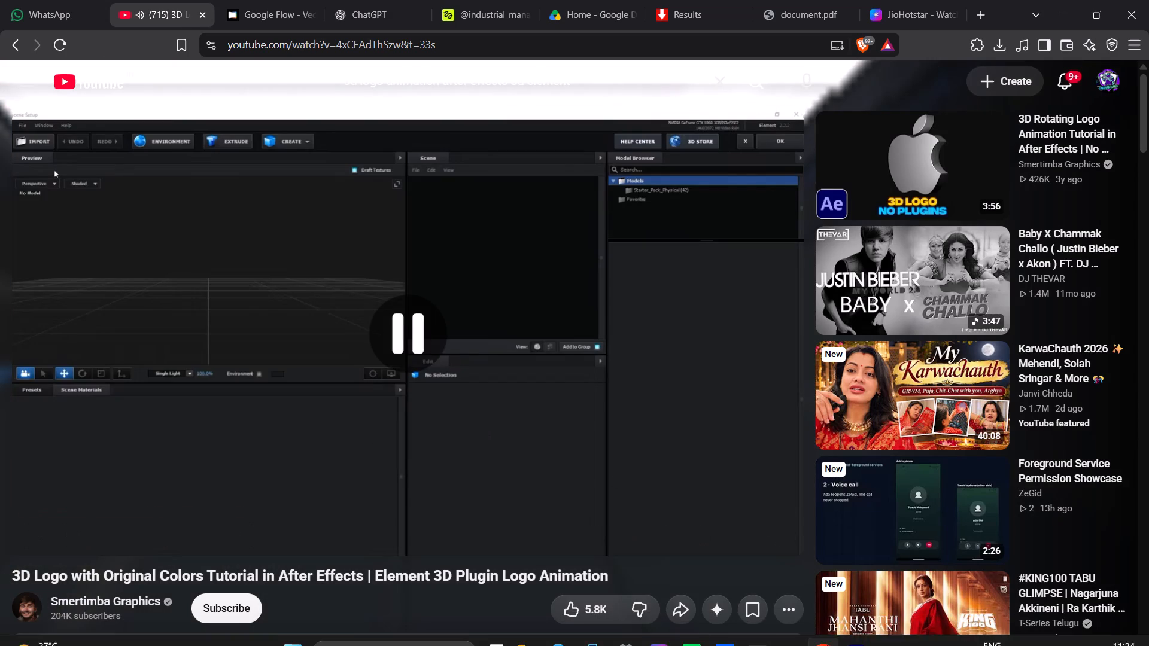
Switch to After Effects and hide the Logo and Texture layers.
left_click(848, 624)
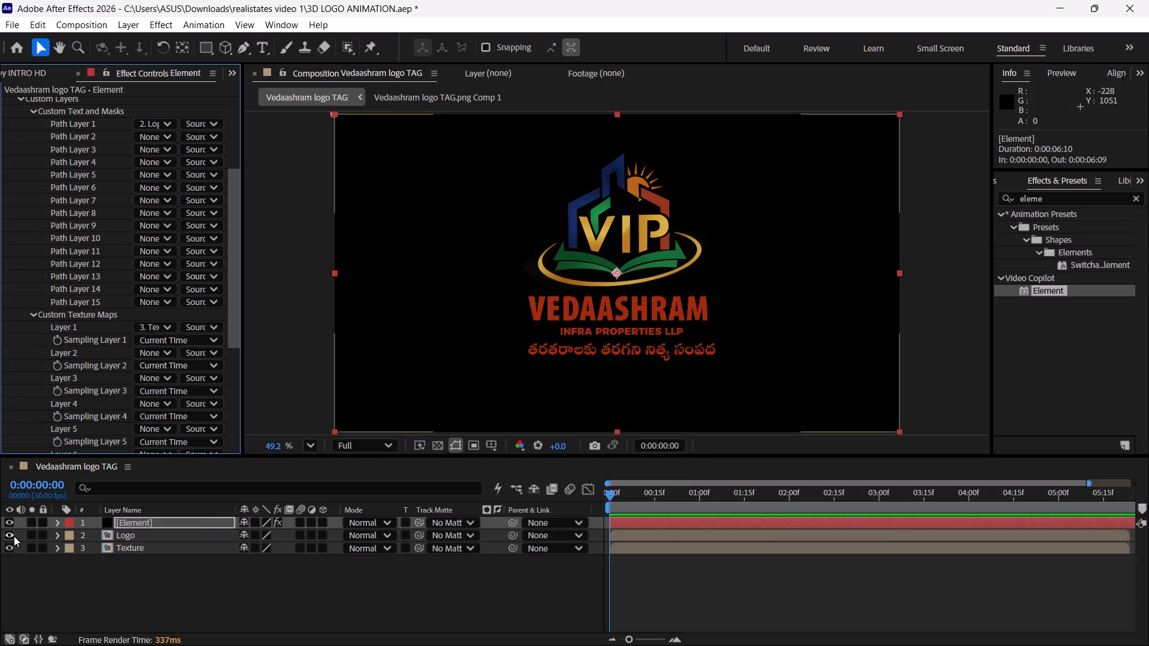
left_click_drag(14, 536, 10, 553)
Open the Element effect's Scene Setup.
scroll(221, 286, "up", 1)
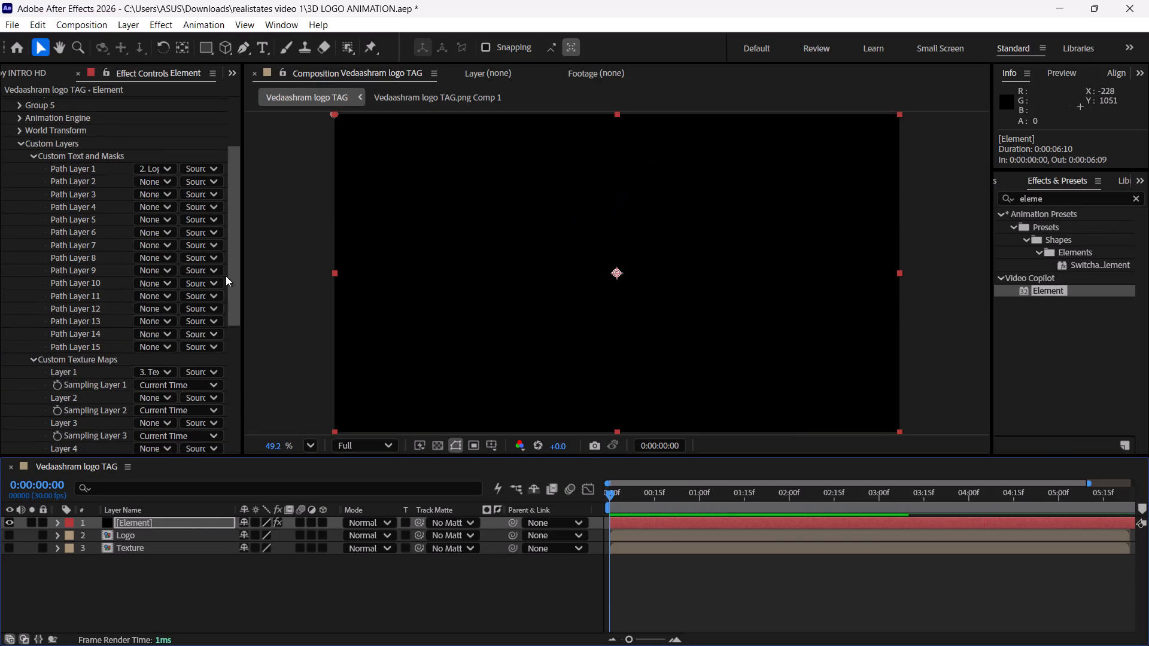
scroll(224, 257, "up", 5)
left_click(54, 130)
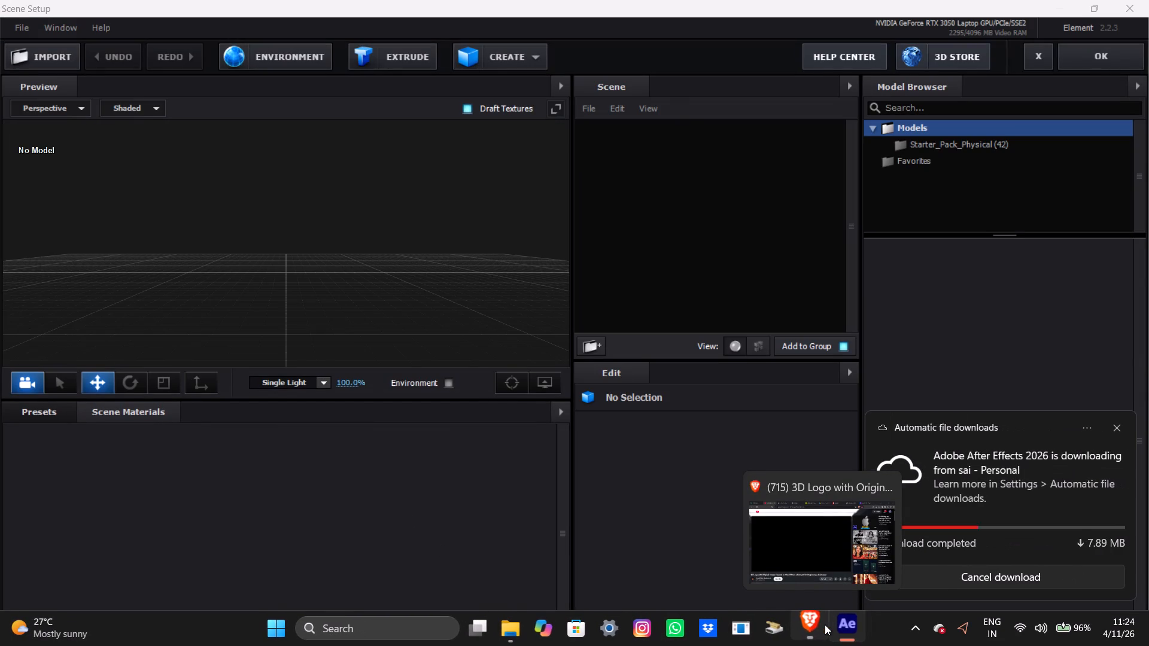
Switch to the tutorial in Brave, play the start of the Extruding chapter, and pause just after 1:58.
left_click(805, 631)
left_click(564, 371)
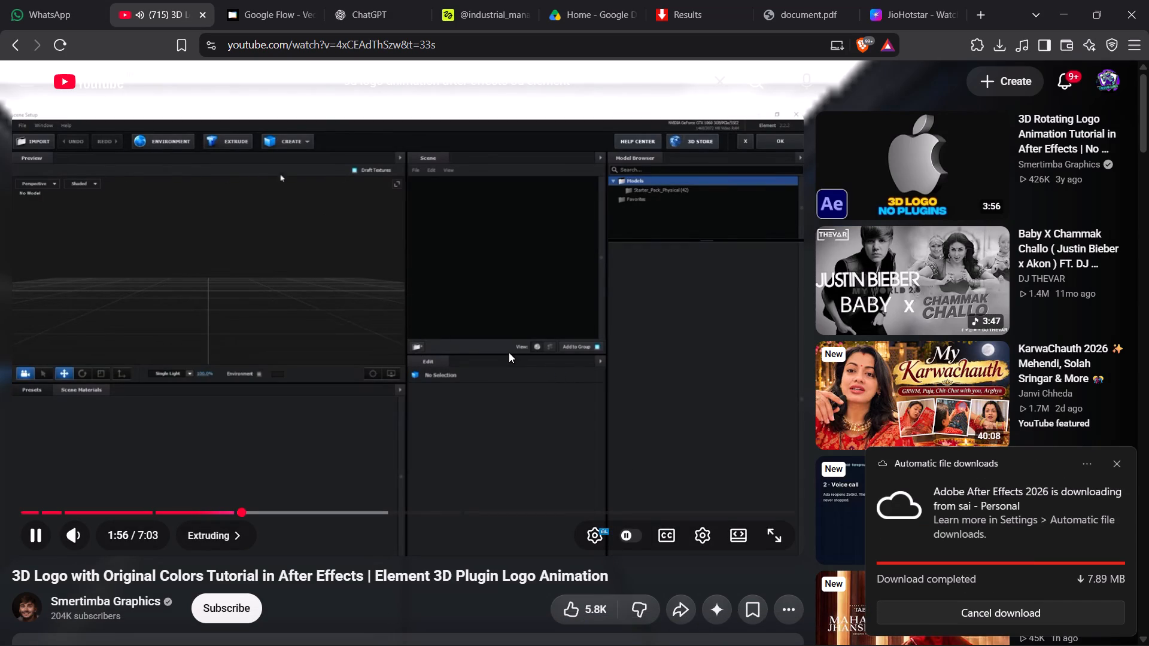
left_click(471, 351)
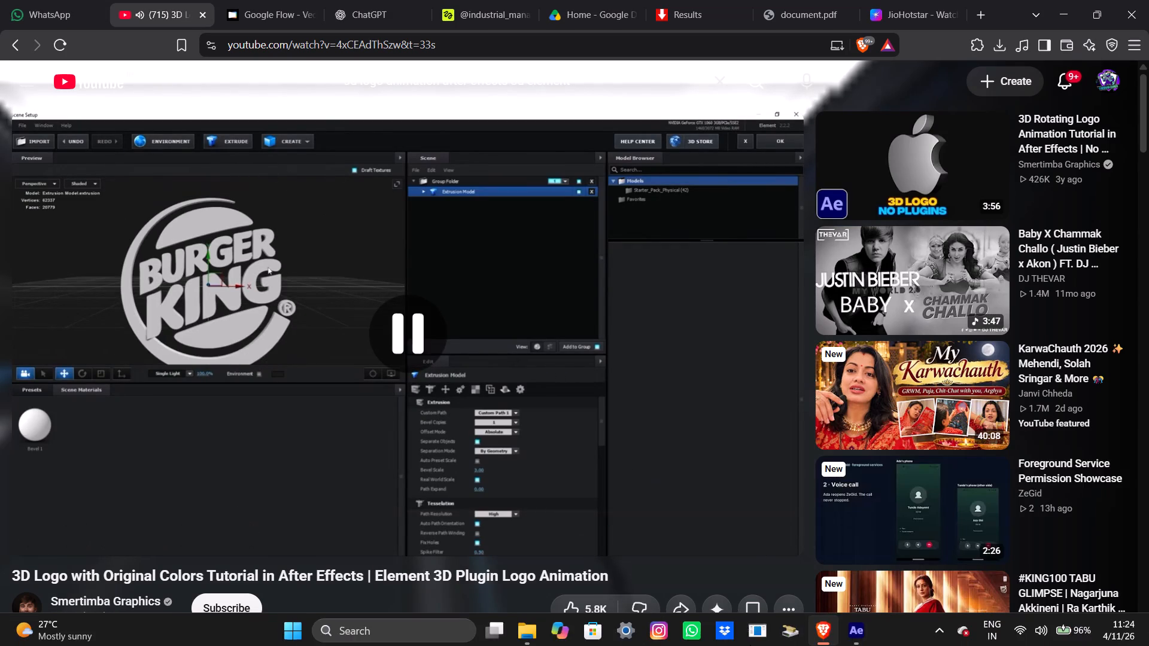
Switch to Scene Setup in After Effects, extrude the logo path into a 3D model, and fit the whole logo in the preview.
left_click(862, 627)
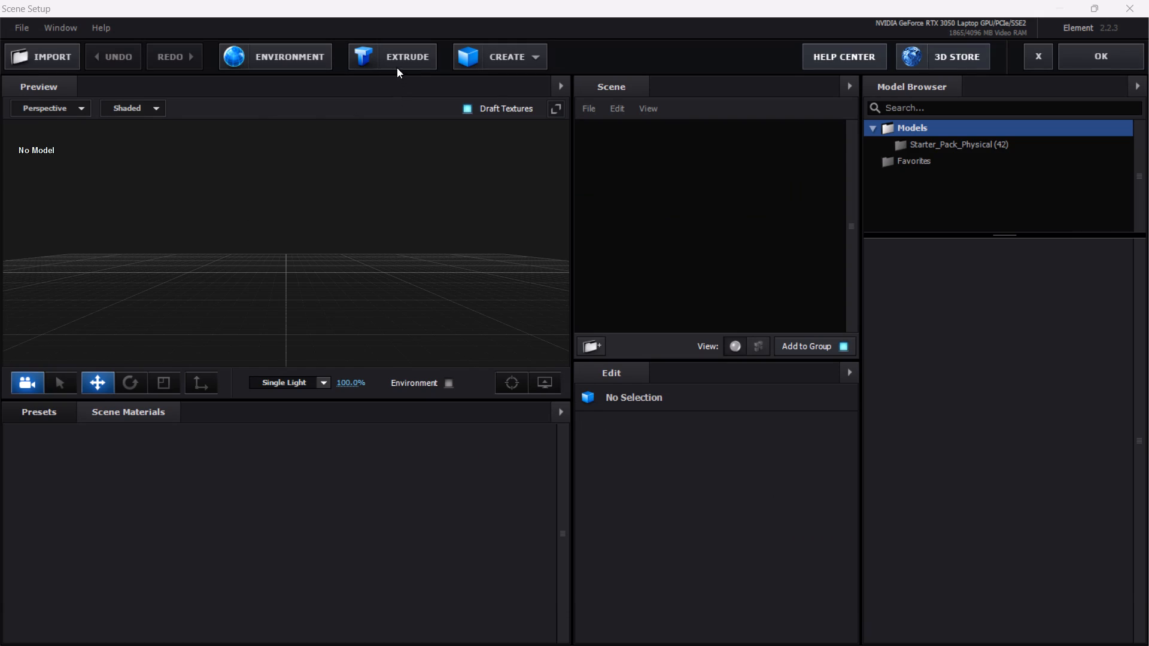
left_click(395, 62)
scroll(286, 243, "down", 2)
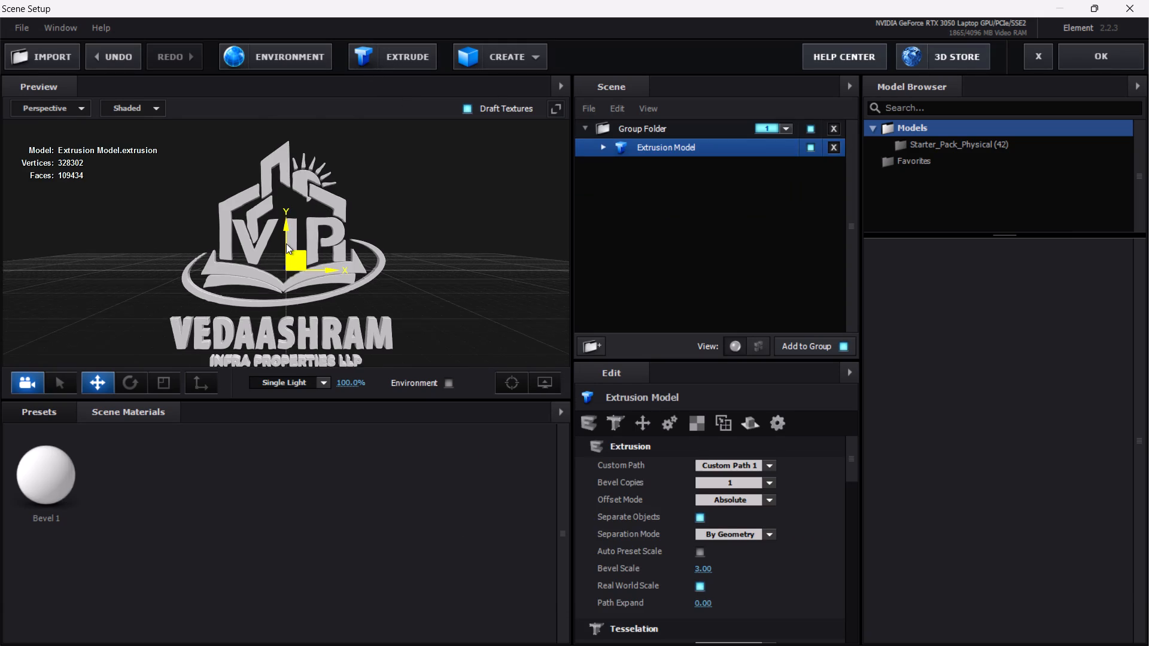
scroll(286, 243, "down", 5)
scroll(318, 317, "up", 3)
scroll(256, 341, "down", 1)
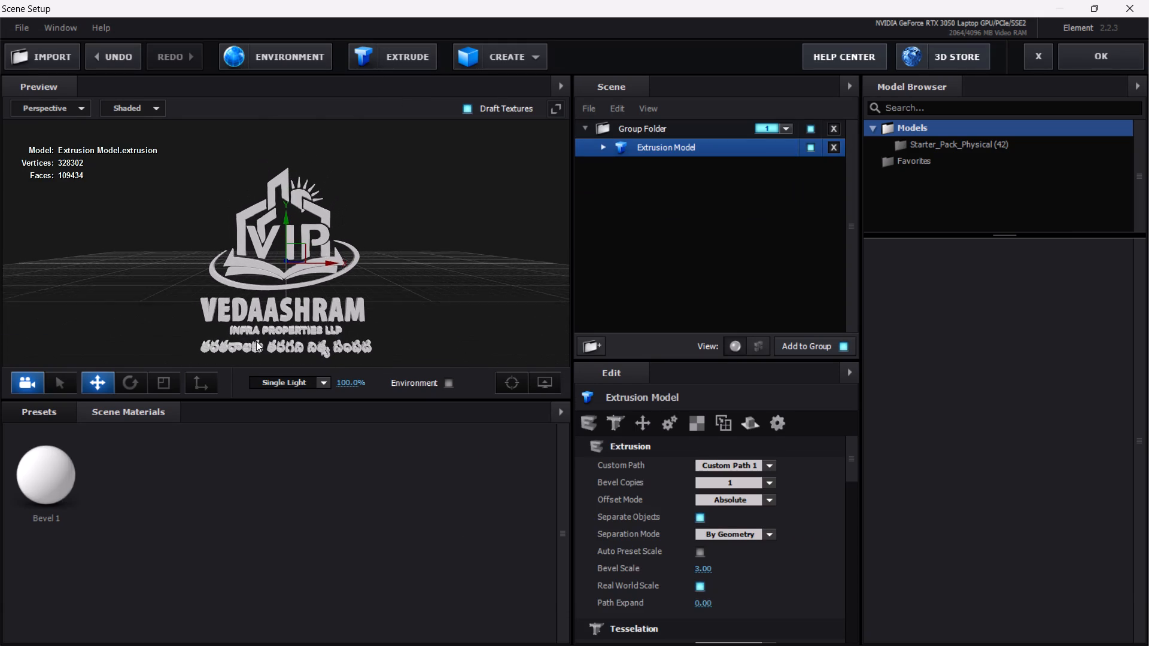
Switch to the tutorial in Brave, continue playing the Extruding chapter, and pause at about 2:19.
scroll(256, 341, "down", 2)
scroll(256, 341, "up", 3)
scroll(256, 341, "down", 1)
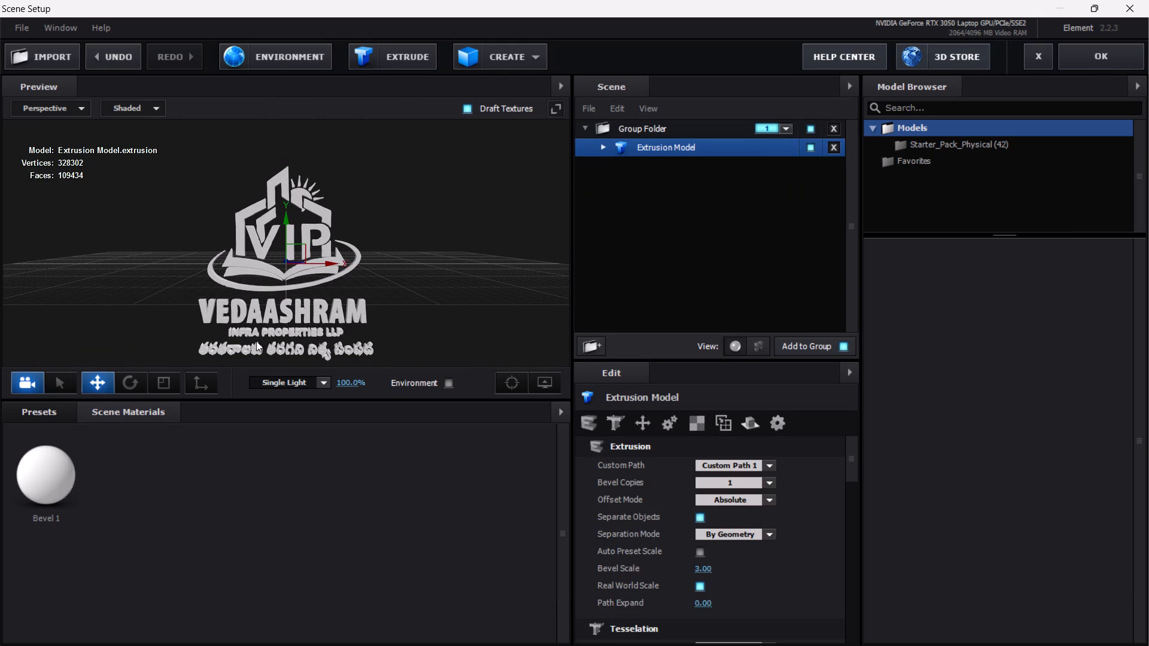
left_click(823, 625)
left_click(738, 434)
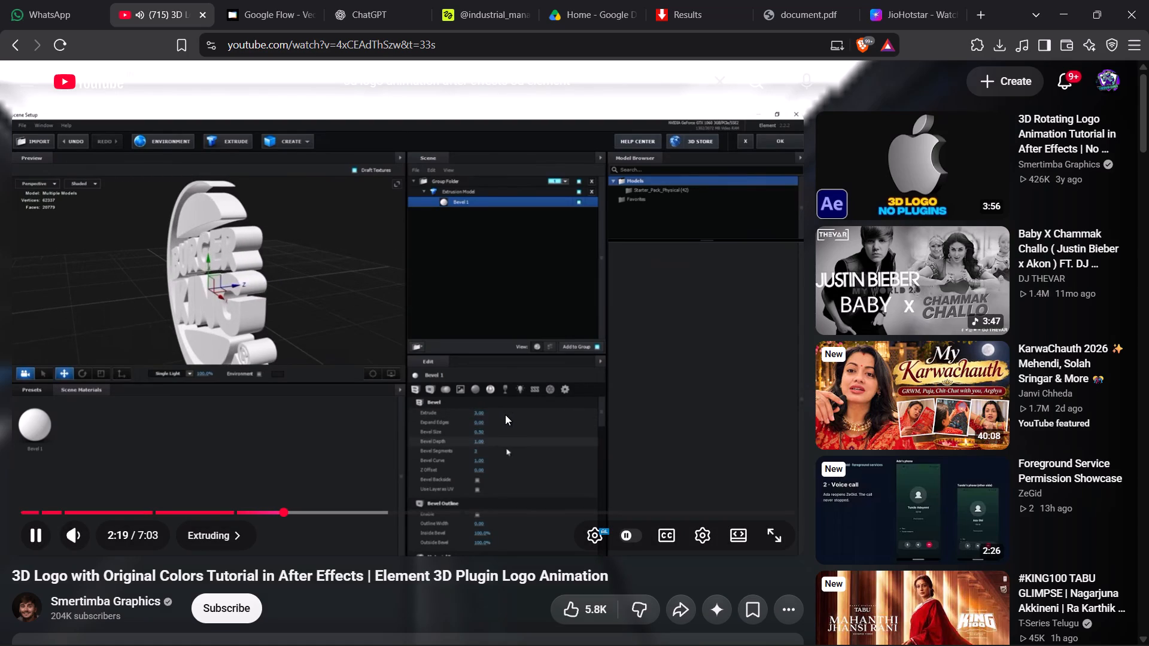
left_click(505, 415)
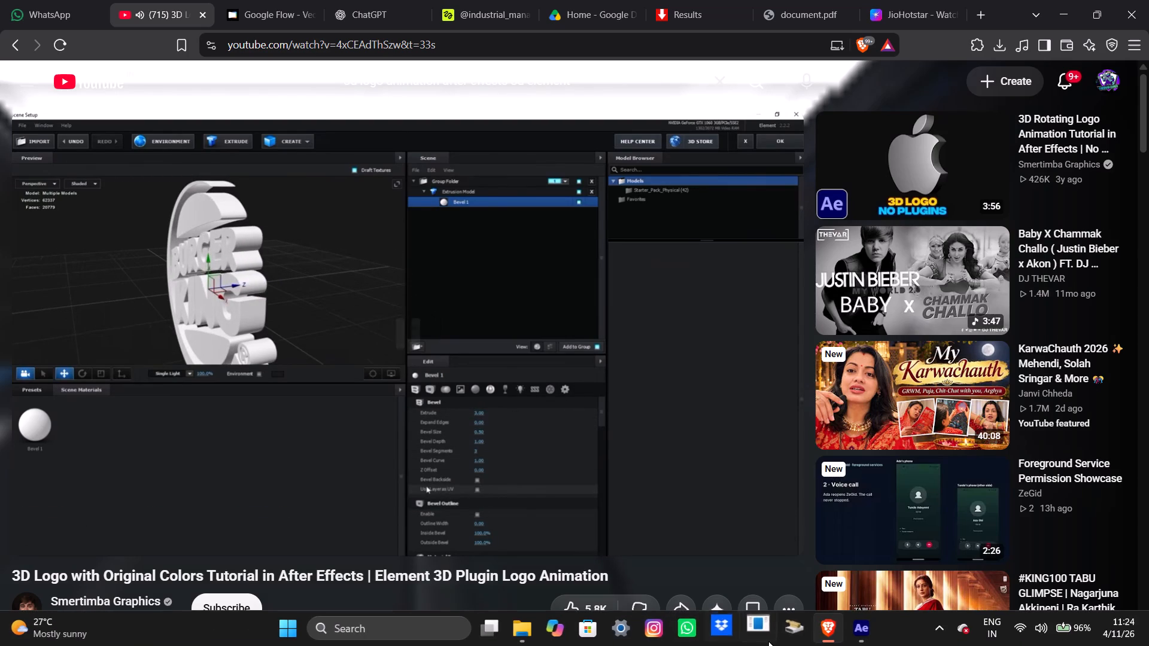
Switch to Scene Setup in After Effects, expand the Extrusion Model, and select its Bevel 1 material.
left_click(870, 640)
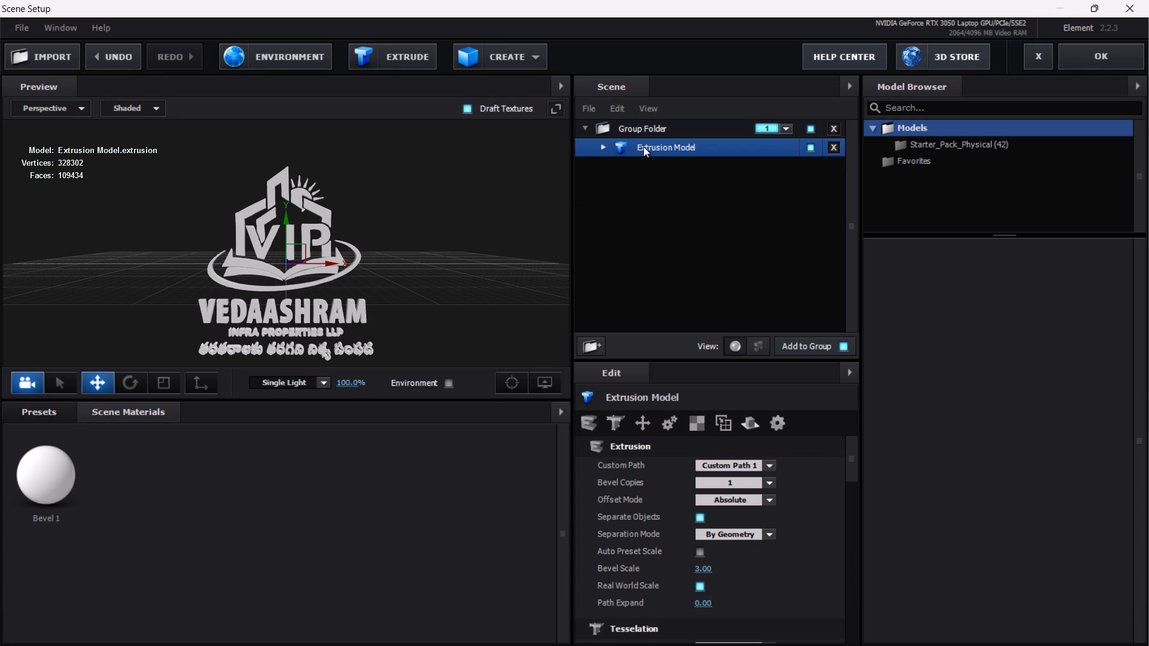
left_click(643, 147)
left_click(604, 151)
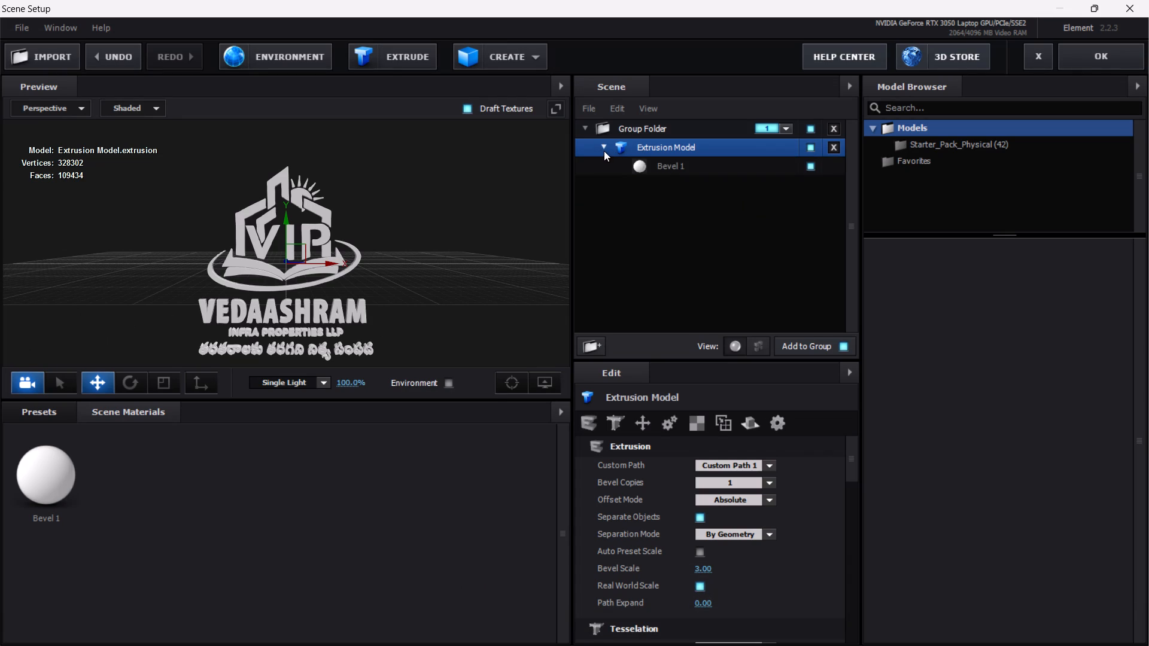
double_click(604, 151)
left_click(673, 172)
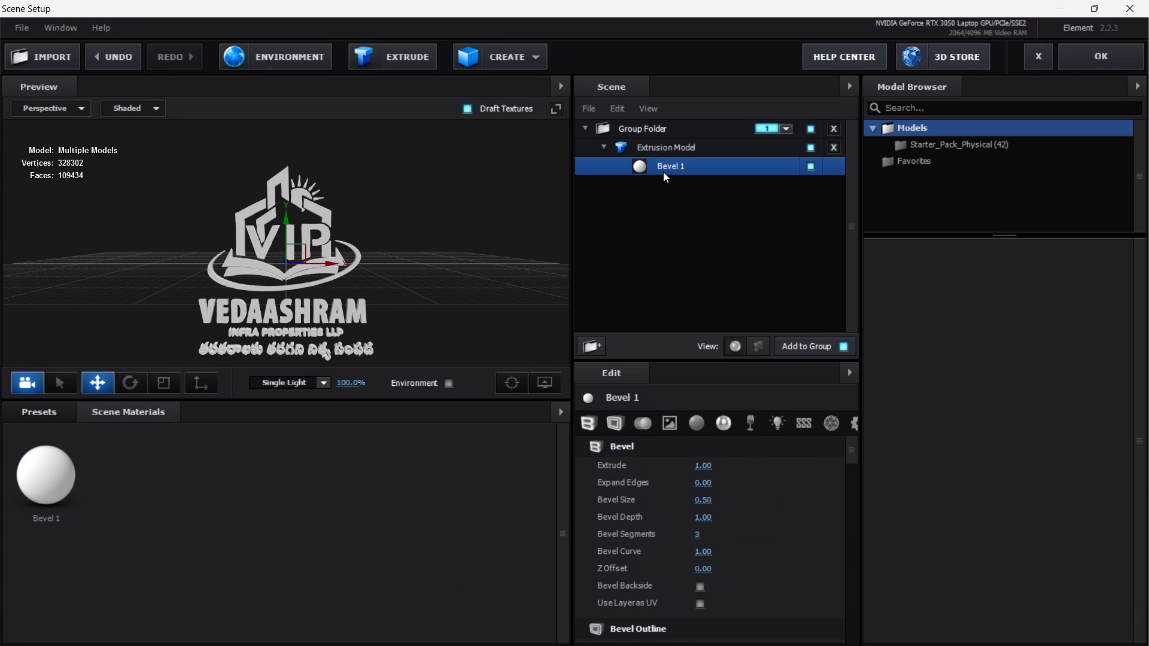
left_click(670, 170)
scroll(630, 476, "up", 2)
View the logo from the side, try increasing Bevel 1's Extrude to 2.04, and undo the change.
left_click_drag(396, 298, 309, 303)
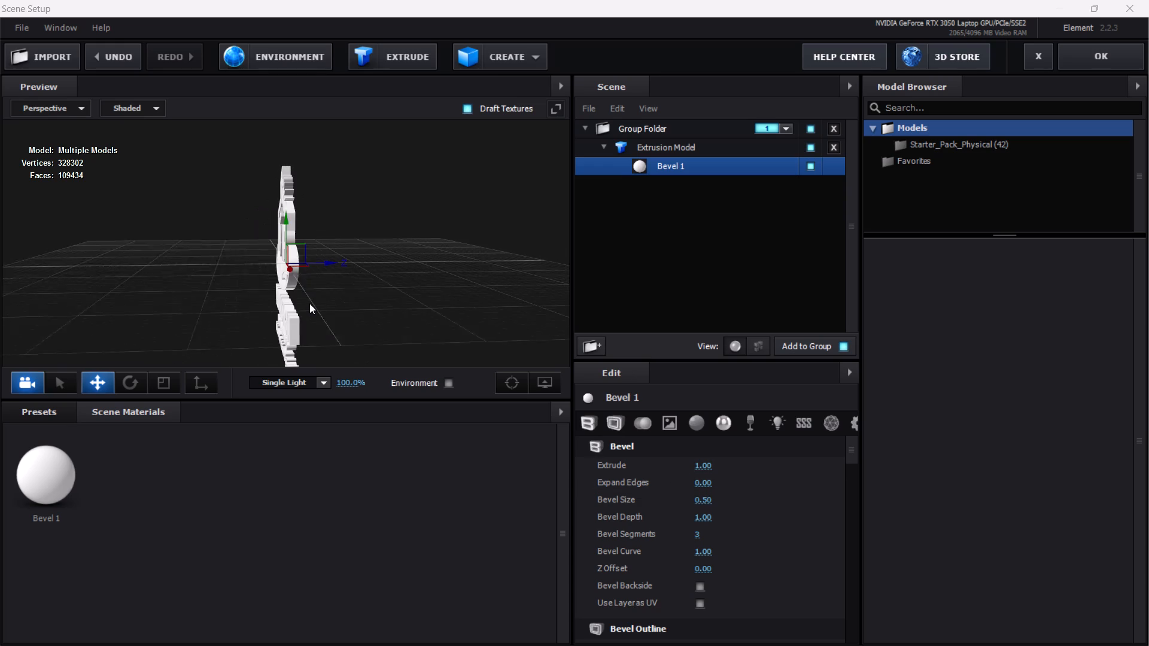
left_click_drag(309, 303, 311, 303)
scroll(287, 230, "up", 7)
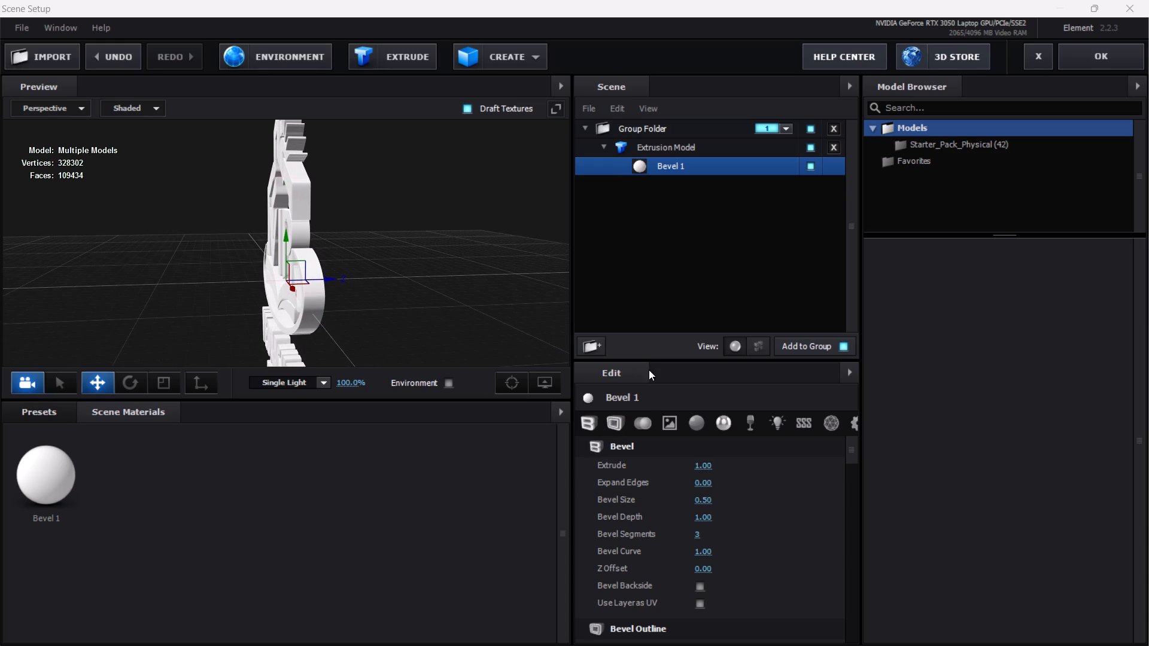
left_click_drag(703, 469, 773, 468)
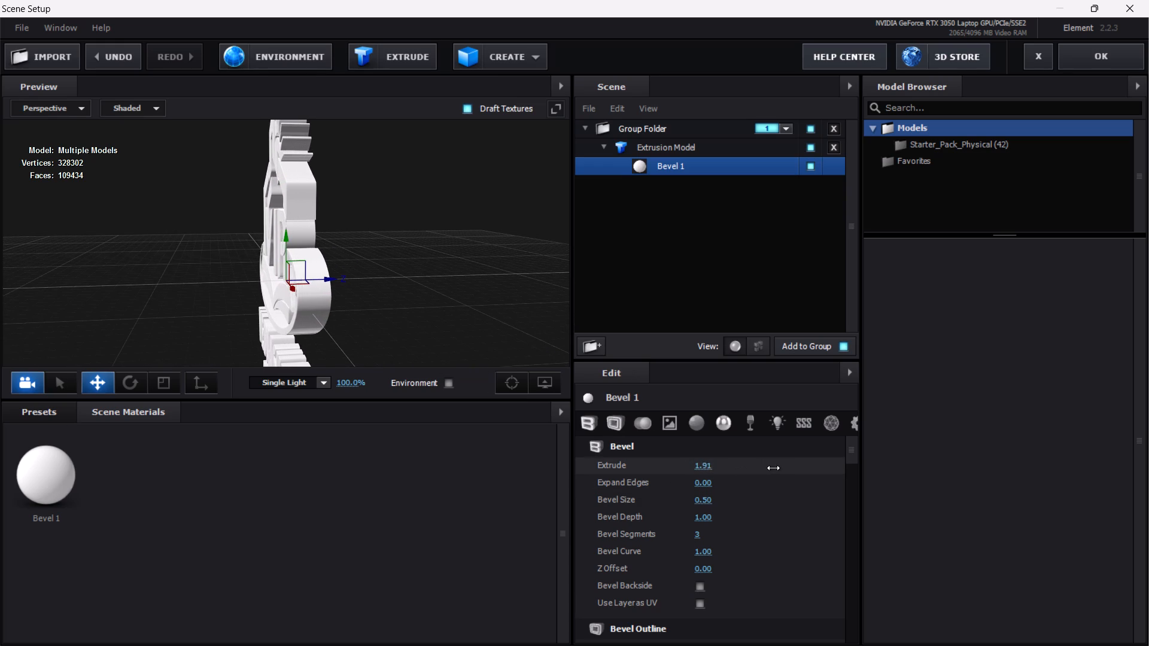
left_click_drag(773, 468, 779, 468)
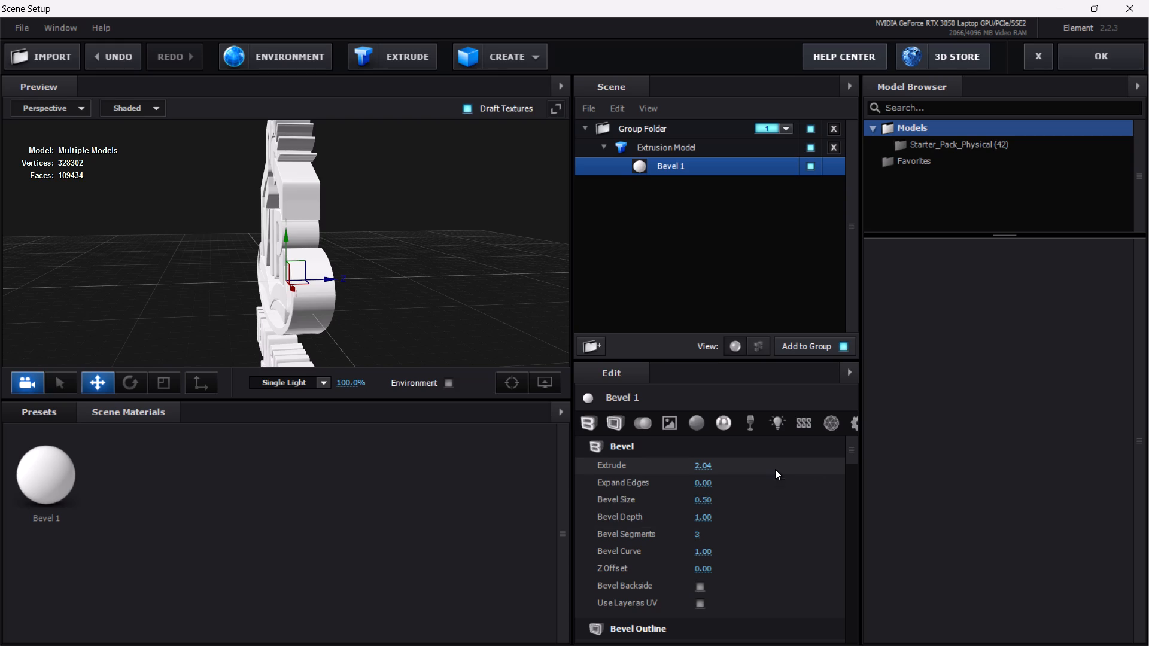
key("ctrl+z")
Switch to the tutorial in Brave, rewind the Extruding chapter, and replay the part on the Bevel 1 extrude setting.
left_click(830, 640)
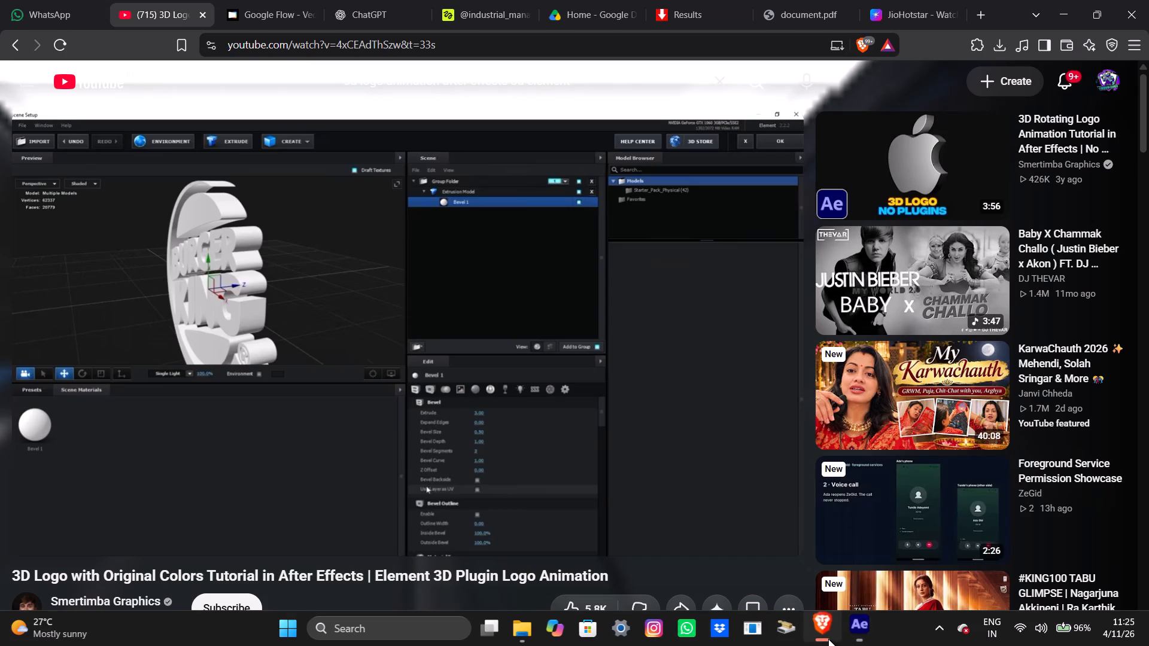
left_click(662, 407)
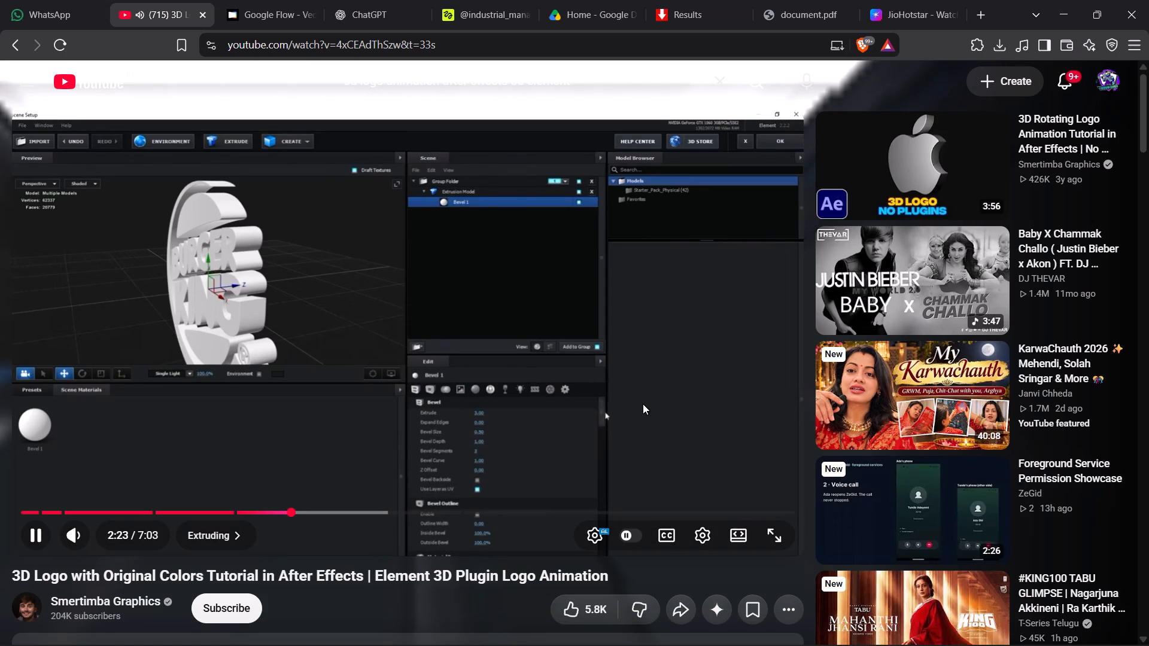
left_click(643, 404)
left_click(643, 404)
key("Left")
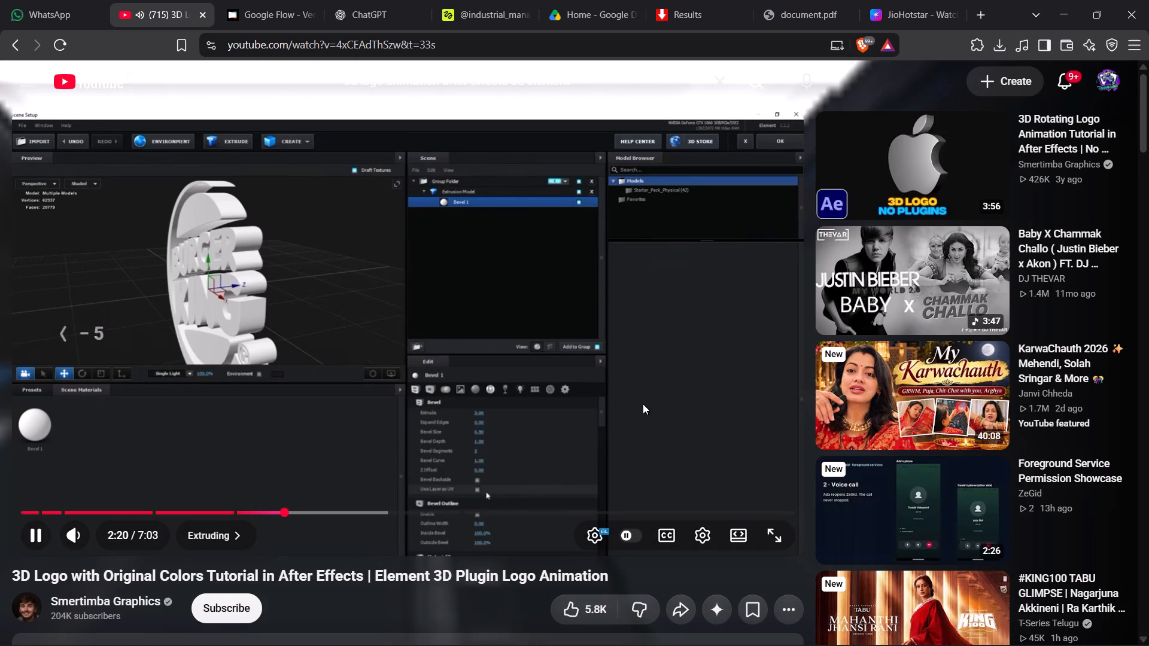
key("Left")
key("Left")
key("Left")
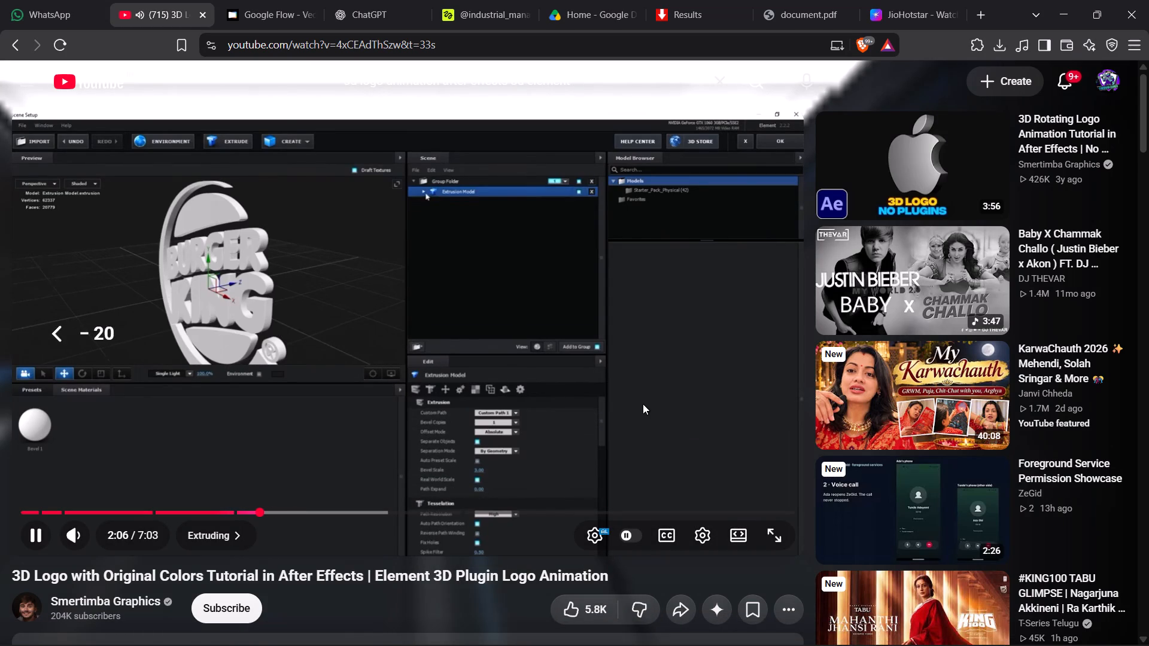
key("Left")
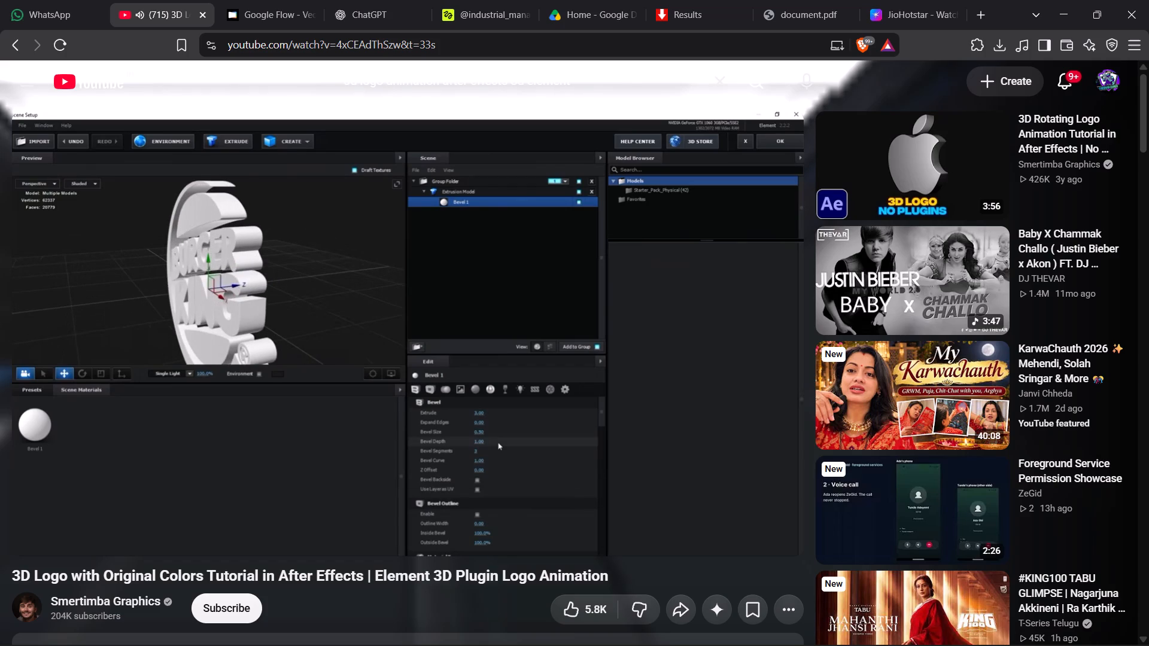
left_click(661, 392)
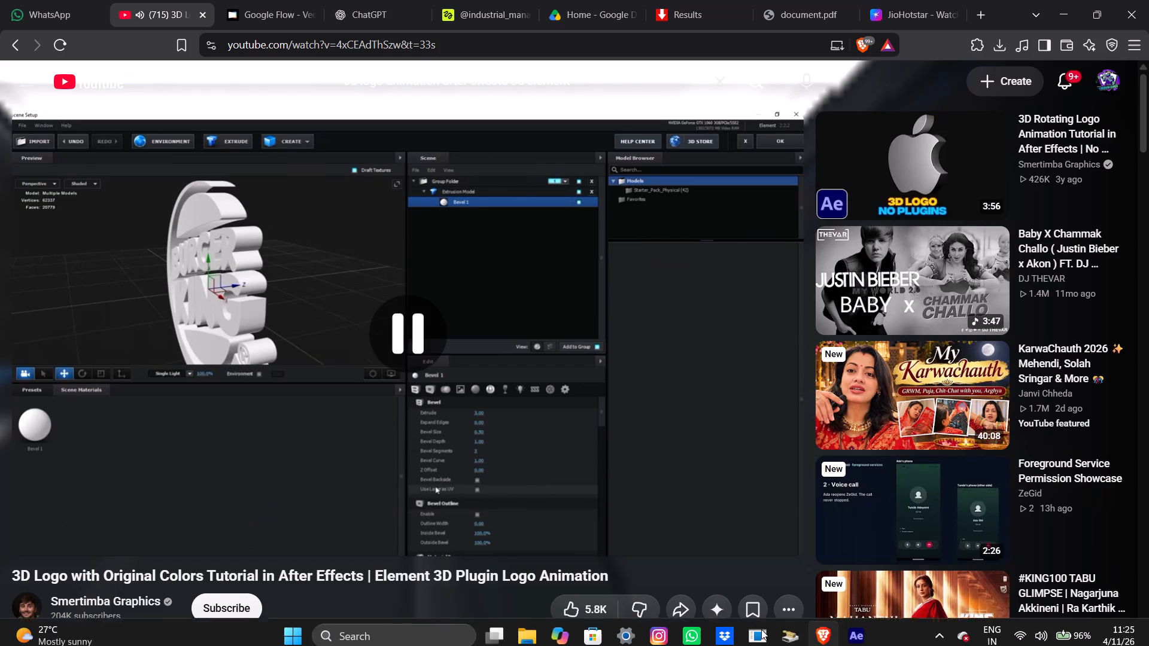
Switch to Scene Setup in After Effects and set Bevel 1's Extrude to 3.
left_click(844, 624)
left_click(711, 468)
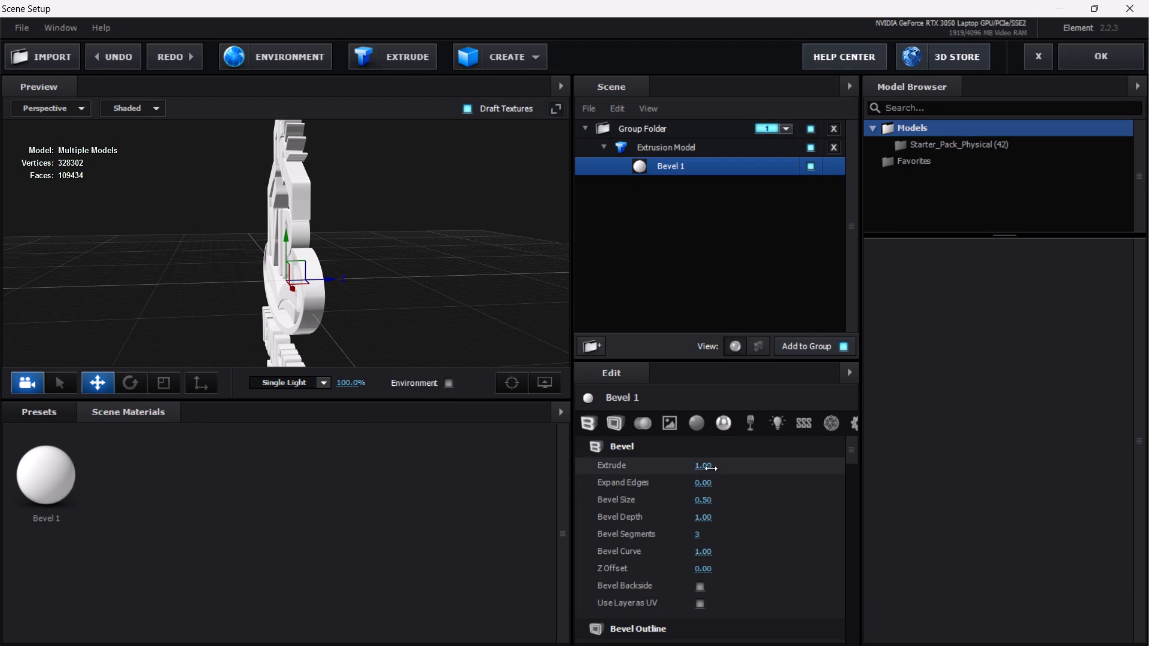
key("3")
left_click(744, 471)
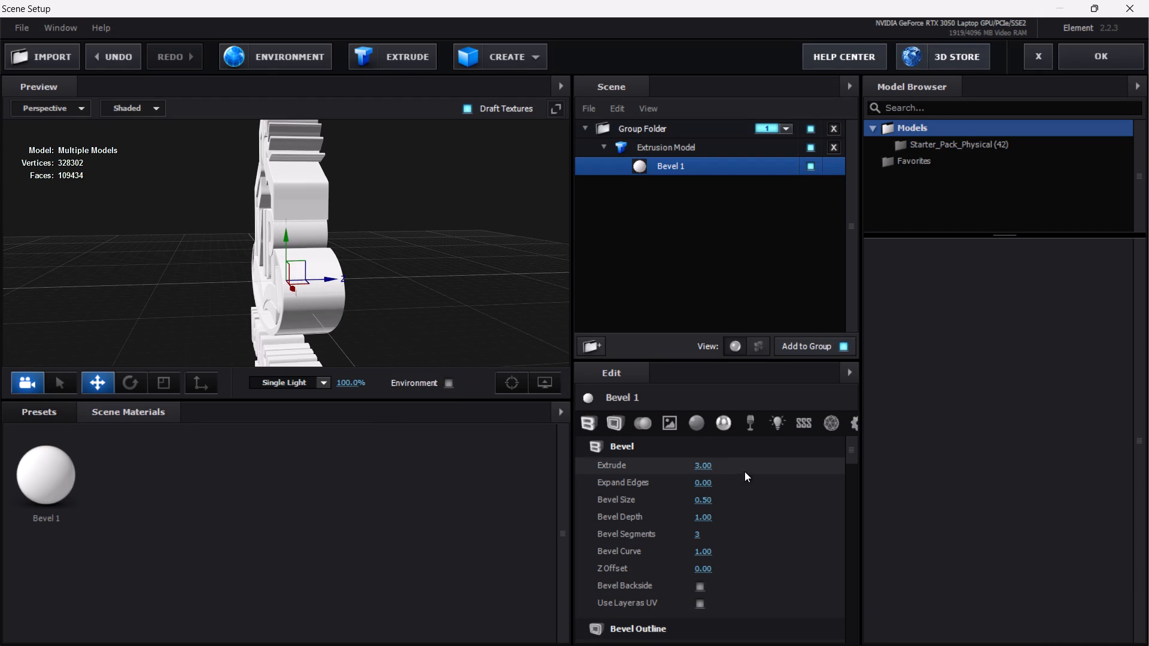
Switch to the tutorial in Brave, play the next bevel setting, and pause at about 2:24.
left_click(823, 624)
left_click(725, 357)
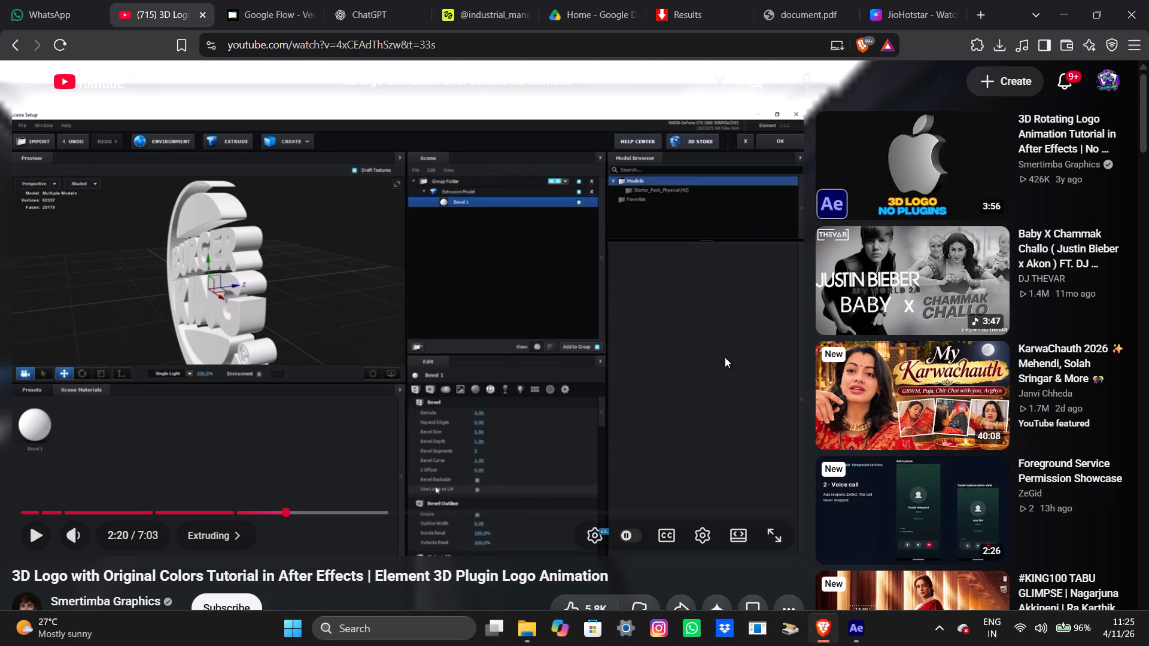
left_click(593, 333)
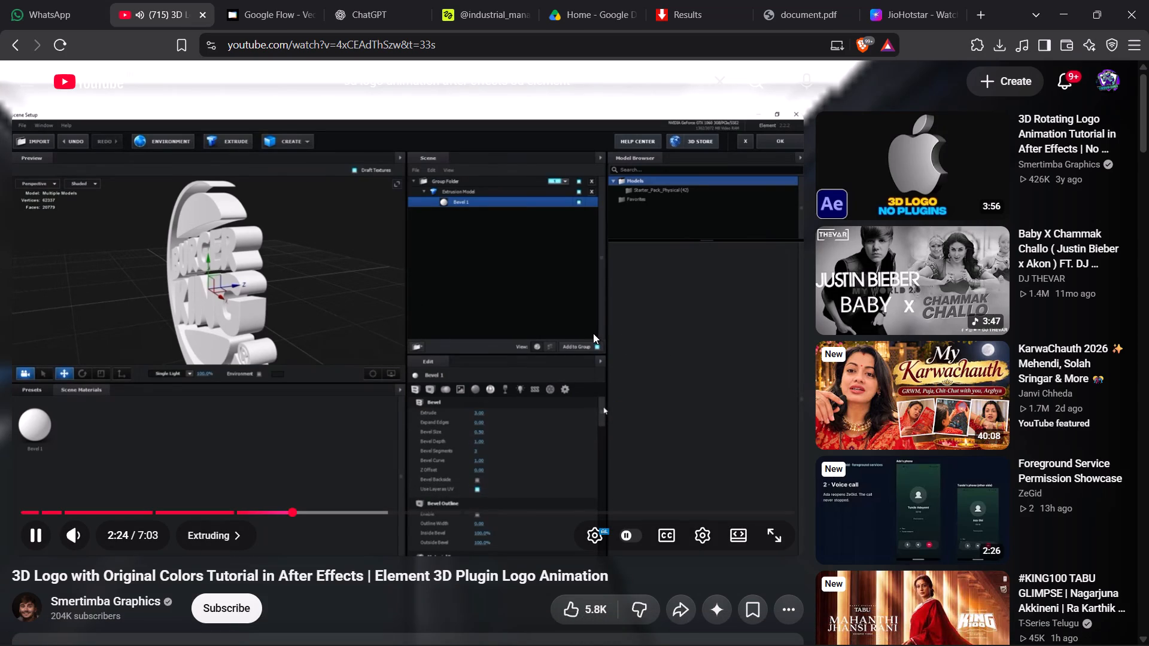
Switch to Scene Setup in After Effects and enable Use Layer as UV for Bevel 1.
left_click(868, 636)
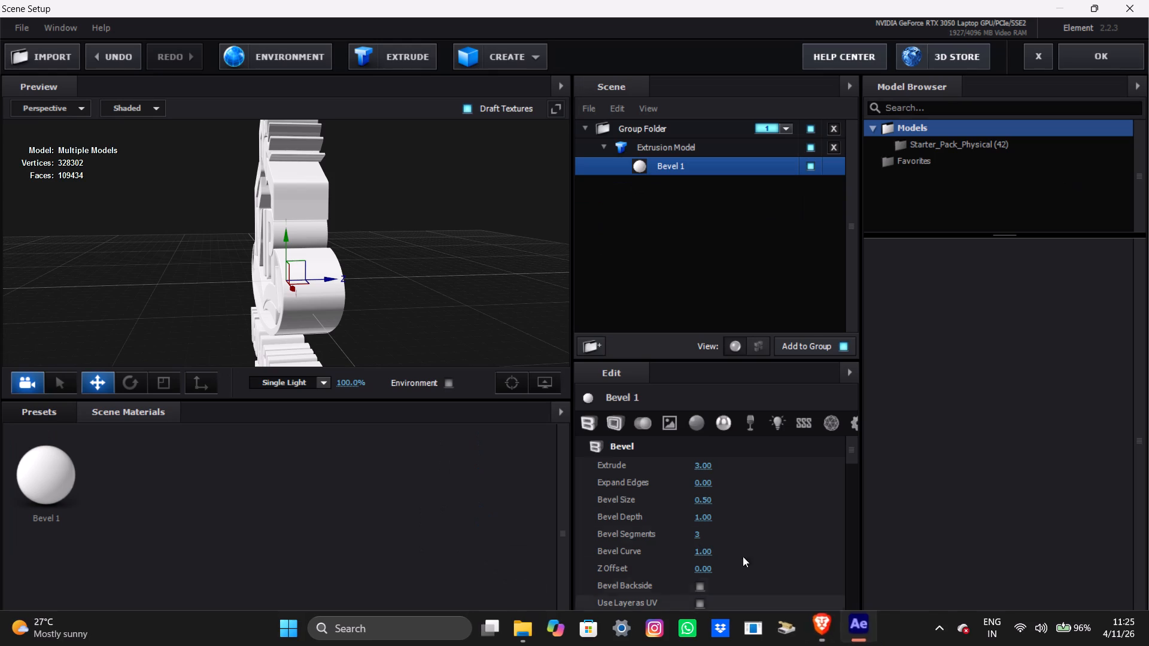
scroll(668, 532, "down", 1)
left_click(697, 548)
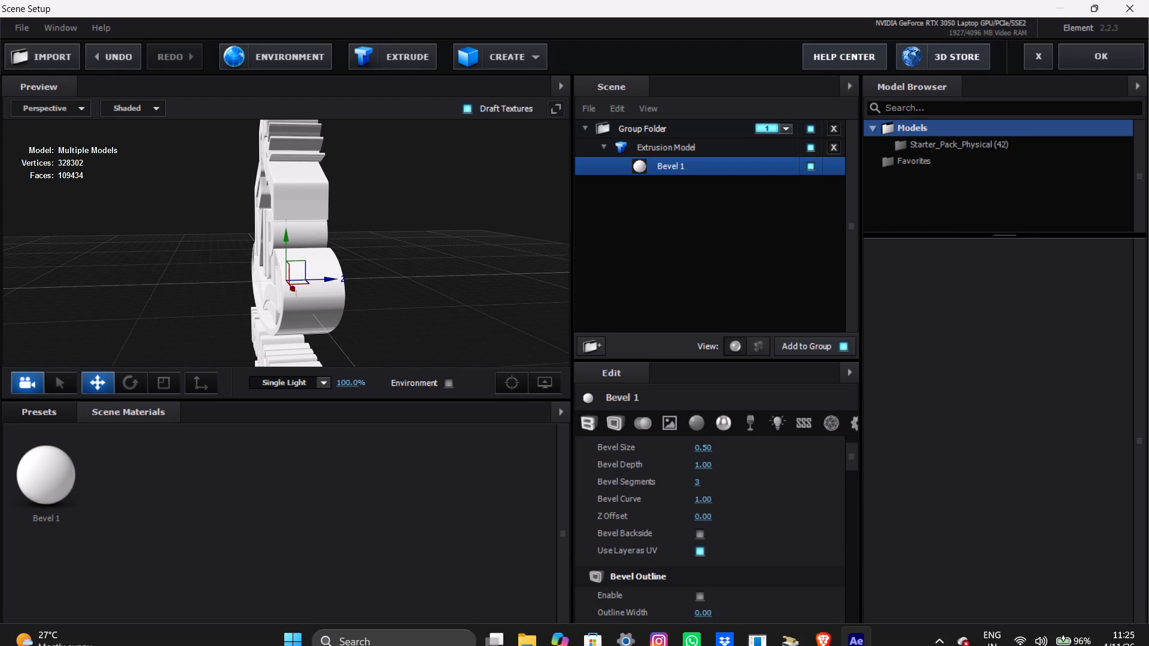
Switch to the tutorial in Brave, play the part on the diffuse texture, and pause at about 2:31.
left_click(808, 632)
left_click(649, 406)
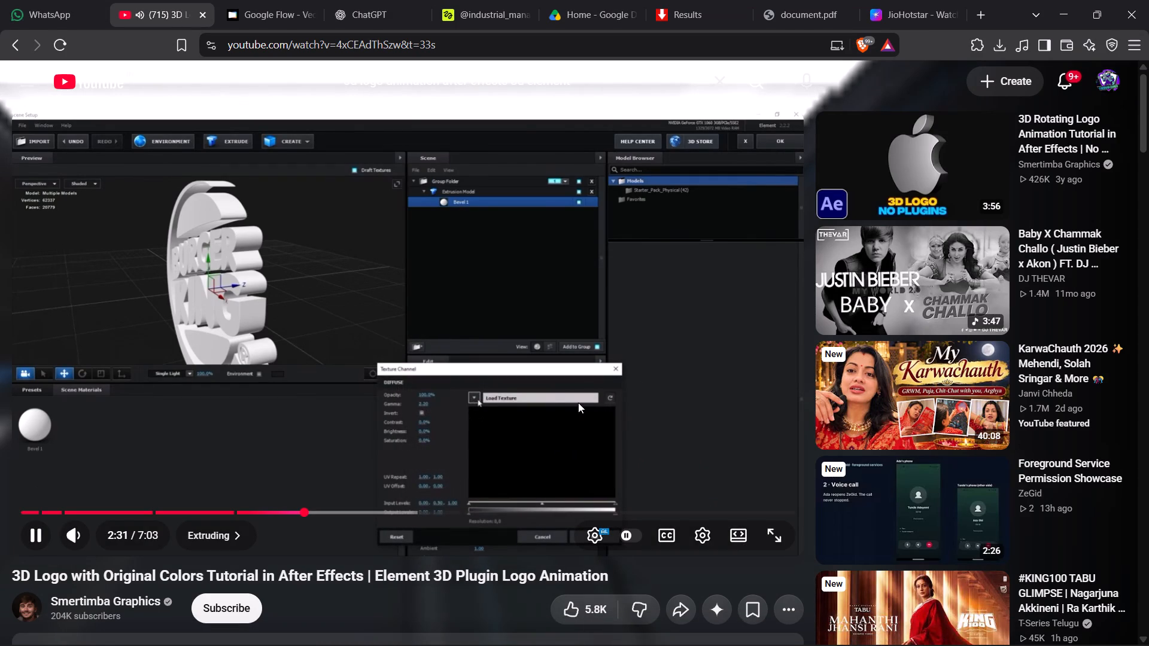
left_click(578, 403)
Switch to Scene Setup in After Effects and open the Diffuse texture channel of Bevel 1, with its texture source choices.
left_click(859, 640)
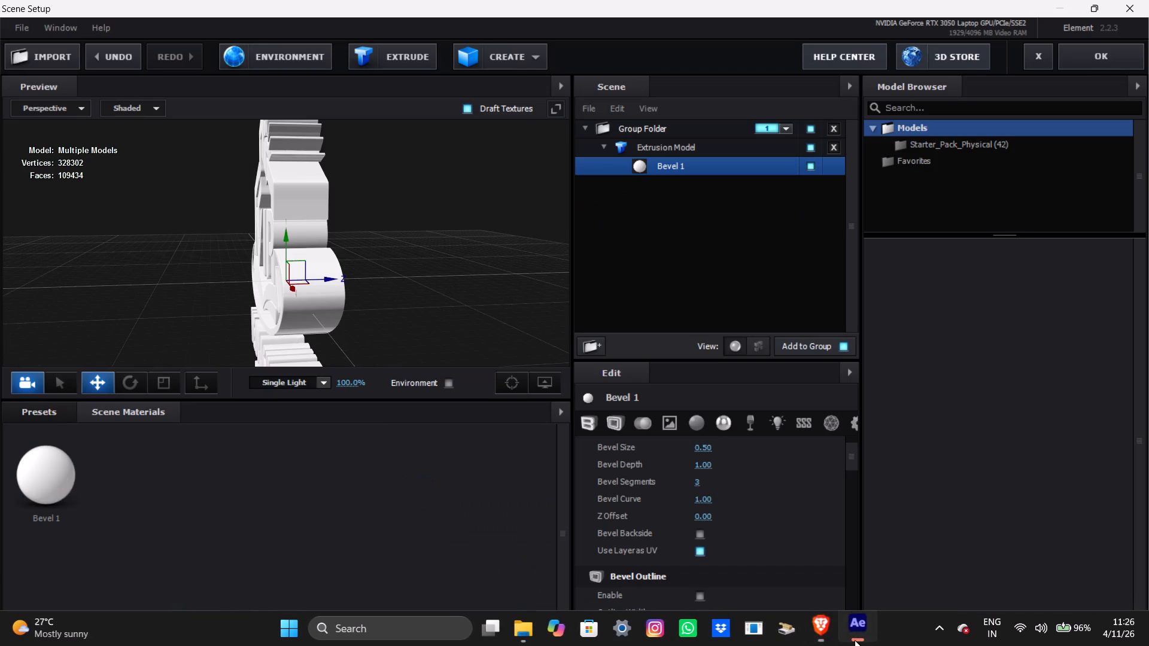
scroll(609, 514, "down", 7)
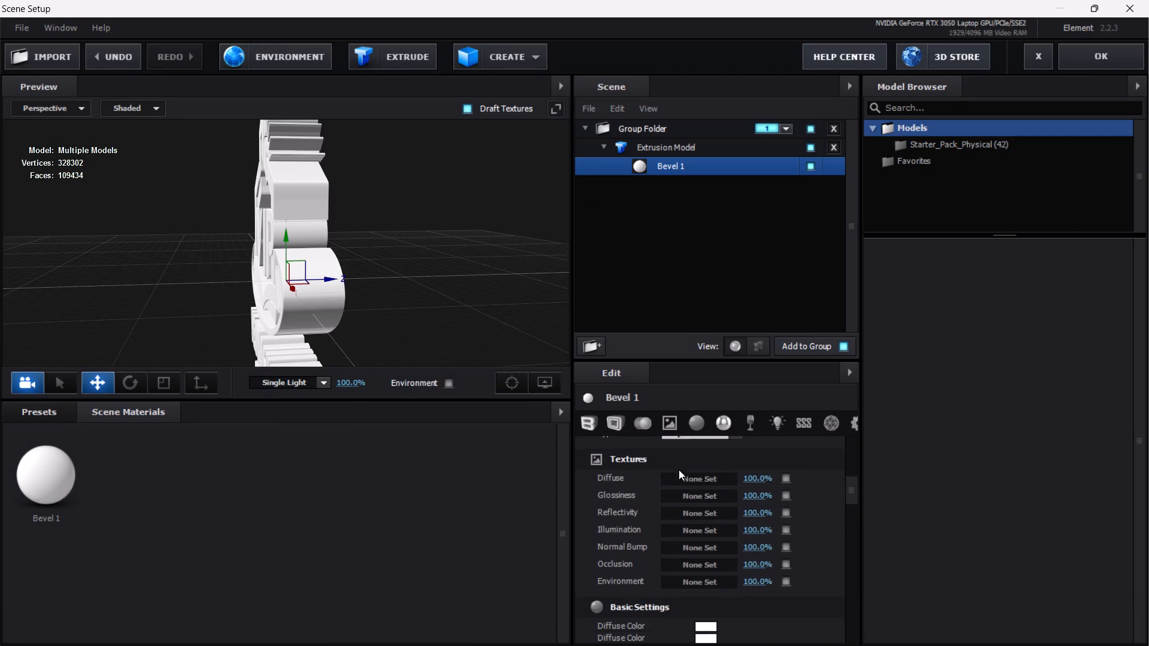
scroll(671, 463, "up", 5)
scroll(674, 568, "down", 1)
left_click(680, 529)
left_click(680, 529)
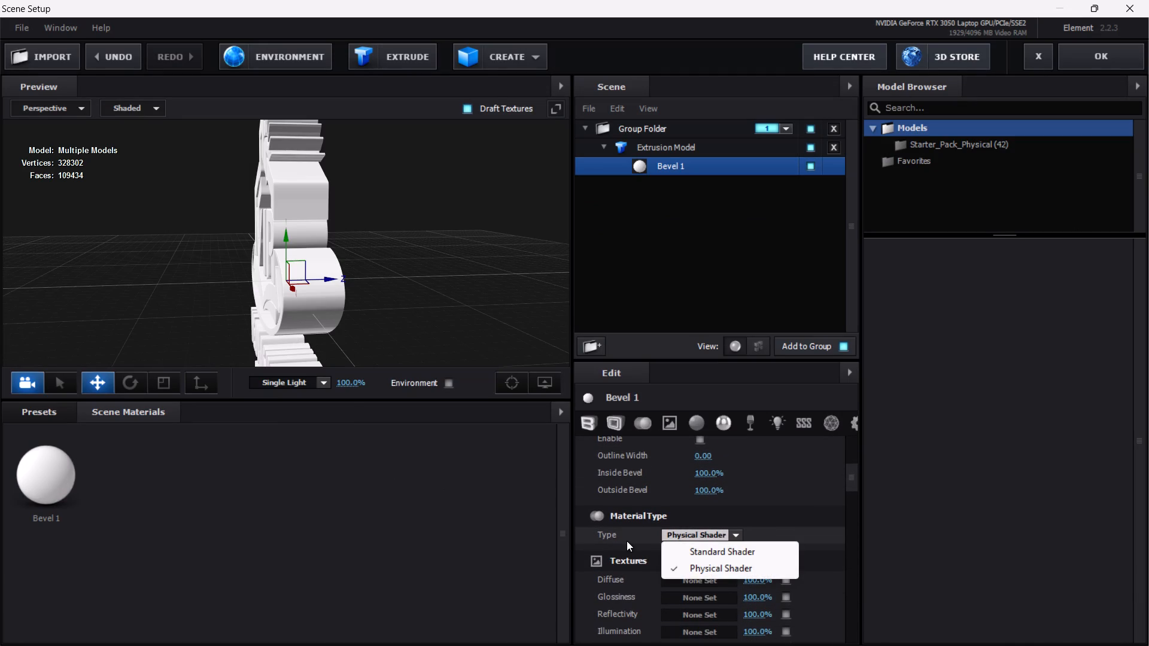
left_click(627, 540)
scroll(630, 544, "down", 1)
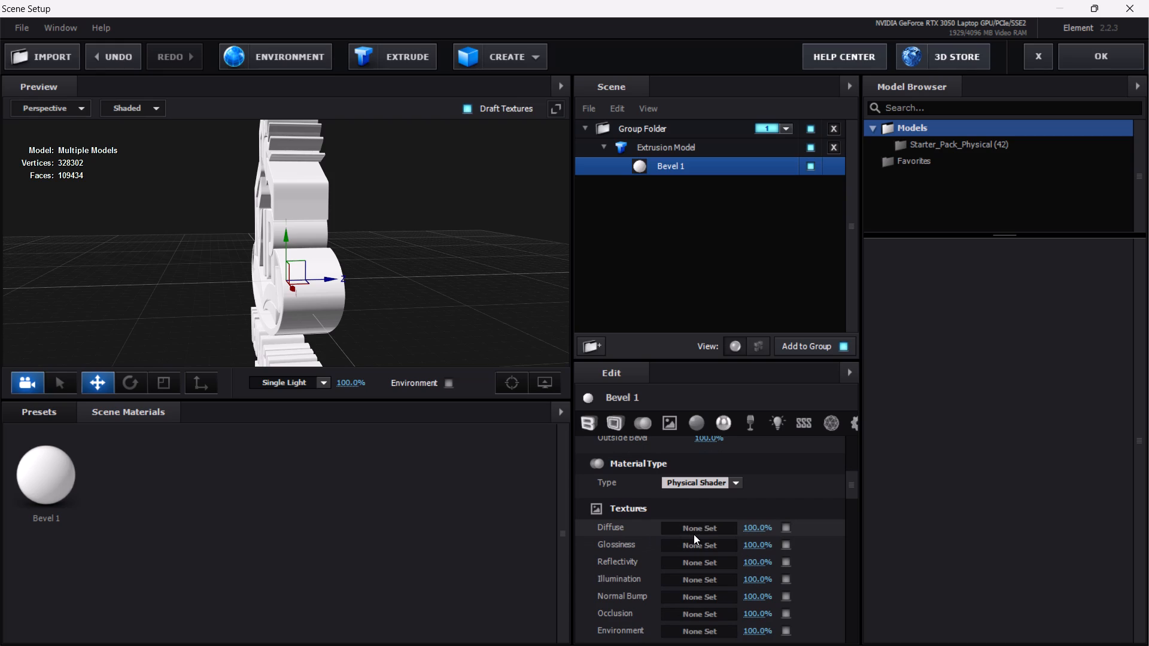
left_click(694, 534)
left_click(689, 533)
left_click(695, 379)
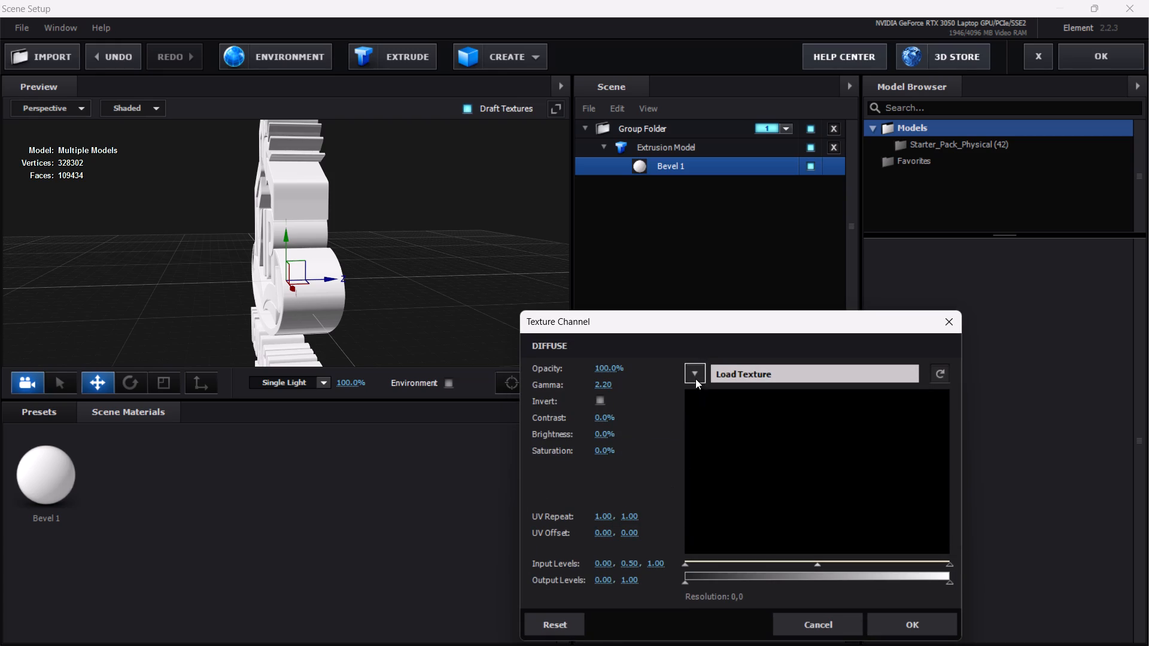
Switch to the tutorial in Brave and play the part on choosing the diffuse texture layer, pausing just after 2:33.
left_click(817, 621)
left_click(714, 296)
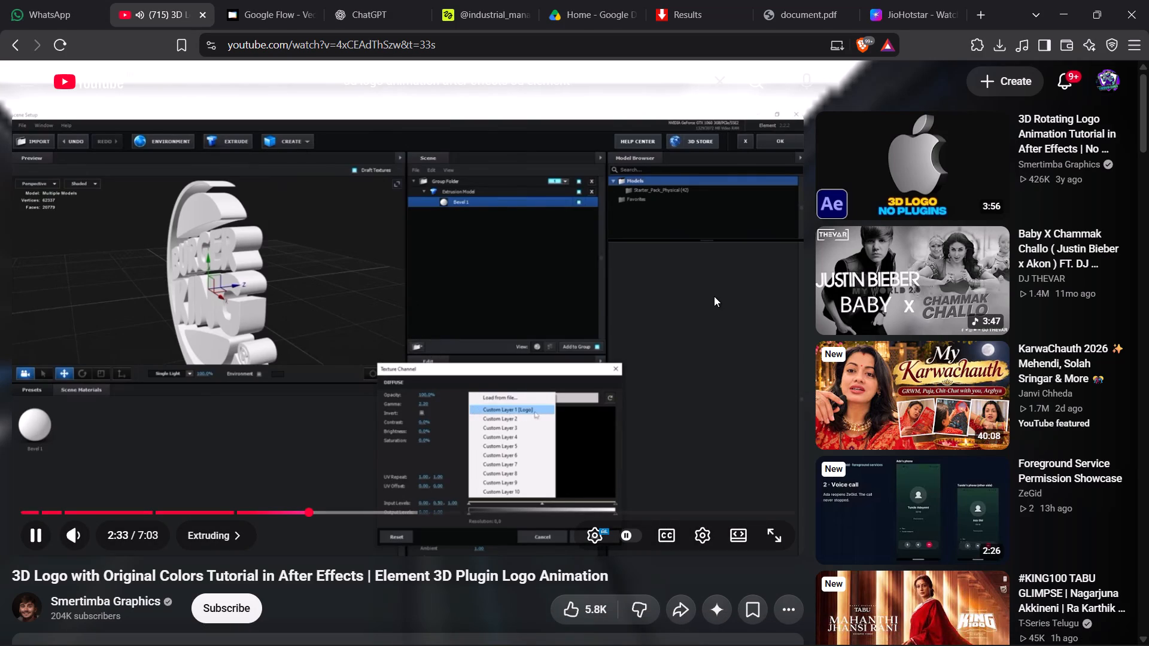
left_click(714, 296)
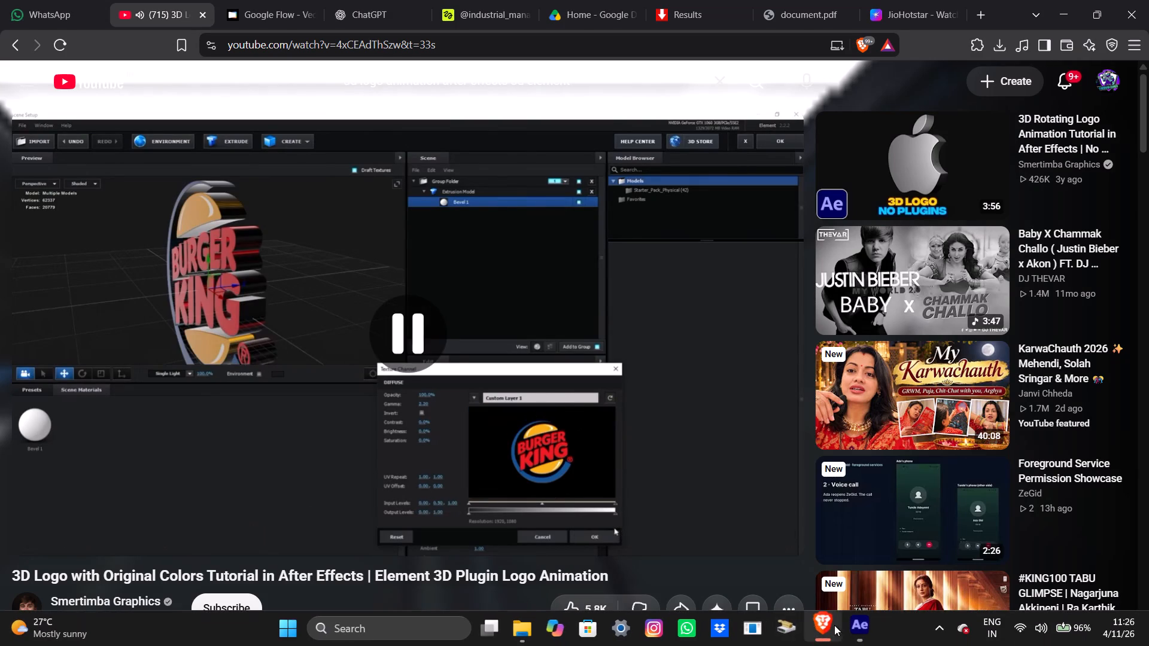
Switch to After Effects and load Custom Layer 1 as Bevel 1's diffuse texture.
left_click(845, 625)
left_click(699, 374)
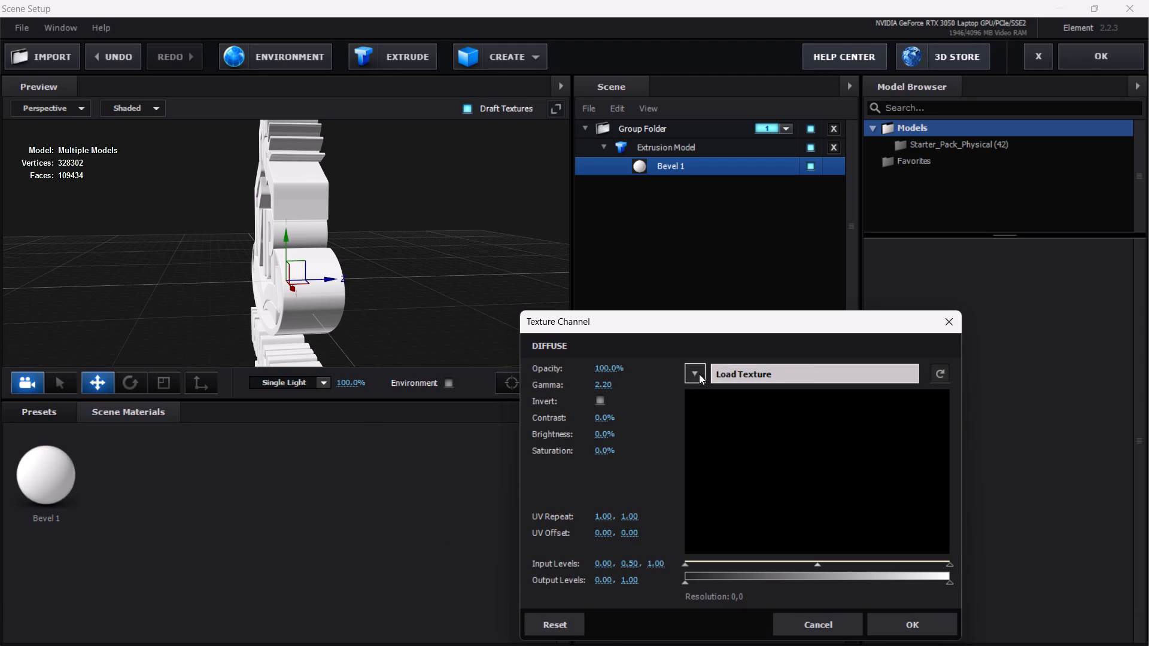
left_click(749, 403)
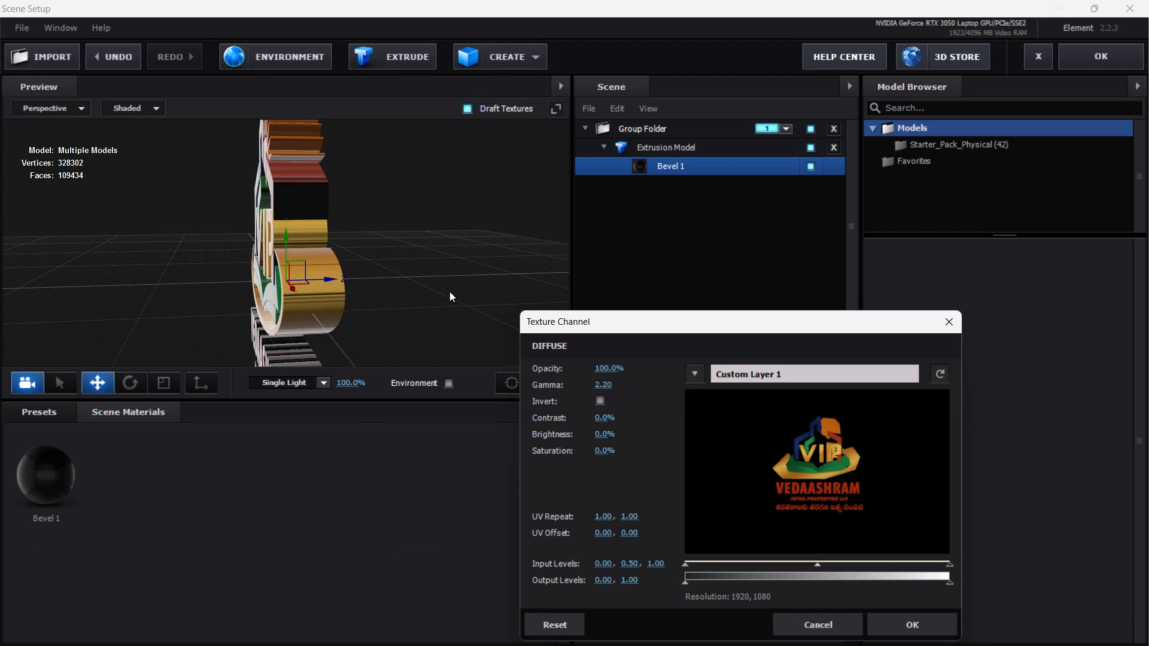
Switch to the tutorial in Brave, play on past the texture assignment, and pause at about 2:36.
left_click(818, 629)
left_click(712, 419)
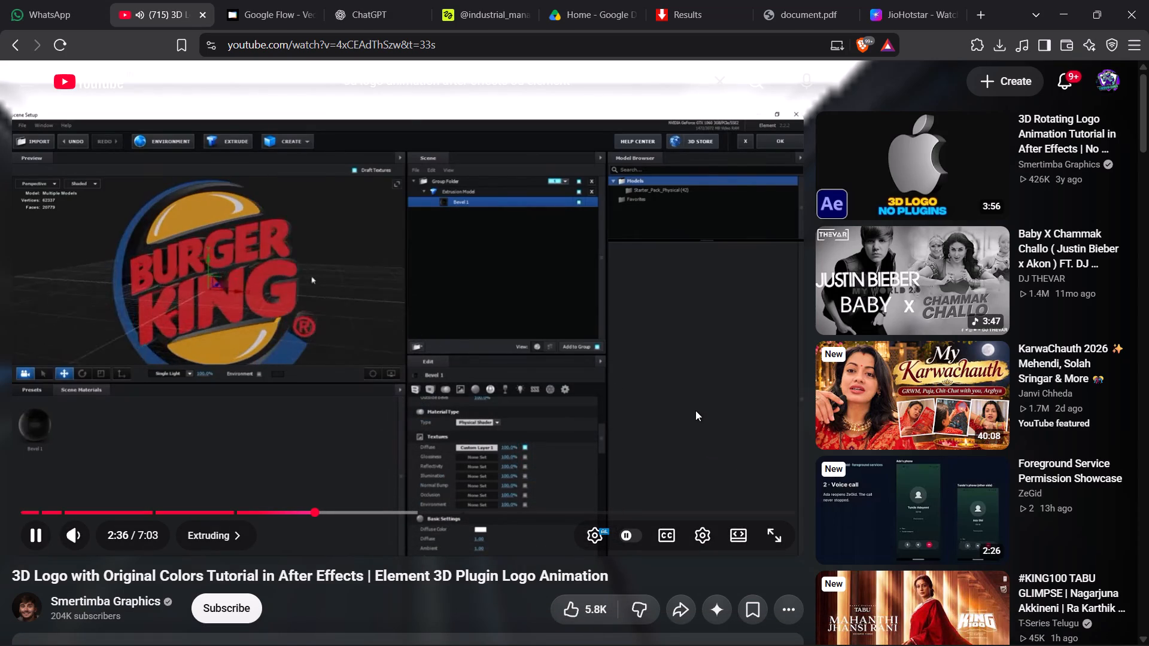
left_click(695, 410)
Switch to After Effects and accept Custom Layer 1 as the diffuse texture of Bevel 1.
left_click(853, 630)
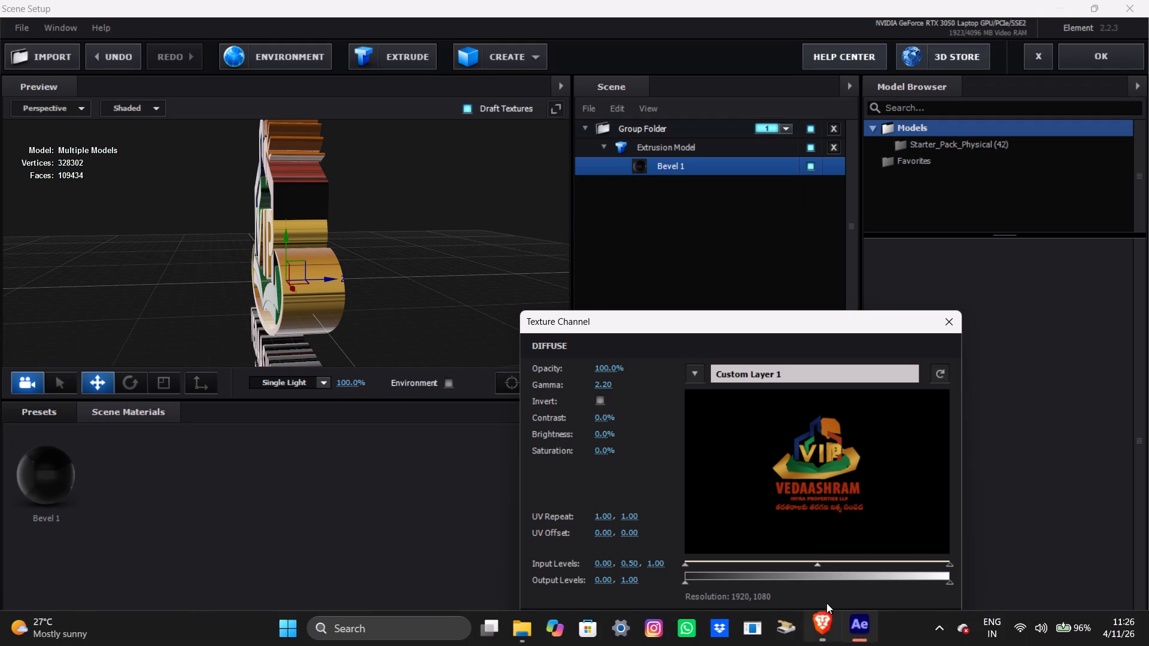
left_click(896, 627)
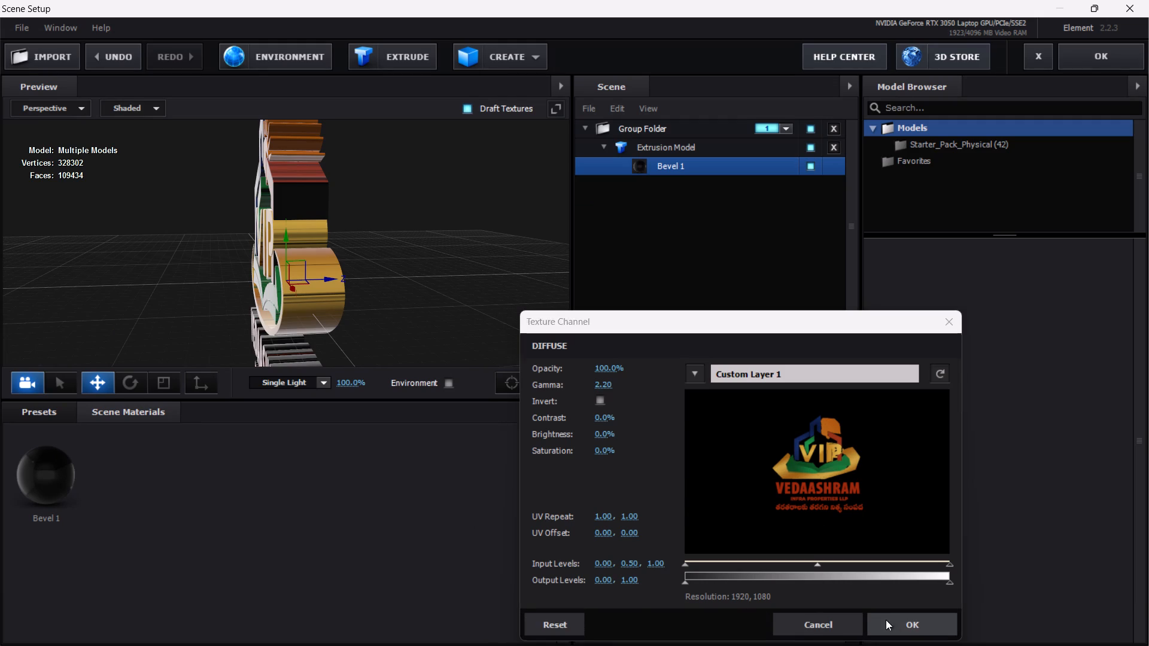
Examine the textured logo extrusion in the preview from several angles and distances.
left_click_drag(436, 334, 502, 327)
scroll(424, 290, "down", 2)
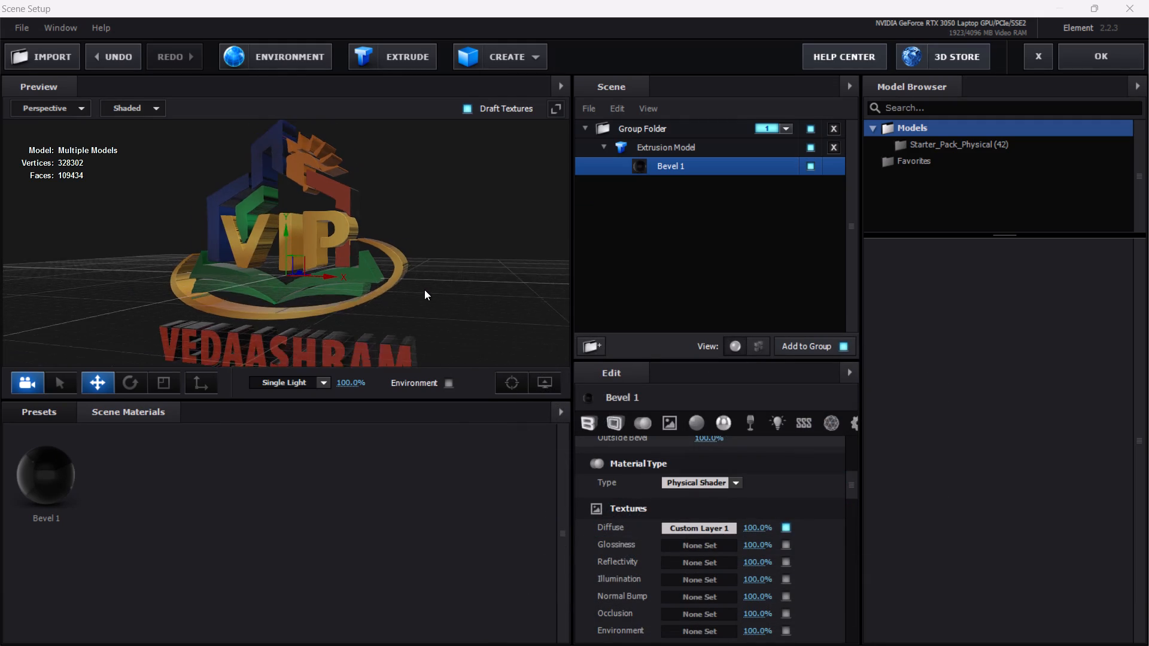
scroll(424, 290, "down", 6)
left_click_drag(327, 320, 406, 318)
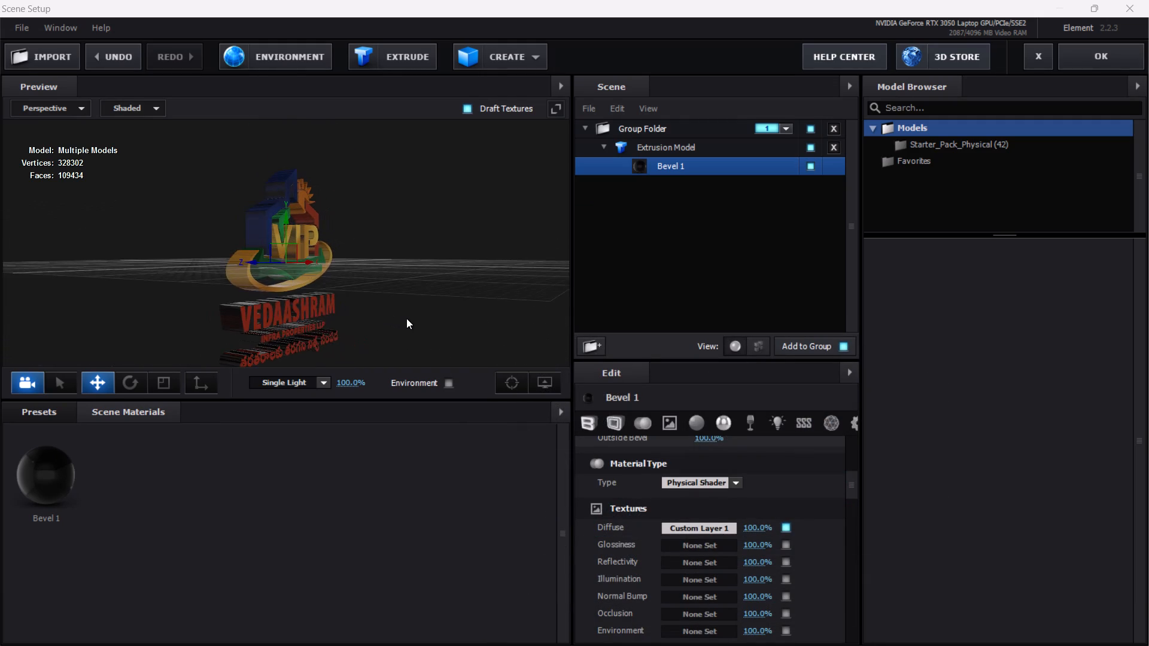
left_click_drag(406, 318, 393, 322)
left_click(385, 324)
left_click_drag(333, 315, 281, 301)
scroll(272, 296, "up", 6)
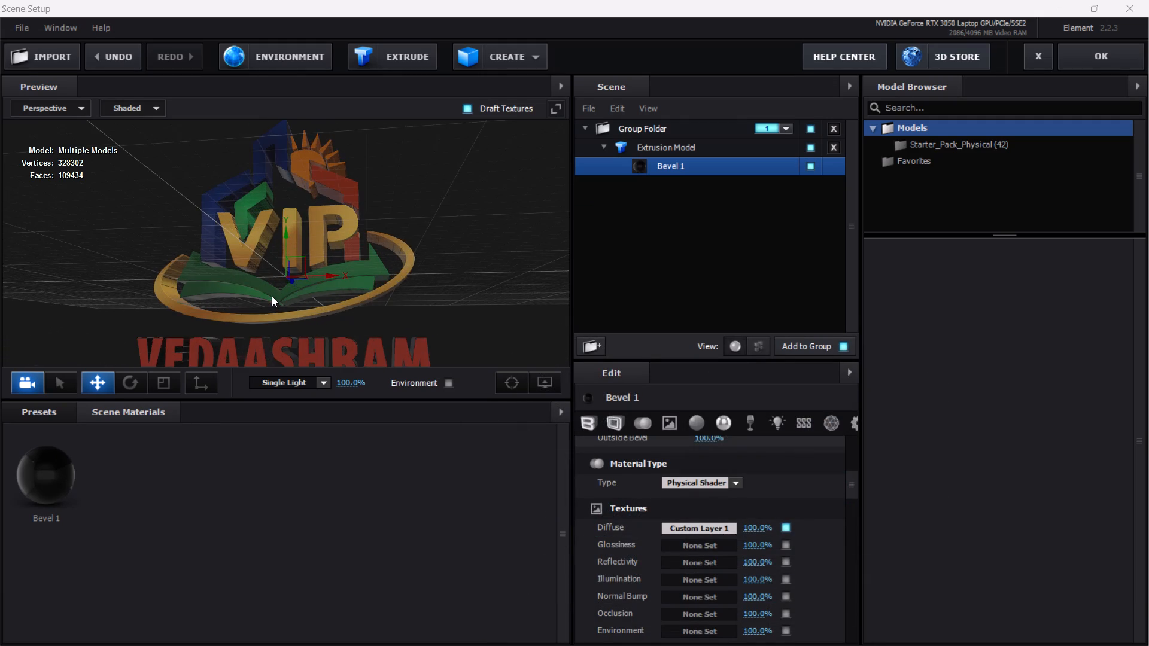
left_click_drag(282, 307, 332, 321)
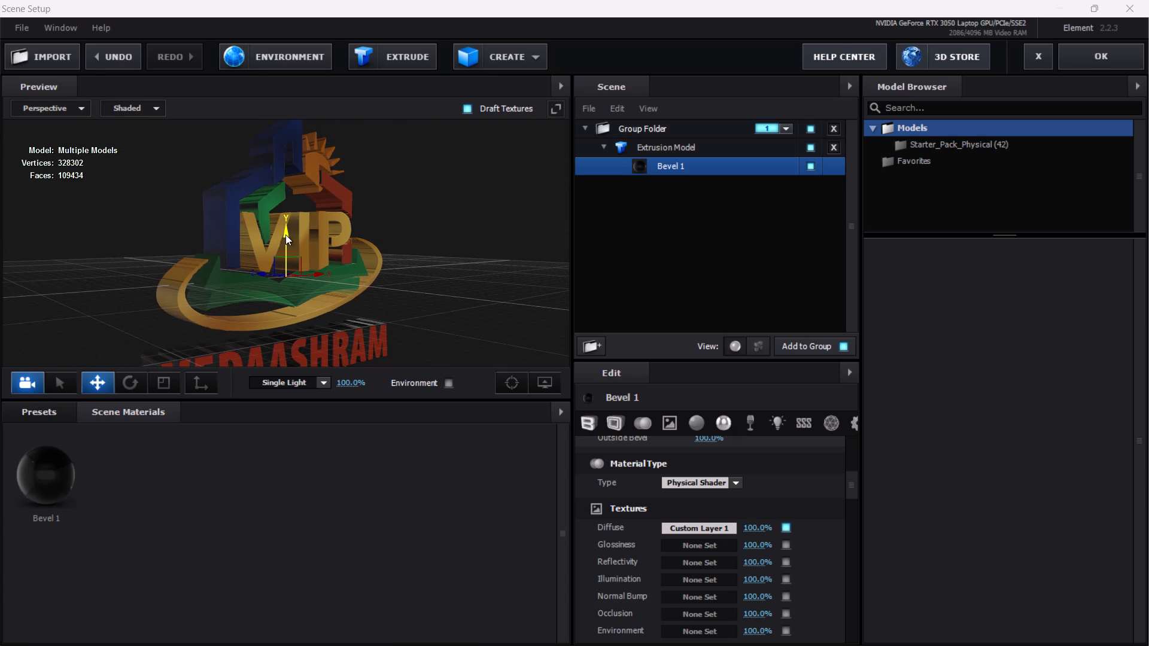
Move the extruded logo slightly upward along its Y axis in the preview.
left_click_drag(285, 231, 290, 203)
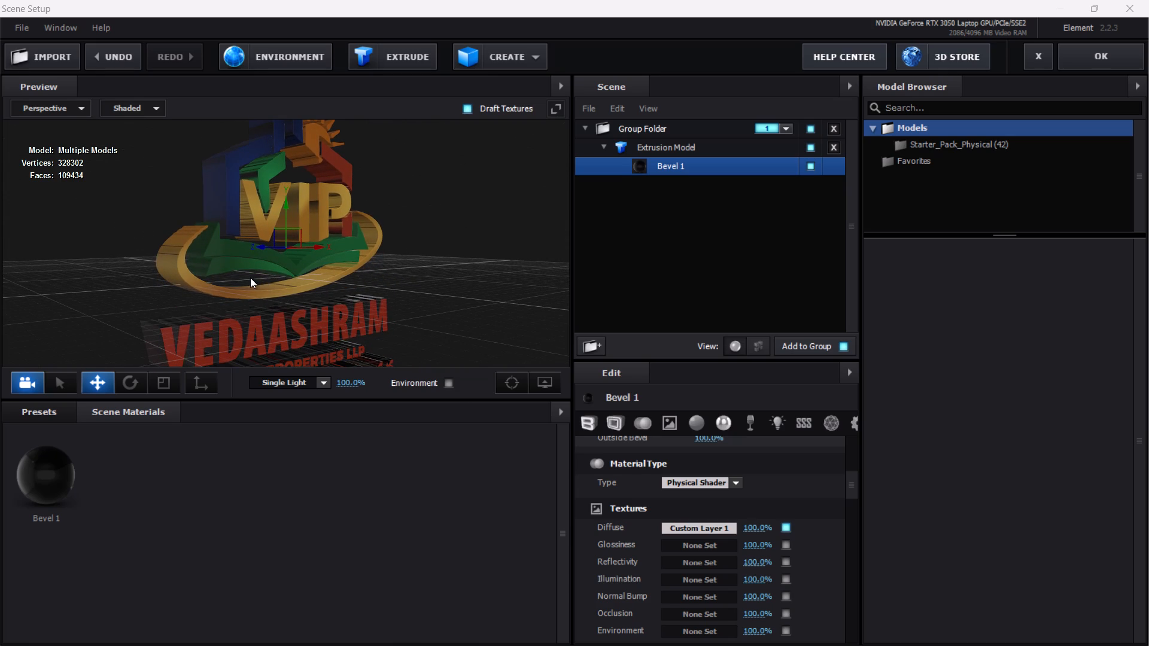
Examine the front, back and sides of the textured logo, including the VEDAASHRAM lettering below it.
left_click_drag(247, 278, 440, 282)
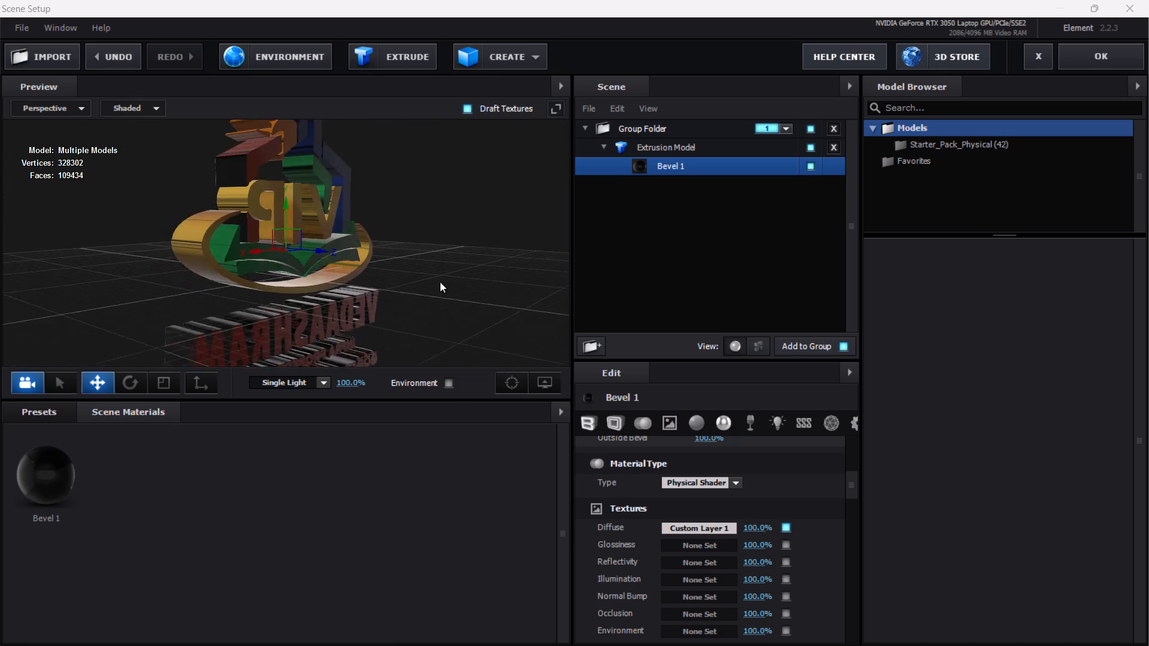
left_click_drag(440, 282, 227, 276)
left_click_drag(269, 271, 251, 274)
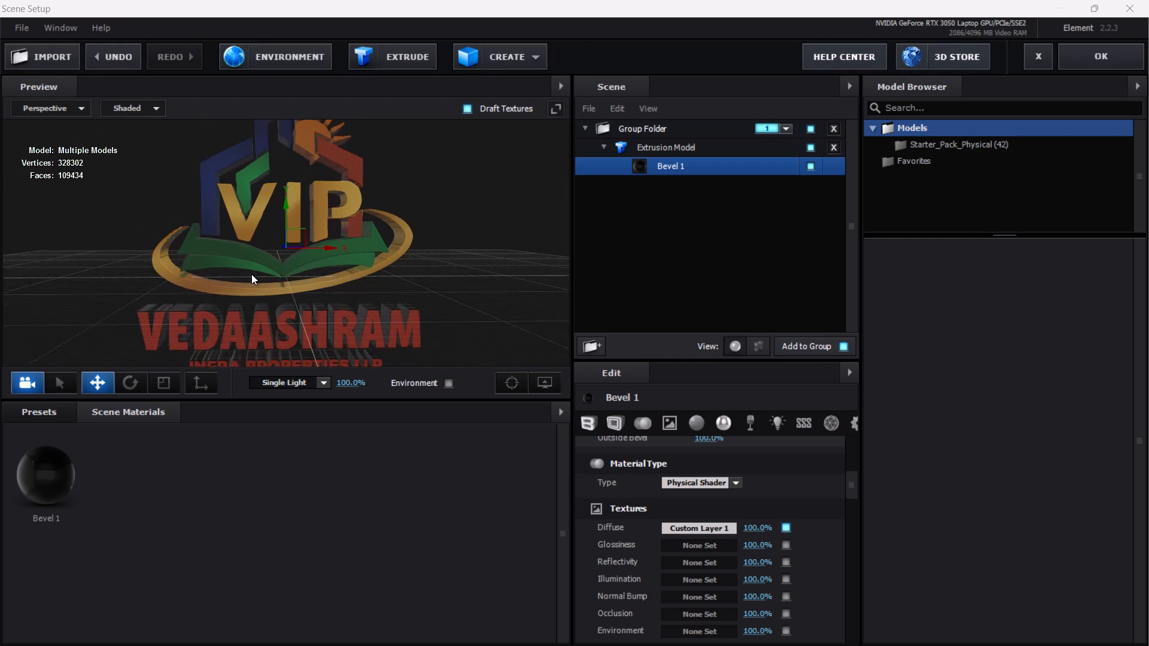
left_click_drag(251, 274, 251, 272)
scroll(250, 272, "up", 1)
scroll(250, 272, "down", 10)
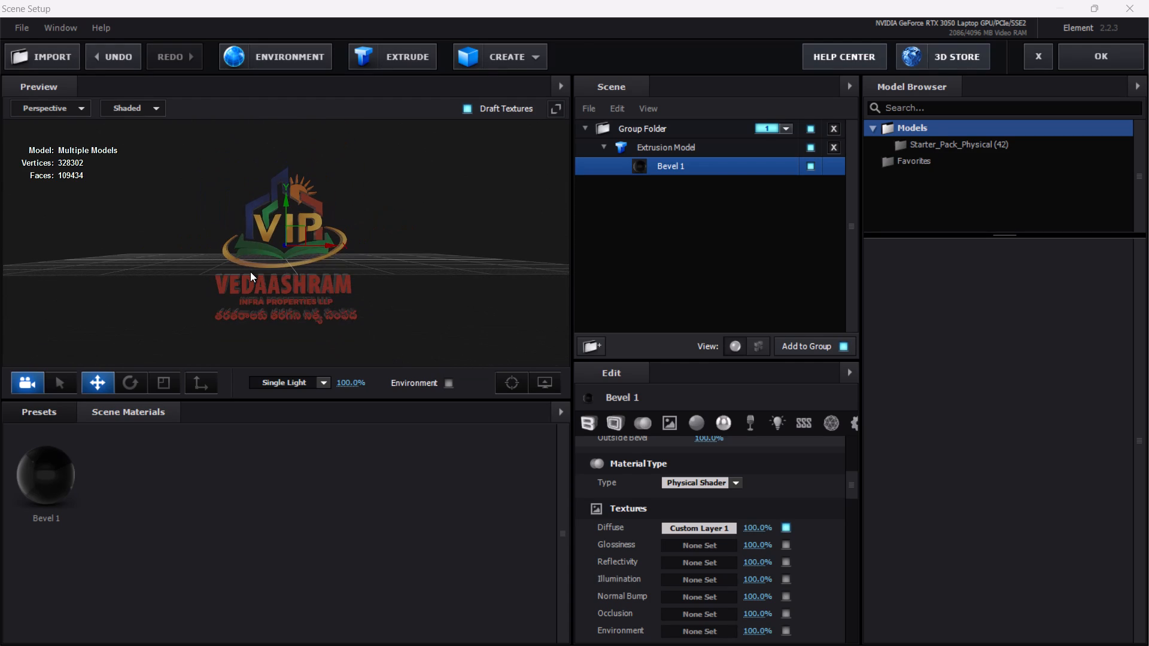
scroll(250, 272, "up", 6)
left_click_drag(257, 285, 254, 270)
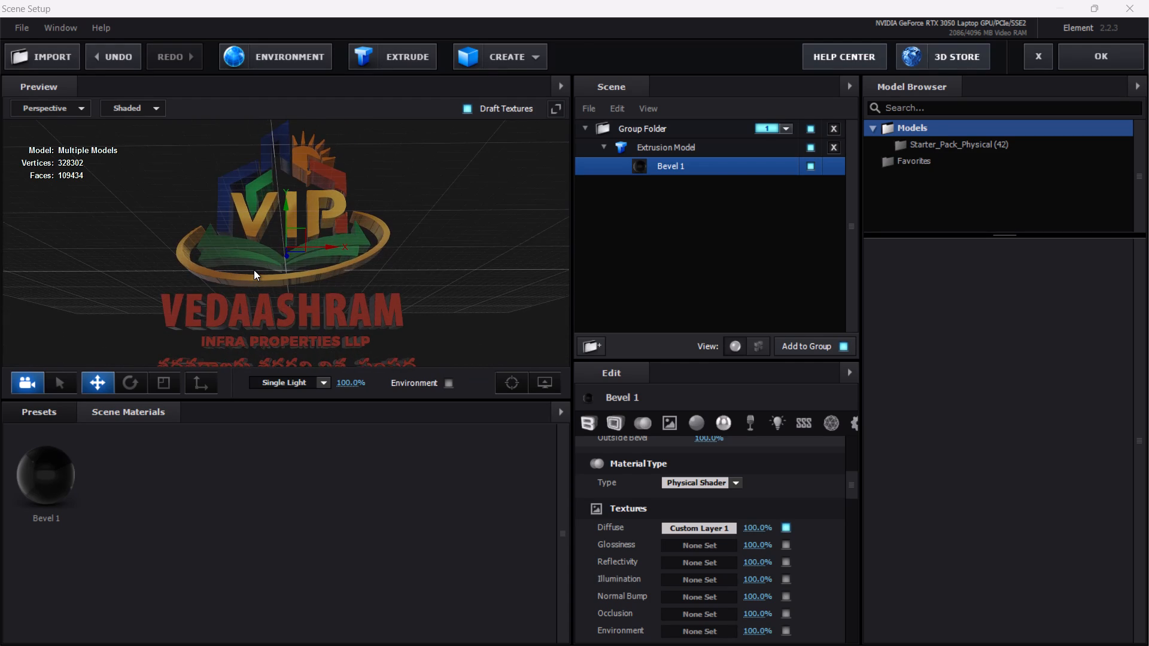
left_click_drag(254, 270, 263, 272)
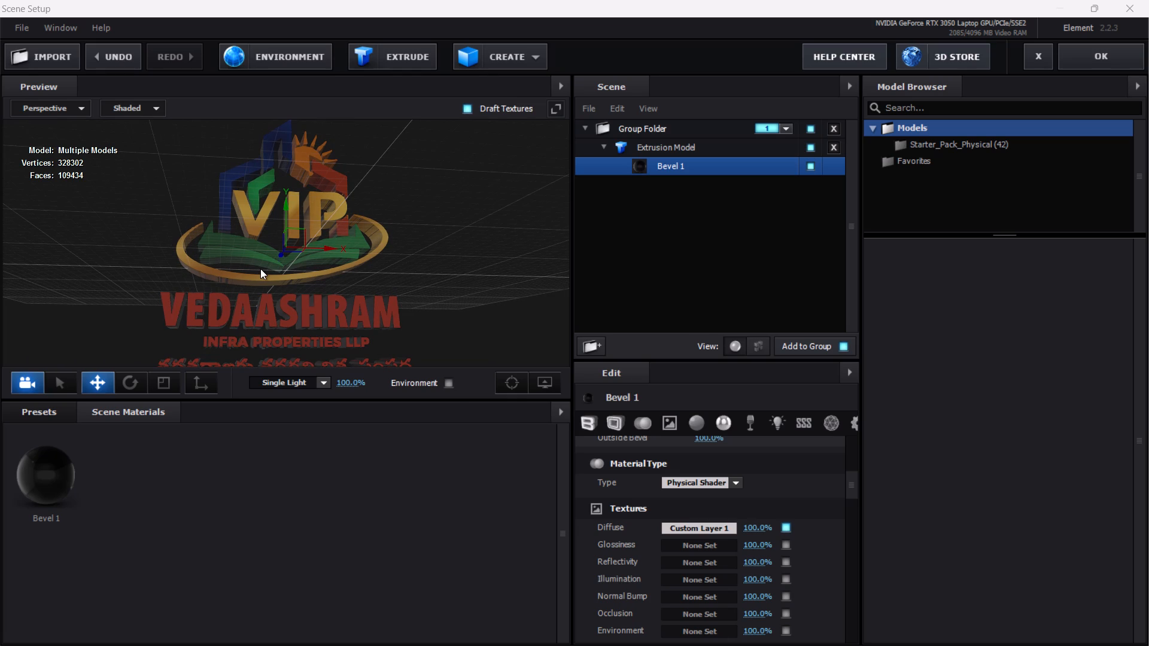
scroll(244, 269, "down", 7)
scroll(244, 269, "up", 1)
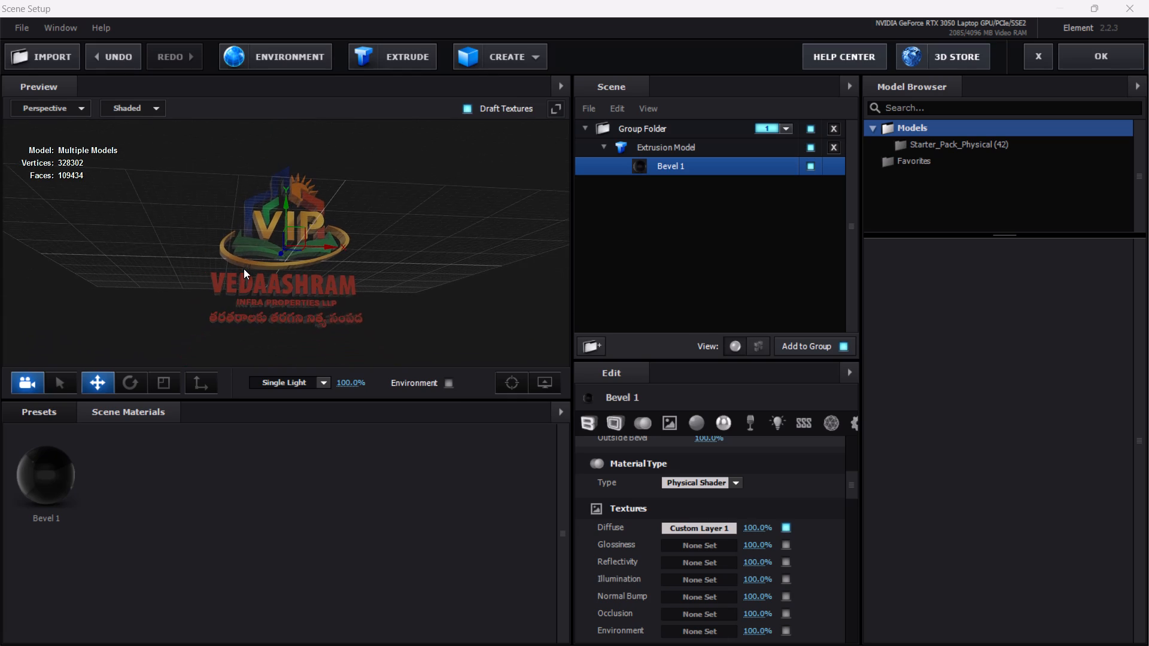
scroll(244, 269, "up", 3)
left_click_drag(251, 276, 259, 299)
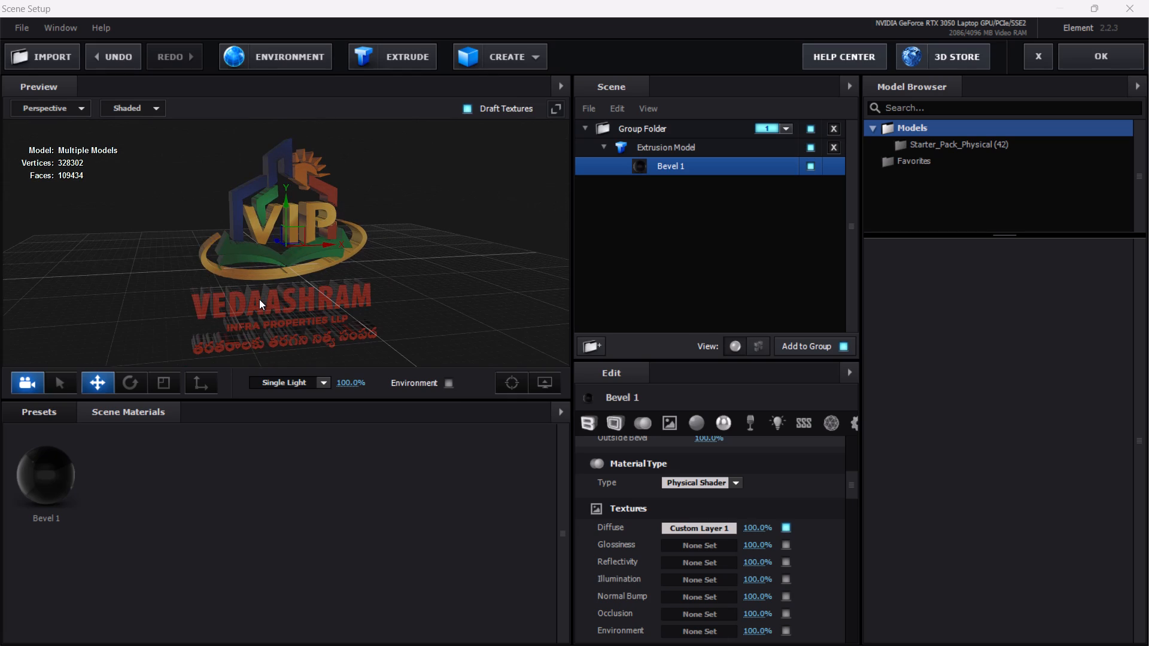
left_click_drag(259, 299, 244, 303)
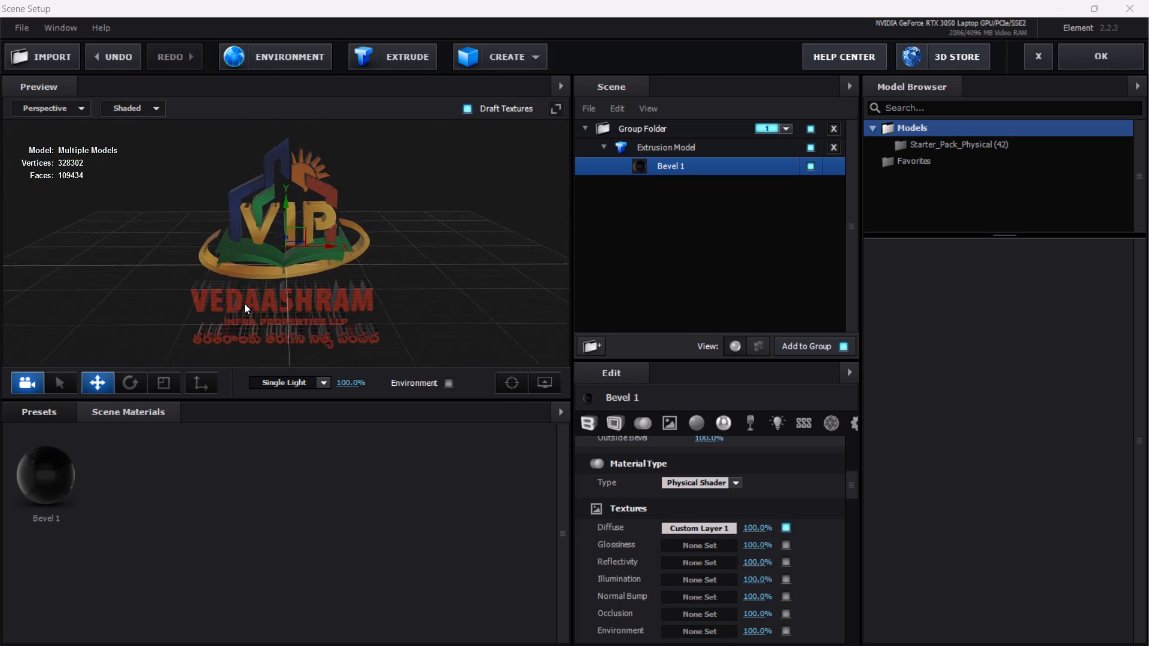
left_click_drag(244, 303, 242, 297)
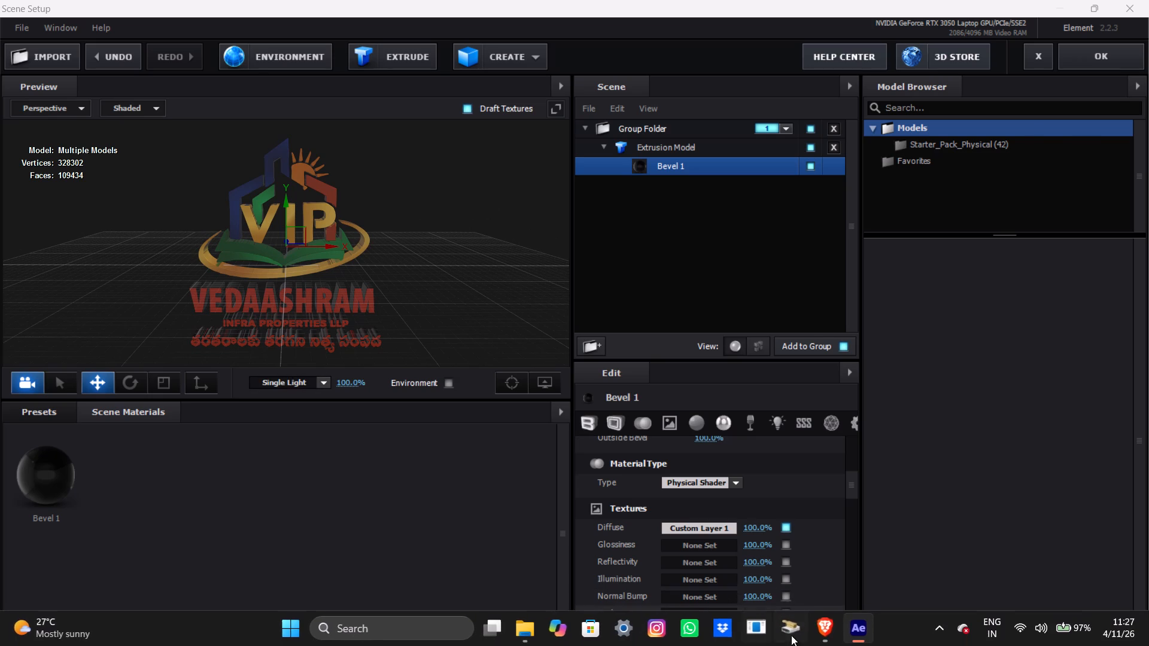
Switch to the tutorial in Brave, play the part on adjusting Expand Edges, and pause at about 2:54.
left_click(814, 635)
left_click(486, 362)
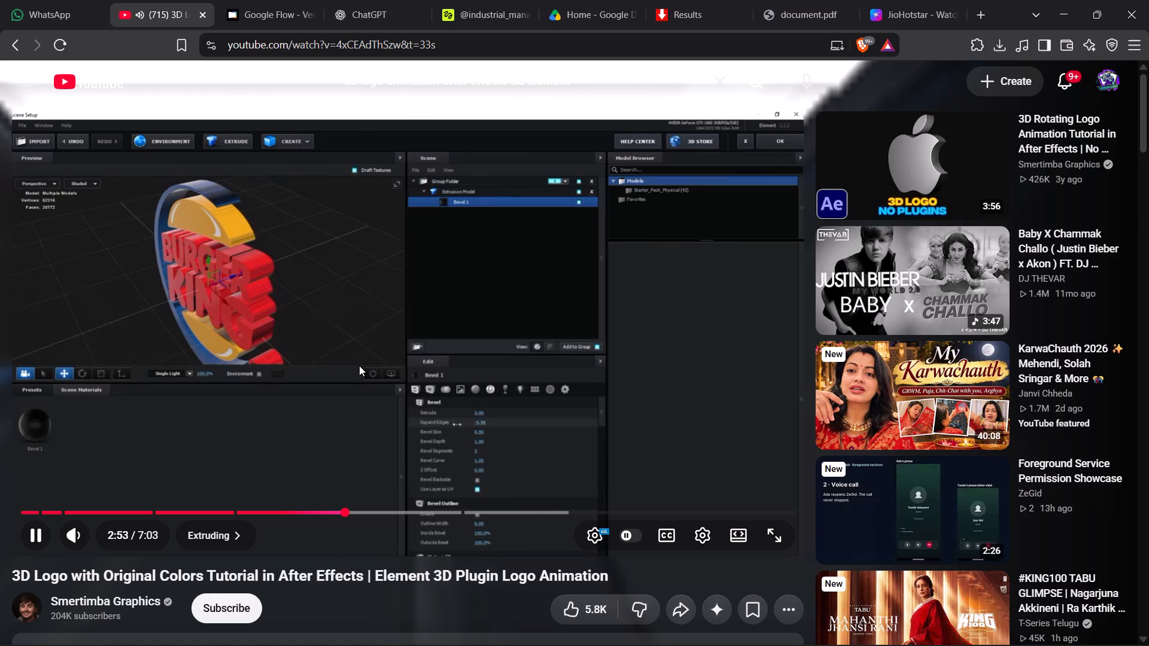
left_click(359, 365)
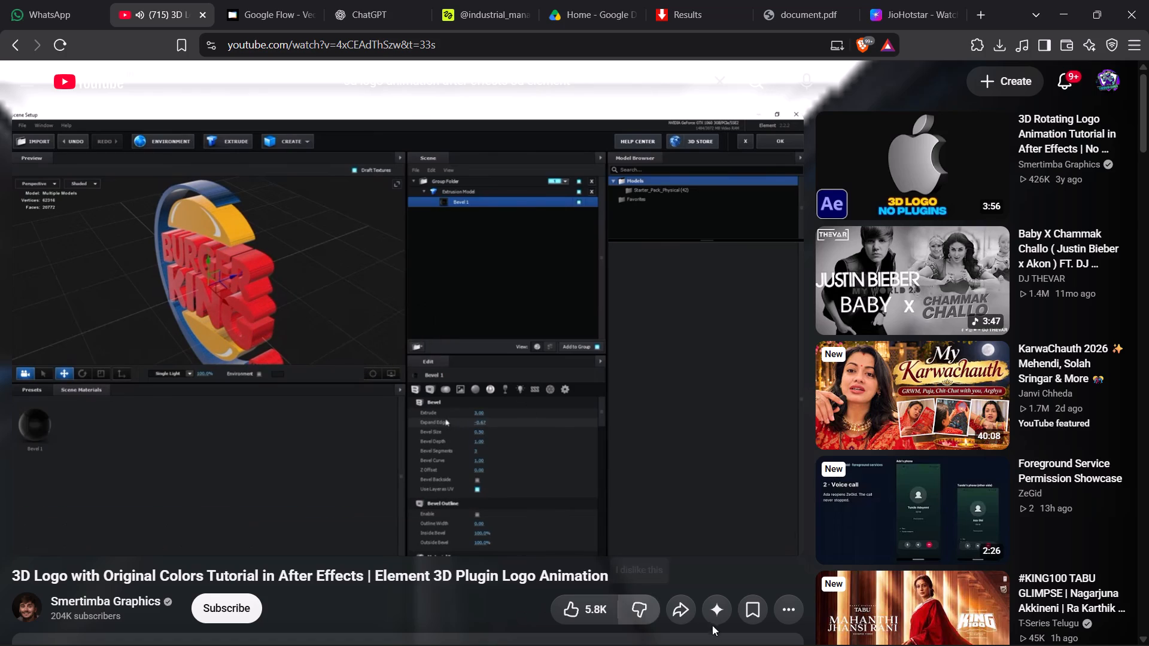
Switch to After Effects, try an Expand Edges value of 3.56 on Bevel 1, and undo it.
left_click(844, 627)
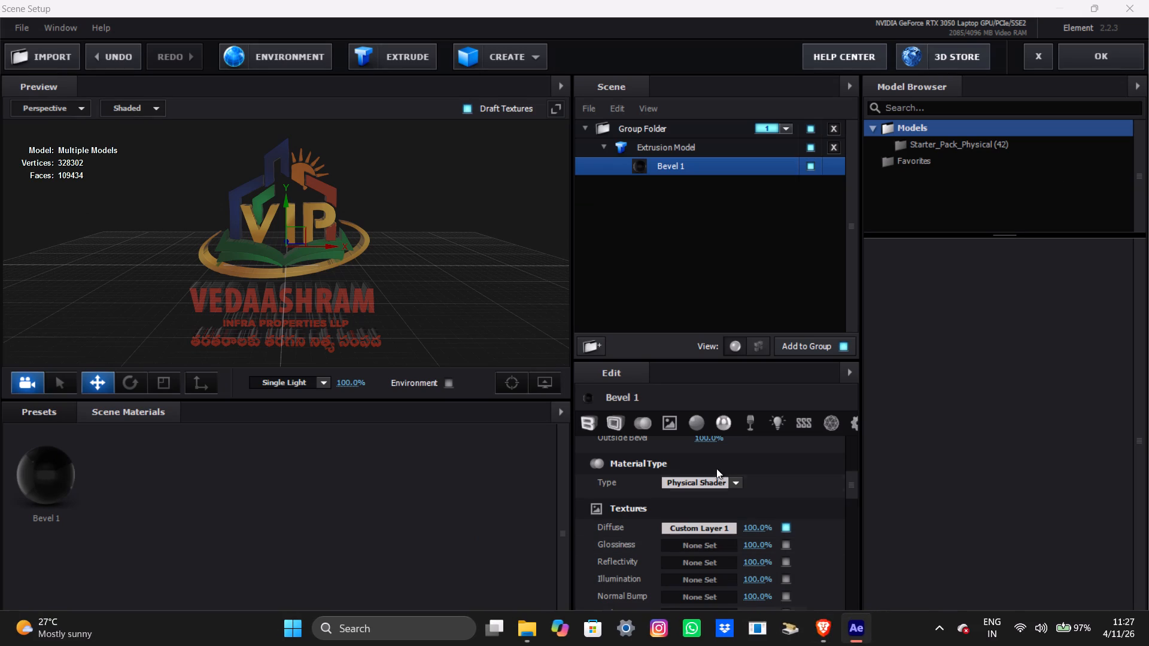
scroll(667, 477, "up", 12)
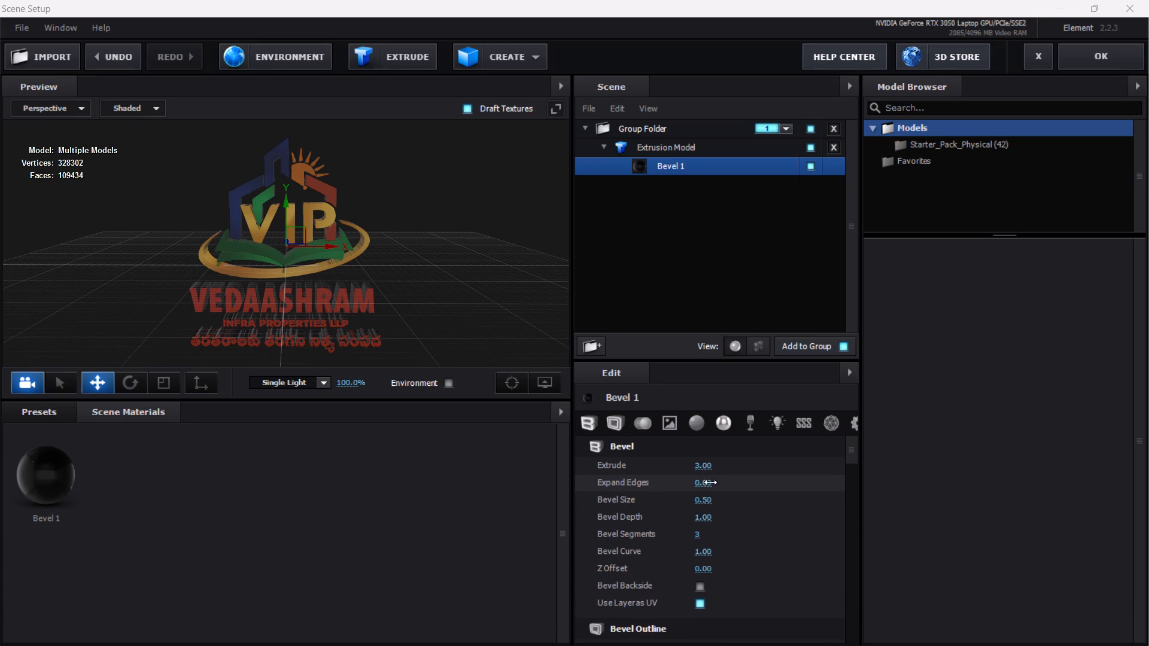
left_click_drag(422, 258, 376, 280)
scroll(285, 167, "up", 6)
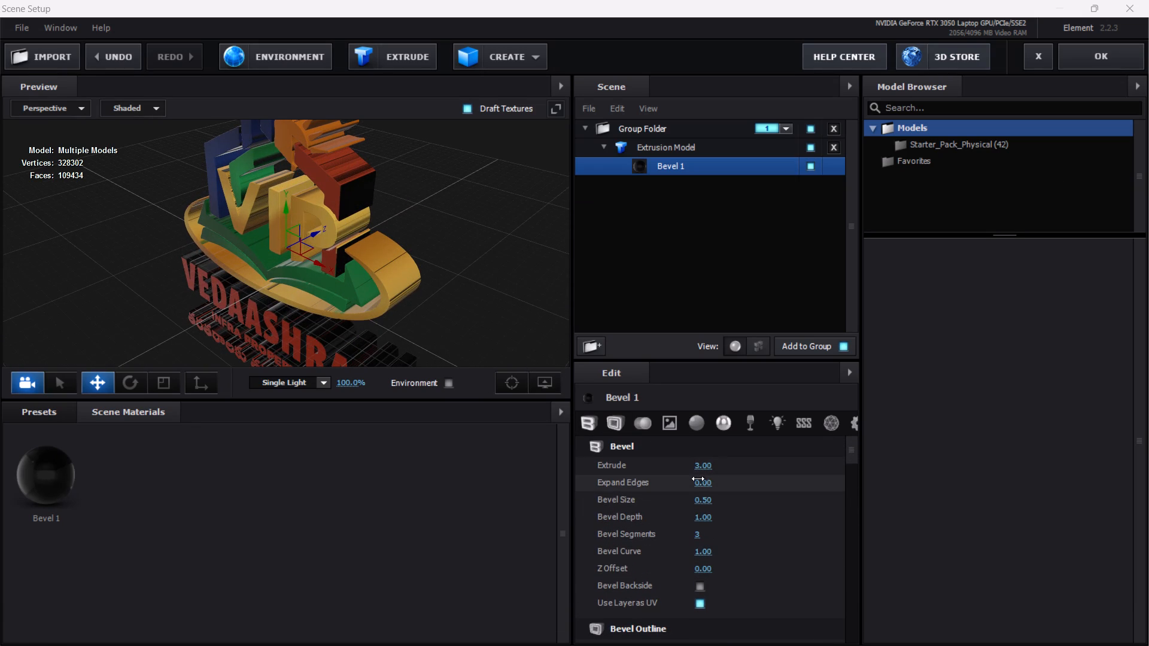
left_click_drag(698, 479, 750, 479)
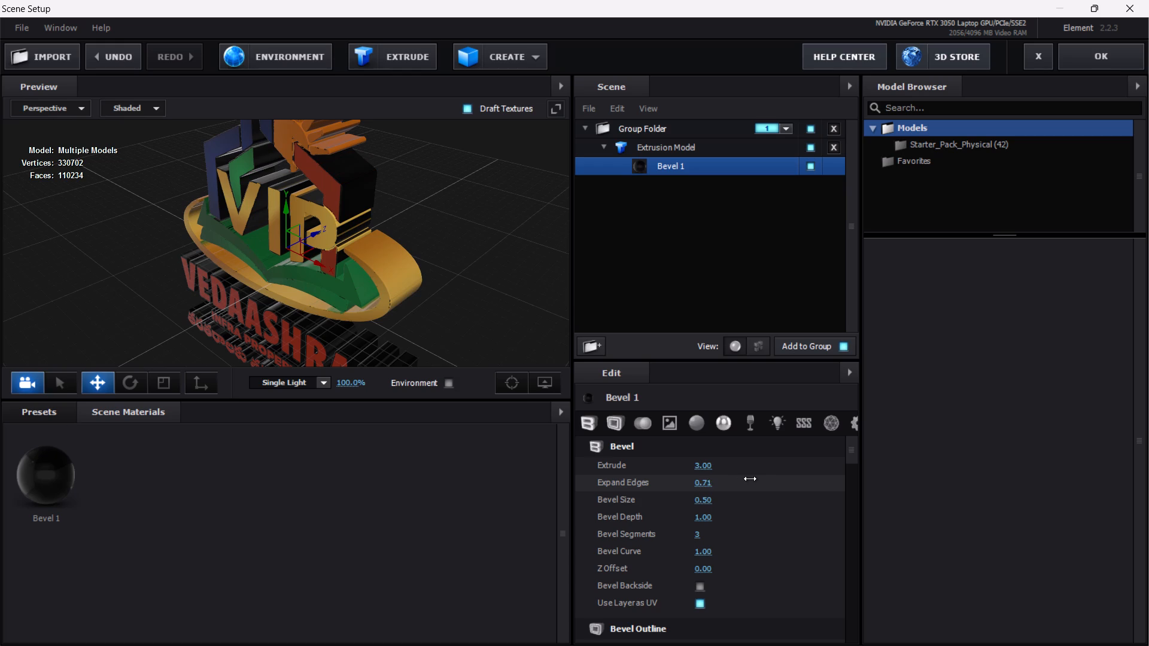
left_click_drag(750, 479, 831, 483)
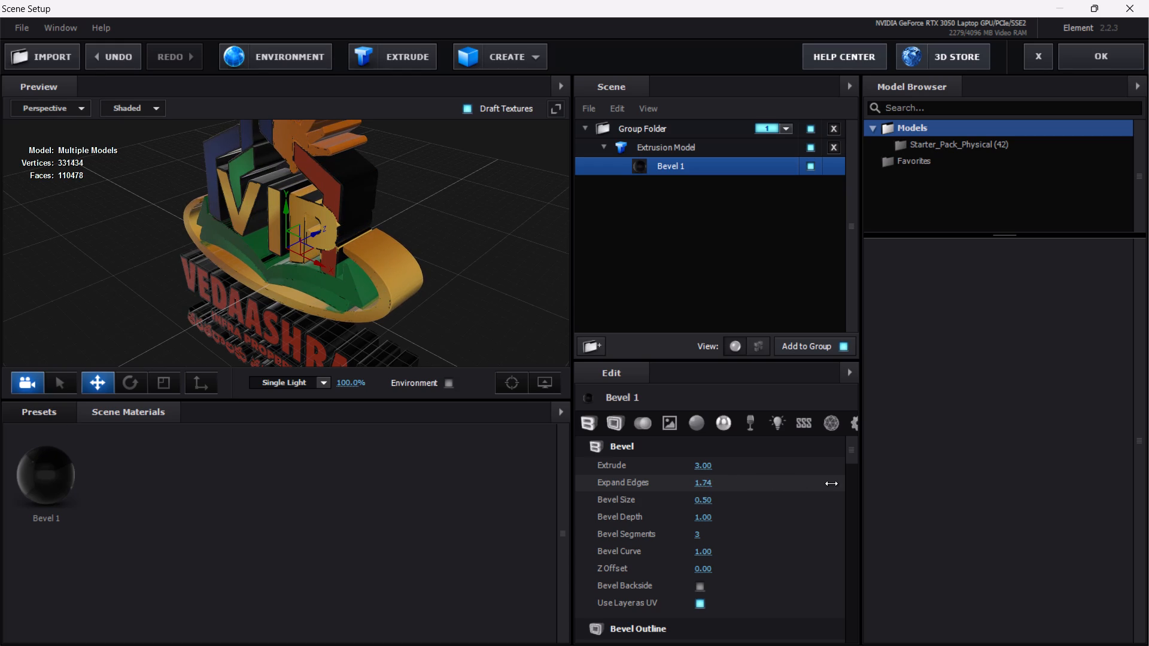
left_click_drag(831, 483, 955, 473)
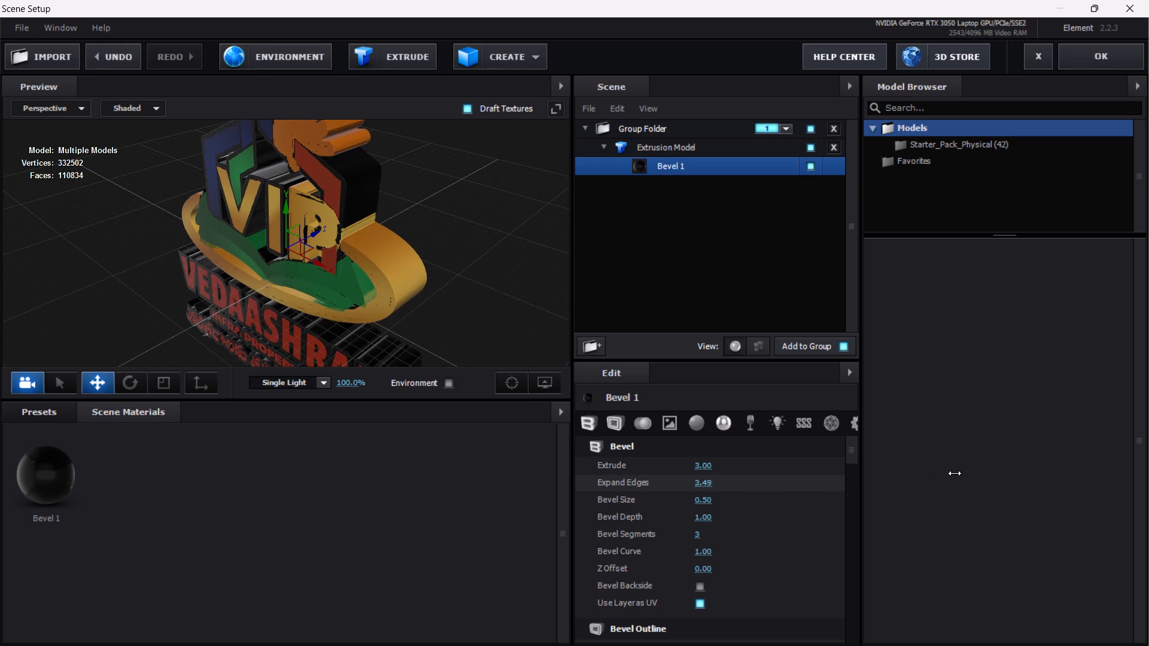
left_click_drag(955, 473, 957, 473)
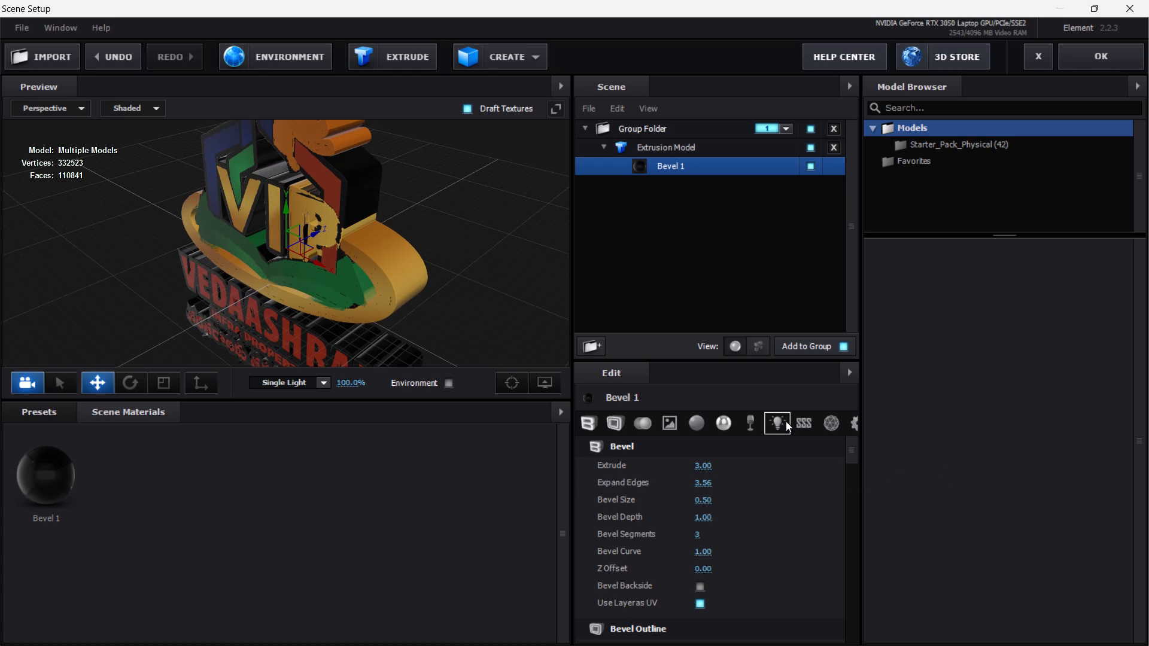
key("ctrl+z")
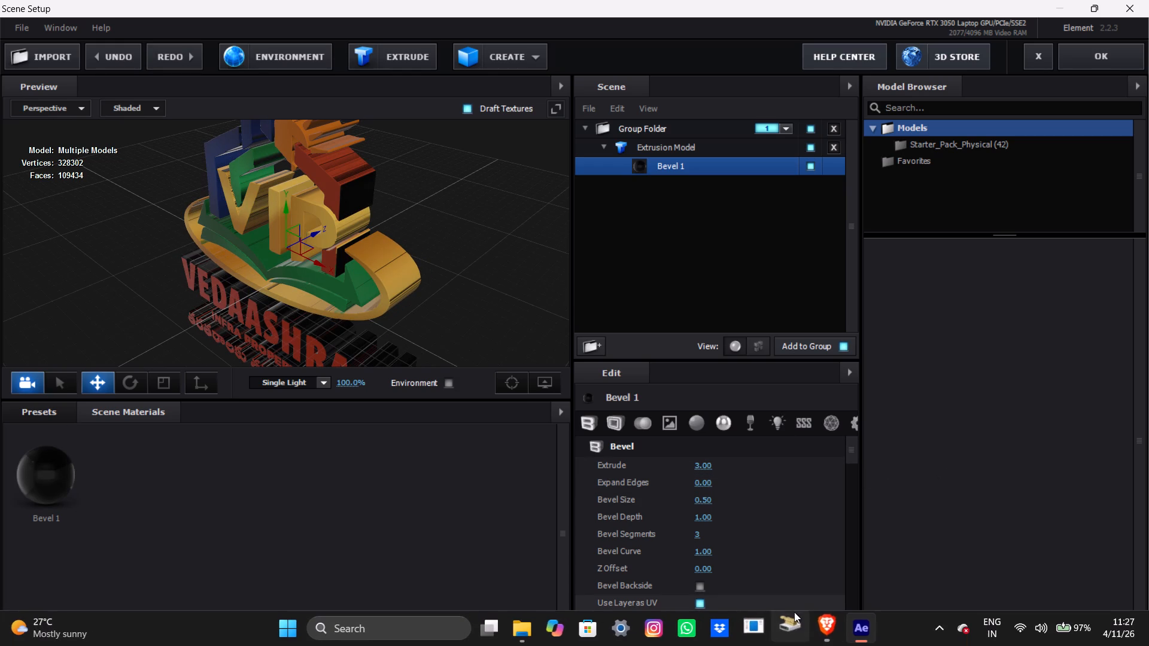
Switch to the tutorial in Brave, play on through the Expand Edges adjustment, and pause at about 3:00.
left_click(833, 624)
left_click(824, 624)
left_click(643, 374)
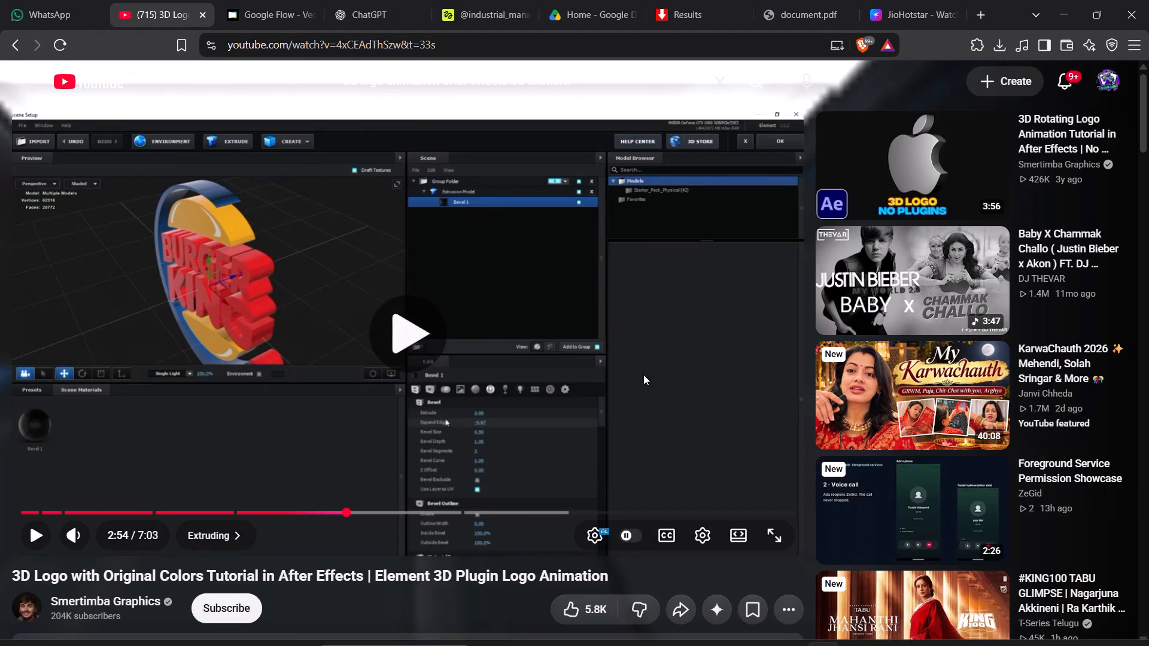
left_click(643, 374)
left_click(643, 374)
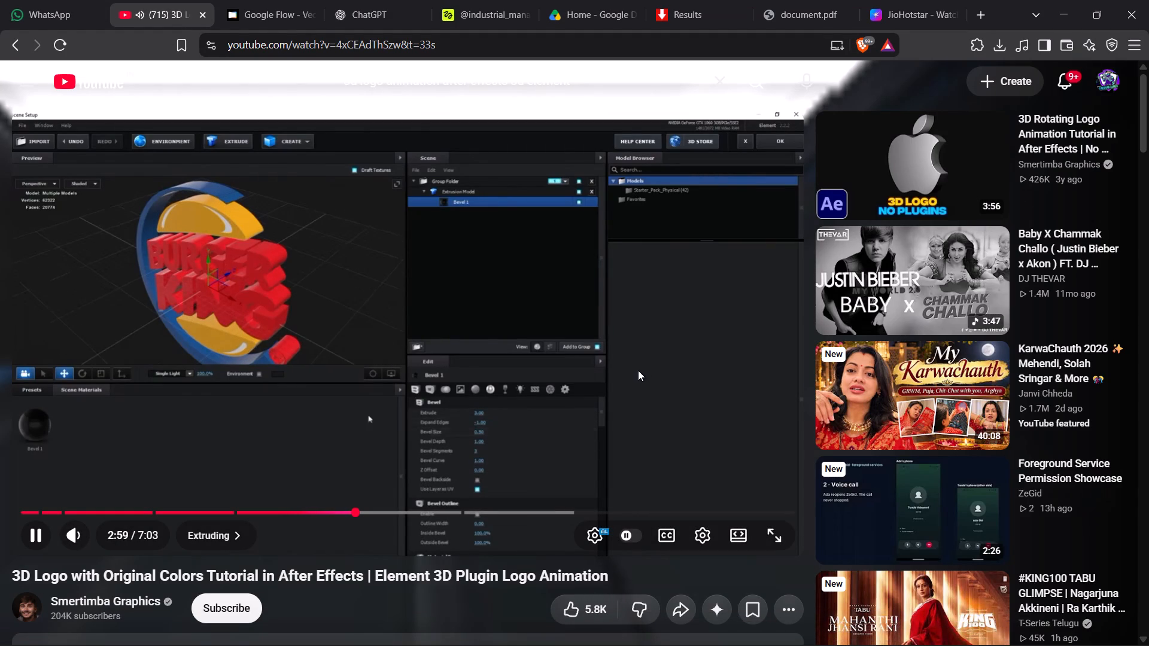
left_click(638, 370)
Switch to After Effects, set Bevel 1's Expand Edges to -1, and check the logo's sides from several angles.
left_click(865, 637)
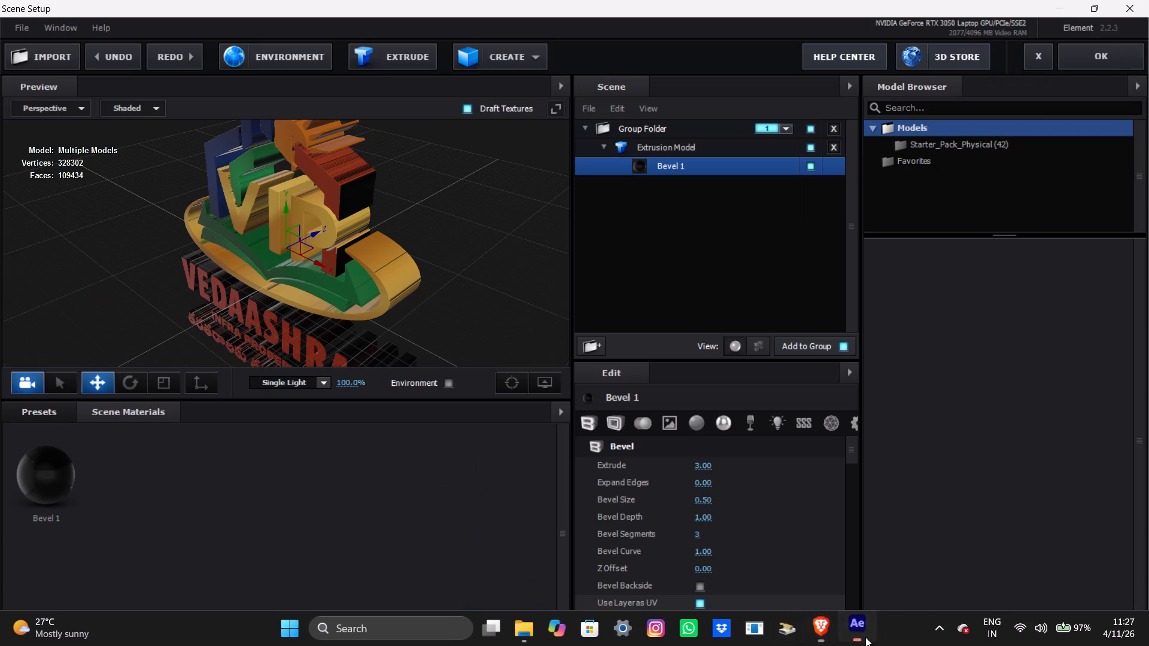
left_click(709, 481)
left_click(710, 481)
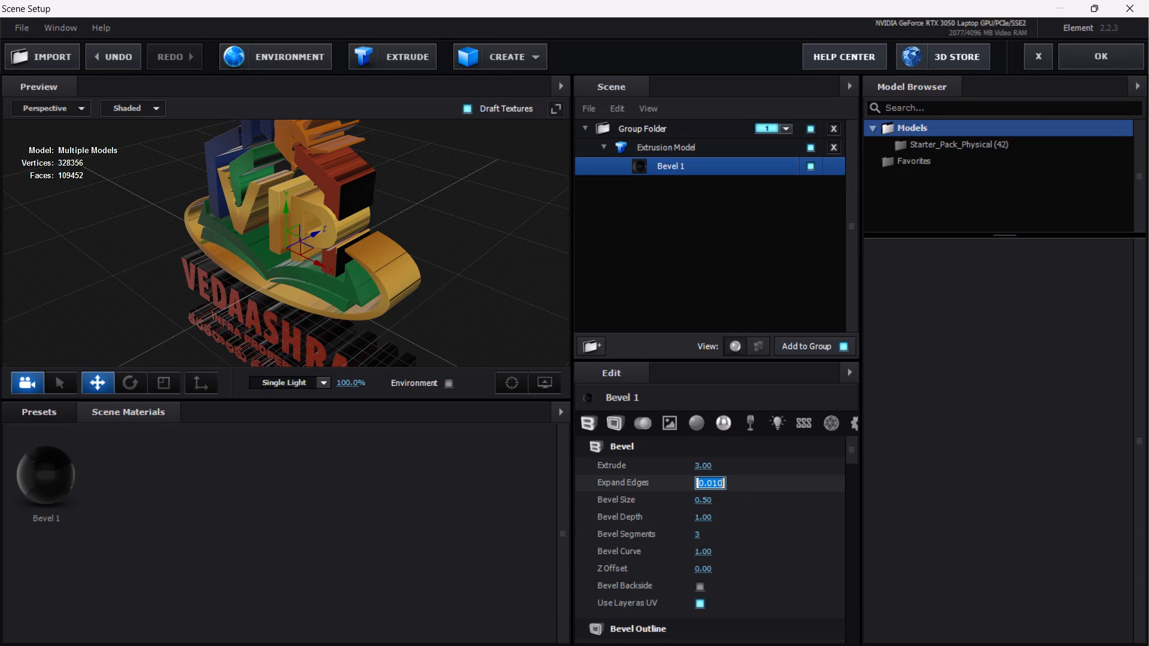
type("-1")
left_click(740, 481)
left_click_drag(446, 314, 468, 306)
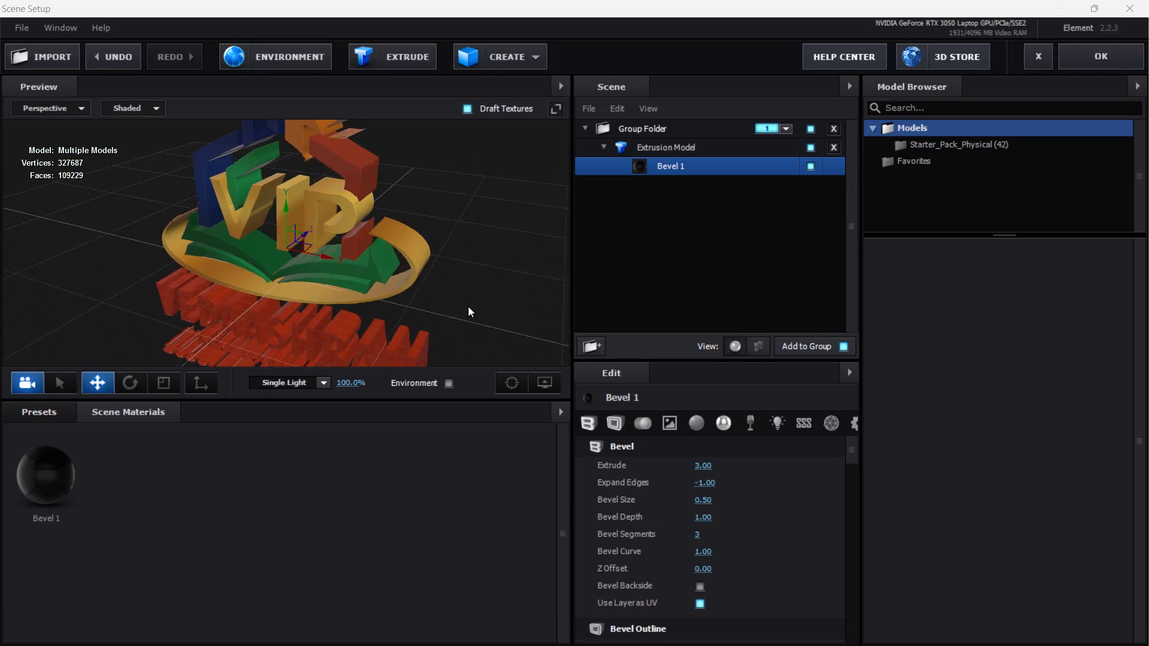
left_click_drag(468, 306, 461, 306)
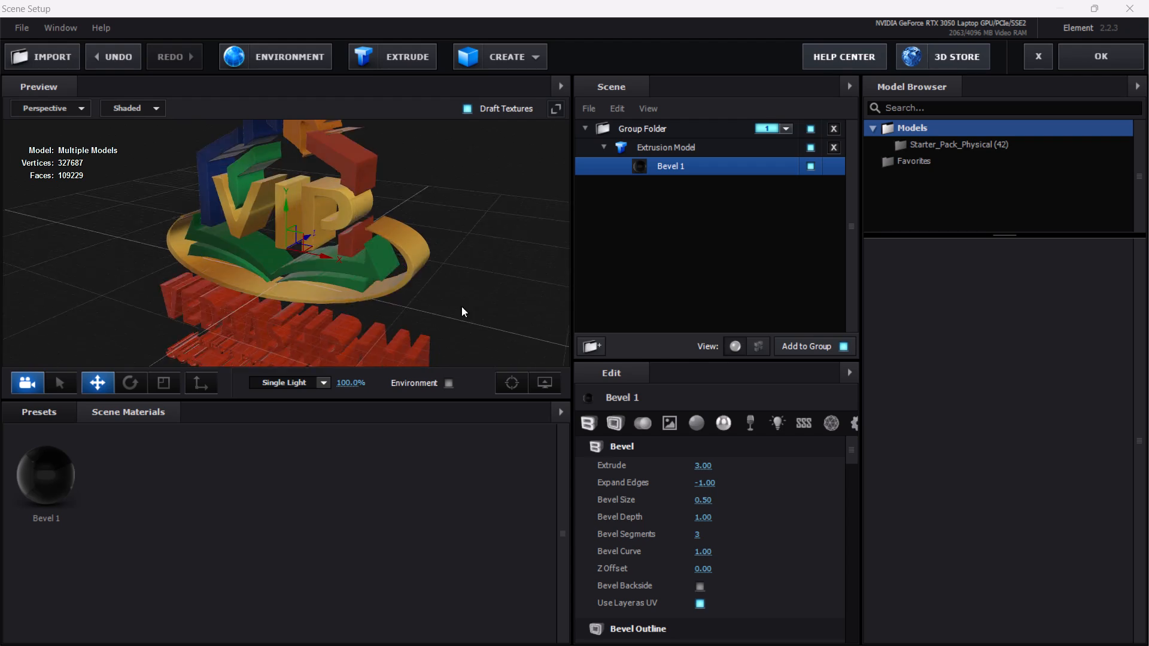
left_click_drag(461, 306, 462, 290)
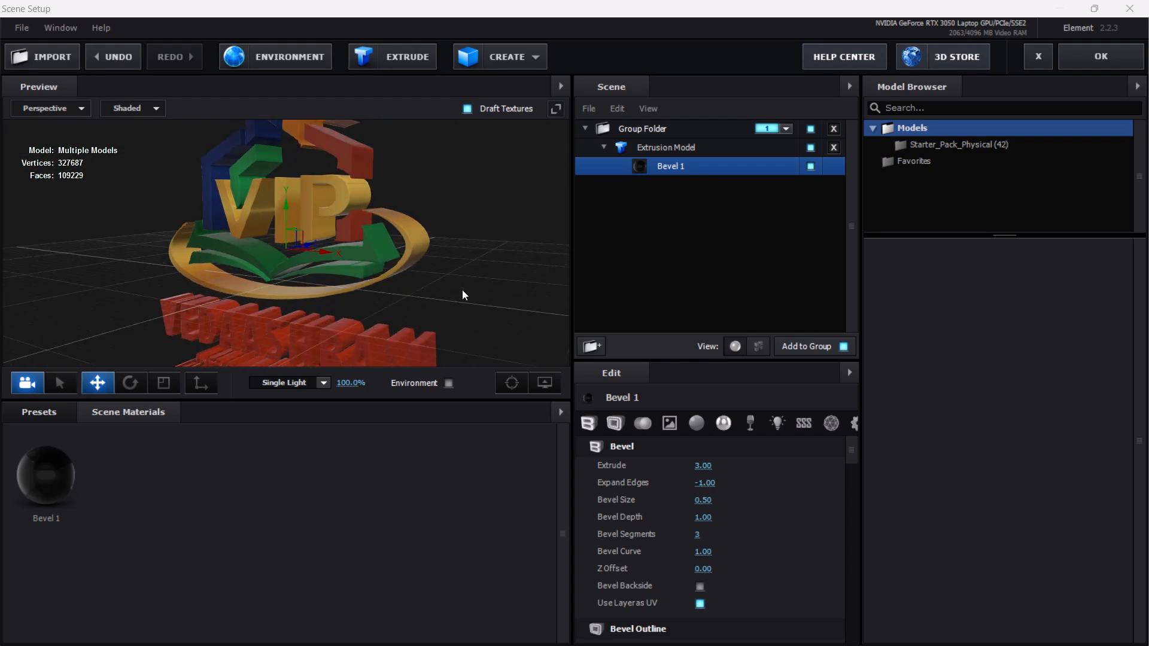
left_click_drag(462, 290, 486, 289)
Switch to the tutorial in Brave, play the part on opening the environment presets, and pause at about 3:07.
left_click(825, 630)
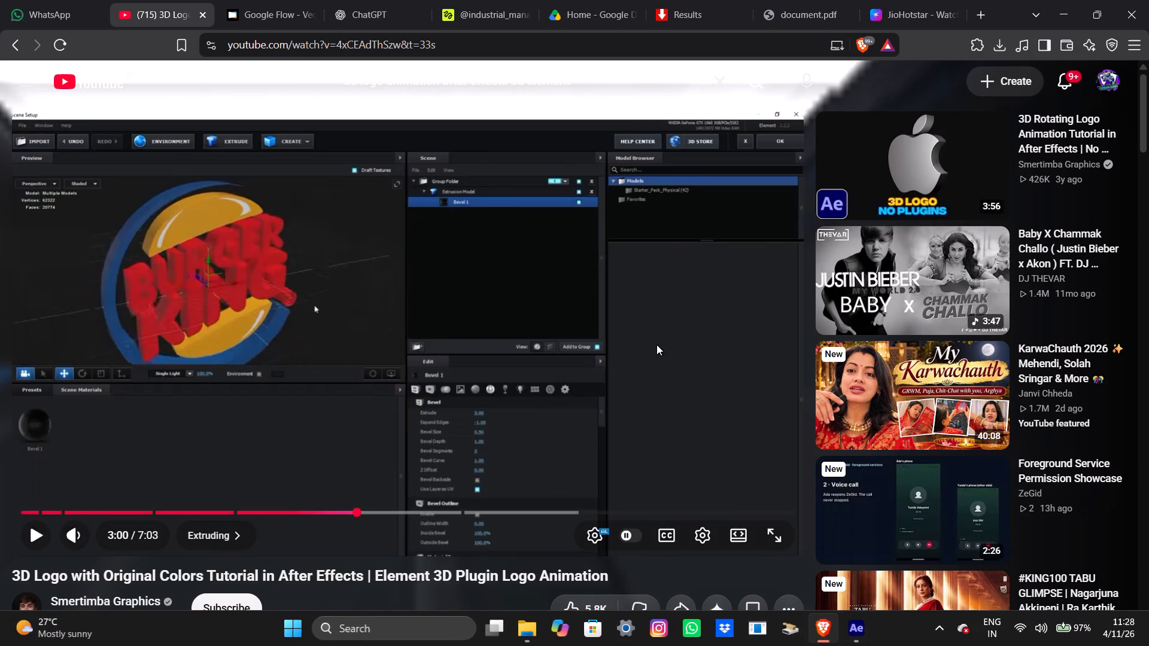
left_click(656, 345)
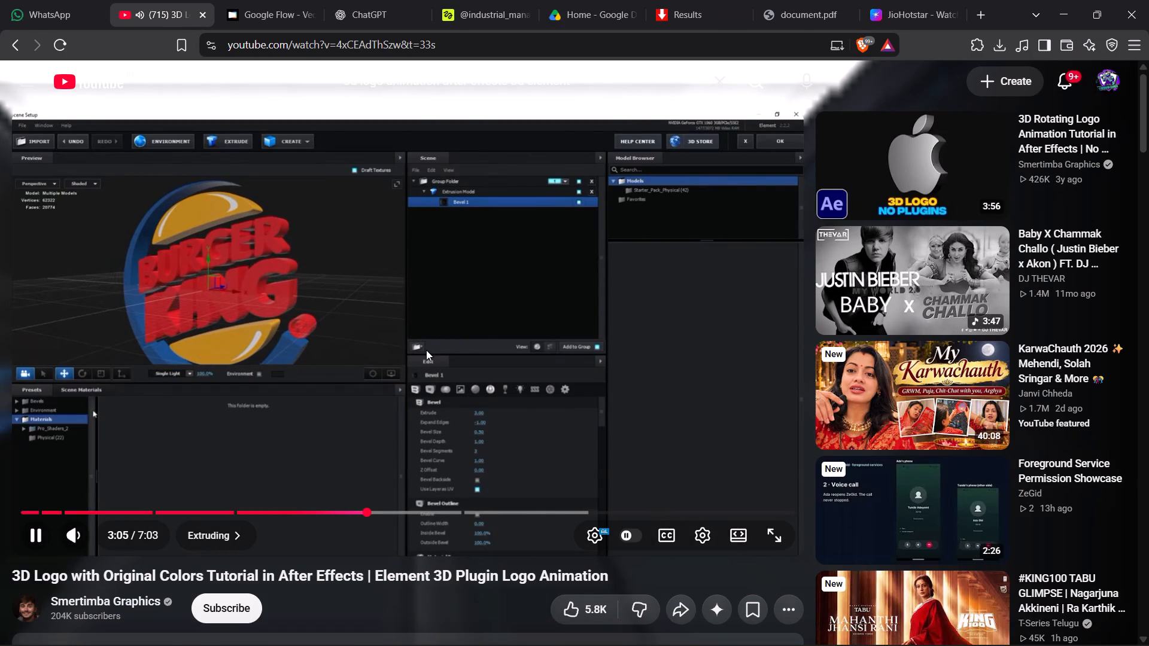
left_click(426, 350)
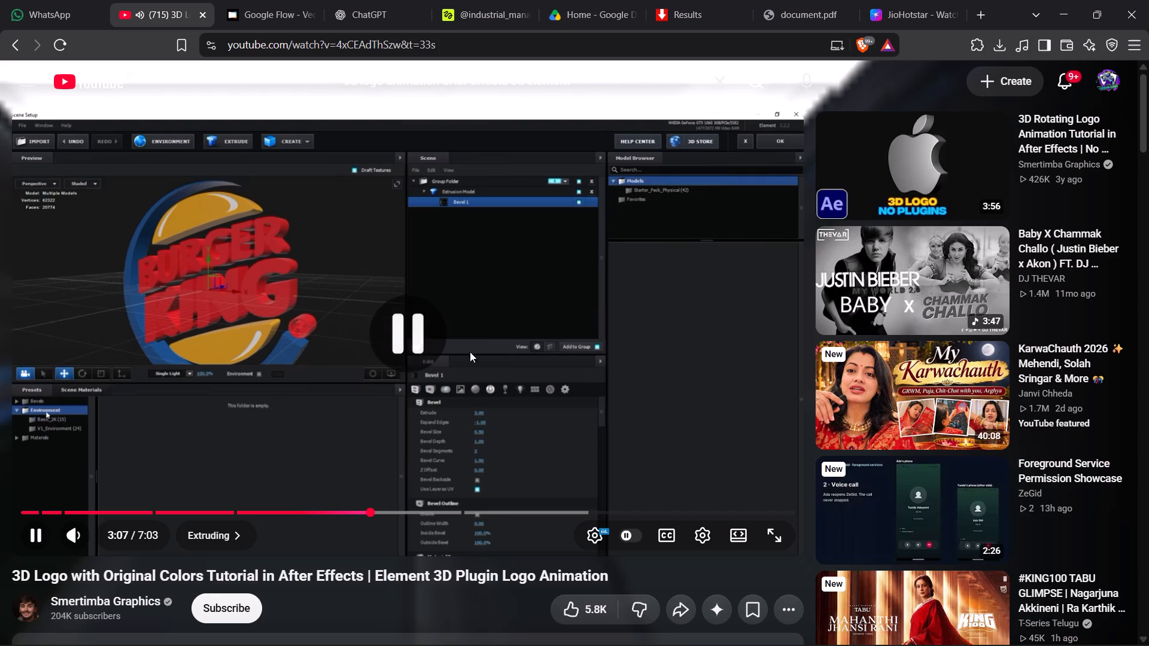
Switch to After Effects and expand the Environment folder among the Element presets.
left_click(864, 632)
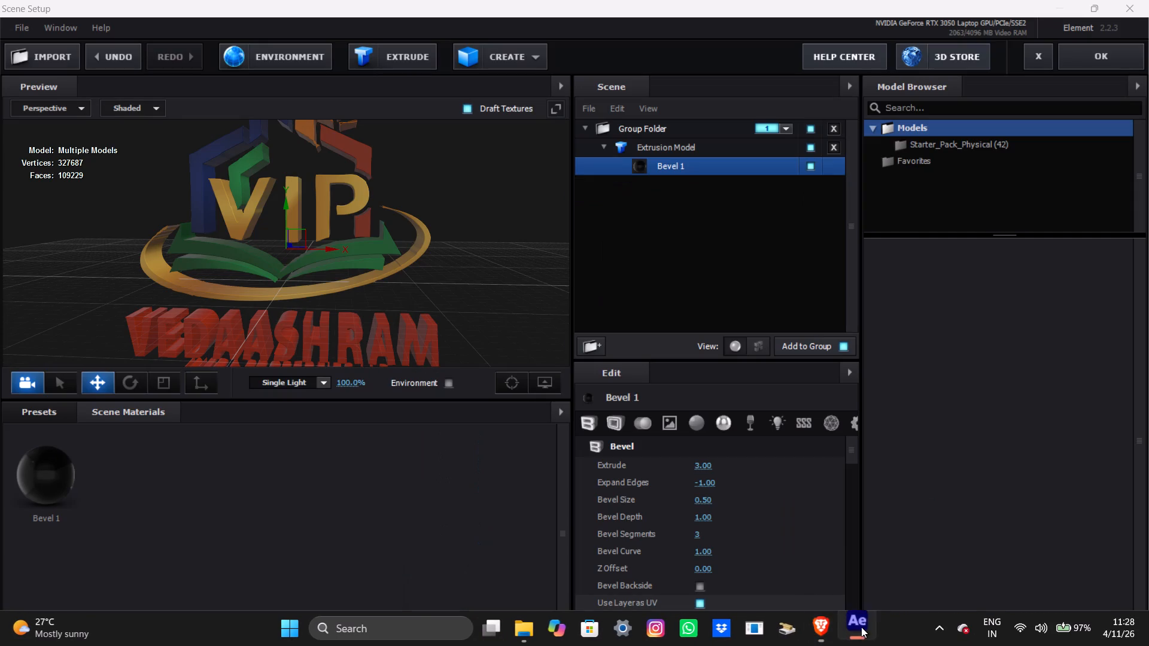
left_click(51, 412)
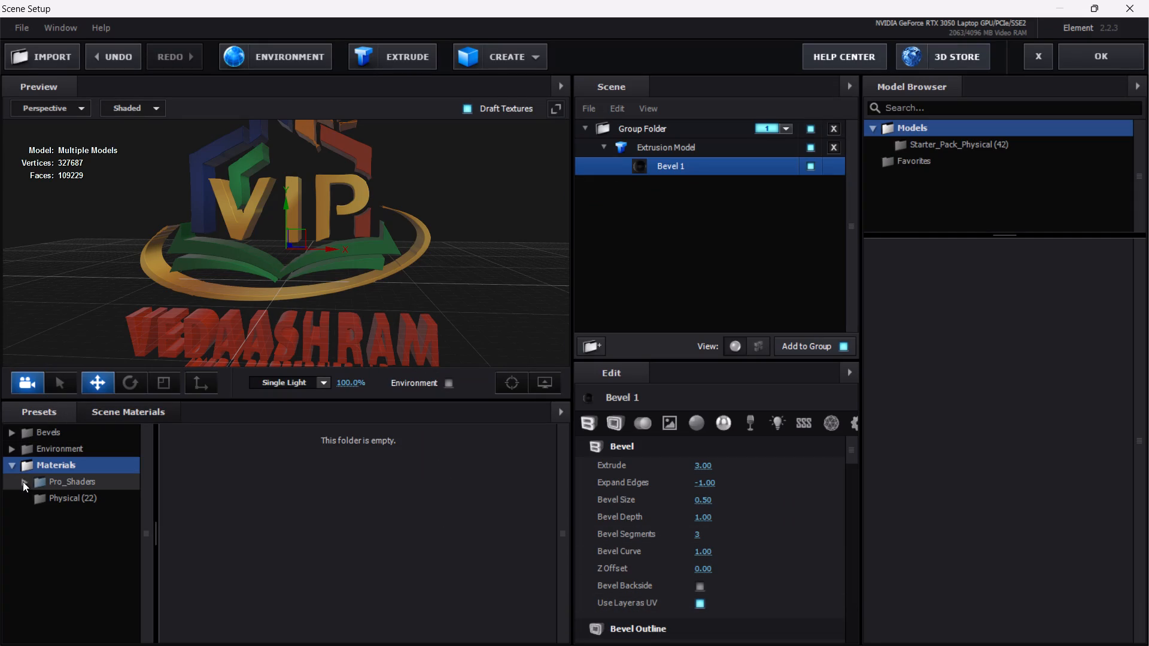
left_click(15, 461)
left_click(14, 446)
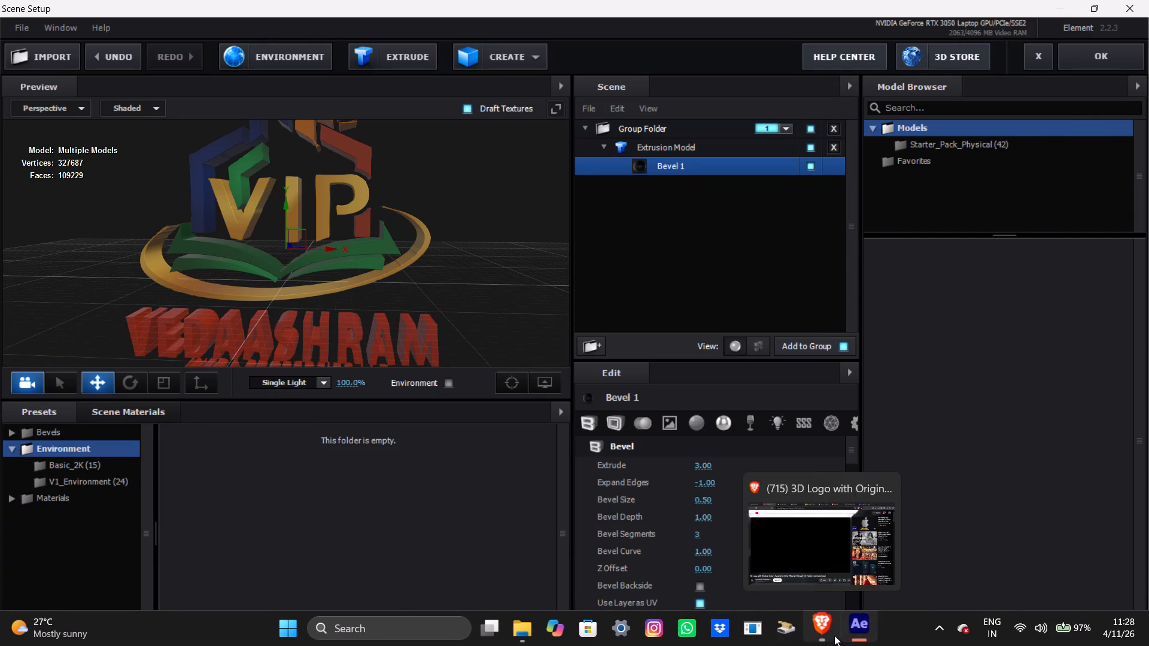
Switch to the tutorial in Brave, play the part on applying a Basic_2K environment, and pause shortly after 3:16.
left_click(834, 635)
left_click(491, 358)
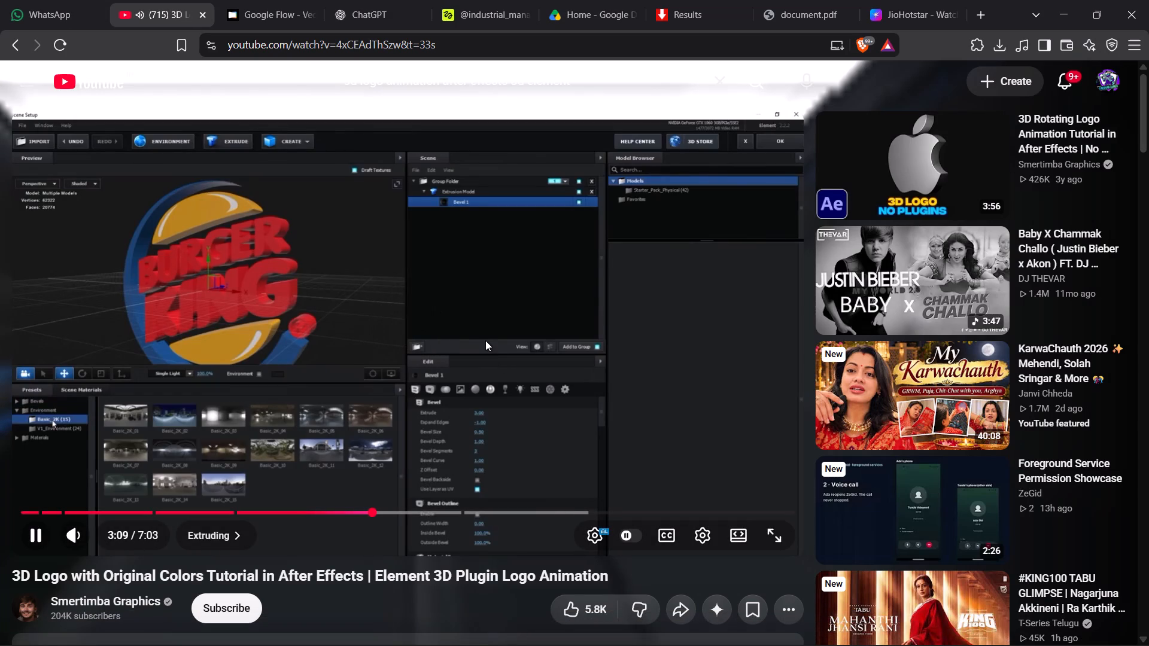
left_click(485, 340)
left_click(527, 391)
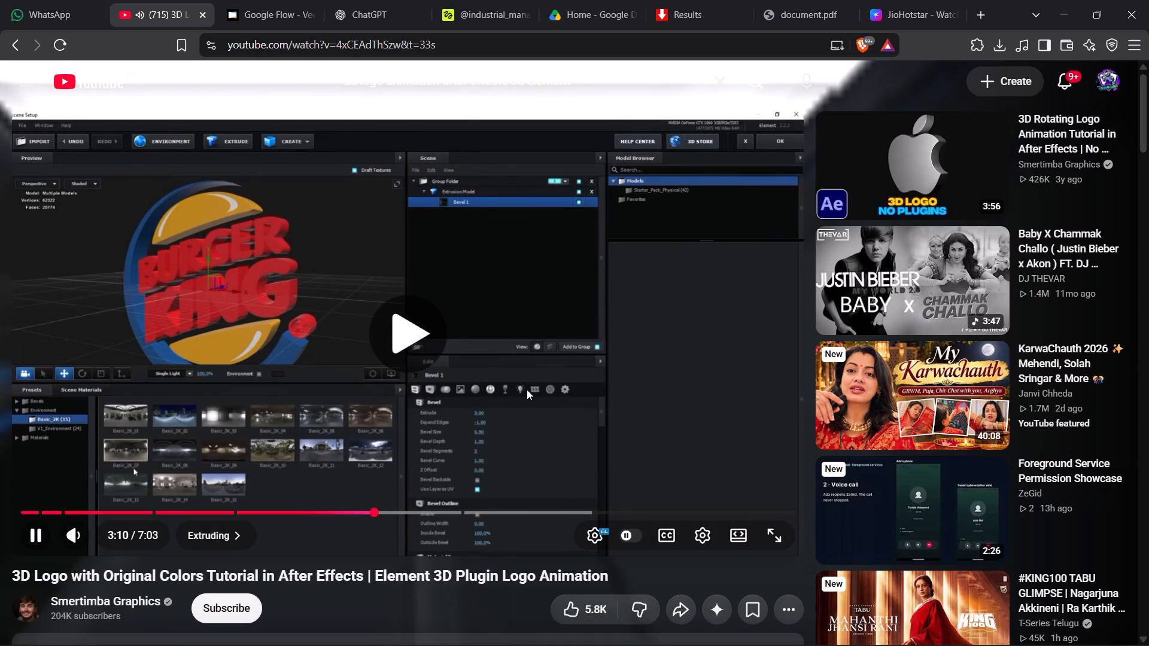
left_click(559, 381)
left_click(613, 392)
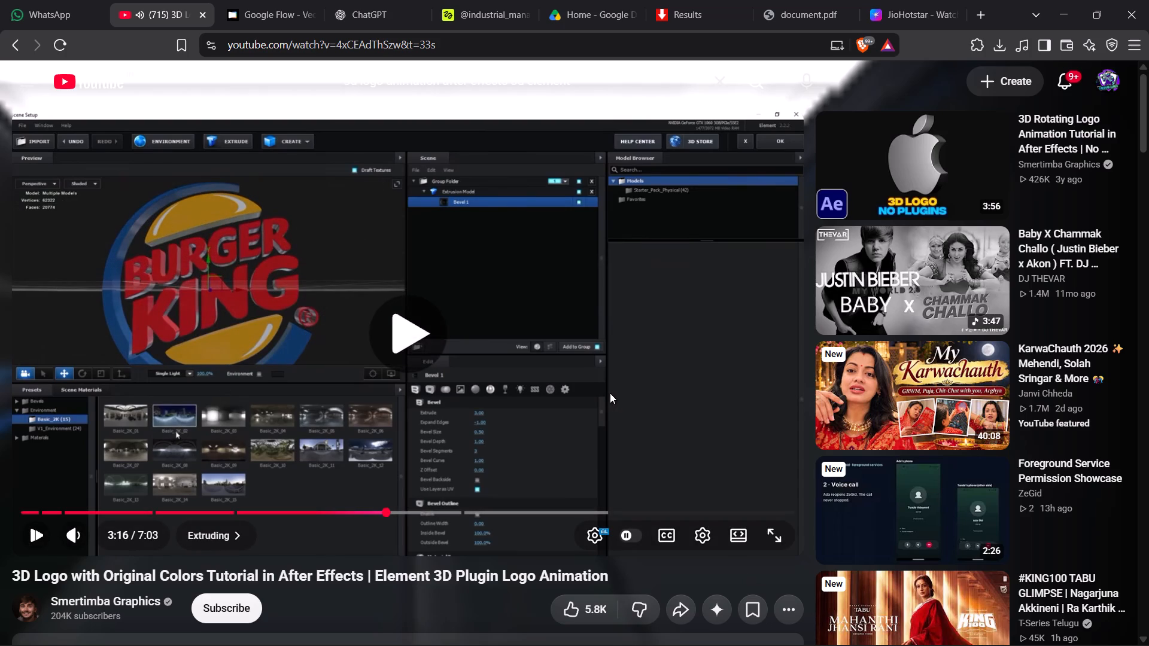
left_click(605, 393)
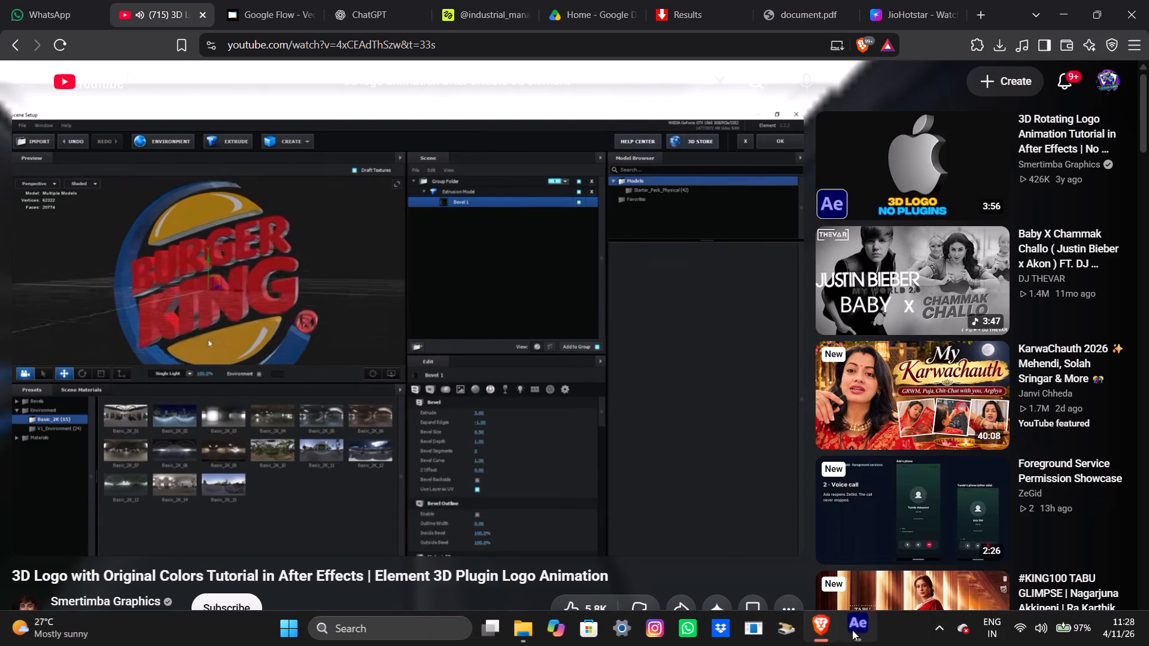
Switch to After Effects and open the Basic_2K environment presets.
left_click(852, 630)
left_click(62, 465)
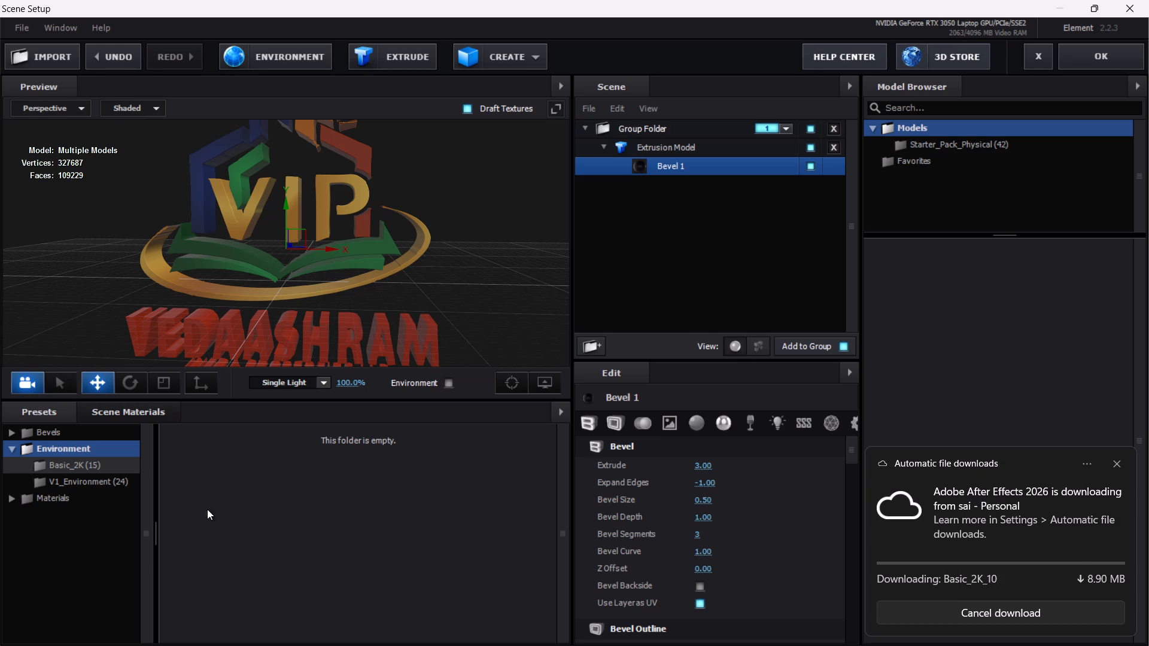
left_click(112, 509)
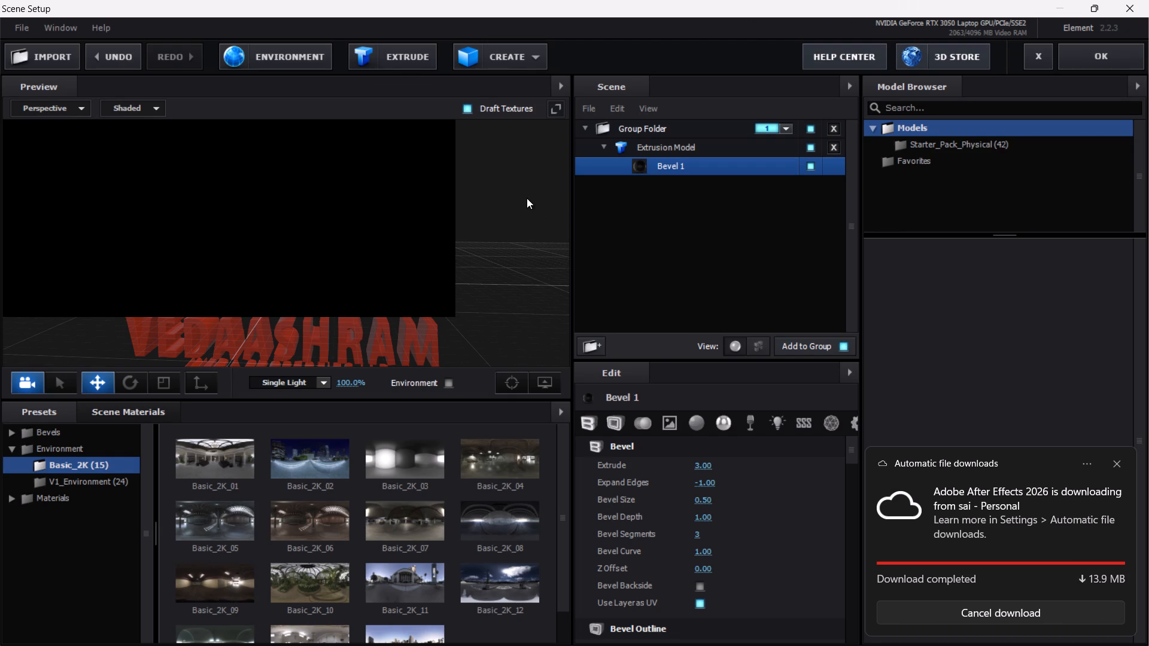
Examine the whole logo in the preview from the front and at slight angles.
scroll(458, 256, "down", 5)
scroll(459, 261, "up", 3)
scroll(351, 234, "down", 4)
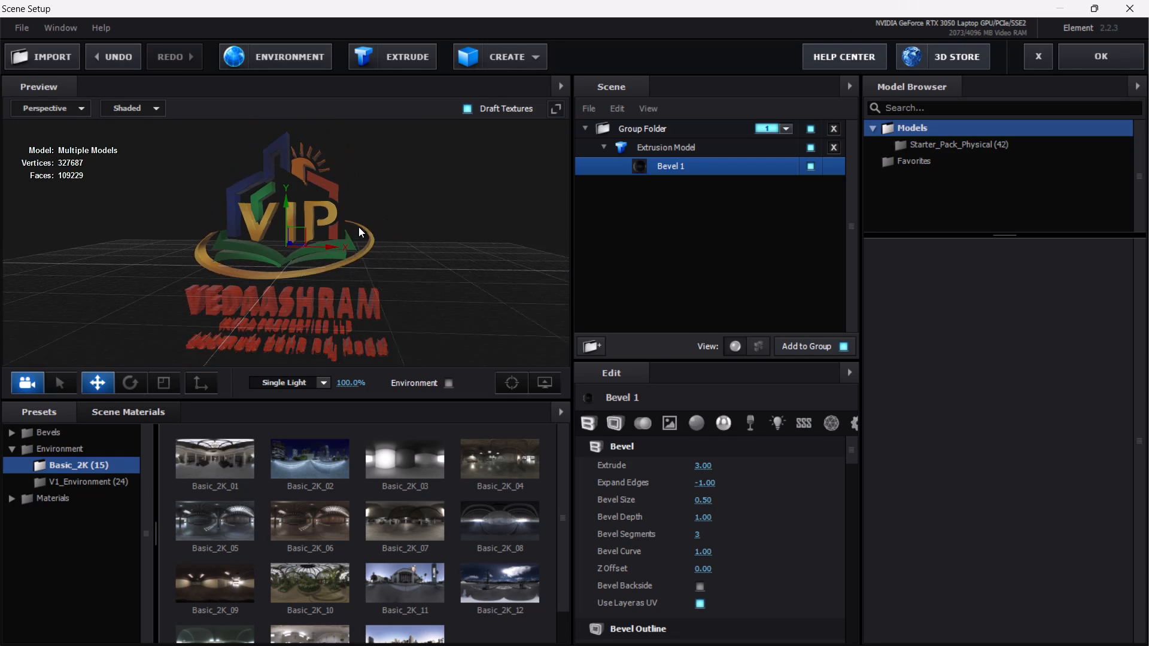
scroll(358, 227, "down", 2)
scroll(358, 227, "up", 3)
left_click_drag(320, 264, 336, 241)
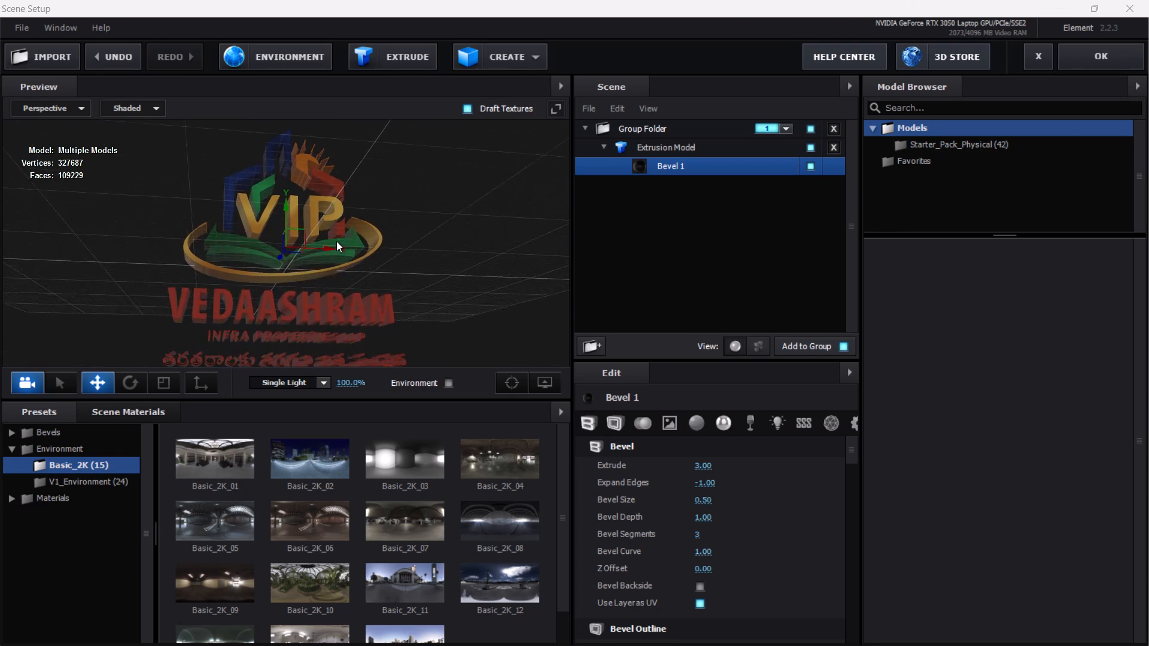
left_click_drag(336, 241, 331, 246)
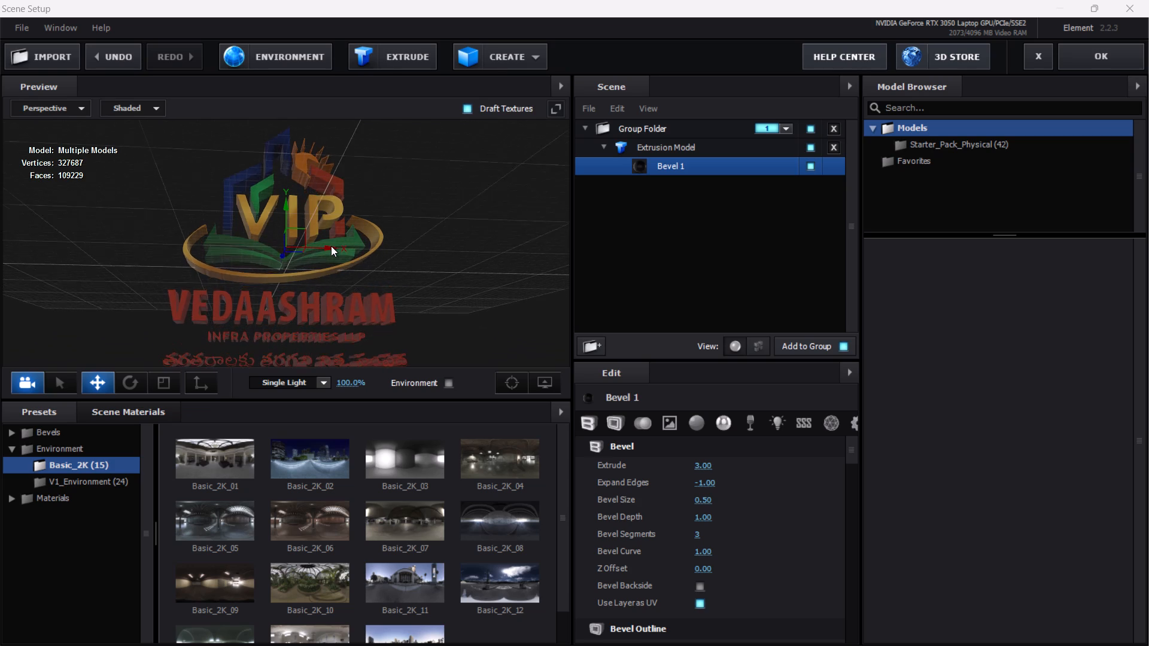
left_click_drag(331, 246, 331, 249)
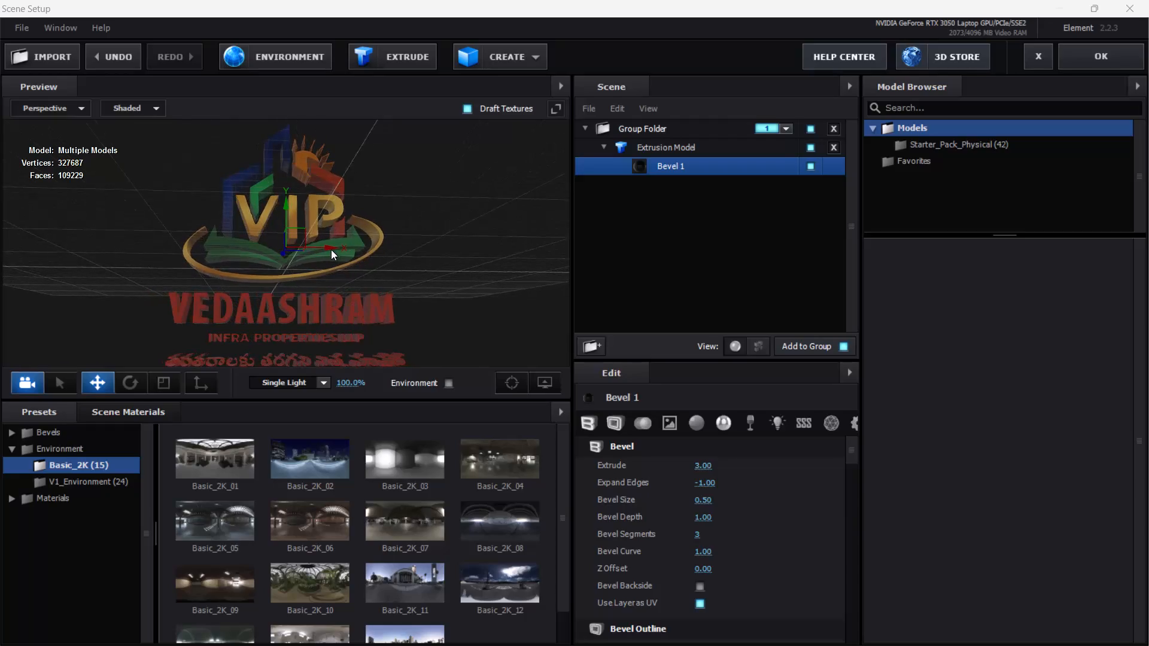
left_click_drag(331, 249, 329, 258)
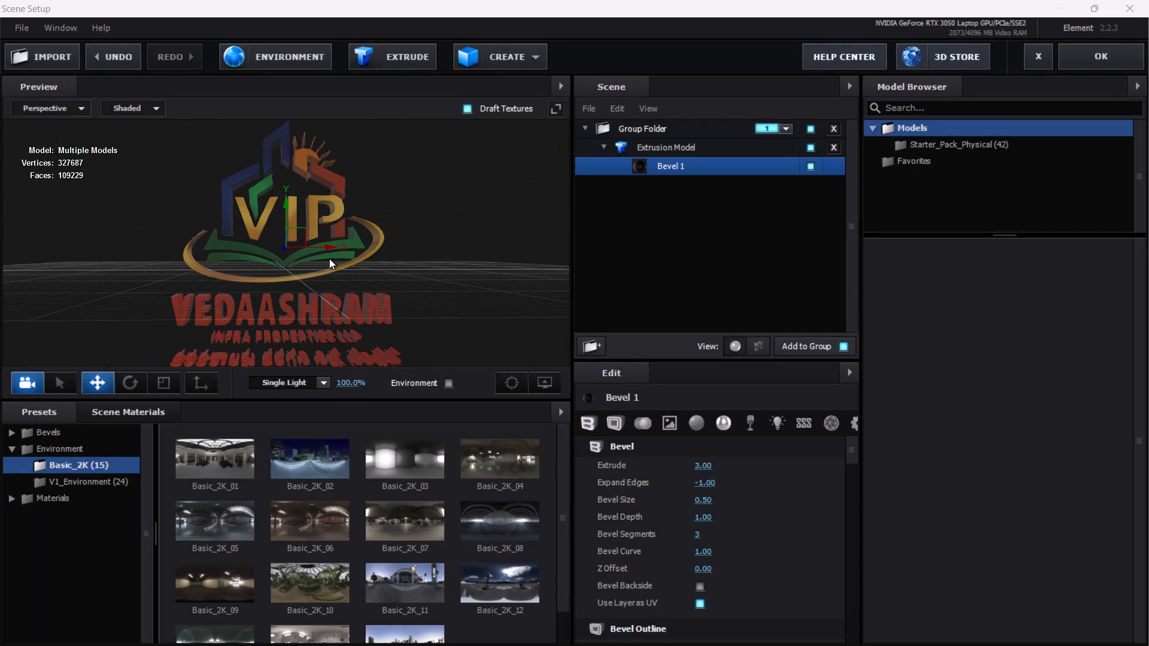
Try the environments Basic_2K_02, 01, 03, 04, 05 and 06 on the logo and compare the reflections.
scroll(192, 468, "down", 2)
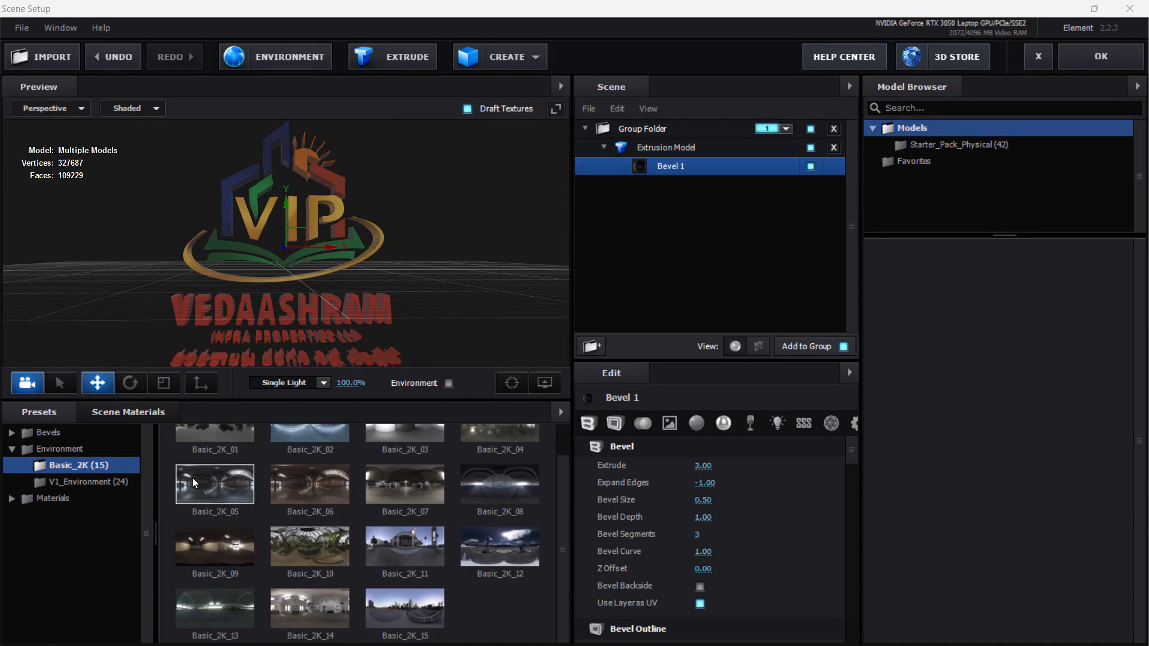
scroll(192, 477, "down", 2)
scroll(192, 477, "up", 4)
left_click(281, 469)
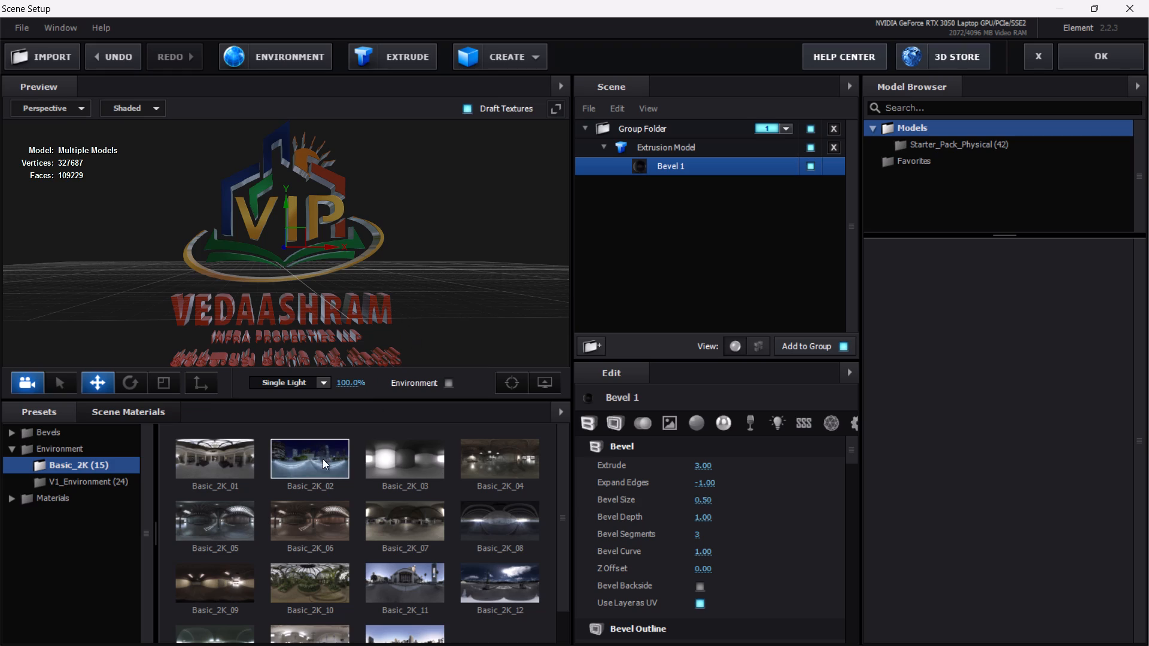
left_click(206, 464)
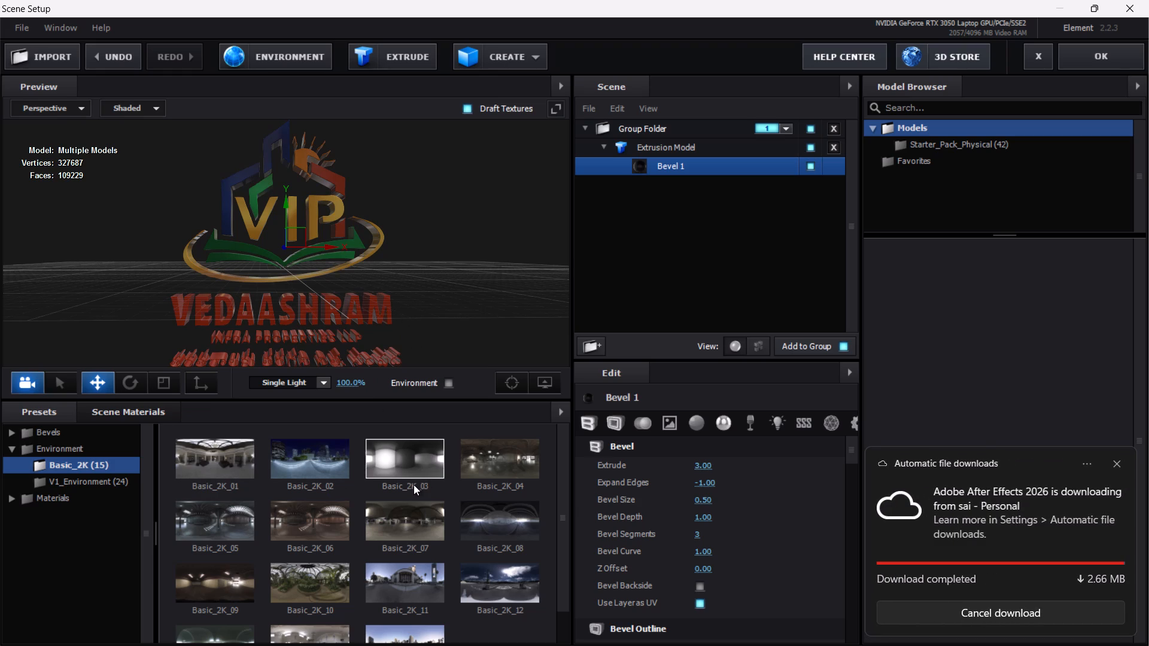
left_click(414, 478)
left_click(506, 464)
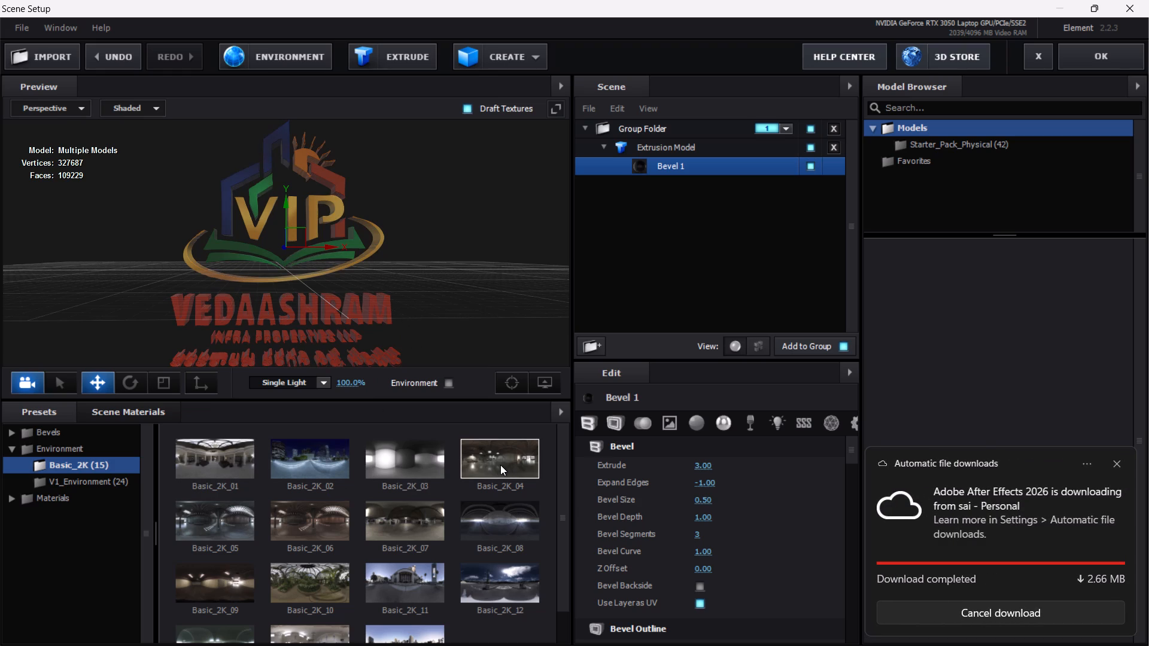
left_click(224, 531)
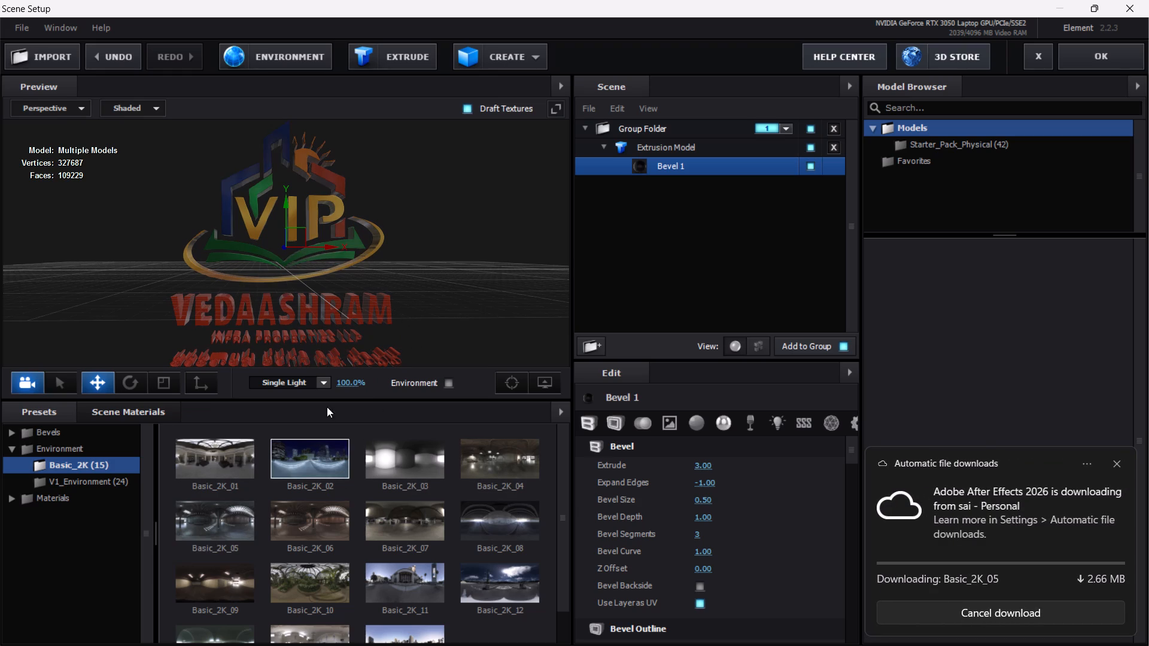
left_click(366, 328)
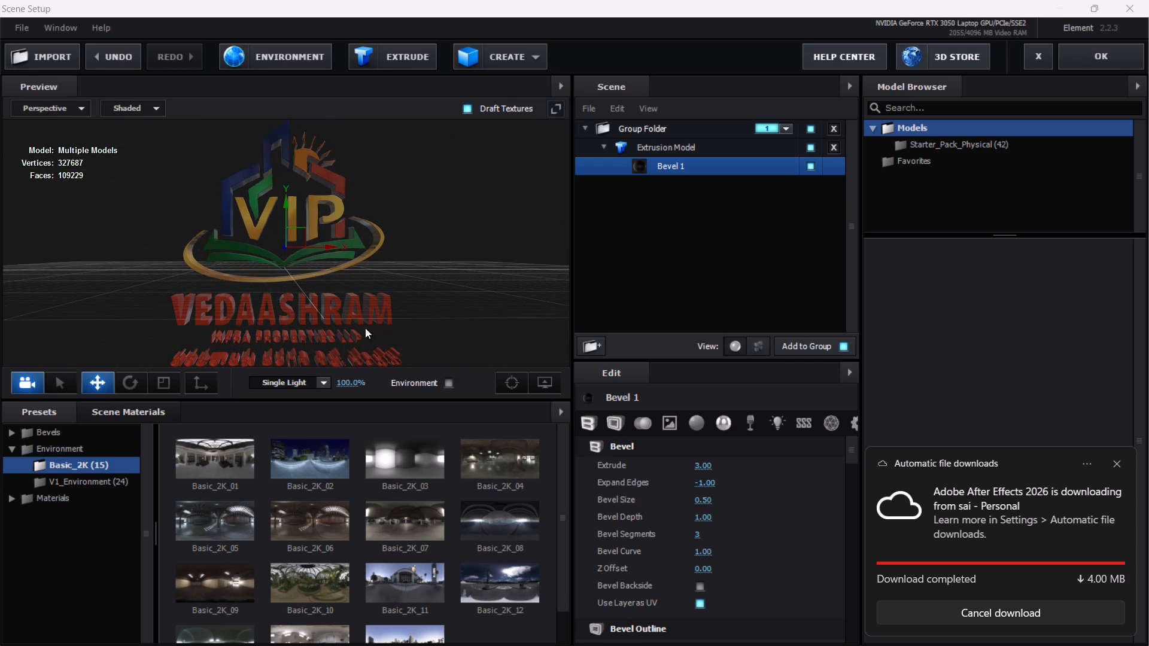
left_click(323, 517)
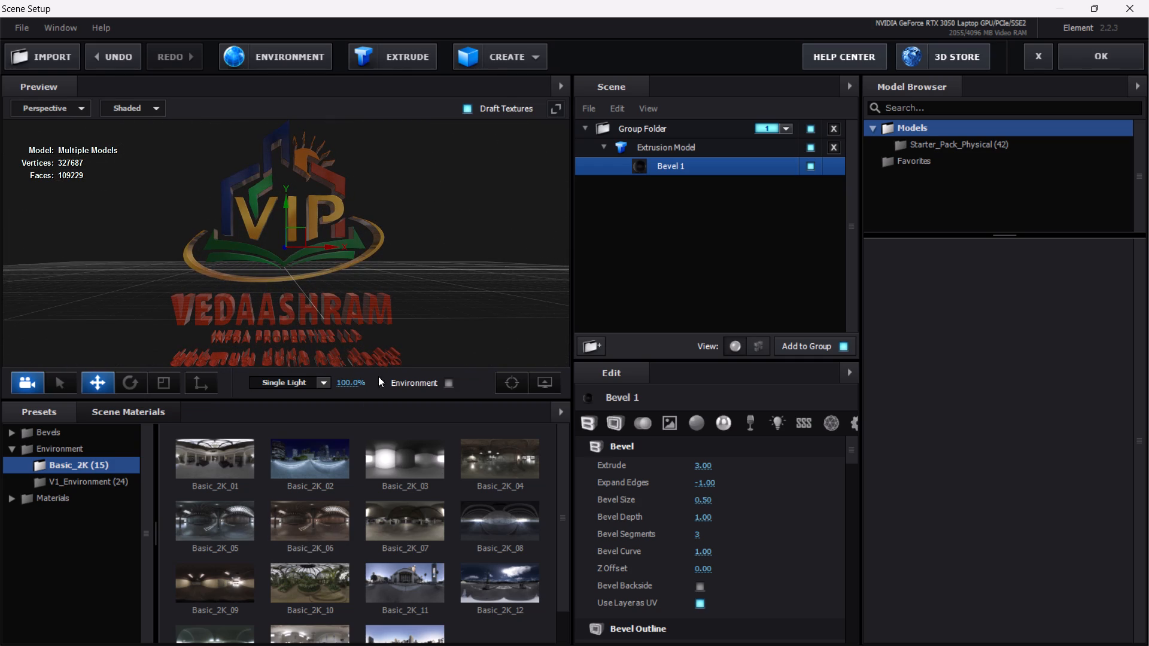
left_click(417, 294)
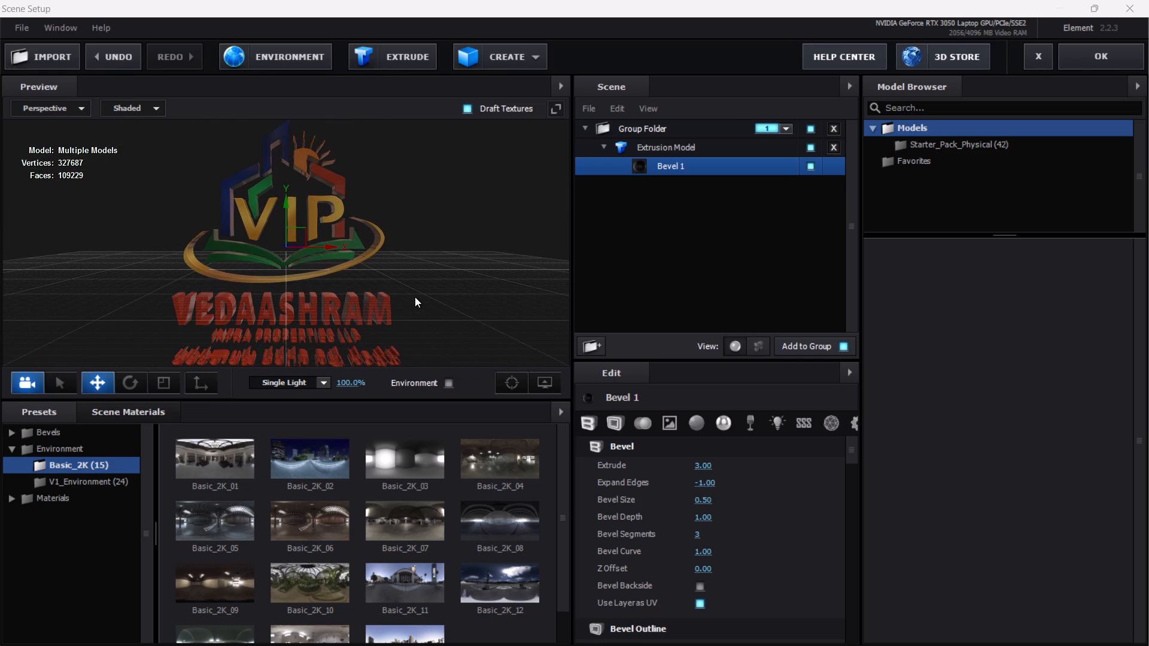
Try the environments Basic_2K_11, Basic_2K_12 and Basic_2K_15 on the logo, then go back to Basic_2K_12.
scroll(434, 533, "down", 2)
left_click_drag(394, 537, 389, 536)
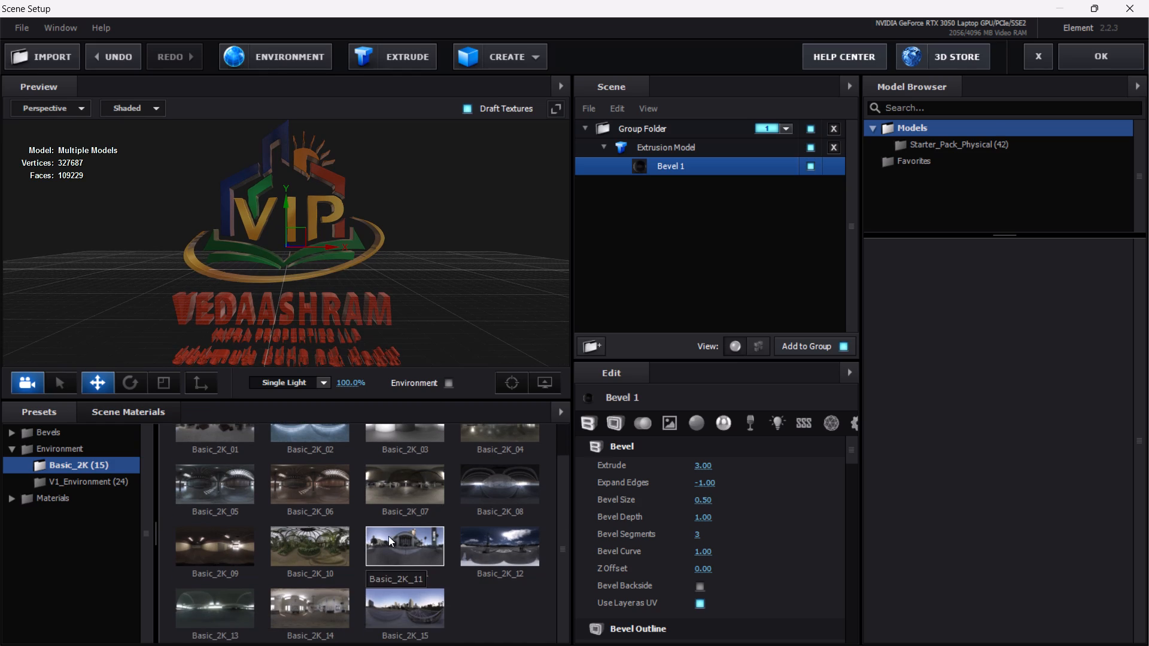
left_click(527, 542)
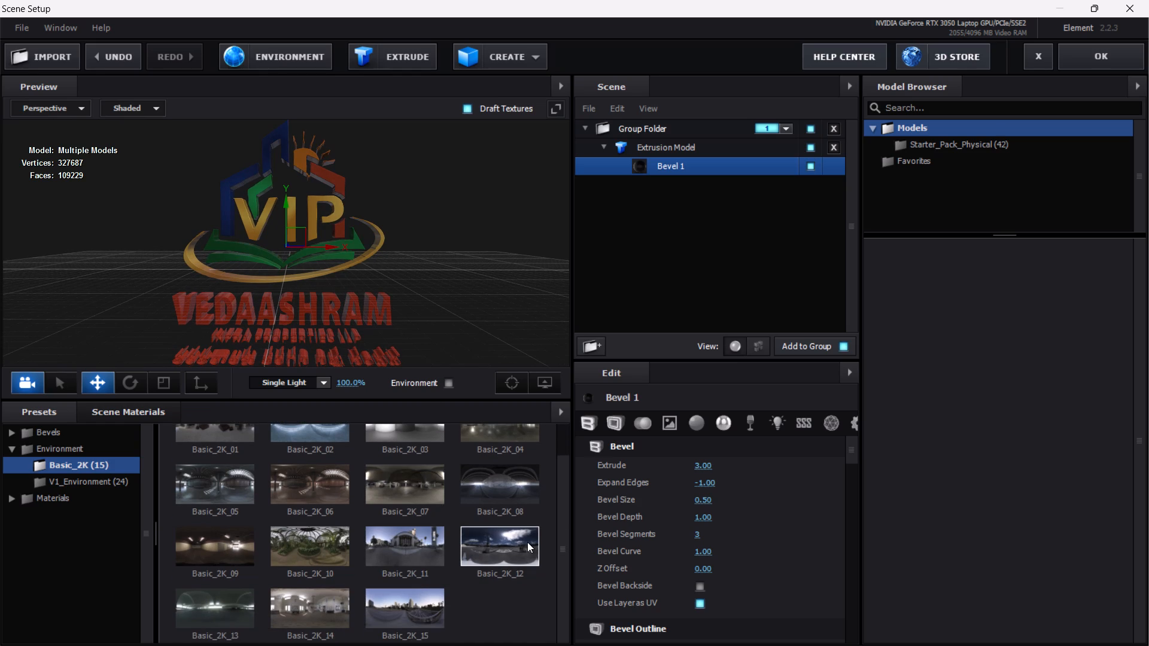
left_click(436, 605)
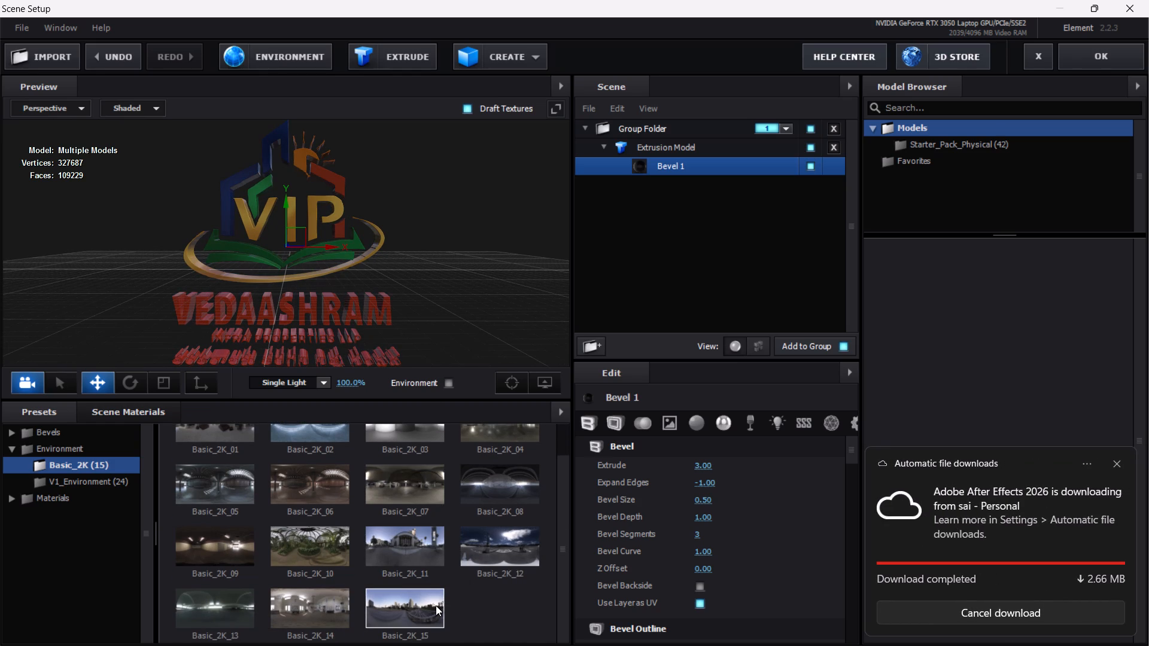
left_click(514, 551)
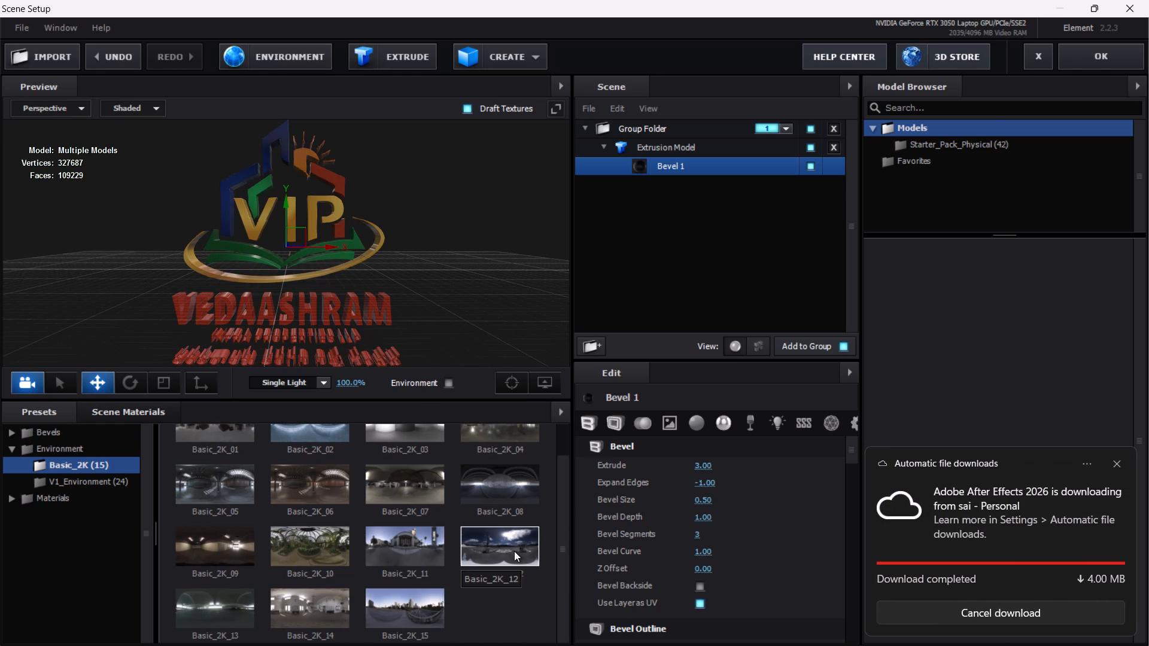
Apply the Basic_2K_10 environment and check the logo's reflections from the front and the side.
left_click(323, 541)
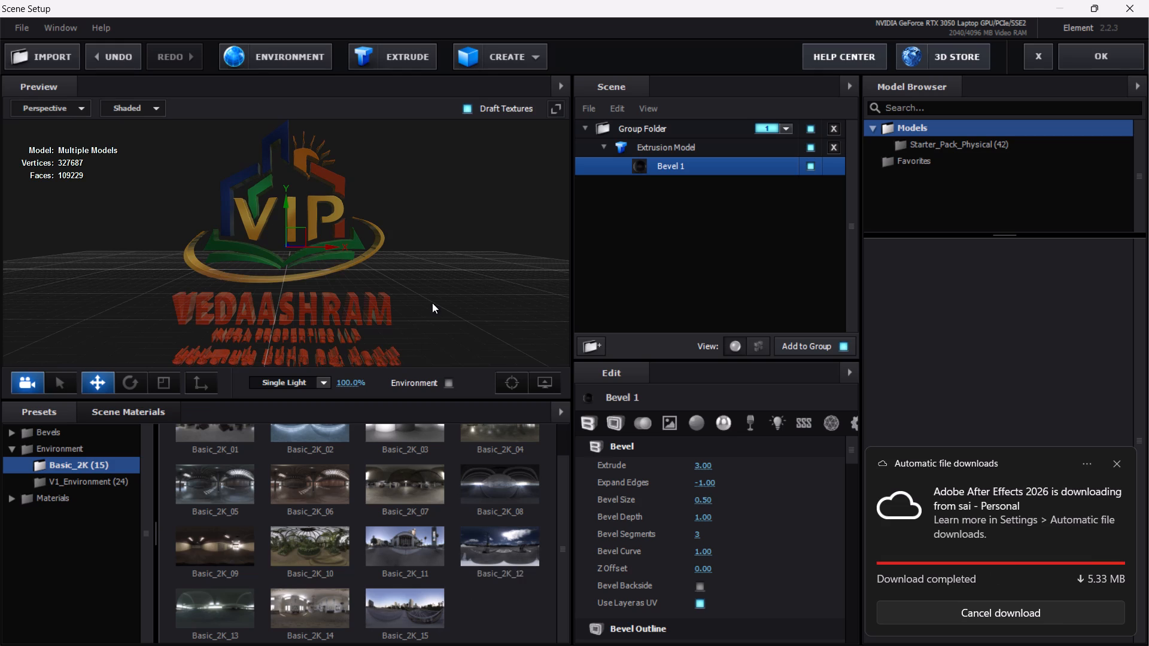
left_click_drag(432, 301, 466, 275)
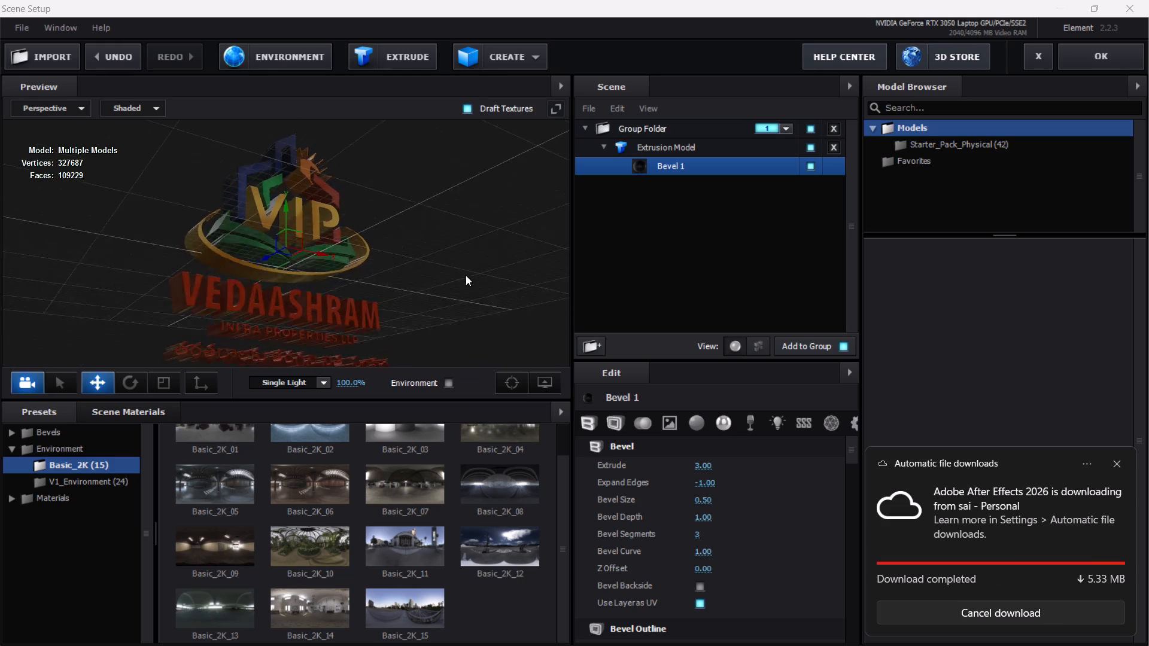
left_click_drag(466, 275, 440, 288)
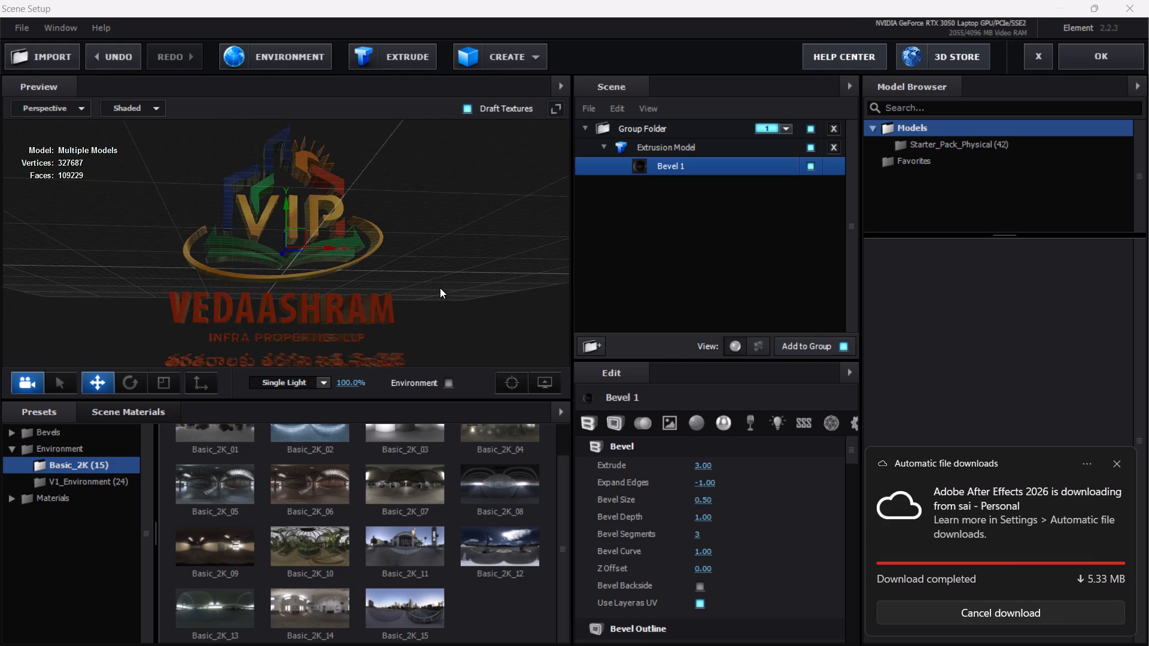
left_click_drag(440, 288, 435, 307)
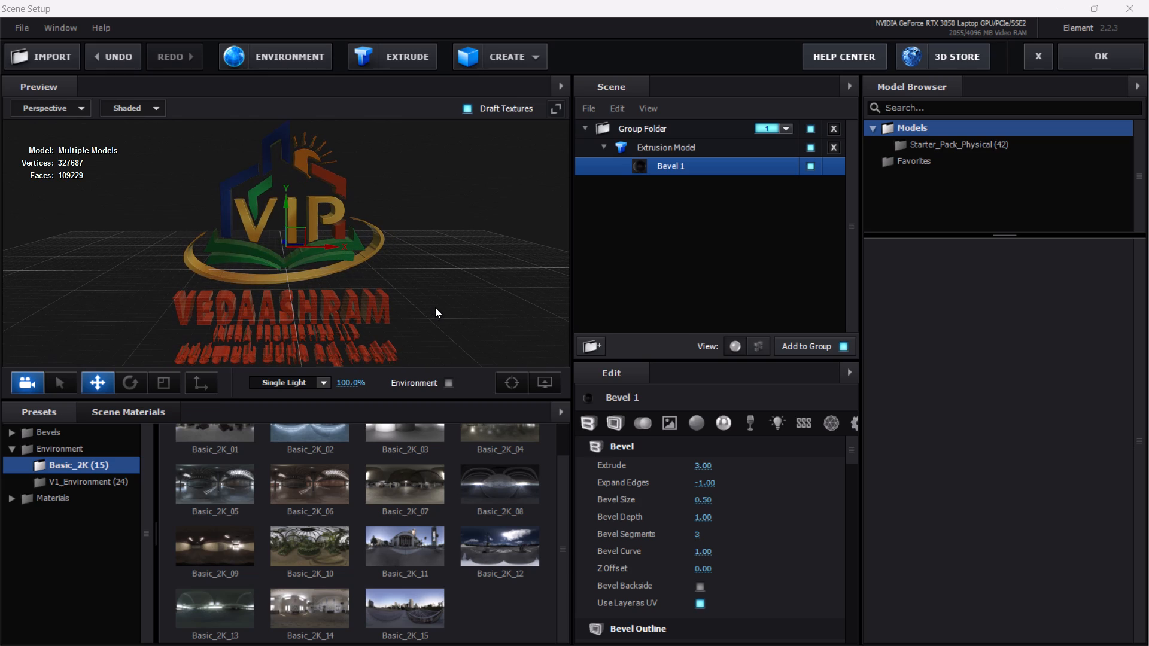
left_click_drag(435, 307, 363, 313)
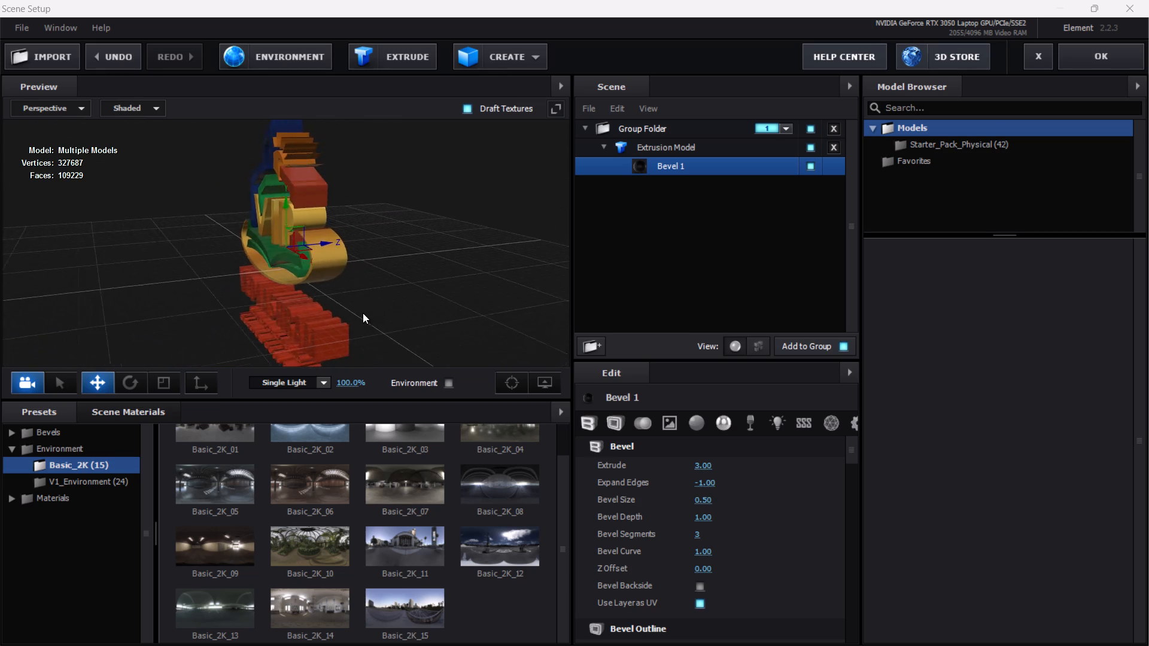
left_click_drag(363, 313, 371, 304)
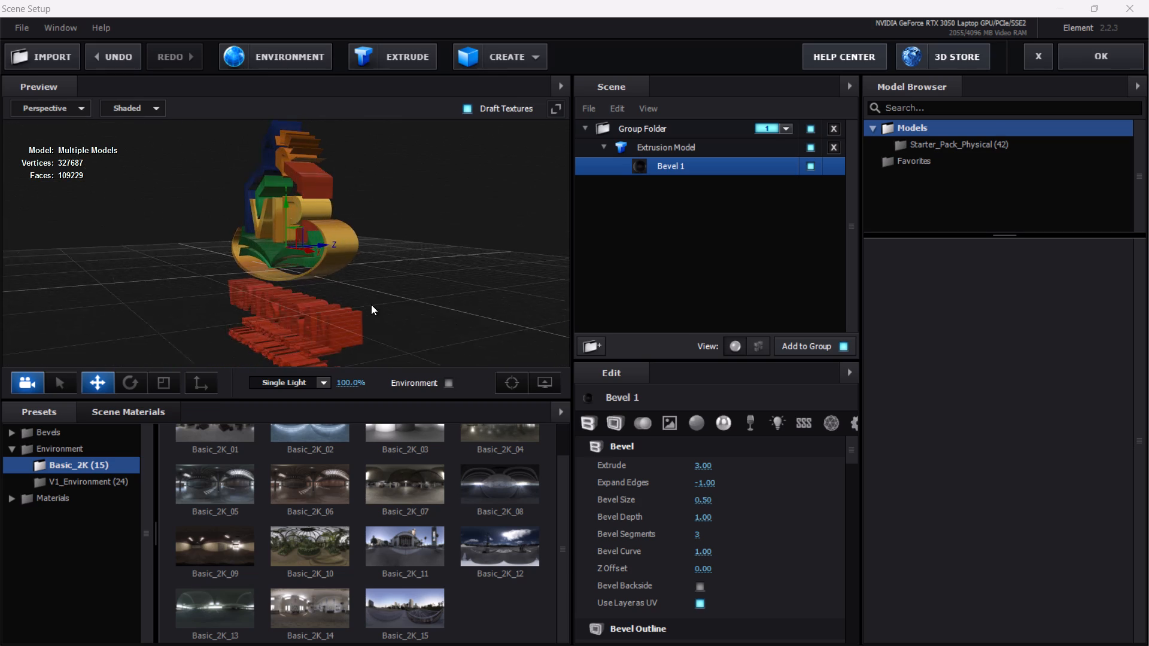
Reduce Bevel 1's Extrude value to 2.00 and check the logo's thickness from the side, below and front.
left_click_drag(371, 304, 390, 305)
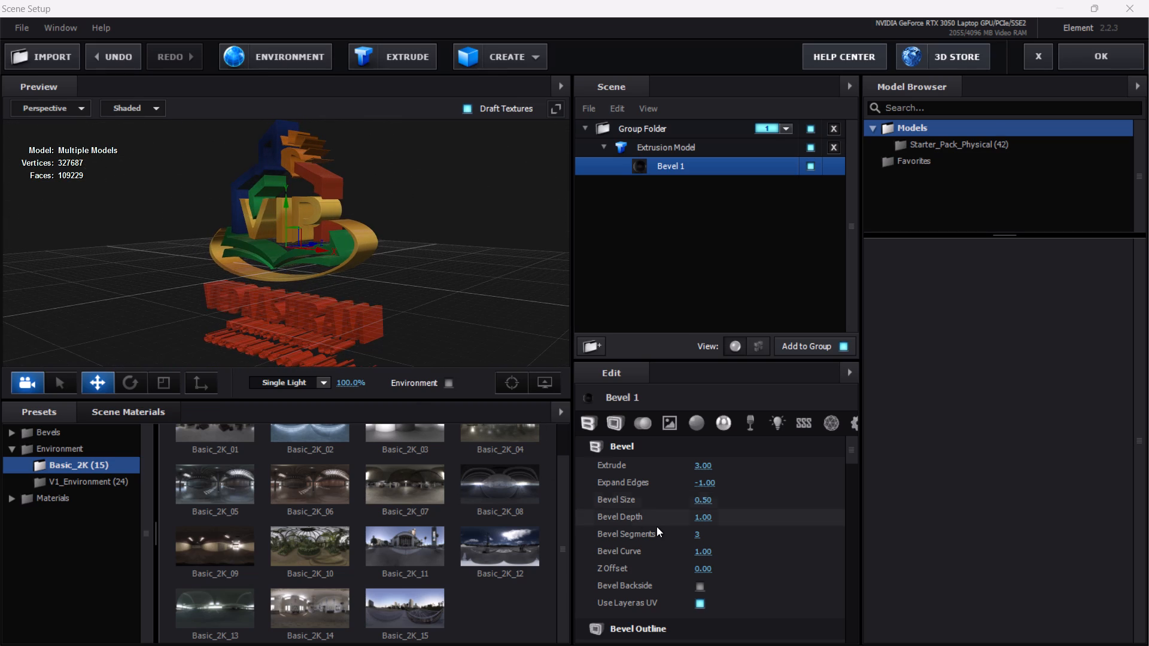
scroll(656, 526, "up", 8)
left_click_drag(701, 467, 686, 467)
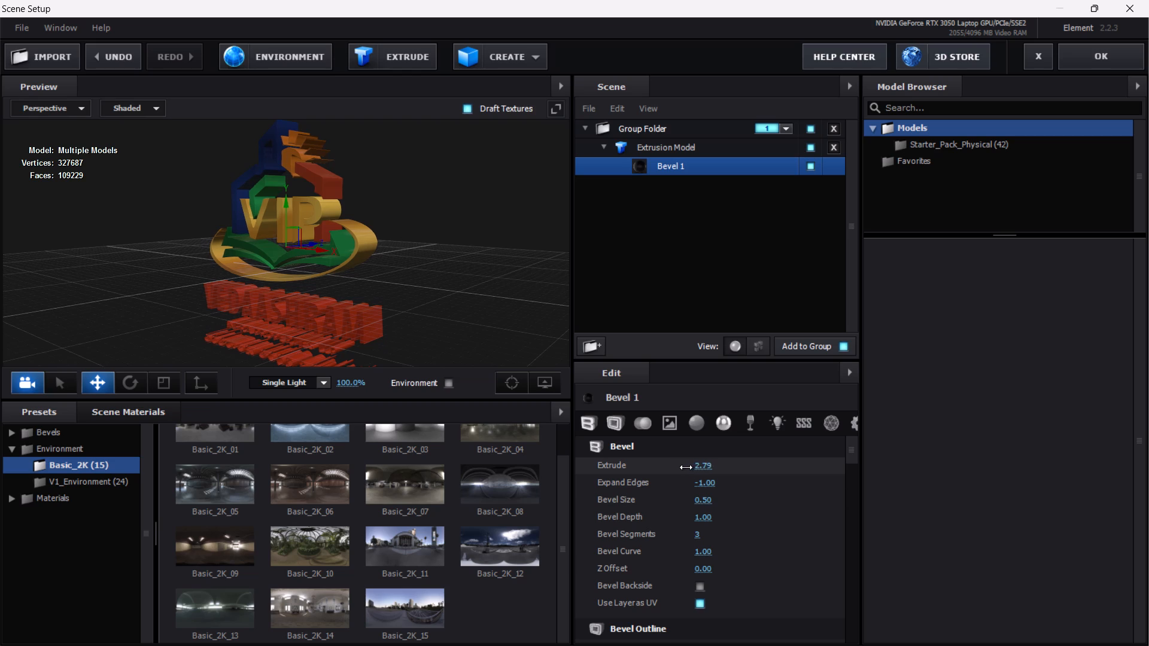
left_click_drag(686, 467, 637, 468)
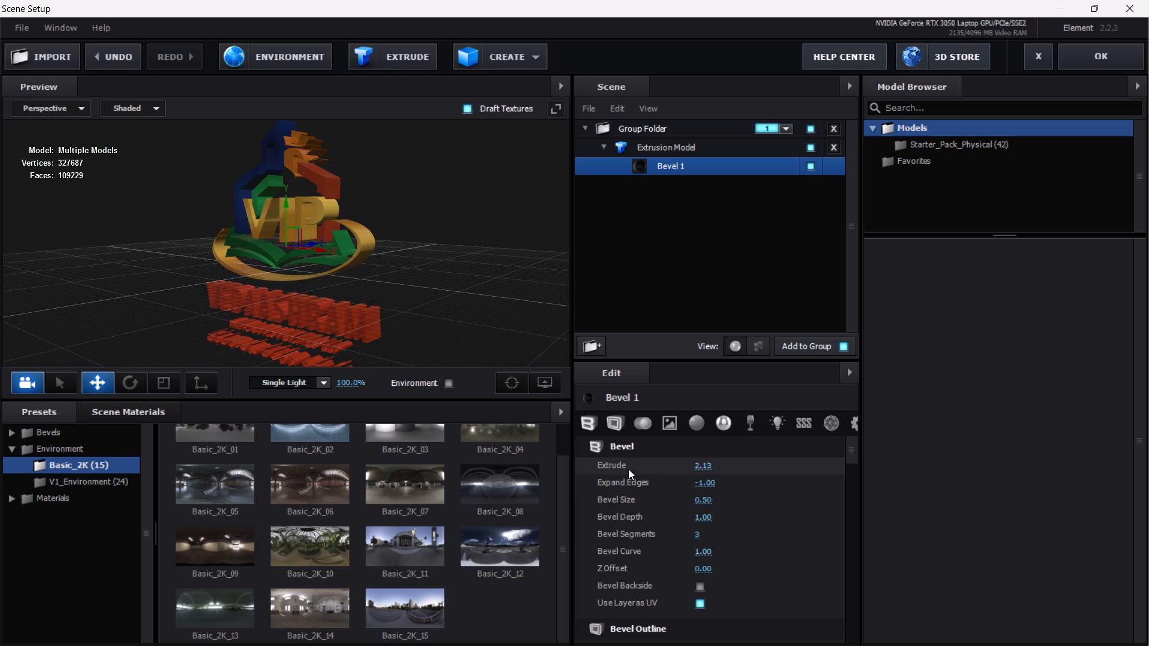
left_click_drag(464, 336, 415, 336)
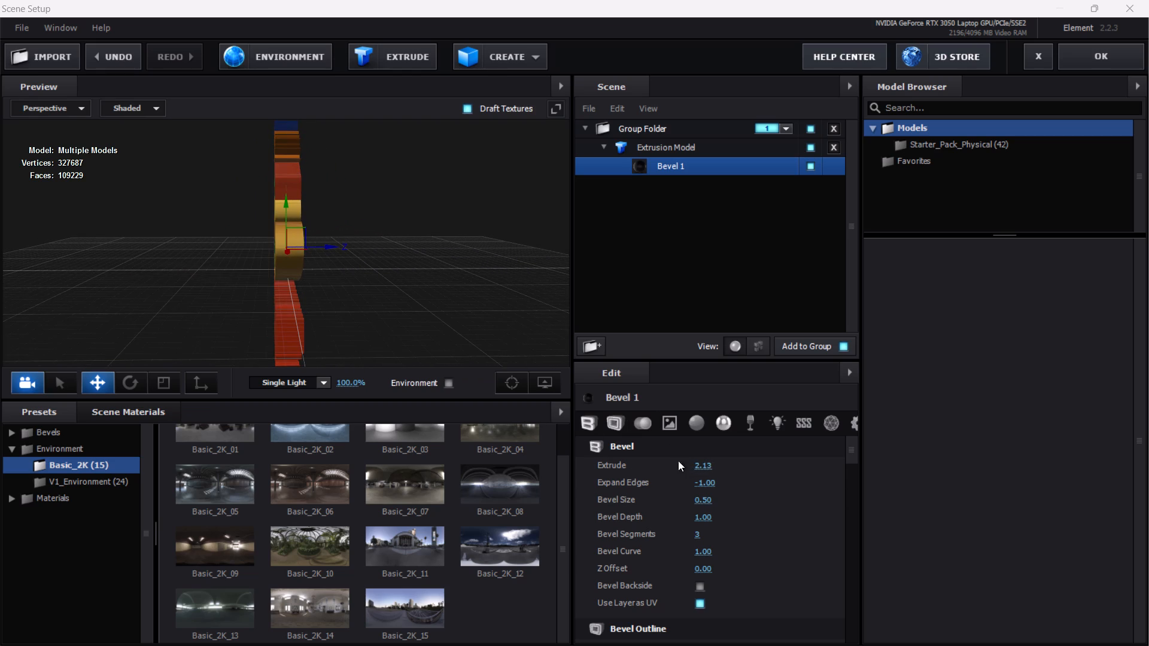
left_click(695, 464)
key("2")
left_click(766, 465)
left_click_drag(281, 280, 329, 281)
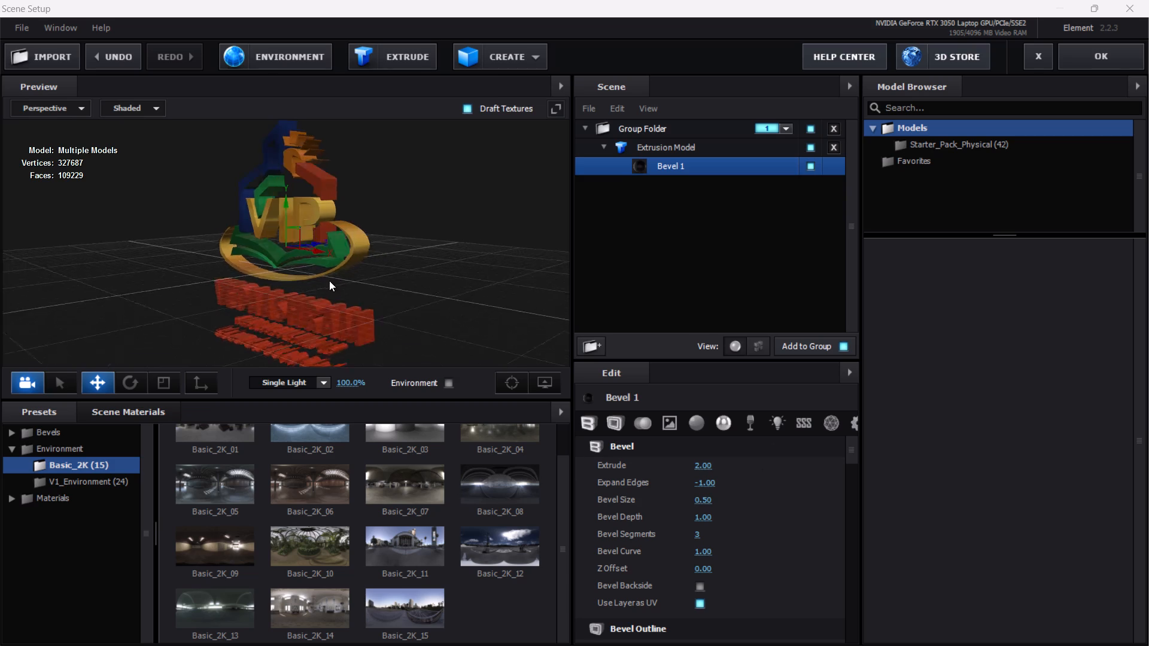
left_click_drag(329, 281, 312, 262)
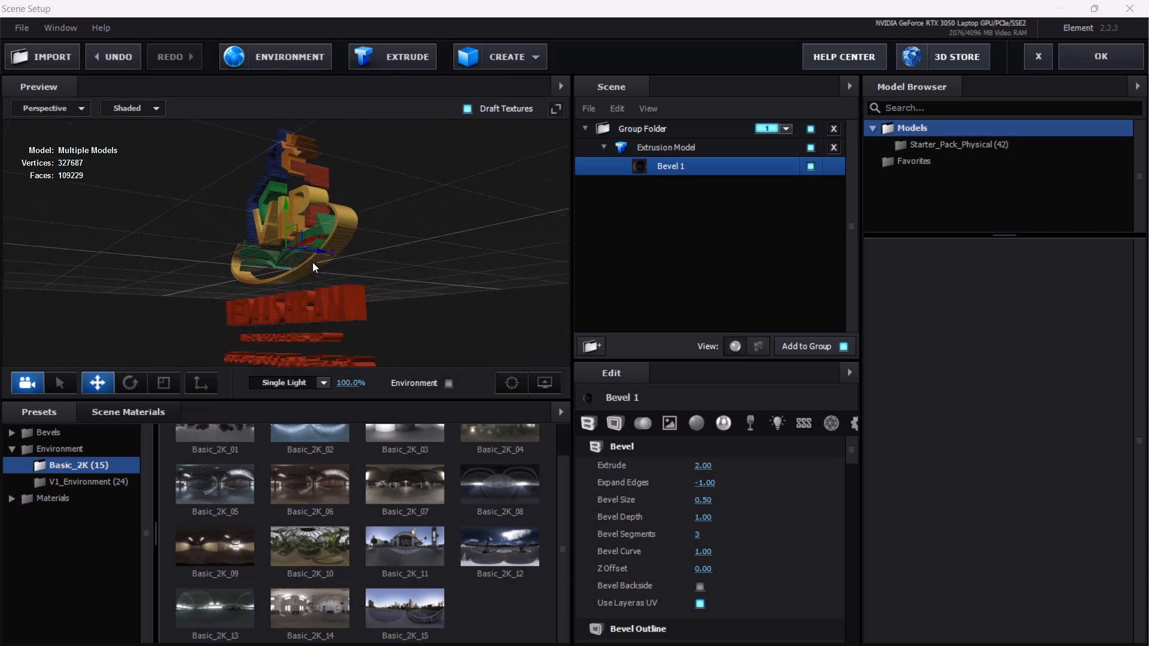
left_click_drag(312, 262, 387, 279)
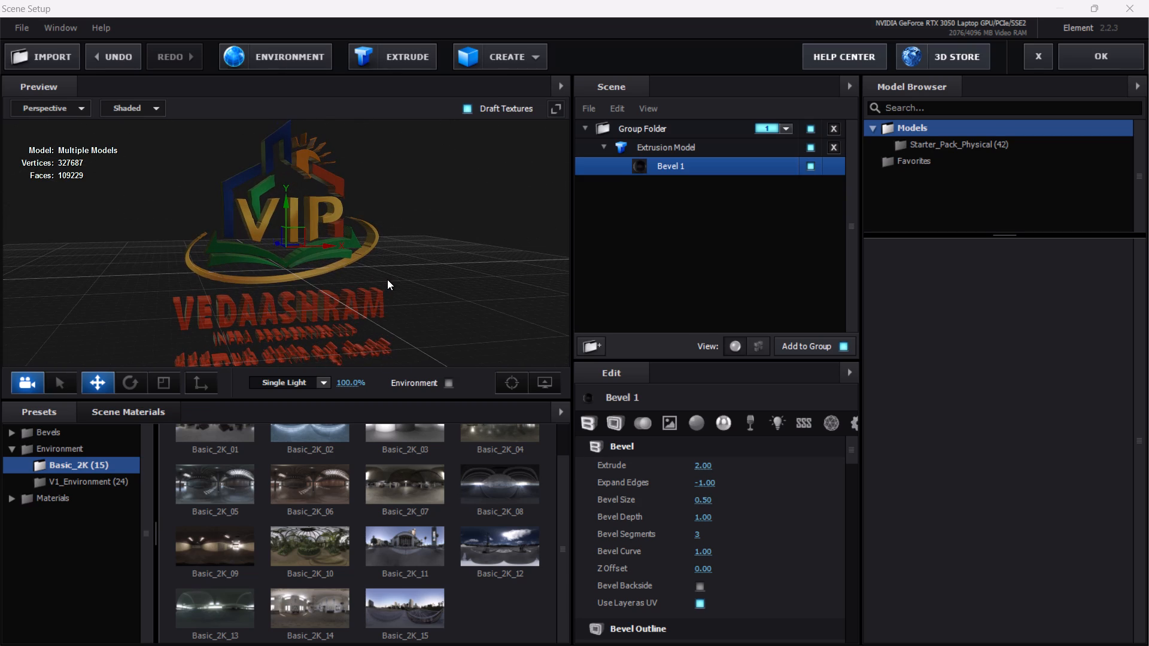
Switch to the YouTube tutorial in Brave, watch the part on Reflectivity intensity and pause it.
left_click(834, 631)
left_click(735, 432)
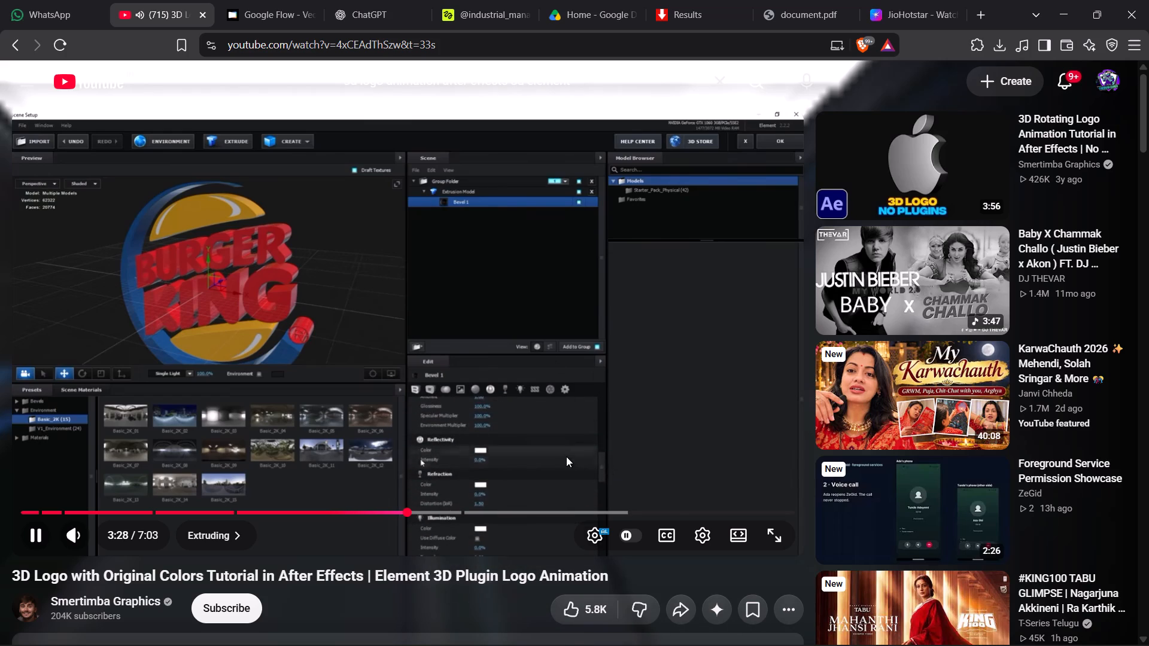
left_click(566, 456)
left_click(567, 456)
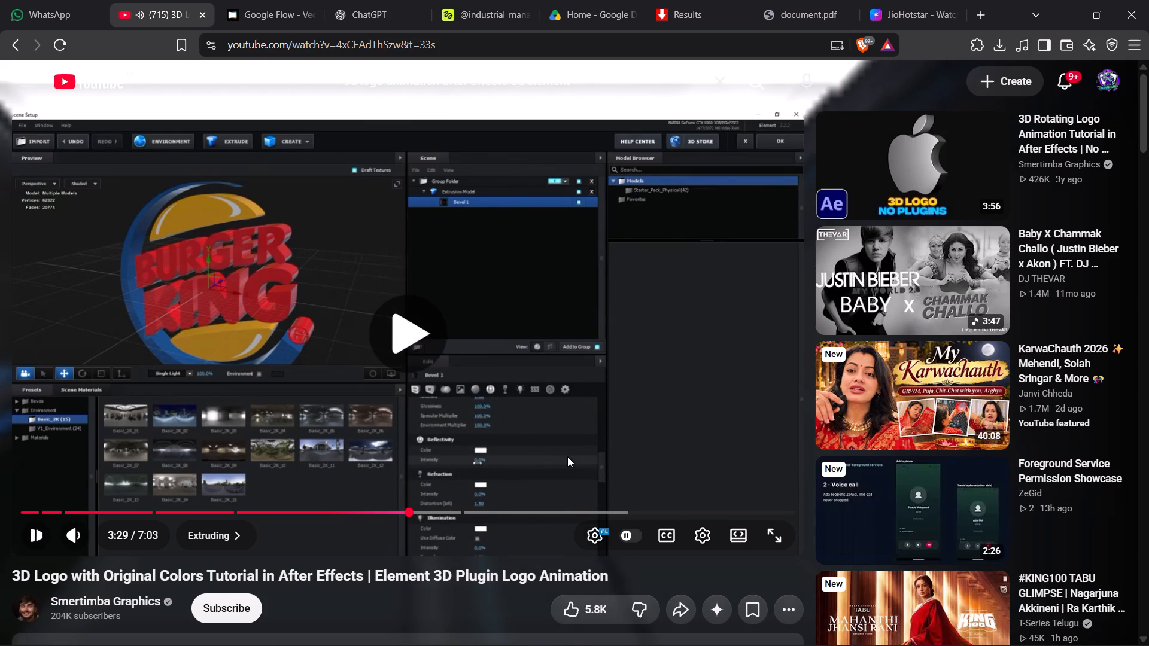
left_click(489, 433)
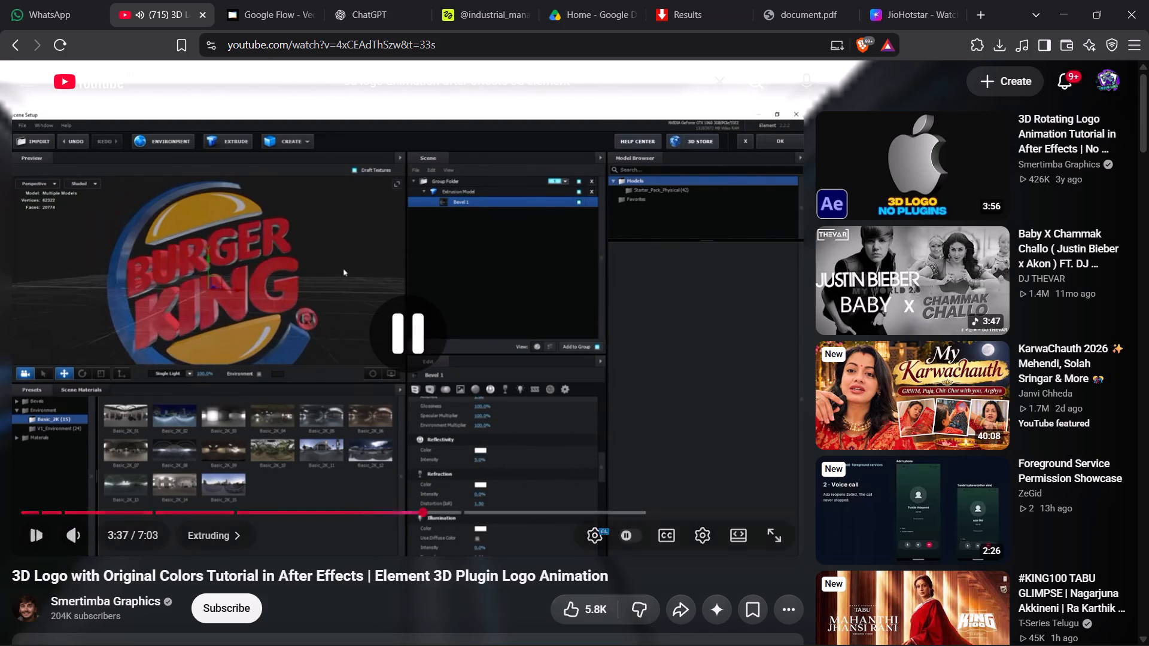
Back in After Effects, set Bevel 1's Reflectivity intensity to 5%.
left_click(855, 623)
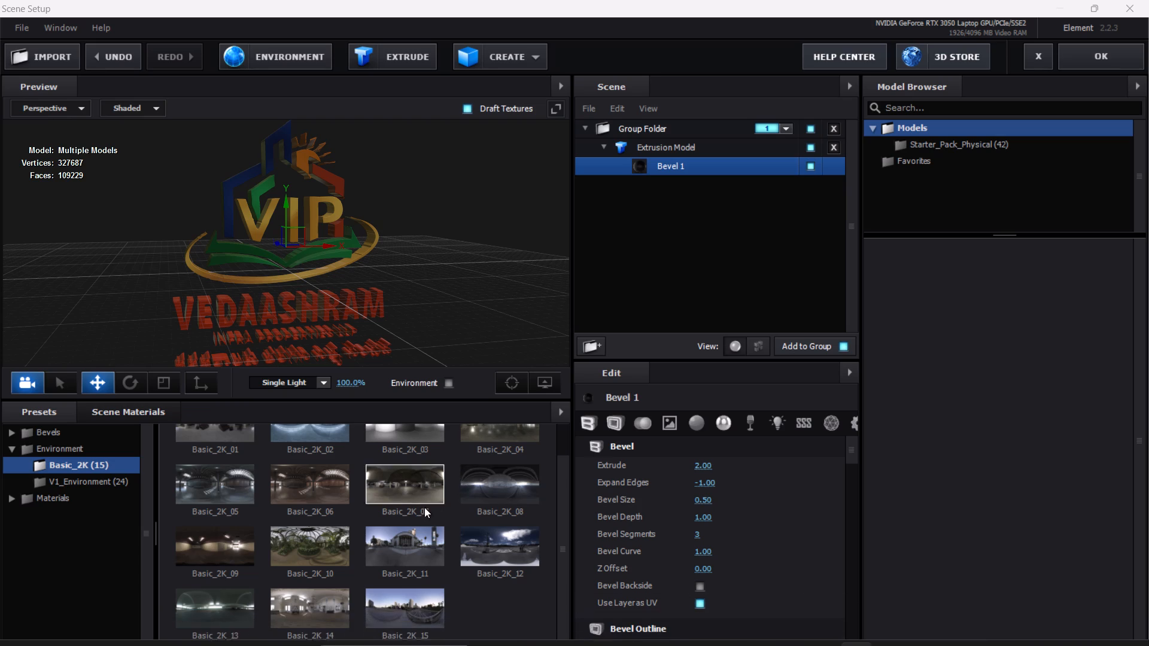
scroll(609, 495, "down", 10)
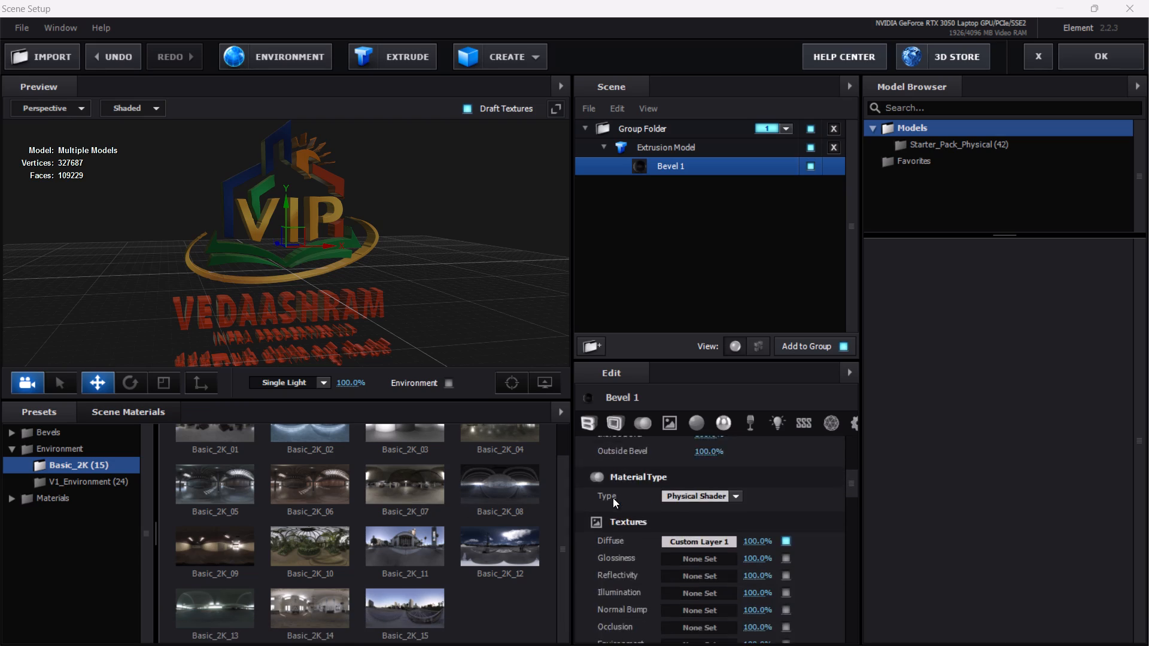
scroll(613, 498, "up", 1)
scroll(616, 508, "down", 1)
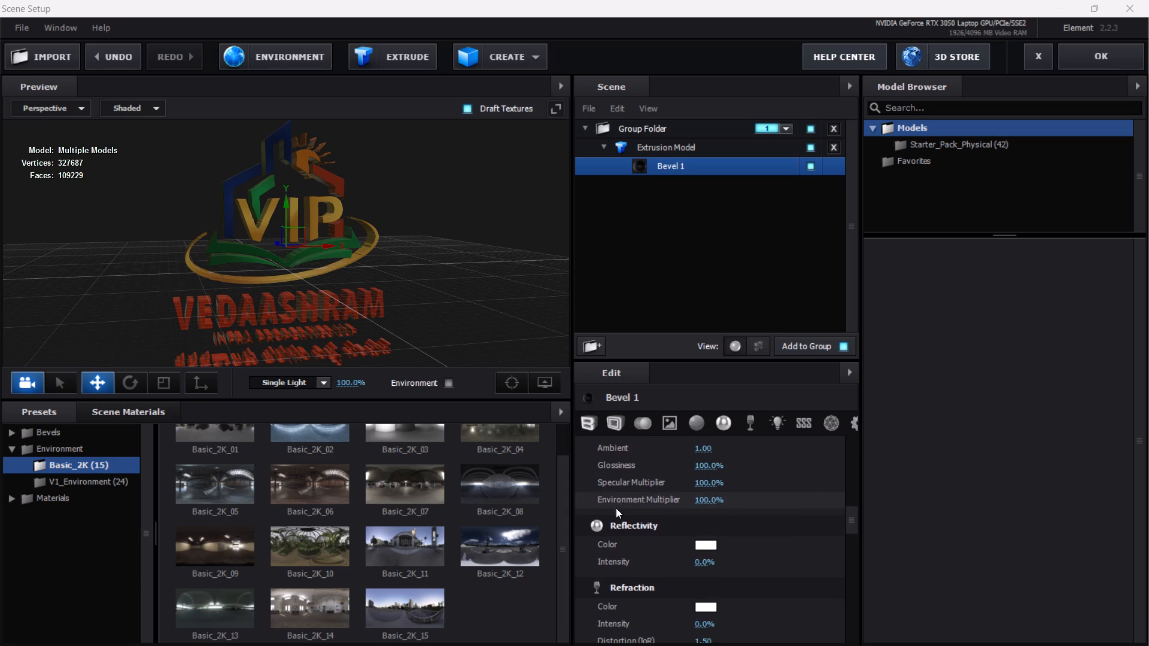
scroll(616, 508, "down", 3)
scroll(616, 508, "up", 2)
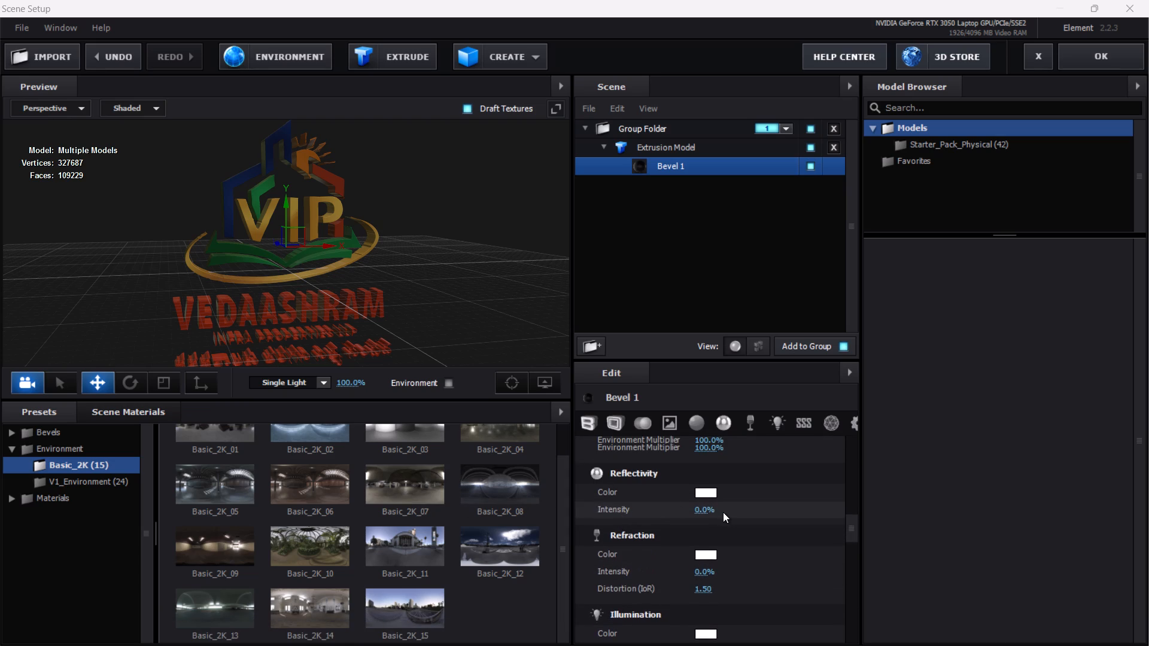
left_click(710, 512)
key("5")
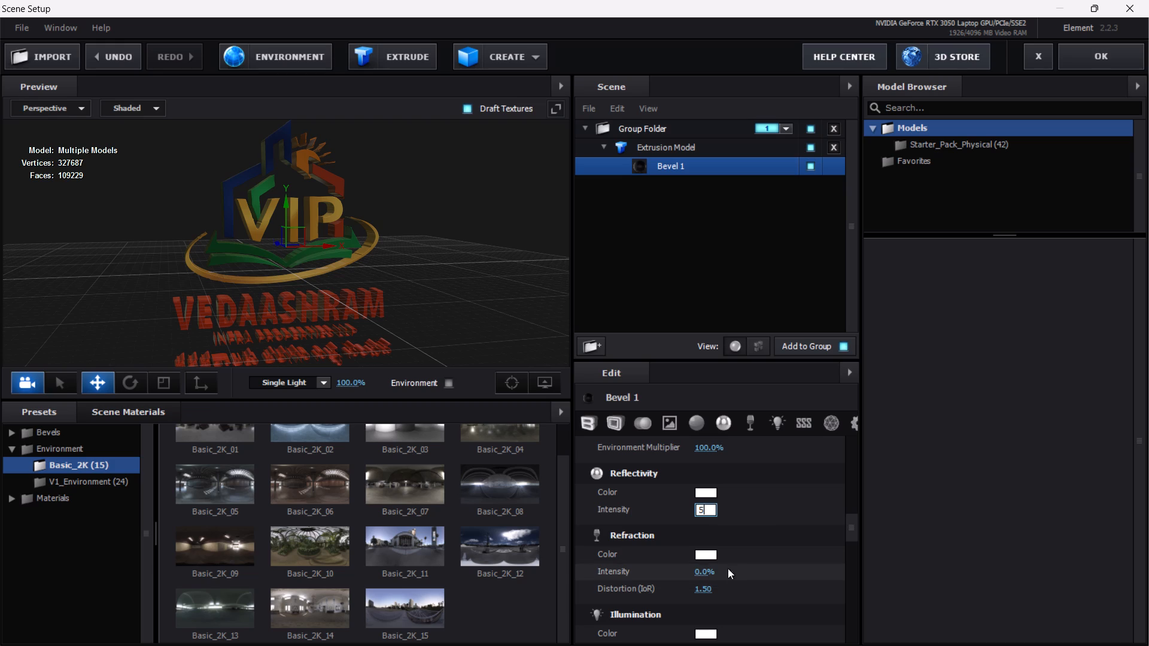
left_click(762, 505)
Return to the tutorial in Brave, close the stray Disk Cleanup window, and watch the part on the Diffuse setting.
left_click(808, 617)
left_click(820, 623)
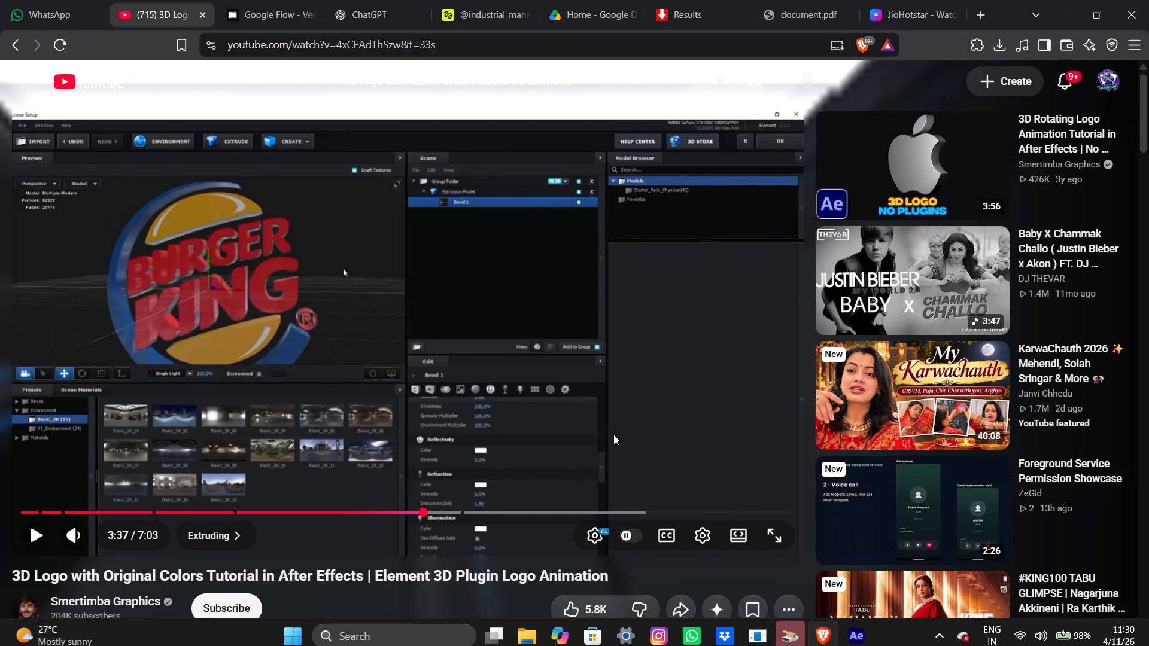
left_click(613, 434)
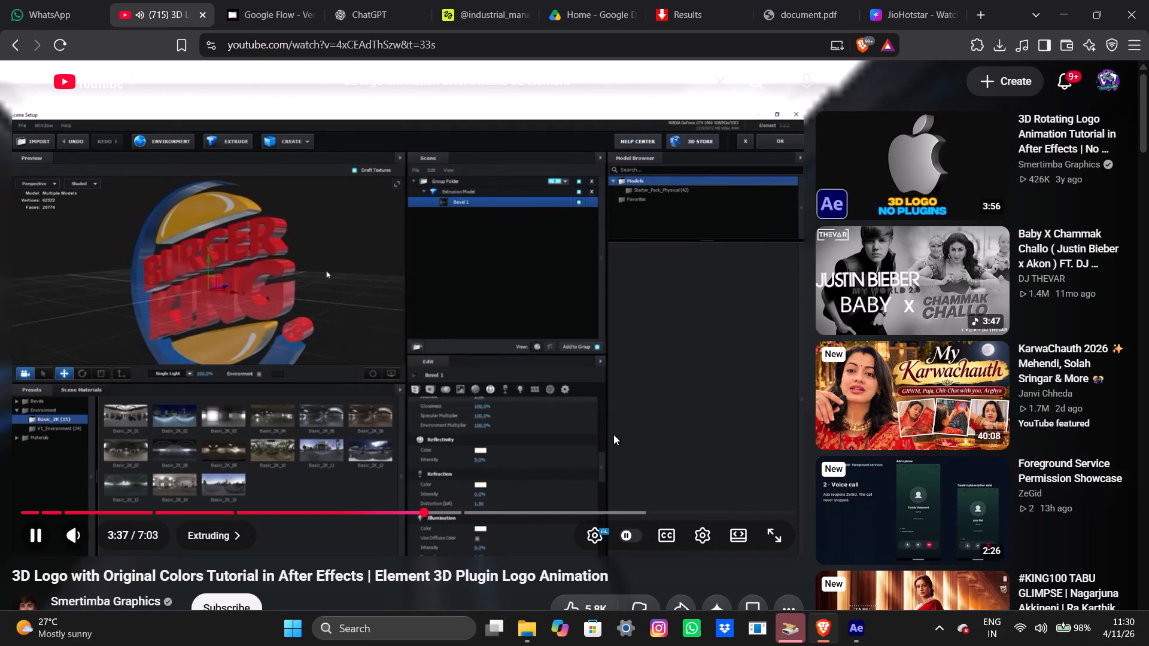
left_click(613, 434)
left_click(799, 621)
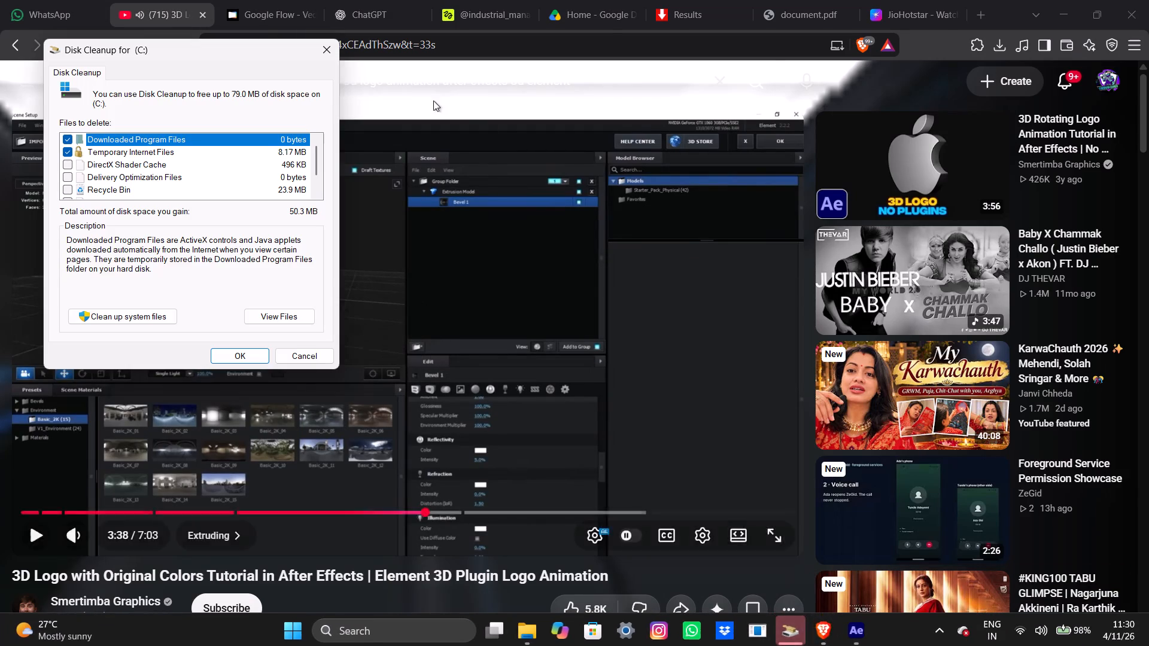
left_click(324, 49)
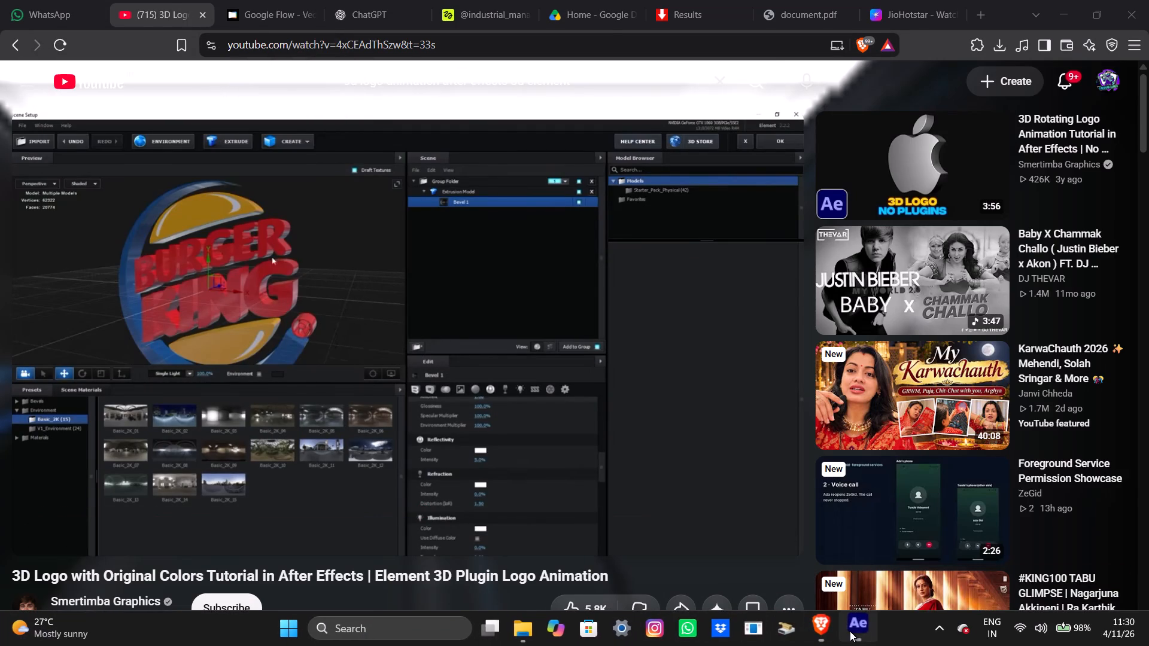
left_click(850, 631)
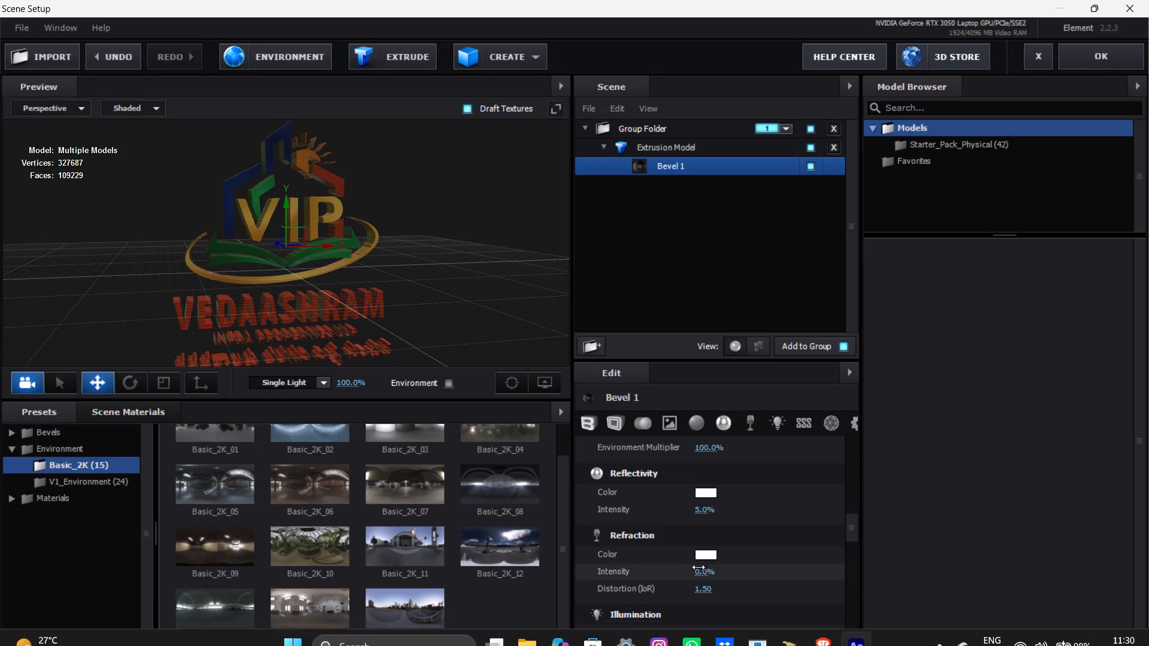
left_click(823, 625)
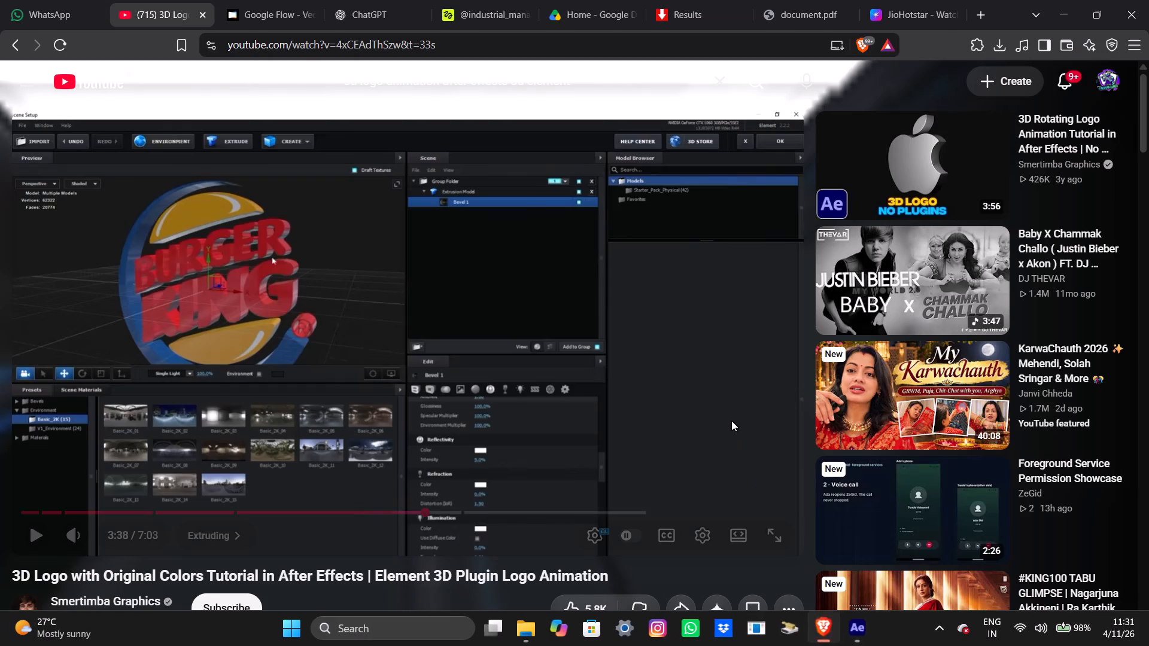
left_click(732, 420)
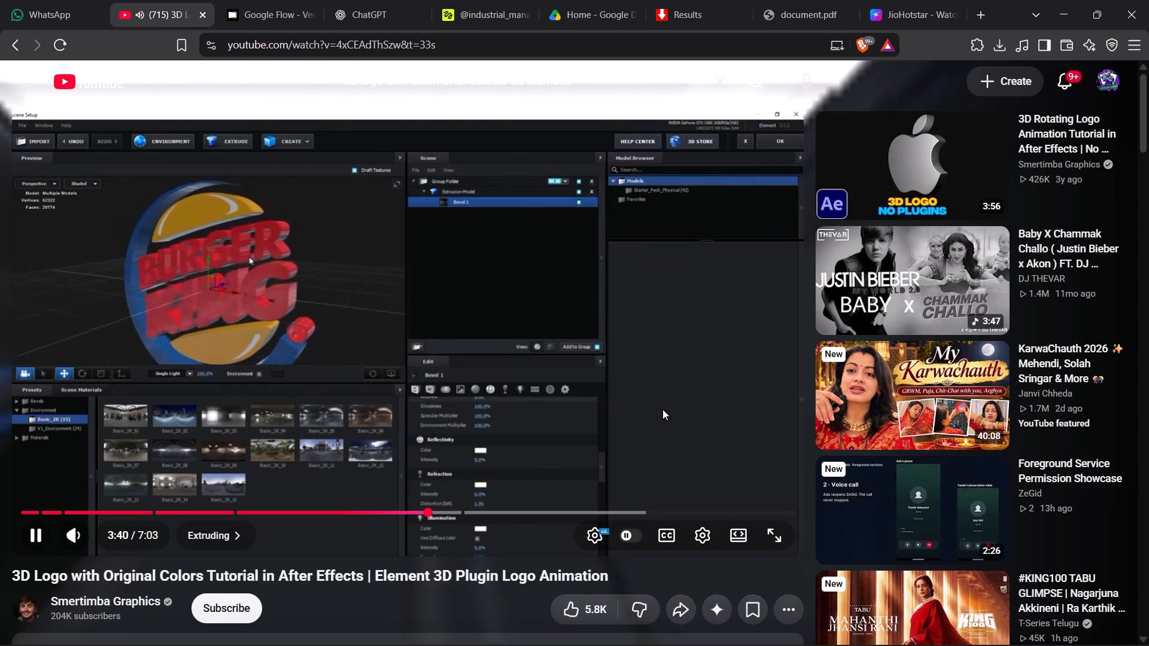
left_click(617, 386)
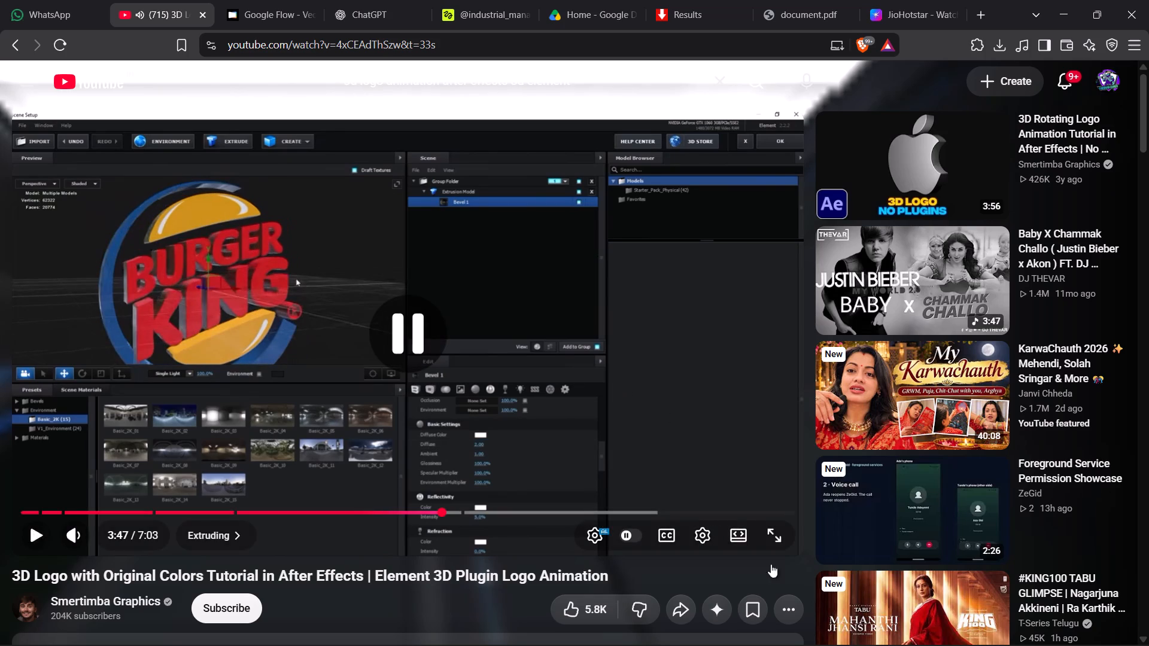
Back in After Effects, set the Diffuse value in Bevel 1's Basic Settings to 2.00.
left_click(859, 629)
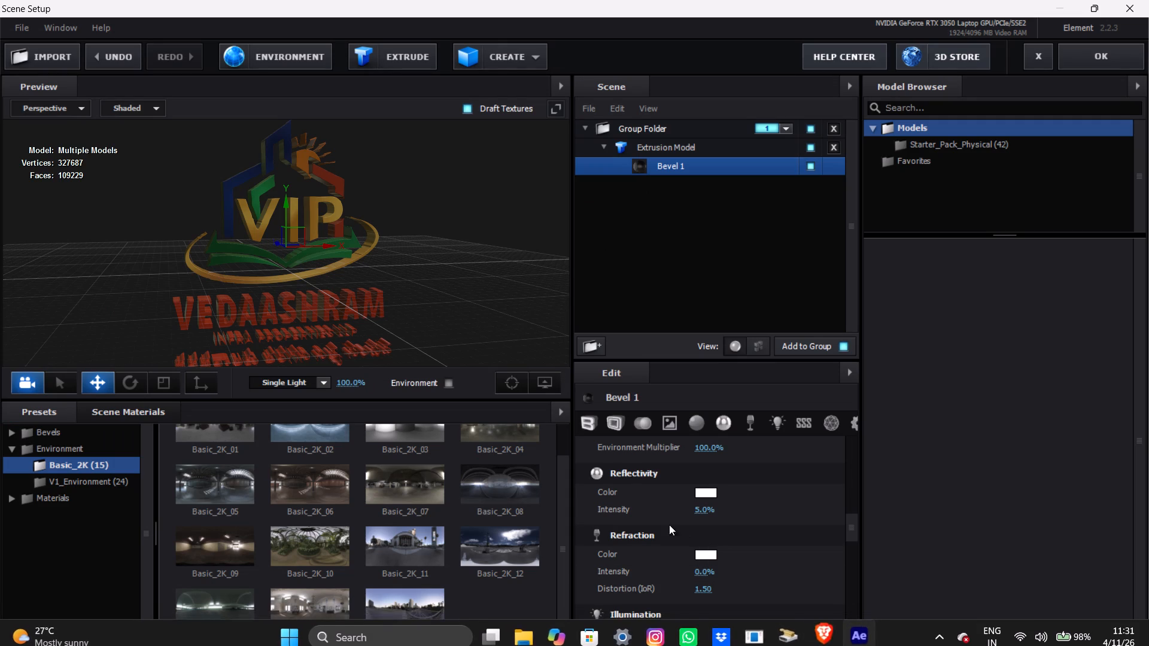
scroll(650, 519, "up", 4)
scroll(650, 519, "down", 1)
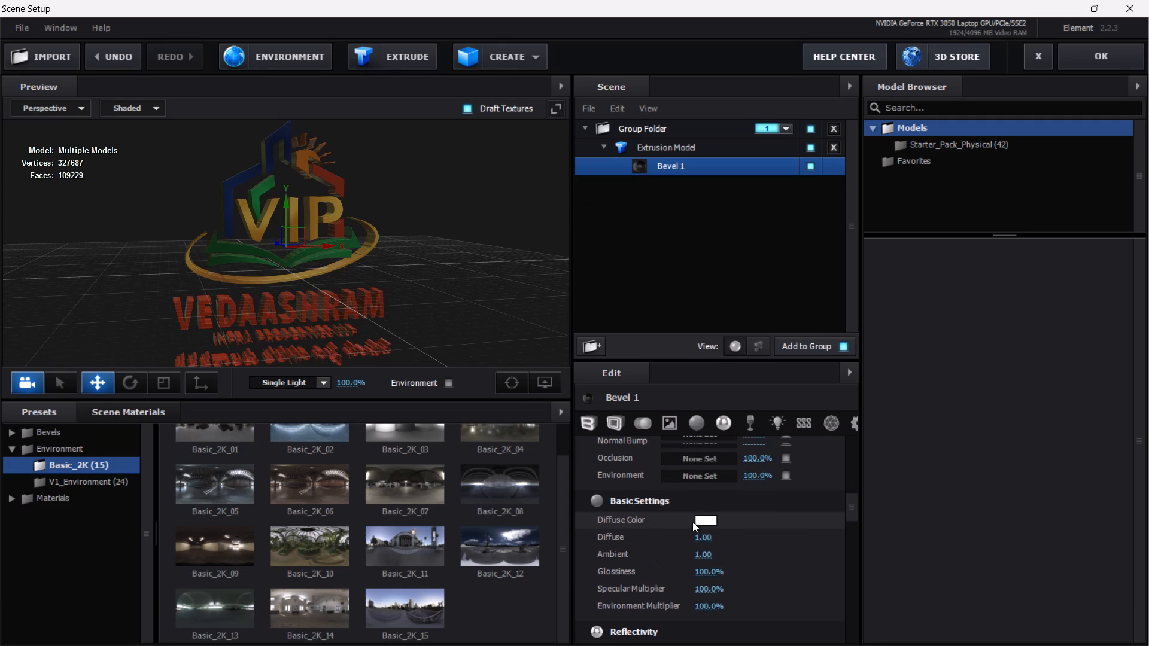
left_click(704, 534)
key("2")
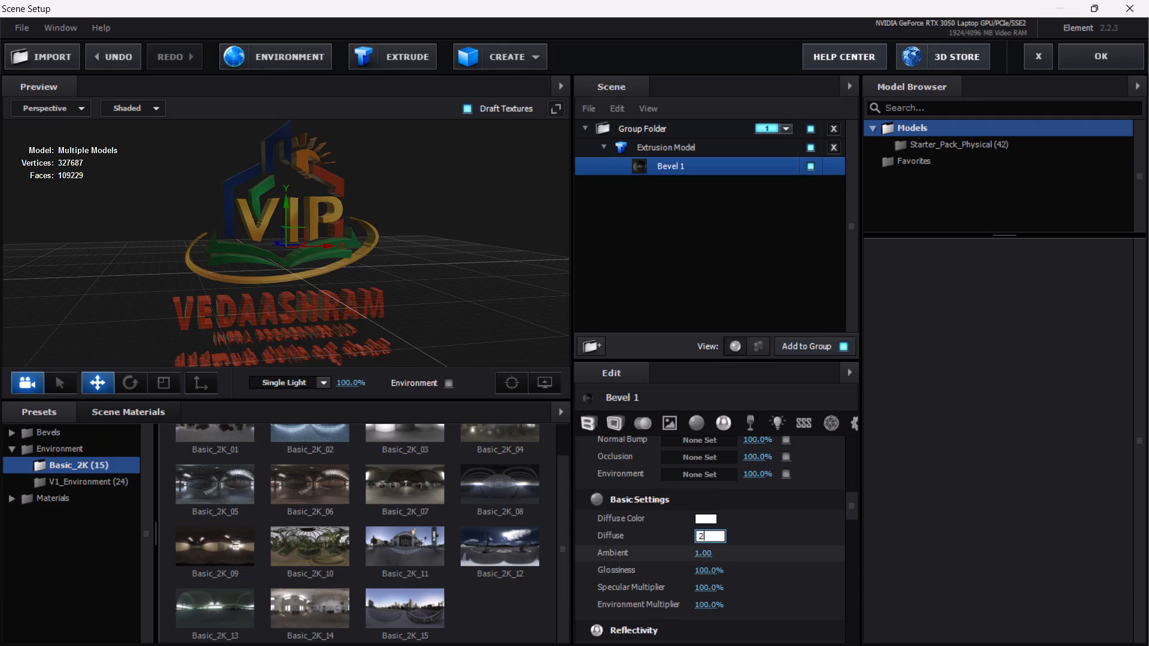
left_click(786, 538)
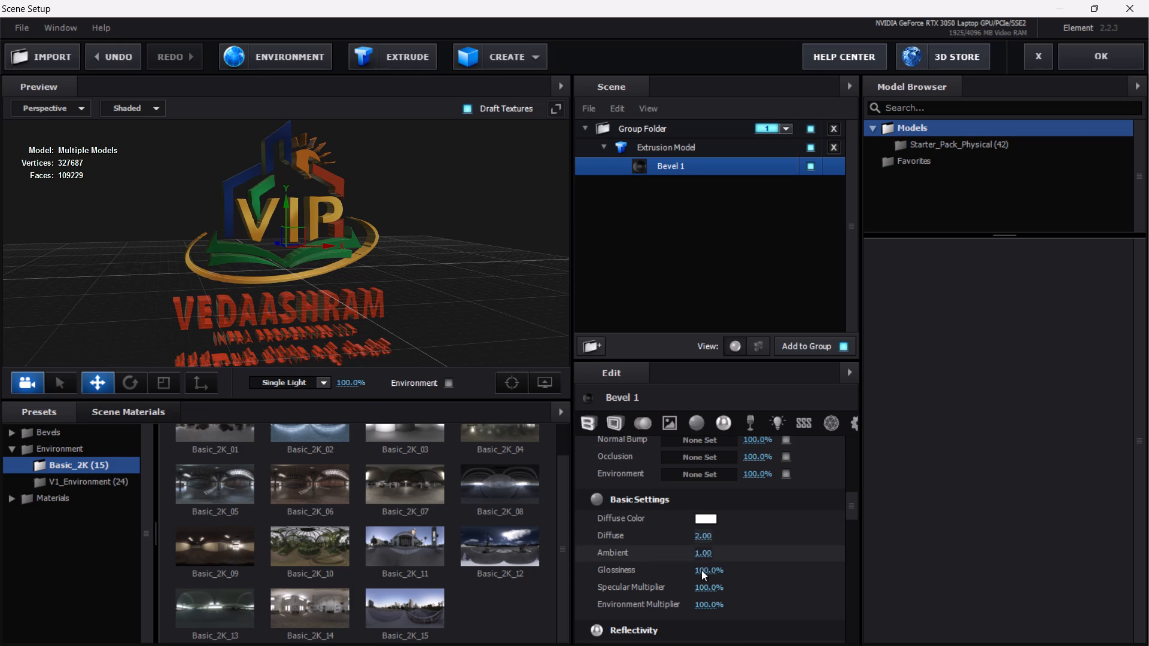
Watch the tutorial in Brave onward from the Diffuse setting to the return to the composition, and pause it.
left_click(816, 629)
left_click(686, 342)
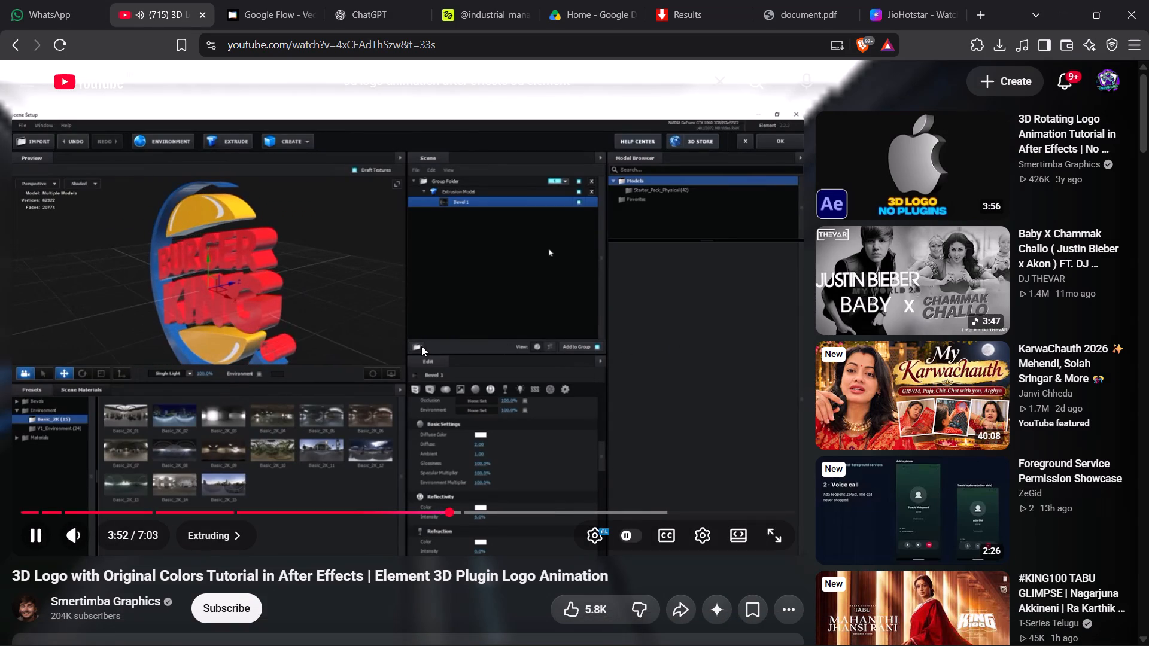
left_click_drag(421, 346, 427, 345)
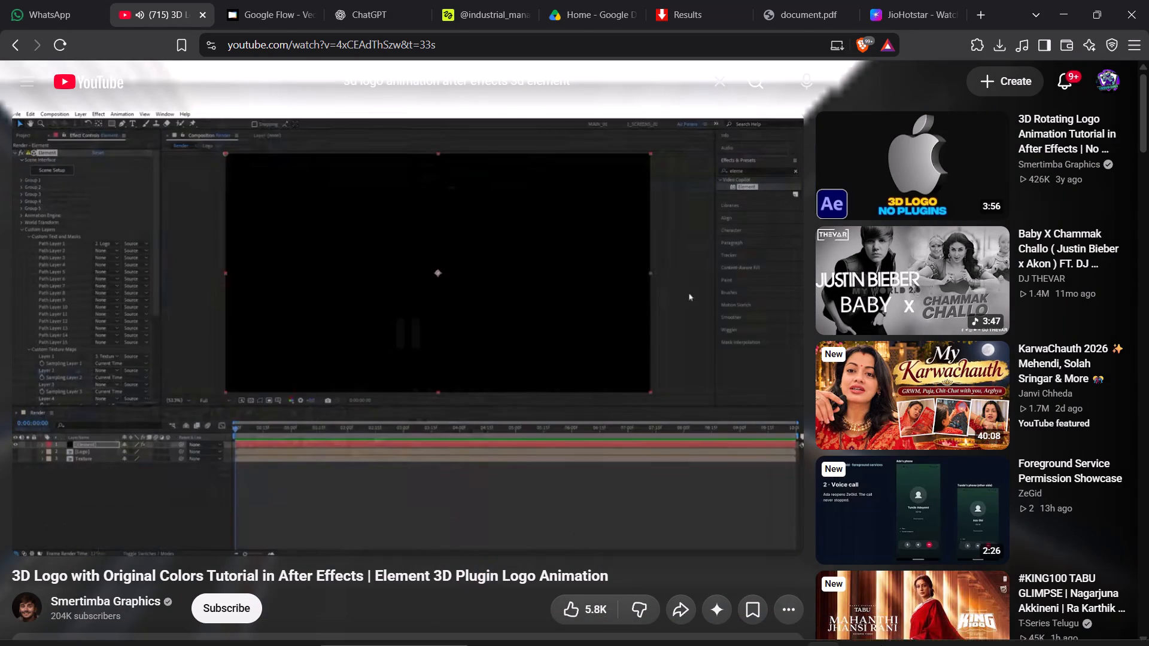
Return to After Effects, try Basic_2K environments 01 to 04 and 10 to 15 on the logo, and settle on Basic_2K_10.
left_click(862, 626)
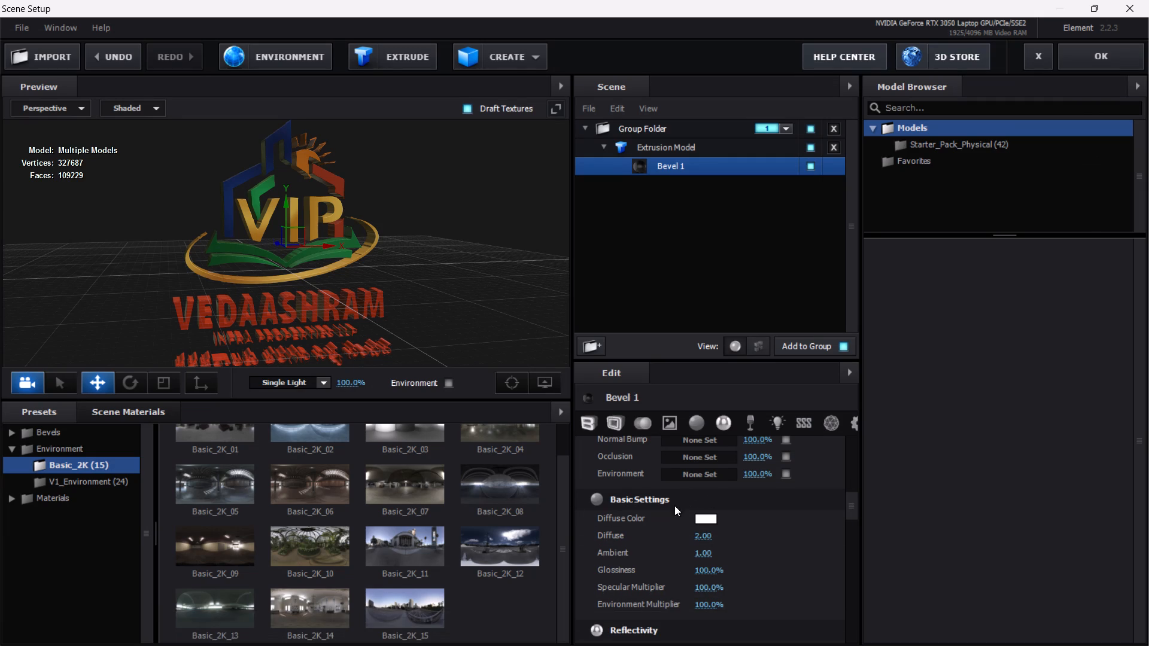
scroll(236, 476, "up", 6)
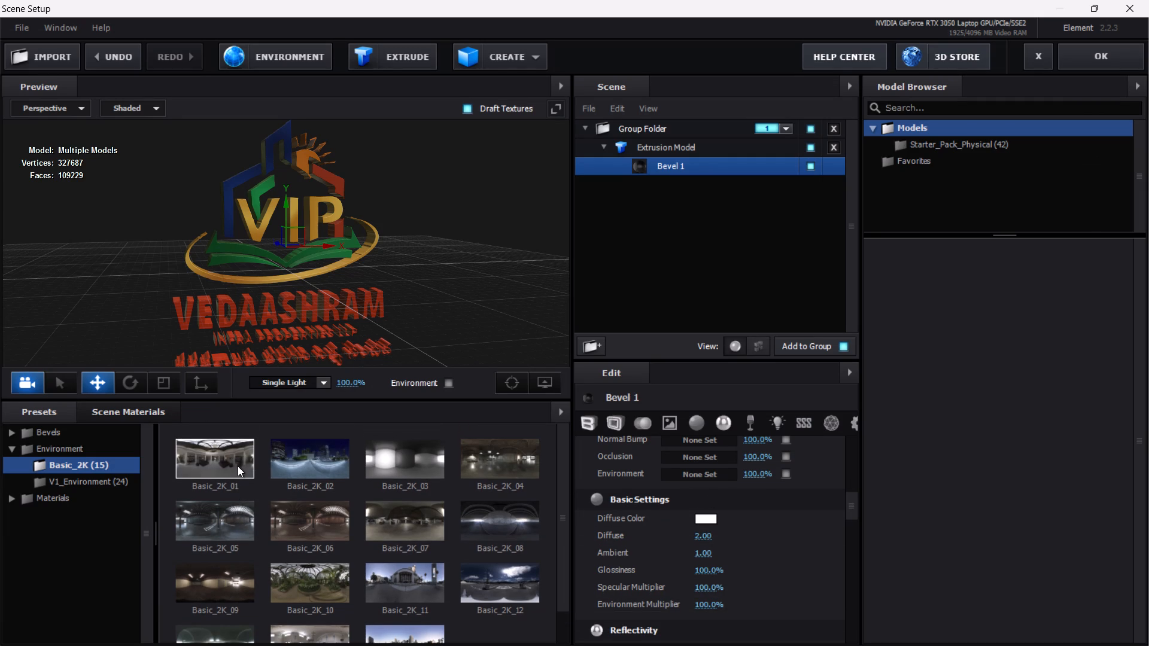
left_click(238, 466)
left_click(323, 467)
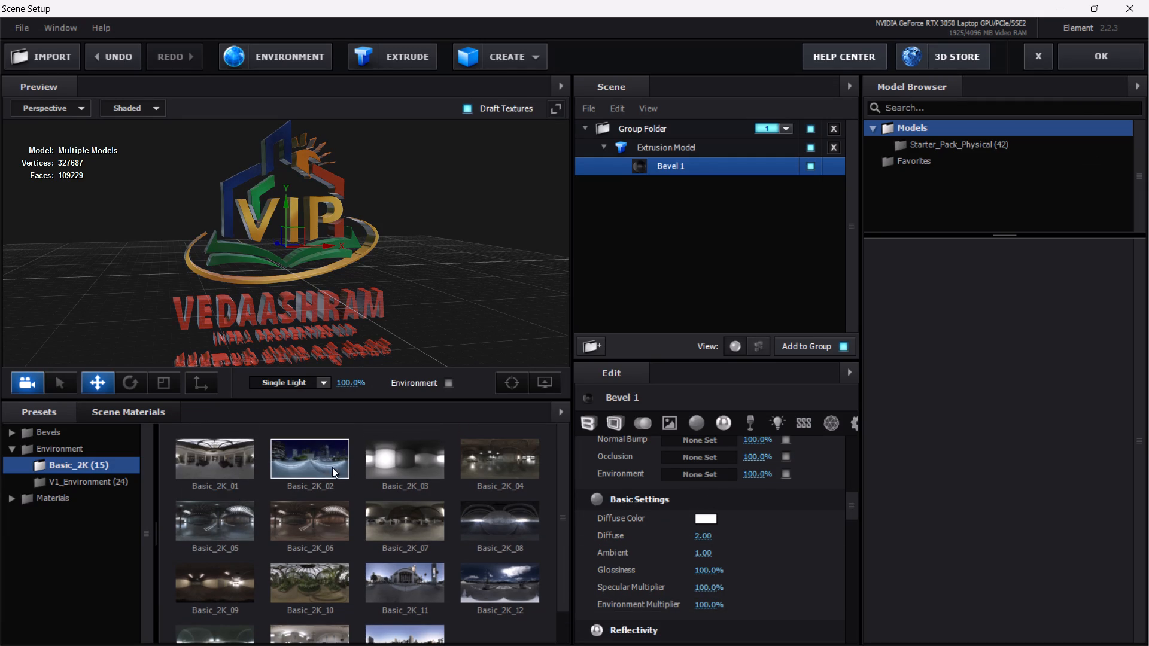
left_click(405, 463)
left_click(485, 464)
scroll(447, 479, "down", 1)
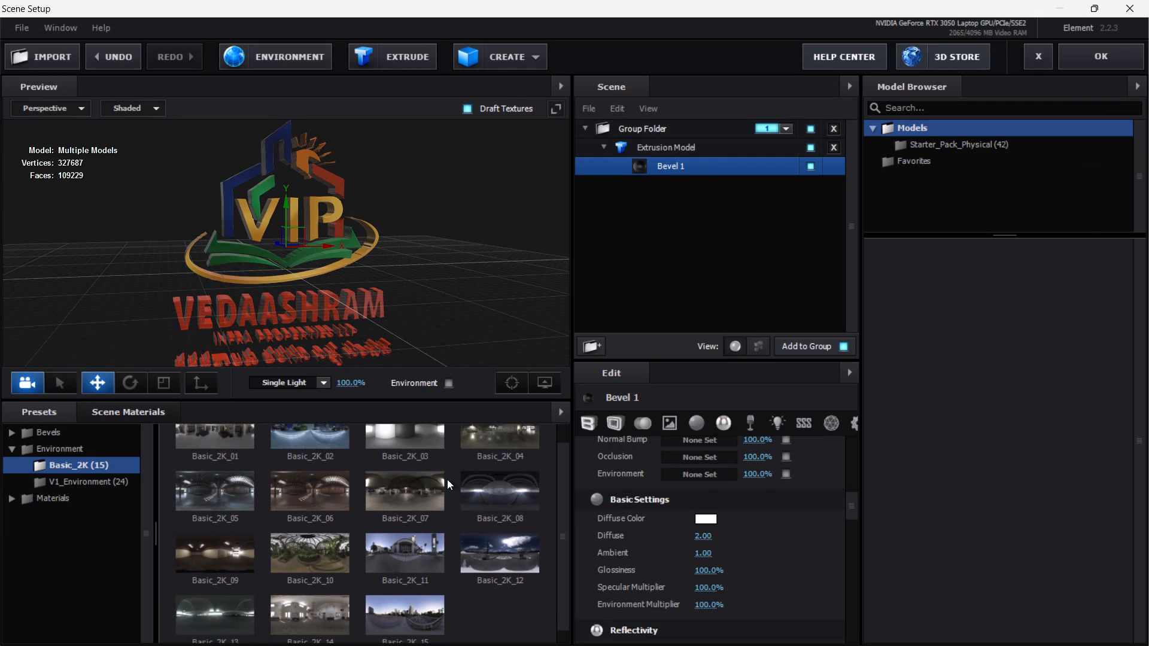
left_click(309, 592)
left_click(406, 607)
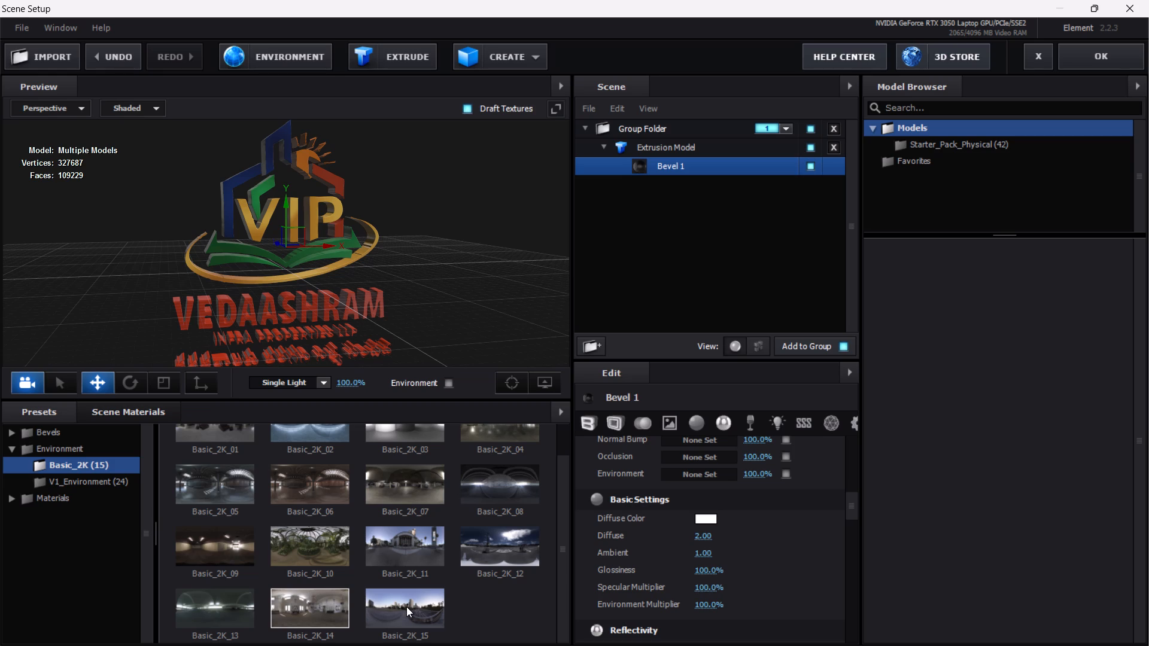
left_click(248, 599)
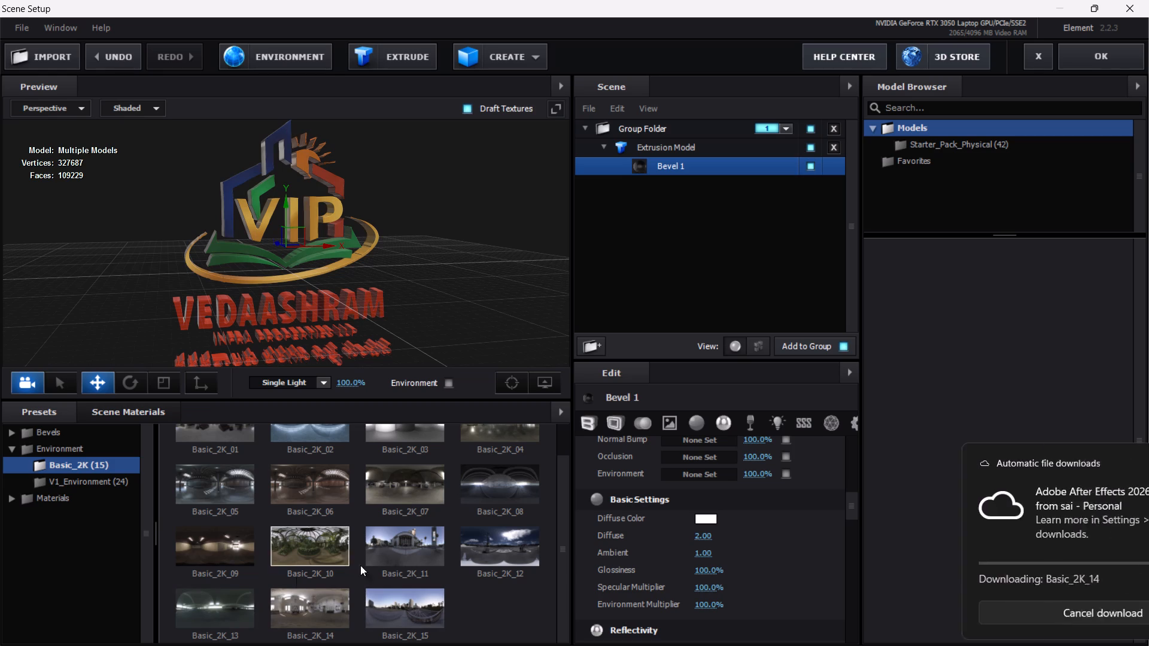
left_click(422, 552)
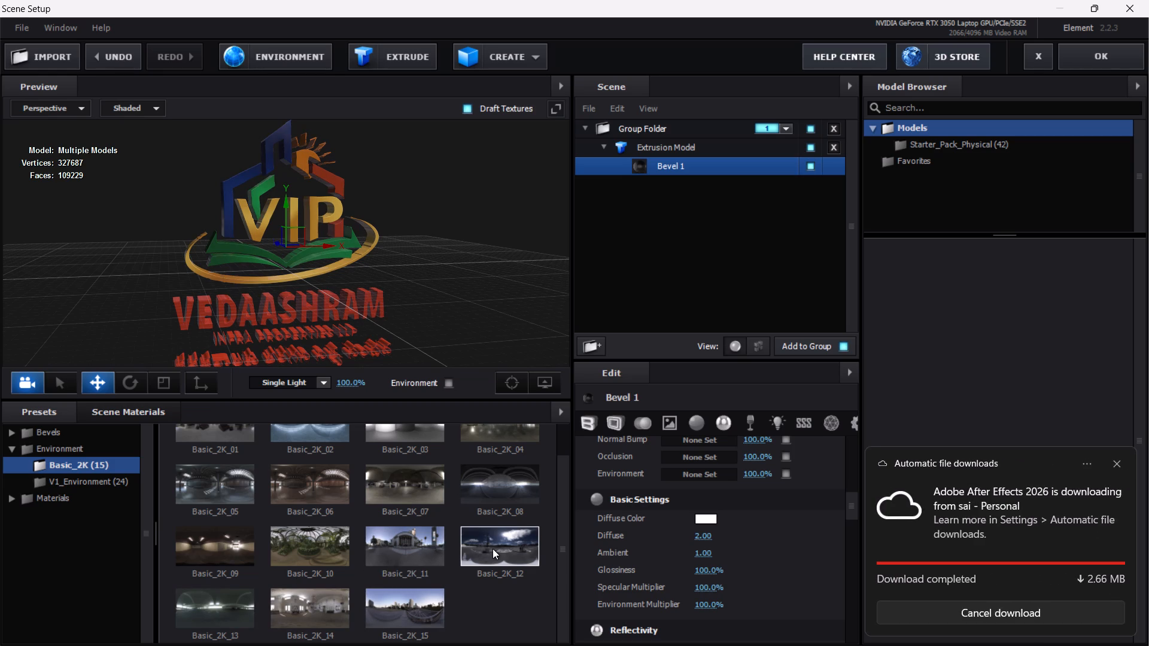
left_click(493, 549)
left_click(418, 550)
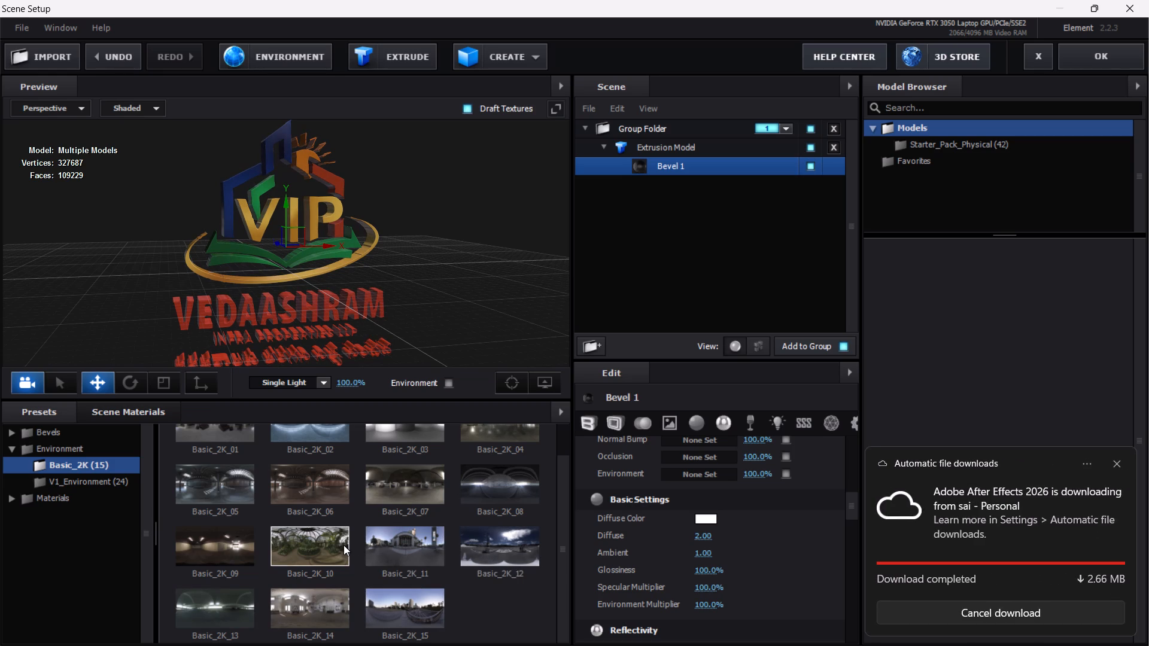
left_click(344, 545)
left_click(417, 538)
left_click(334, 546)
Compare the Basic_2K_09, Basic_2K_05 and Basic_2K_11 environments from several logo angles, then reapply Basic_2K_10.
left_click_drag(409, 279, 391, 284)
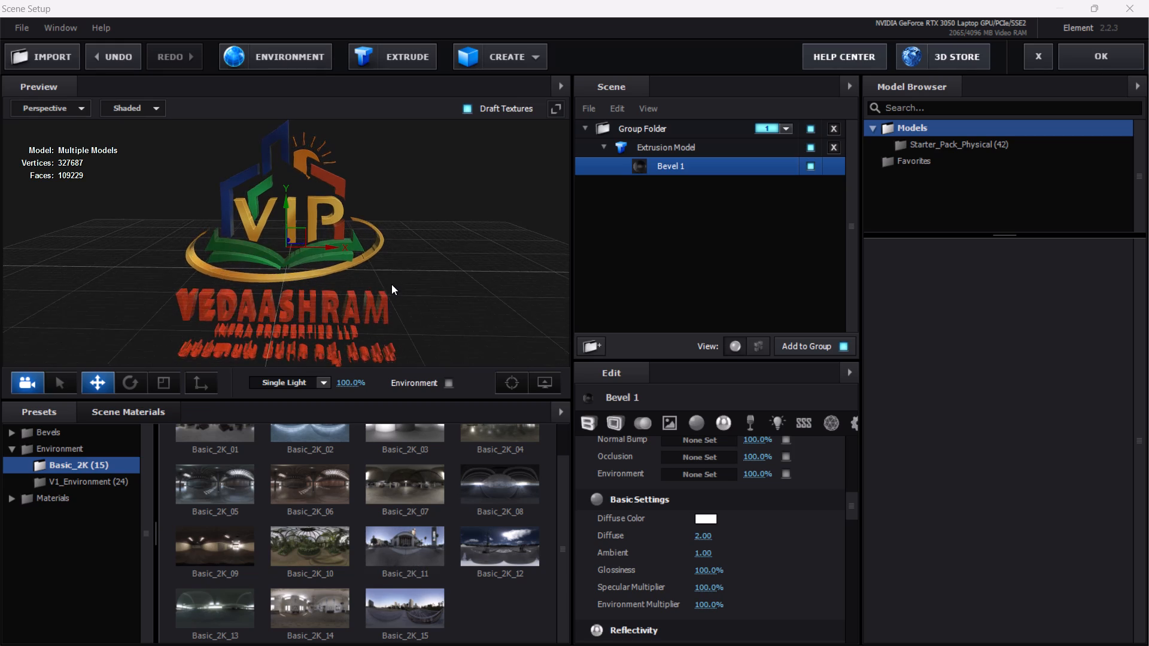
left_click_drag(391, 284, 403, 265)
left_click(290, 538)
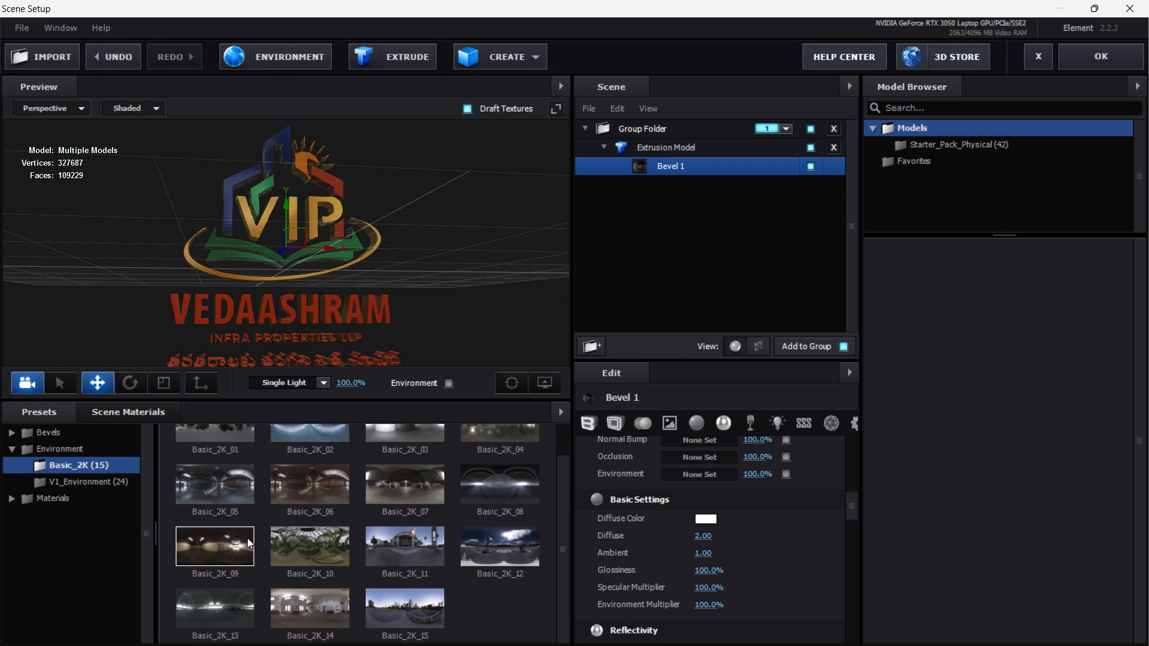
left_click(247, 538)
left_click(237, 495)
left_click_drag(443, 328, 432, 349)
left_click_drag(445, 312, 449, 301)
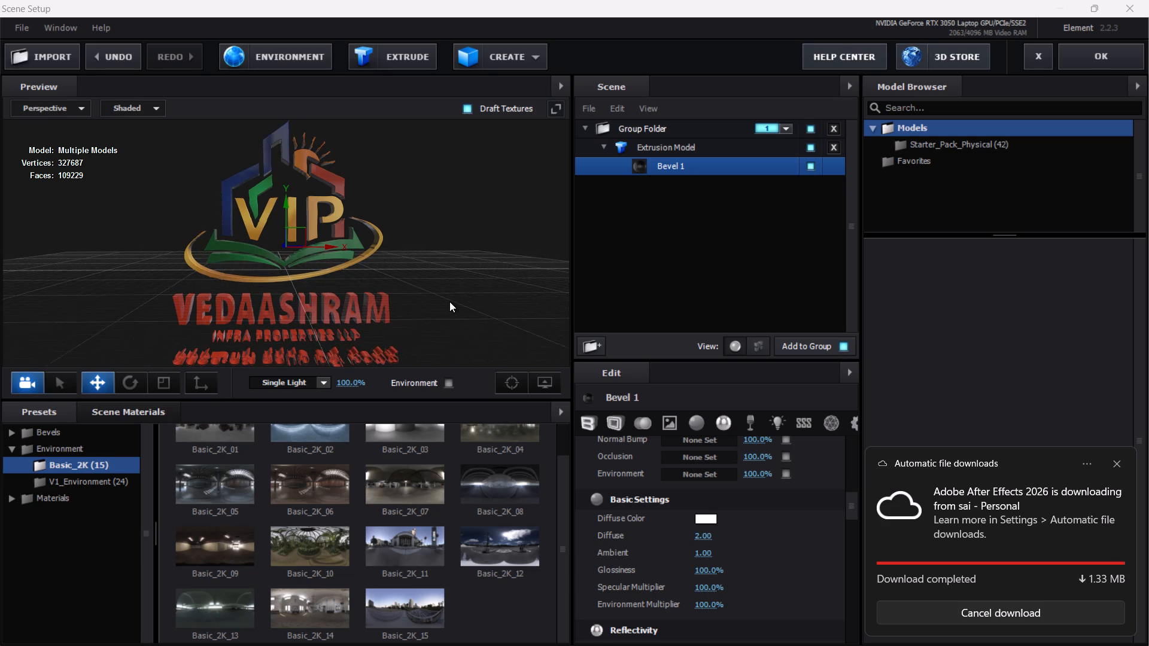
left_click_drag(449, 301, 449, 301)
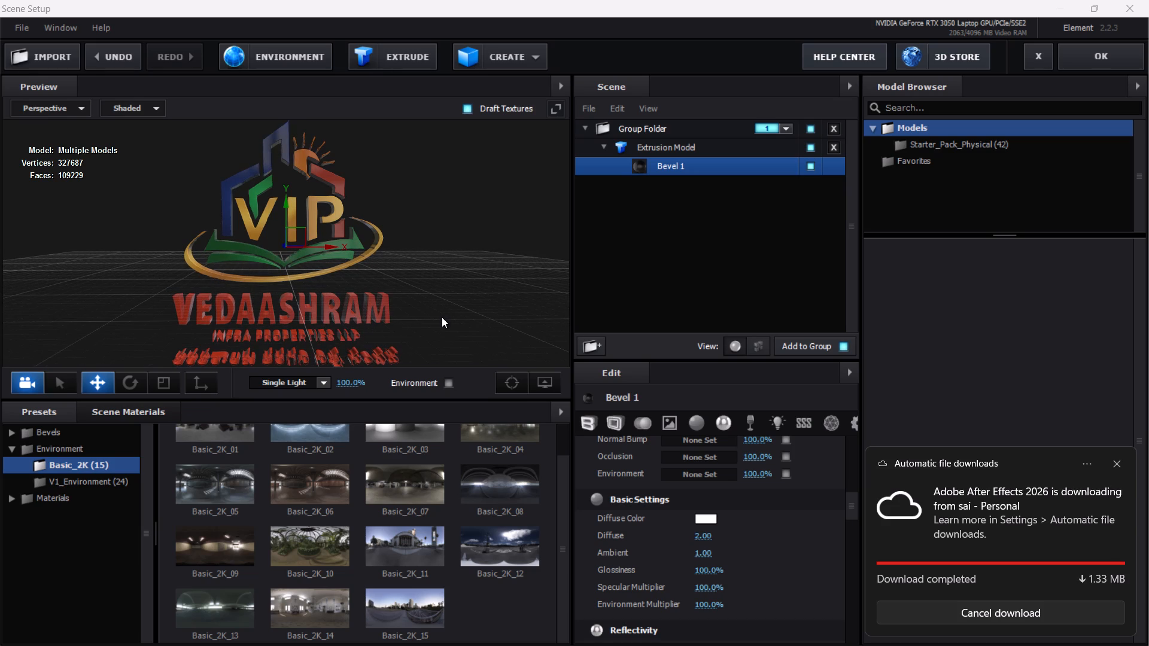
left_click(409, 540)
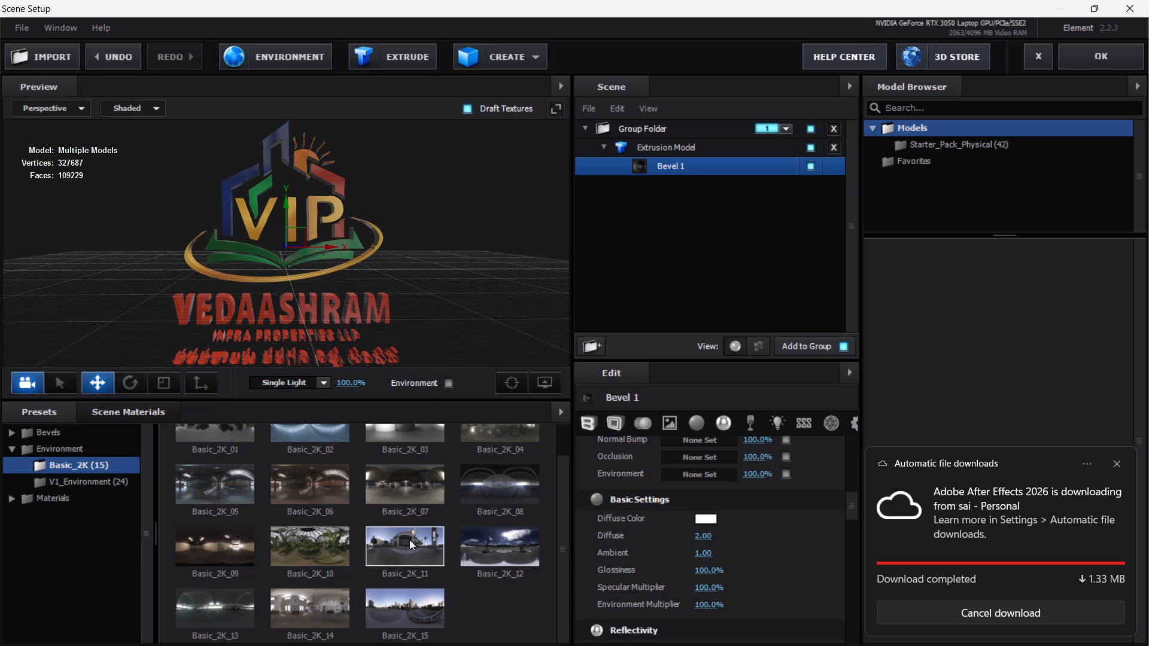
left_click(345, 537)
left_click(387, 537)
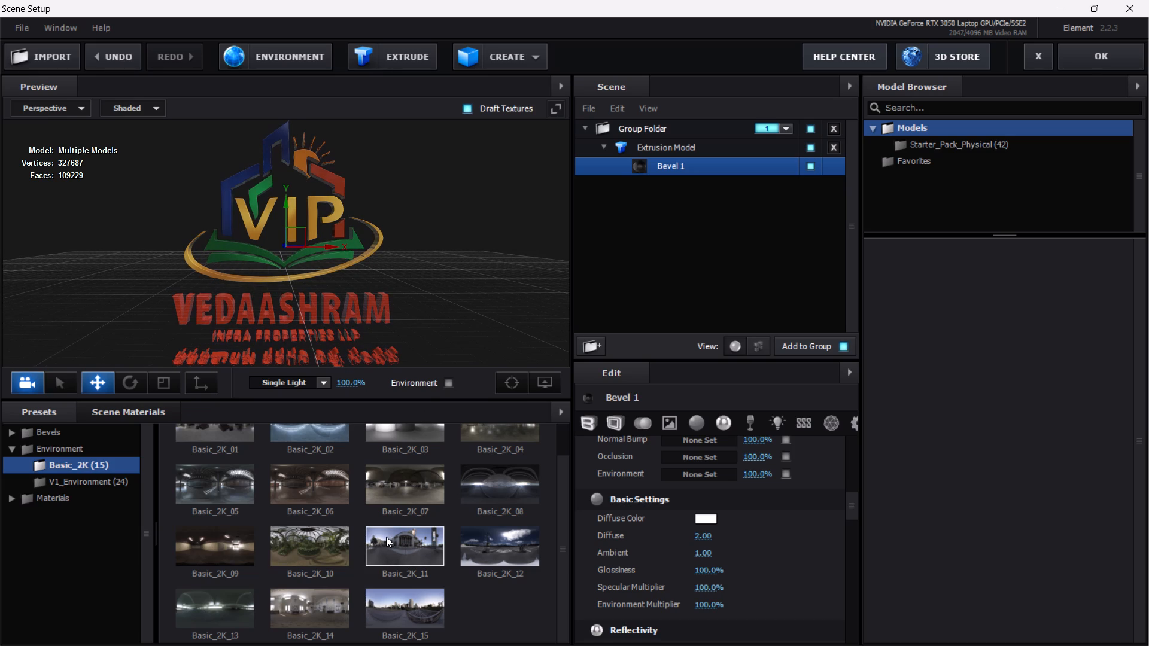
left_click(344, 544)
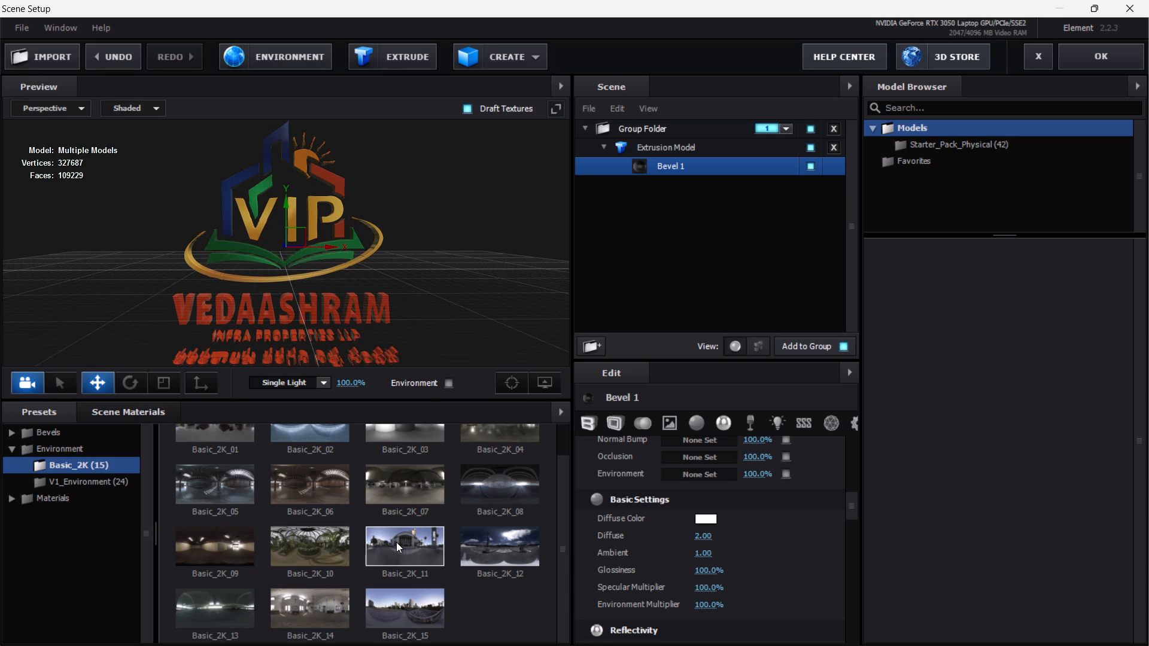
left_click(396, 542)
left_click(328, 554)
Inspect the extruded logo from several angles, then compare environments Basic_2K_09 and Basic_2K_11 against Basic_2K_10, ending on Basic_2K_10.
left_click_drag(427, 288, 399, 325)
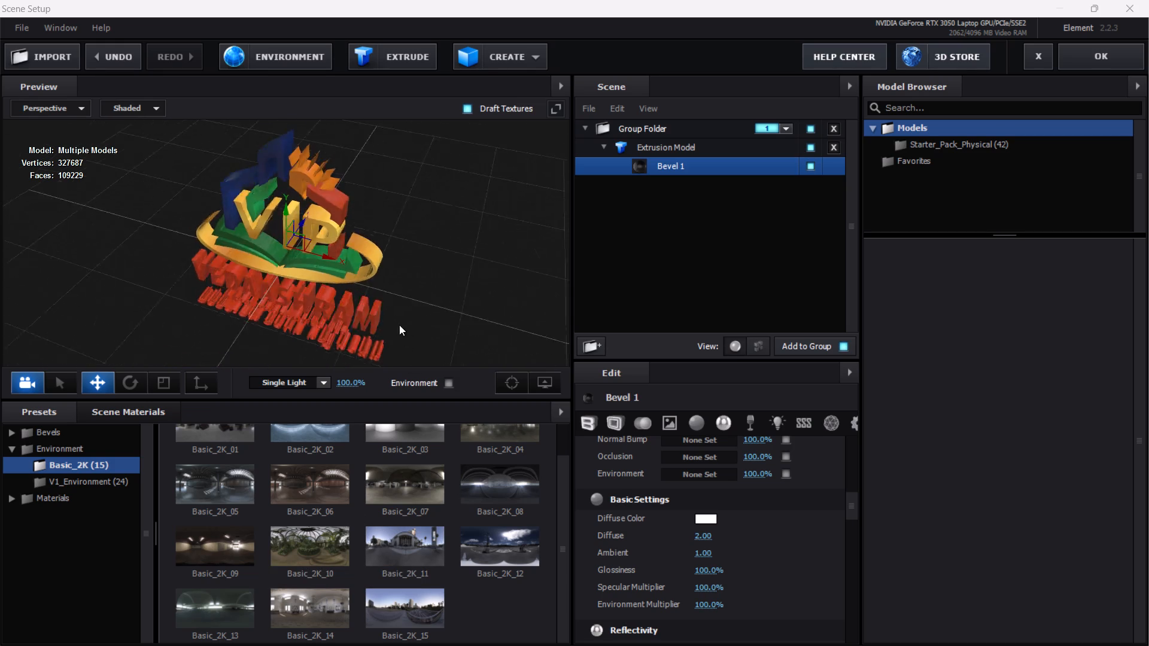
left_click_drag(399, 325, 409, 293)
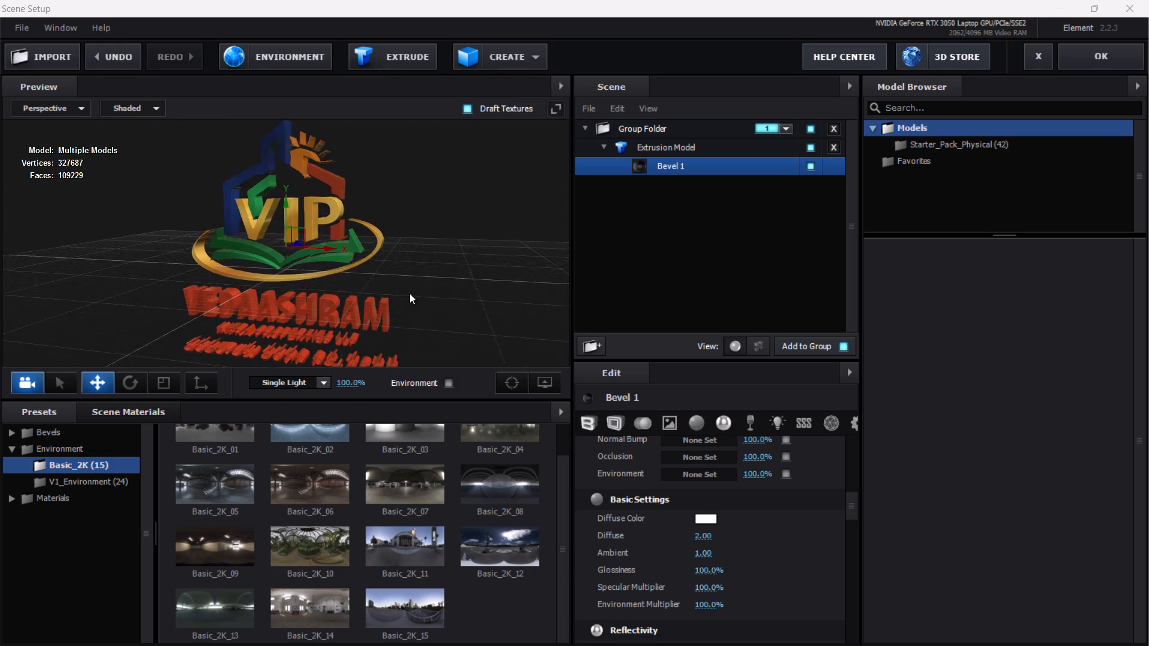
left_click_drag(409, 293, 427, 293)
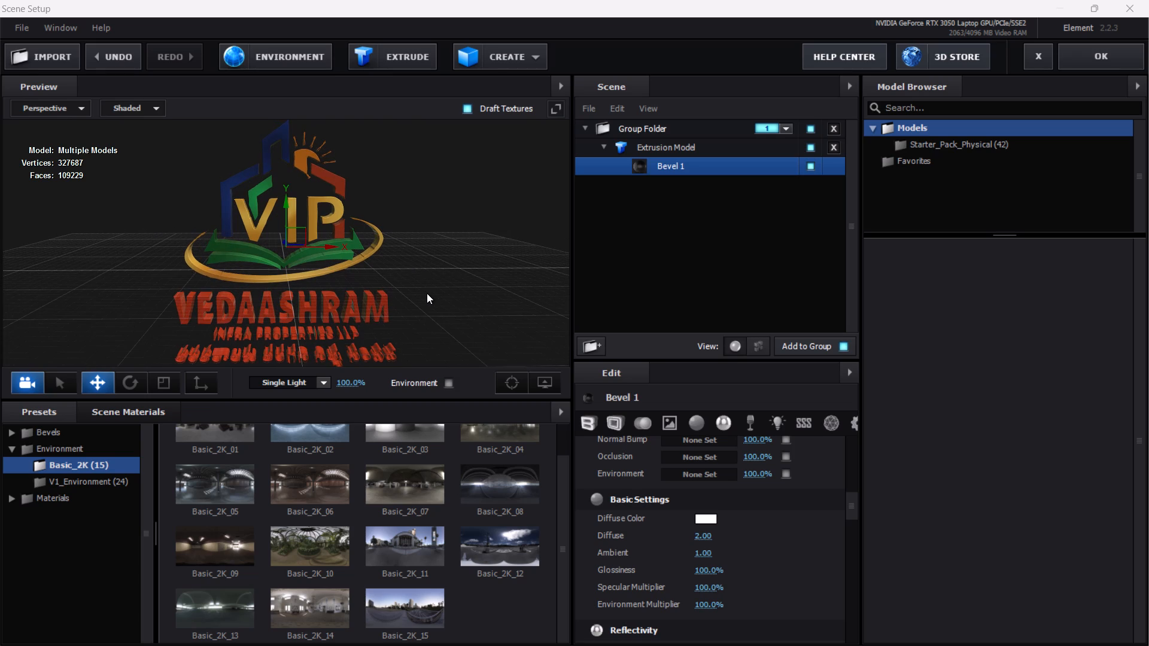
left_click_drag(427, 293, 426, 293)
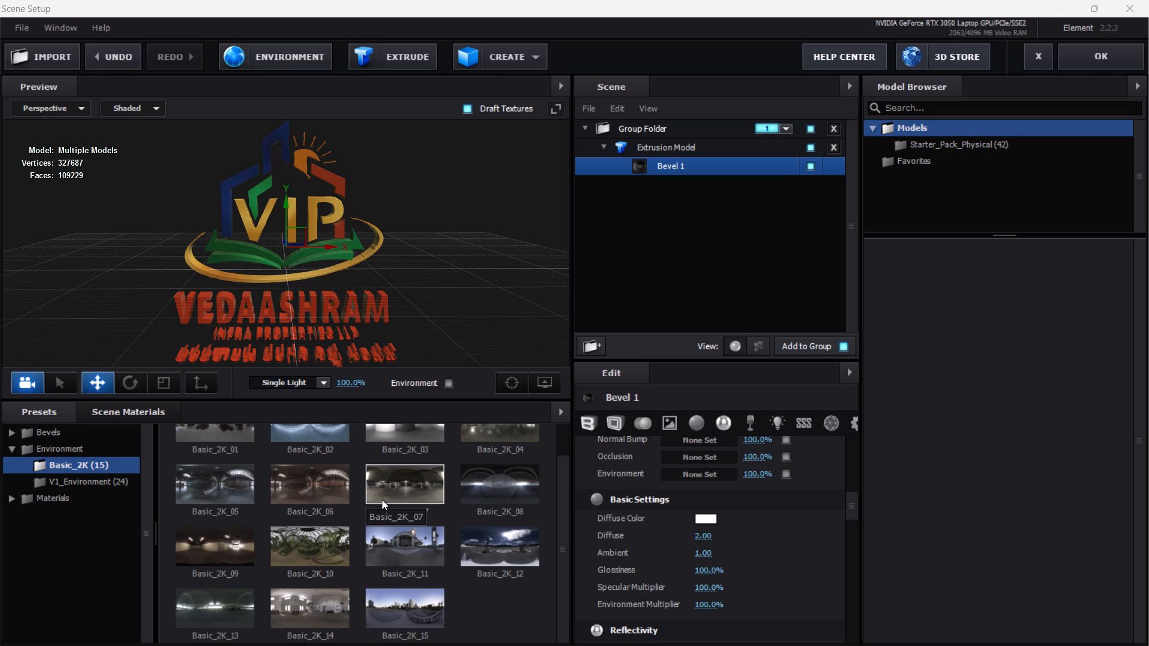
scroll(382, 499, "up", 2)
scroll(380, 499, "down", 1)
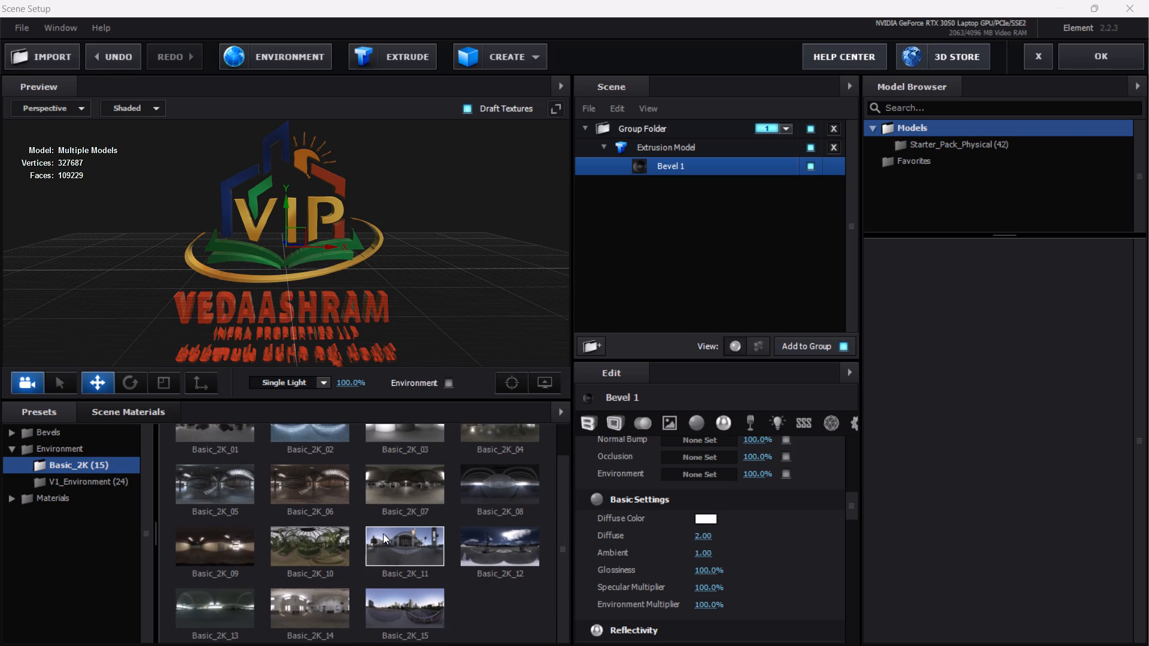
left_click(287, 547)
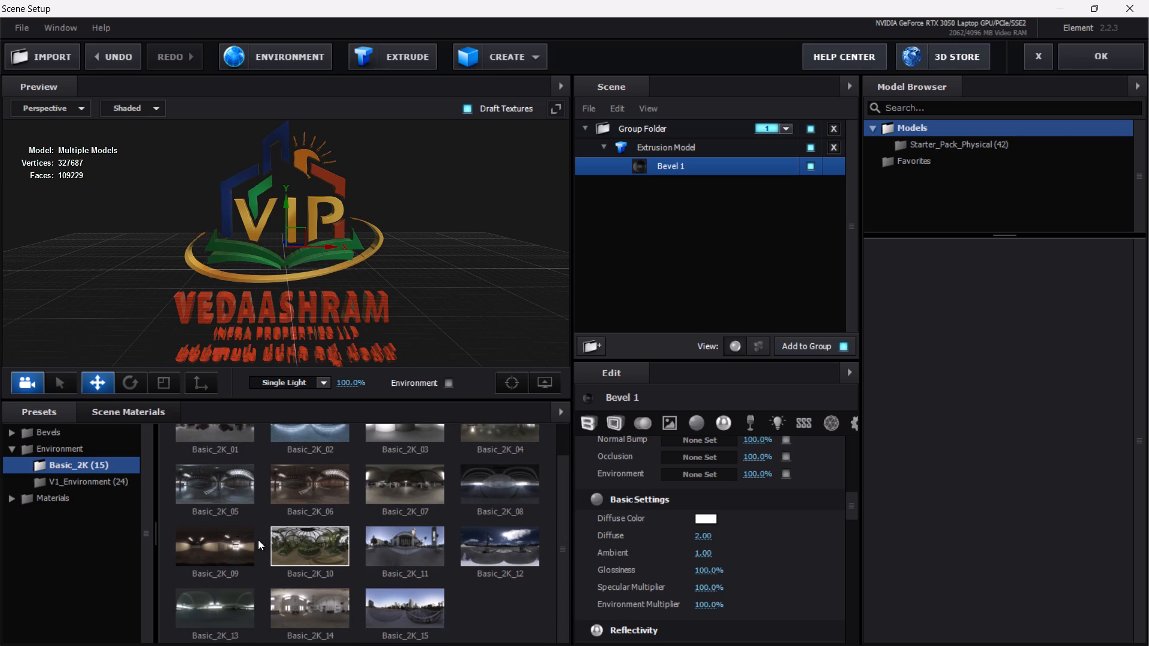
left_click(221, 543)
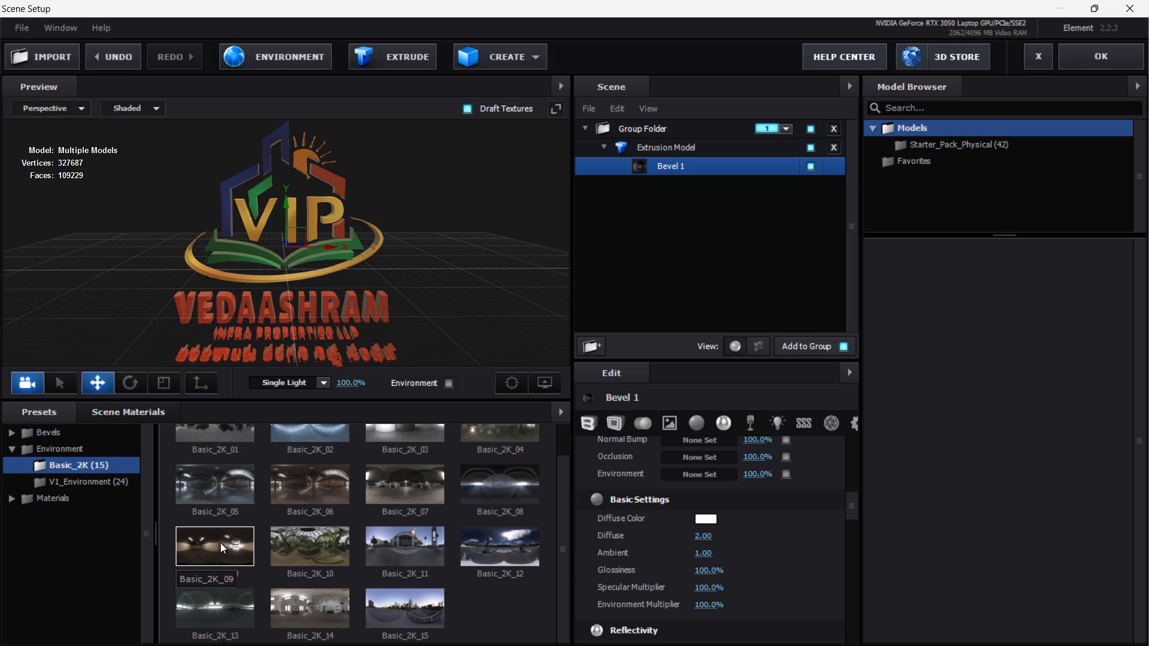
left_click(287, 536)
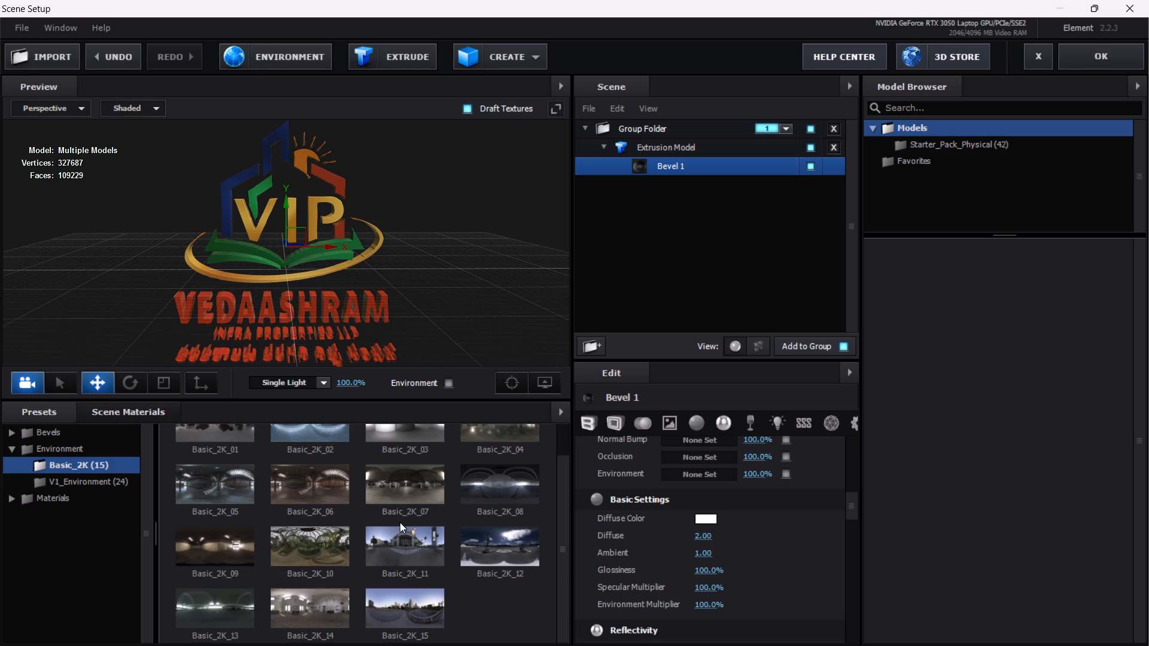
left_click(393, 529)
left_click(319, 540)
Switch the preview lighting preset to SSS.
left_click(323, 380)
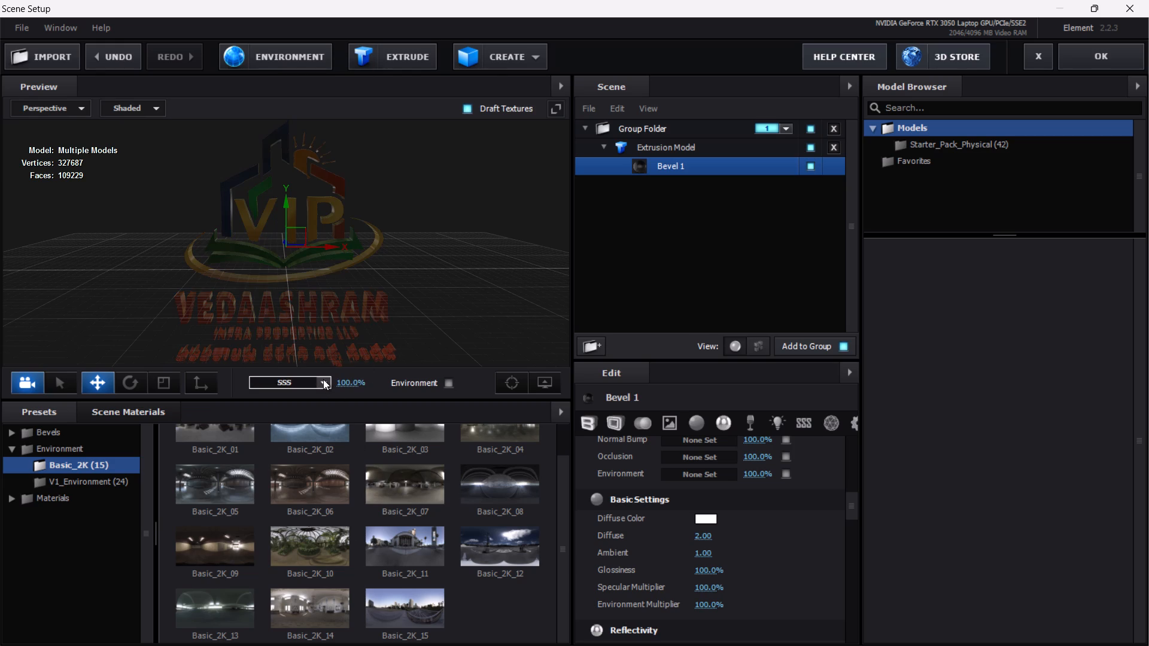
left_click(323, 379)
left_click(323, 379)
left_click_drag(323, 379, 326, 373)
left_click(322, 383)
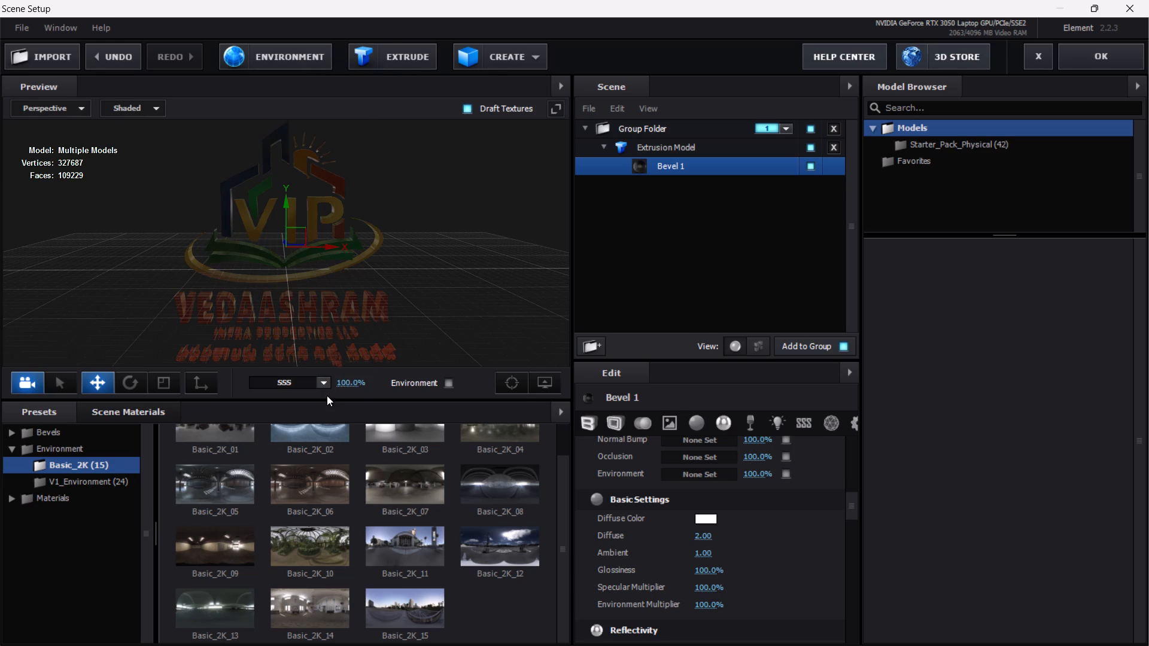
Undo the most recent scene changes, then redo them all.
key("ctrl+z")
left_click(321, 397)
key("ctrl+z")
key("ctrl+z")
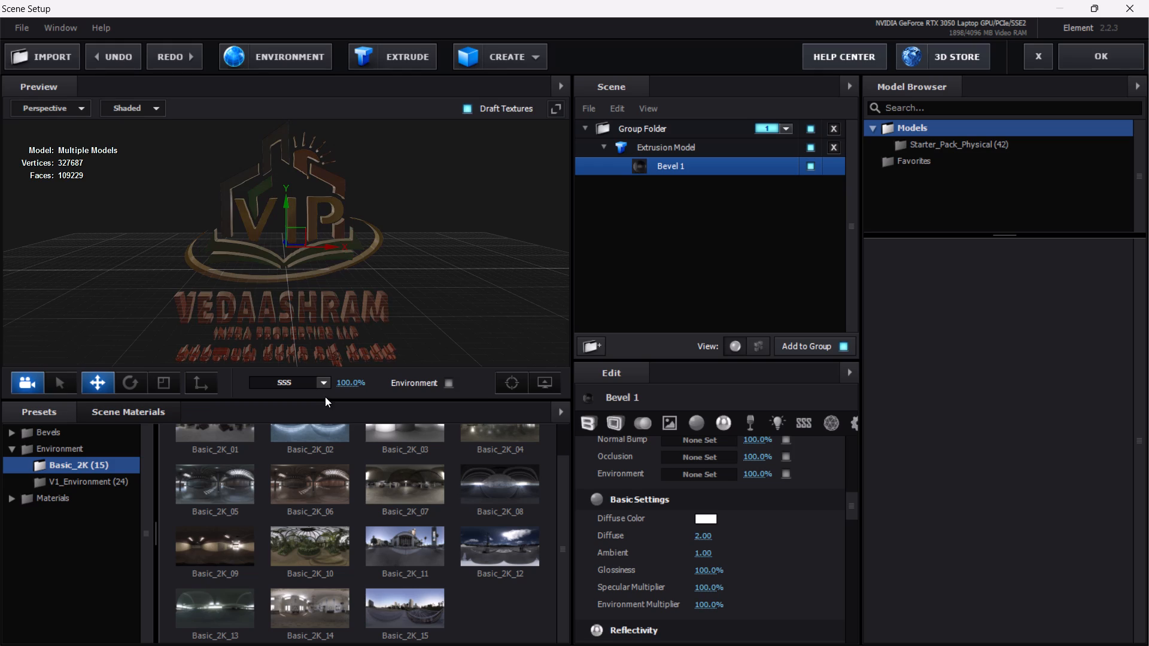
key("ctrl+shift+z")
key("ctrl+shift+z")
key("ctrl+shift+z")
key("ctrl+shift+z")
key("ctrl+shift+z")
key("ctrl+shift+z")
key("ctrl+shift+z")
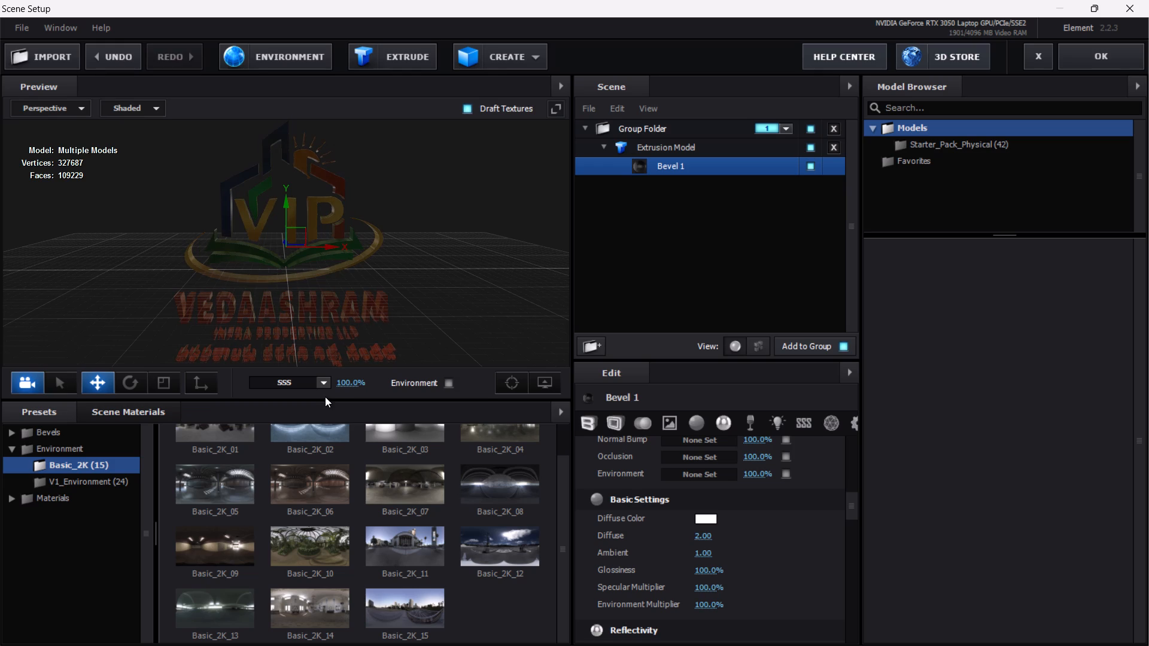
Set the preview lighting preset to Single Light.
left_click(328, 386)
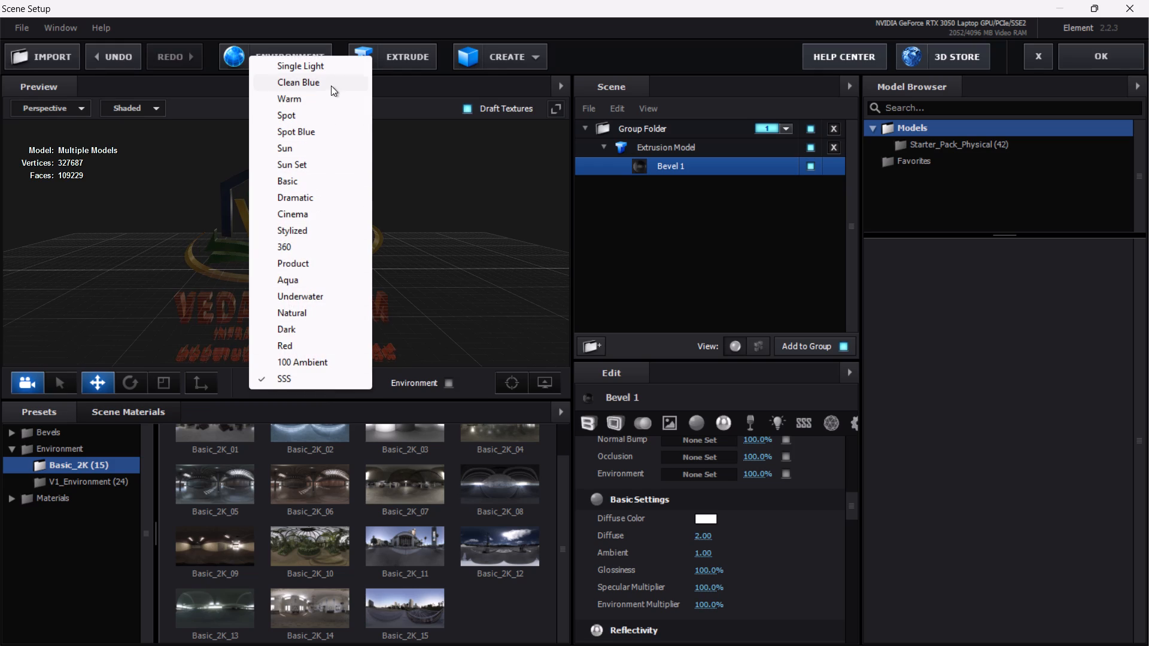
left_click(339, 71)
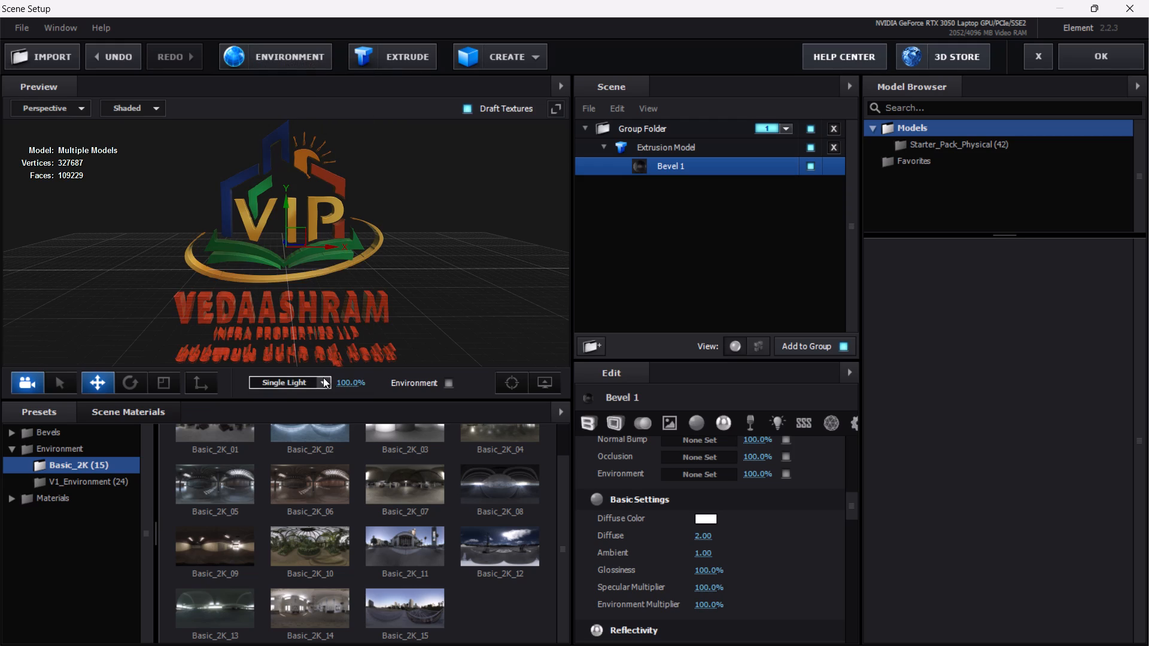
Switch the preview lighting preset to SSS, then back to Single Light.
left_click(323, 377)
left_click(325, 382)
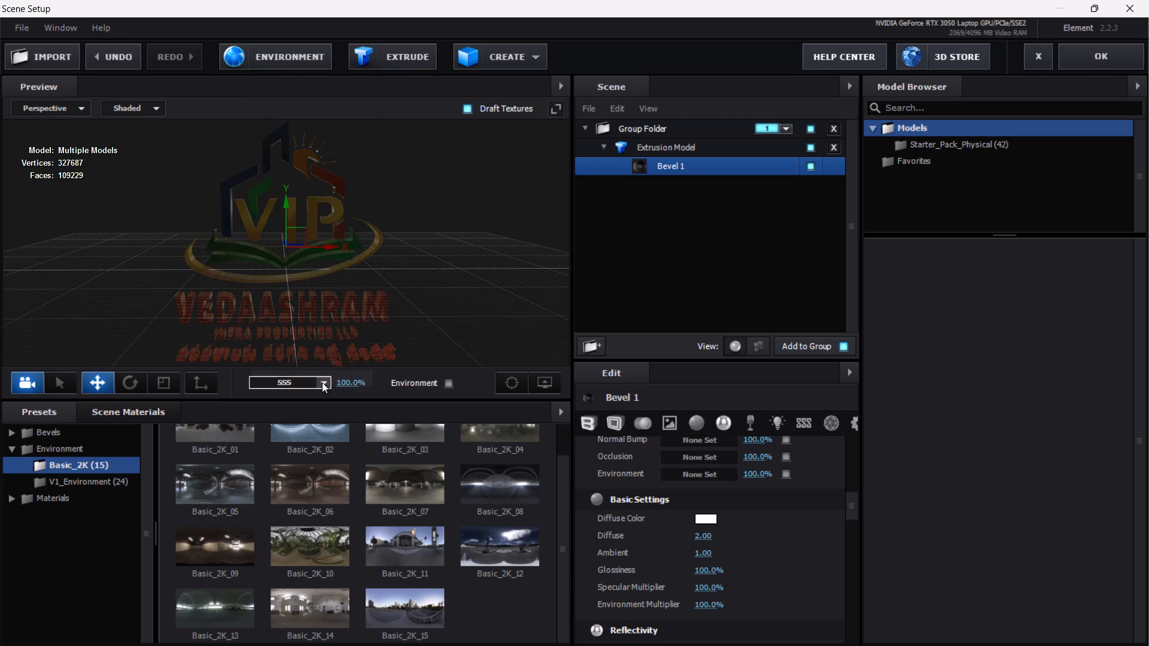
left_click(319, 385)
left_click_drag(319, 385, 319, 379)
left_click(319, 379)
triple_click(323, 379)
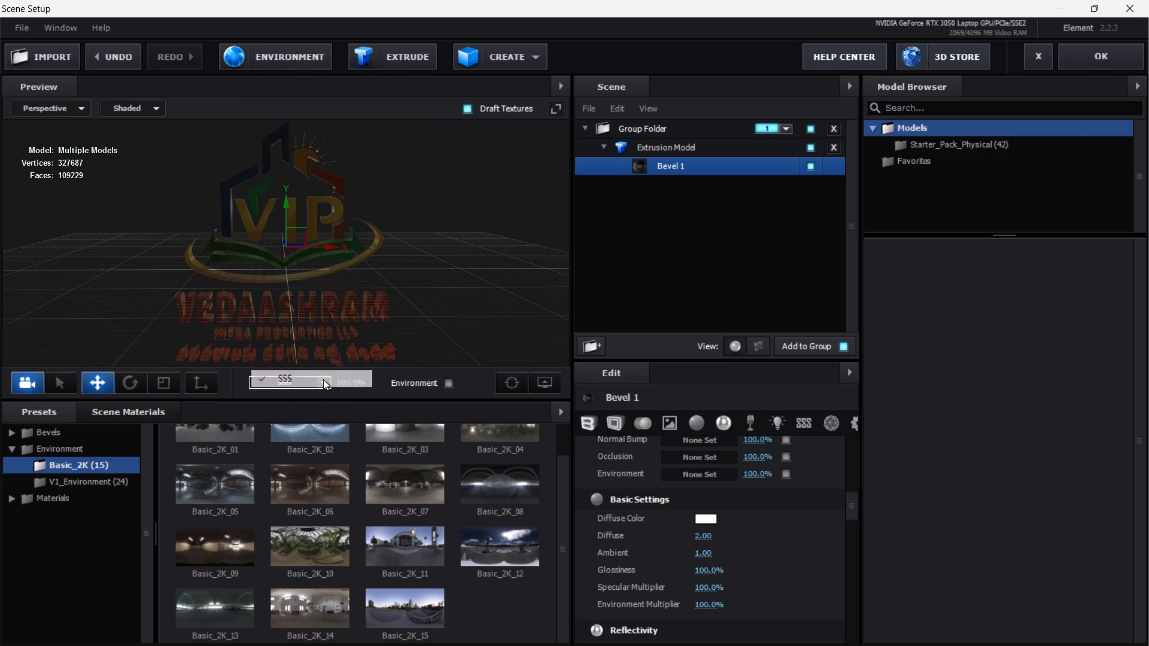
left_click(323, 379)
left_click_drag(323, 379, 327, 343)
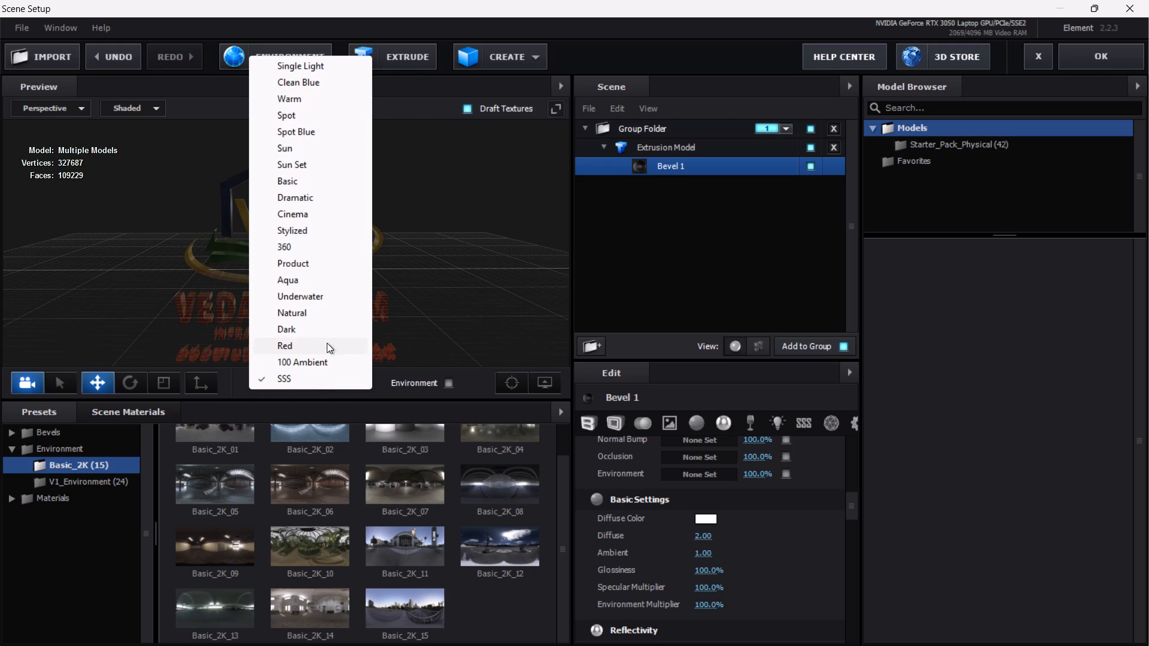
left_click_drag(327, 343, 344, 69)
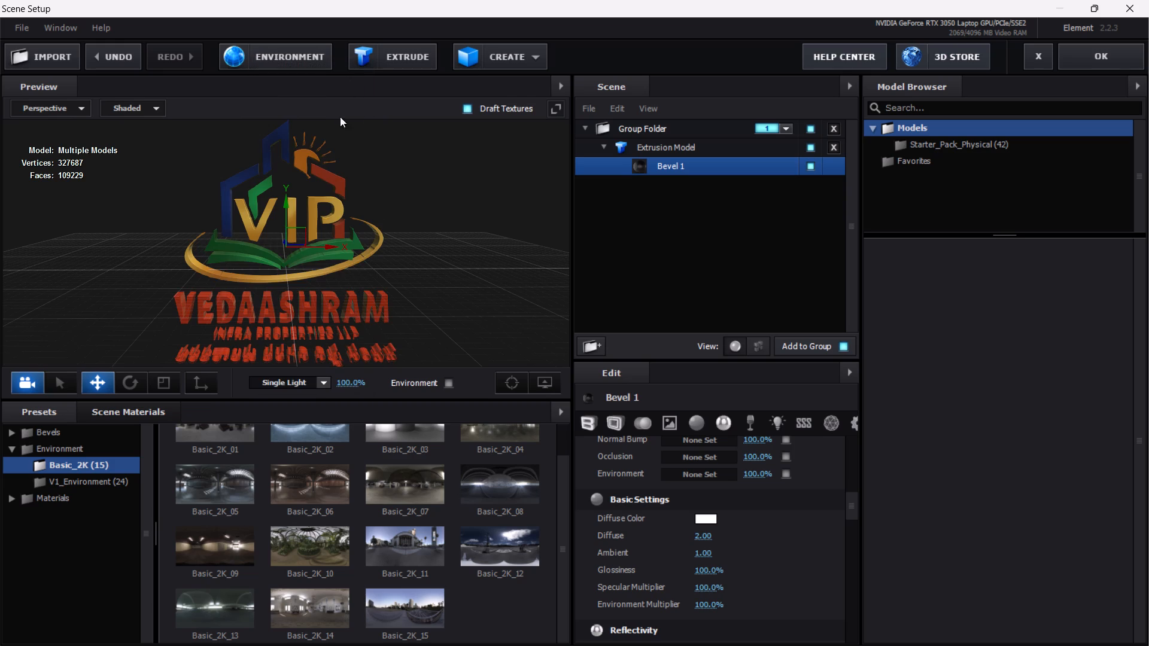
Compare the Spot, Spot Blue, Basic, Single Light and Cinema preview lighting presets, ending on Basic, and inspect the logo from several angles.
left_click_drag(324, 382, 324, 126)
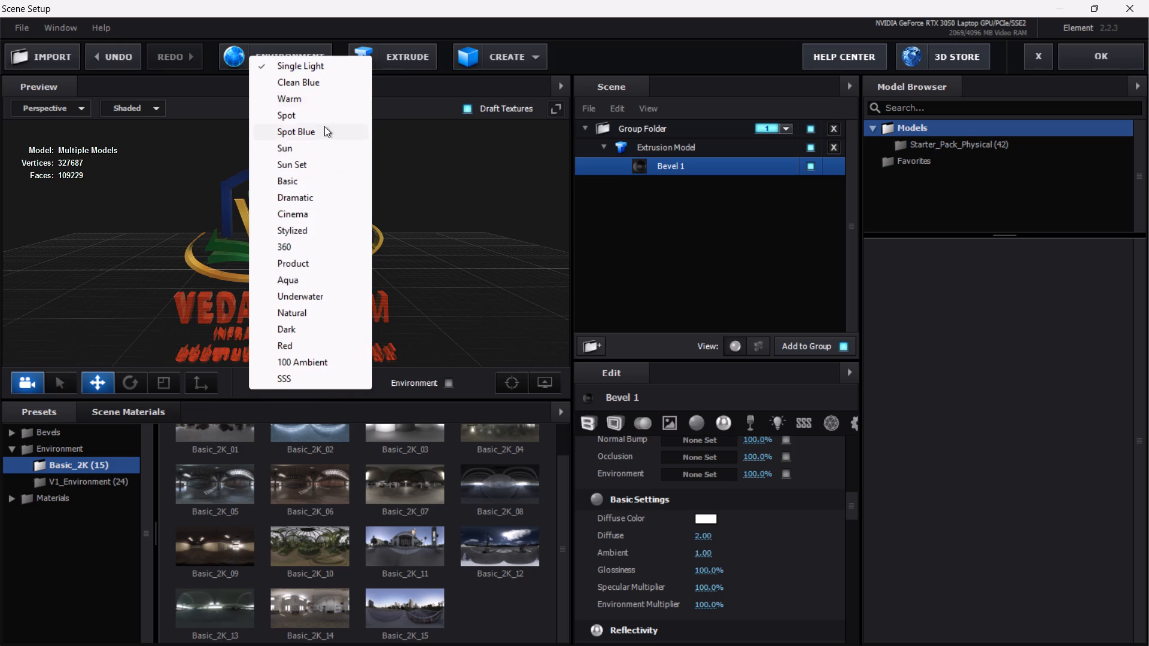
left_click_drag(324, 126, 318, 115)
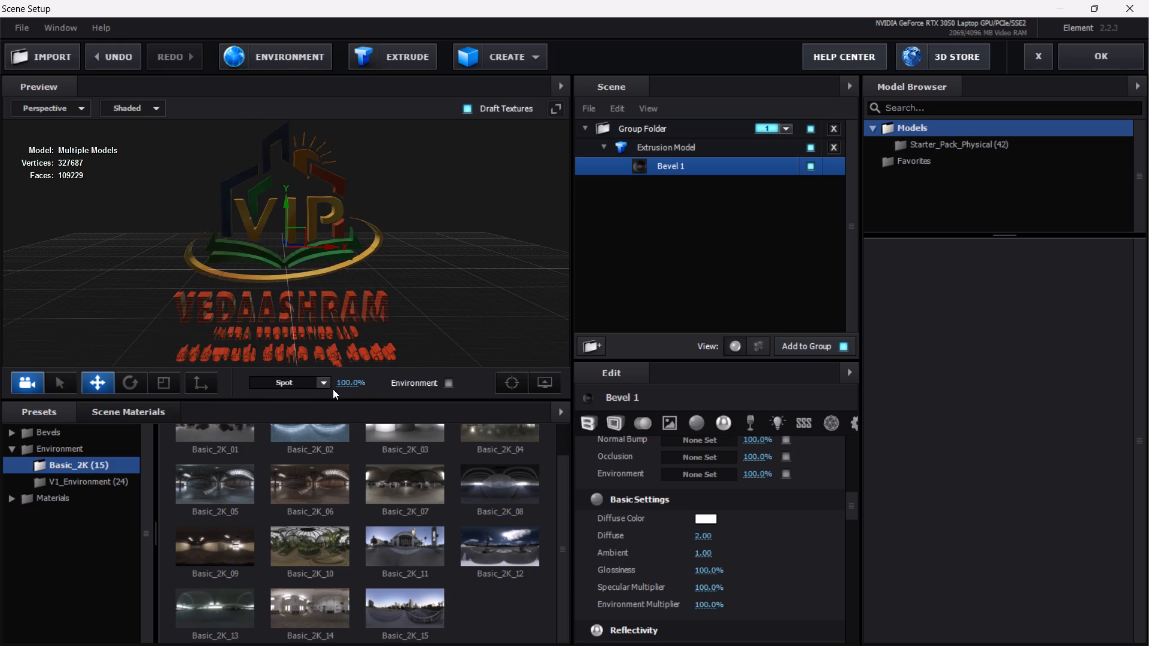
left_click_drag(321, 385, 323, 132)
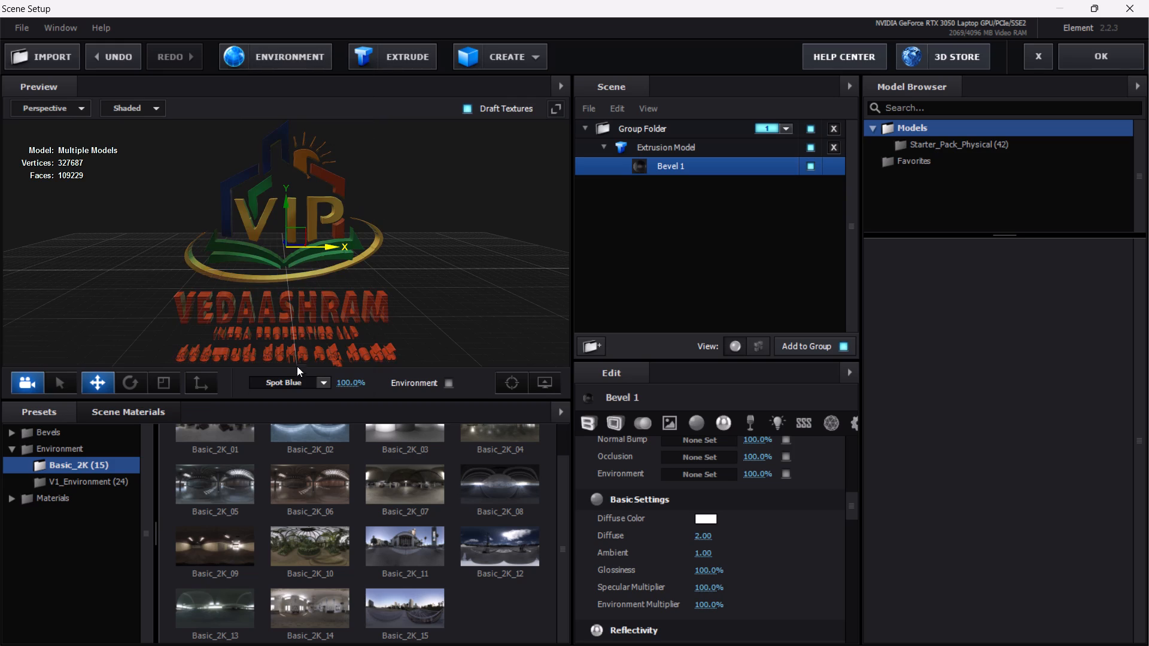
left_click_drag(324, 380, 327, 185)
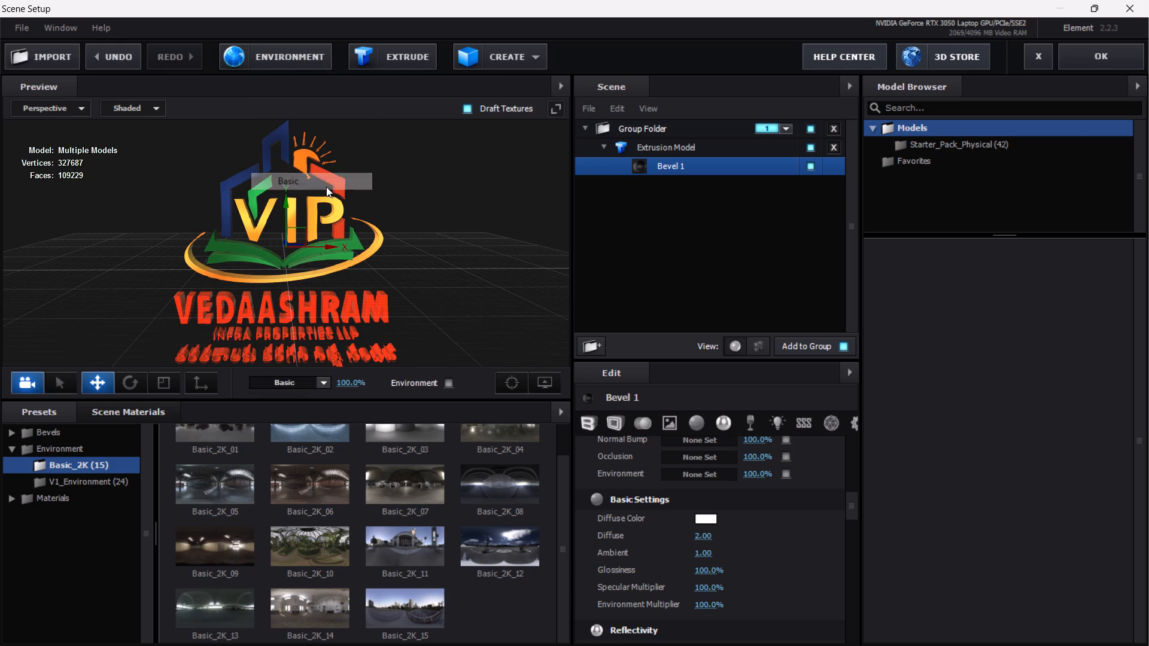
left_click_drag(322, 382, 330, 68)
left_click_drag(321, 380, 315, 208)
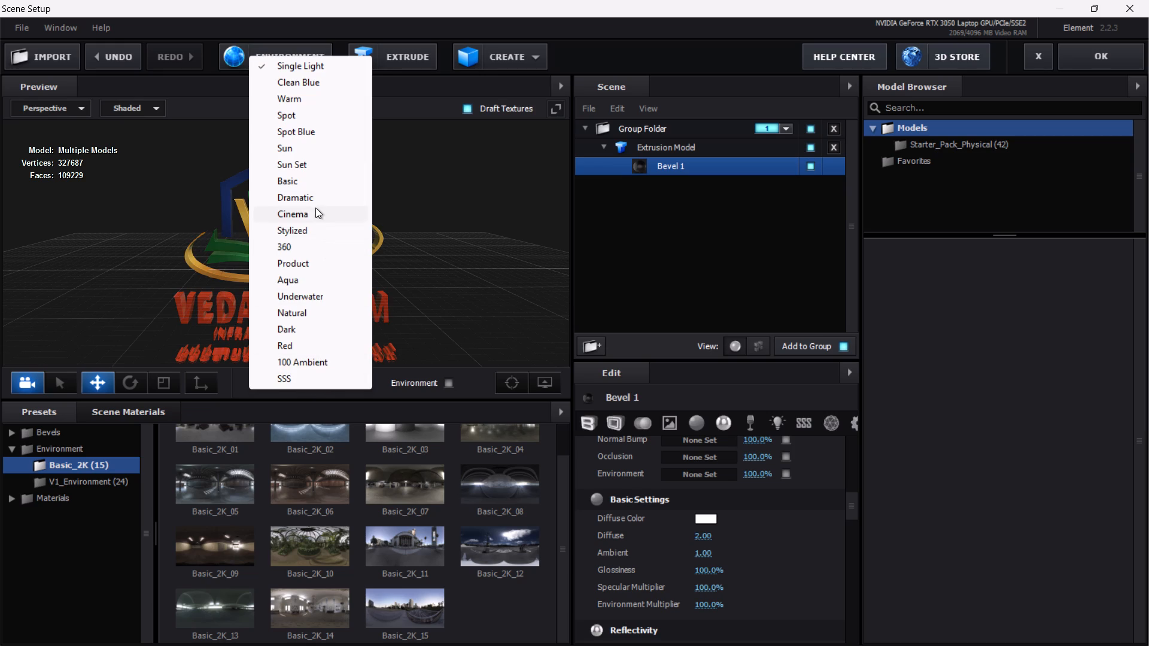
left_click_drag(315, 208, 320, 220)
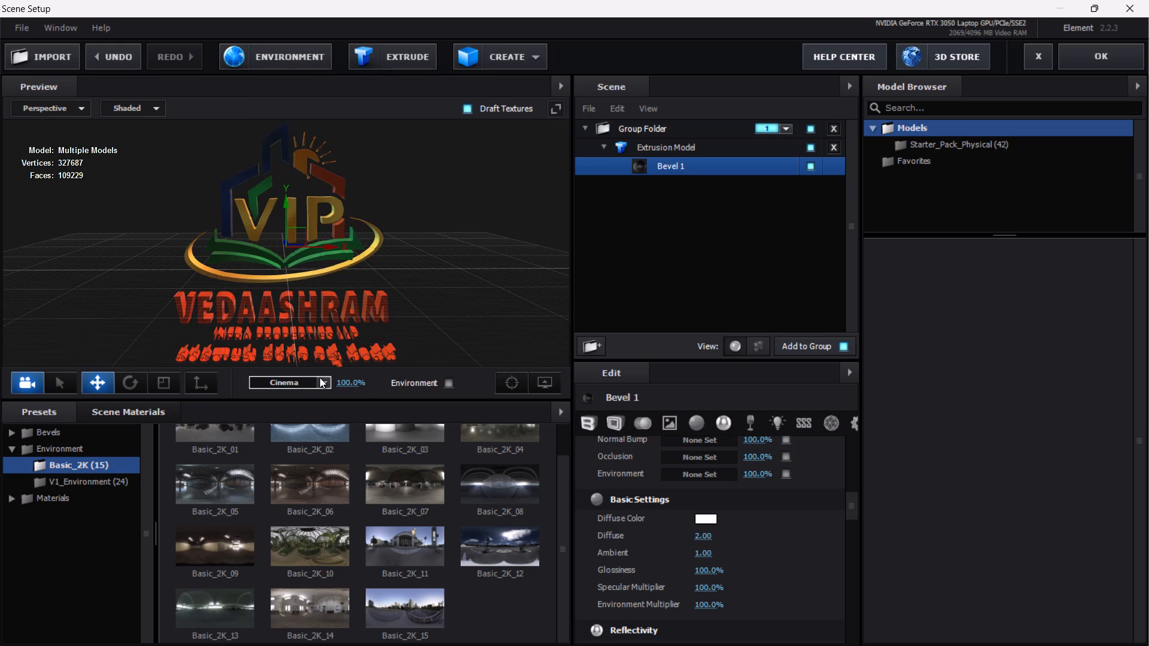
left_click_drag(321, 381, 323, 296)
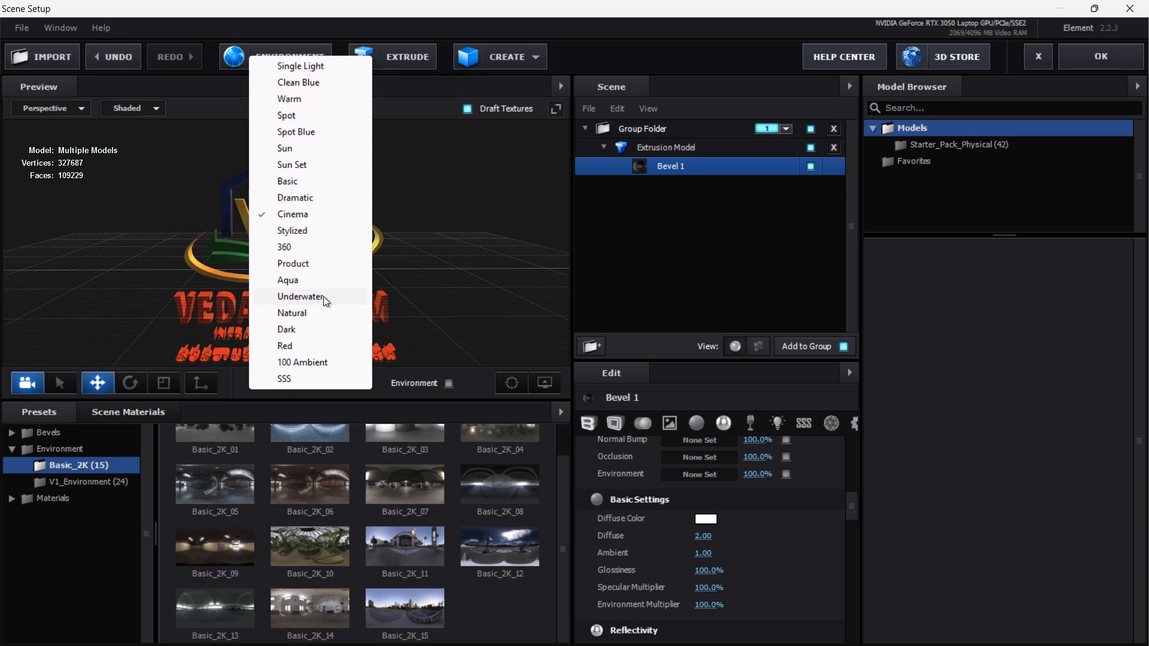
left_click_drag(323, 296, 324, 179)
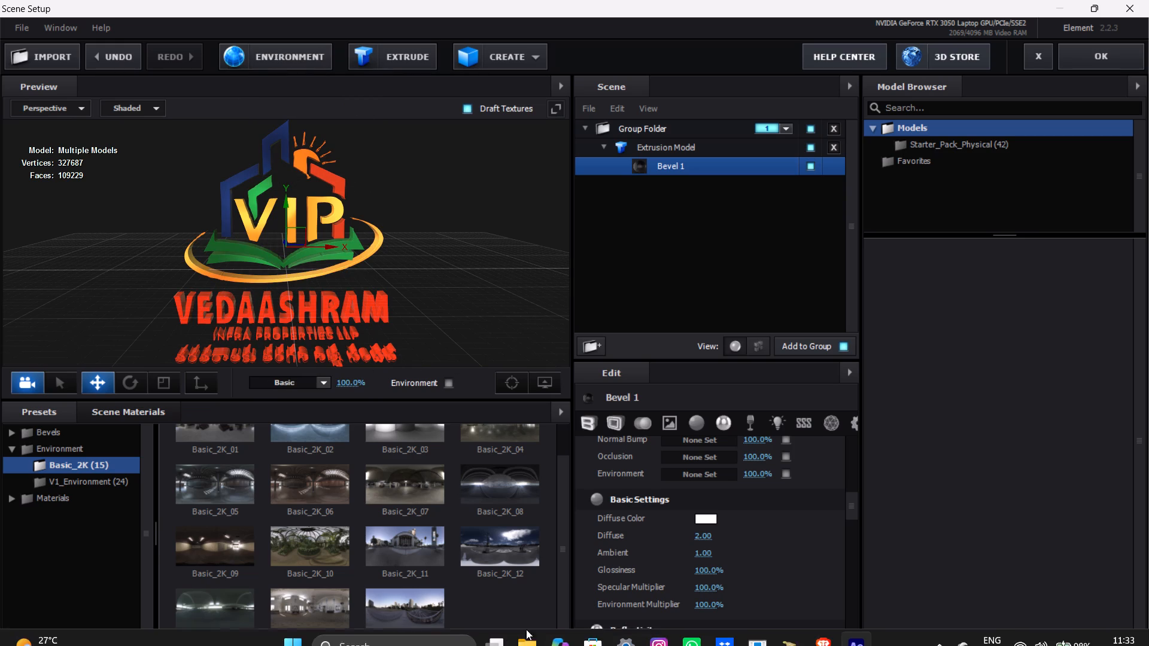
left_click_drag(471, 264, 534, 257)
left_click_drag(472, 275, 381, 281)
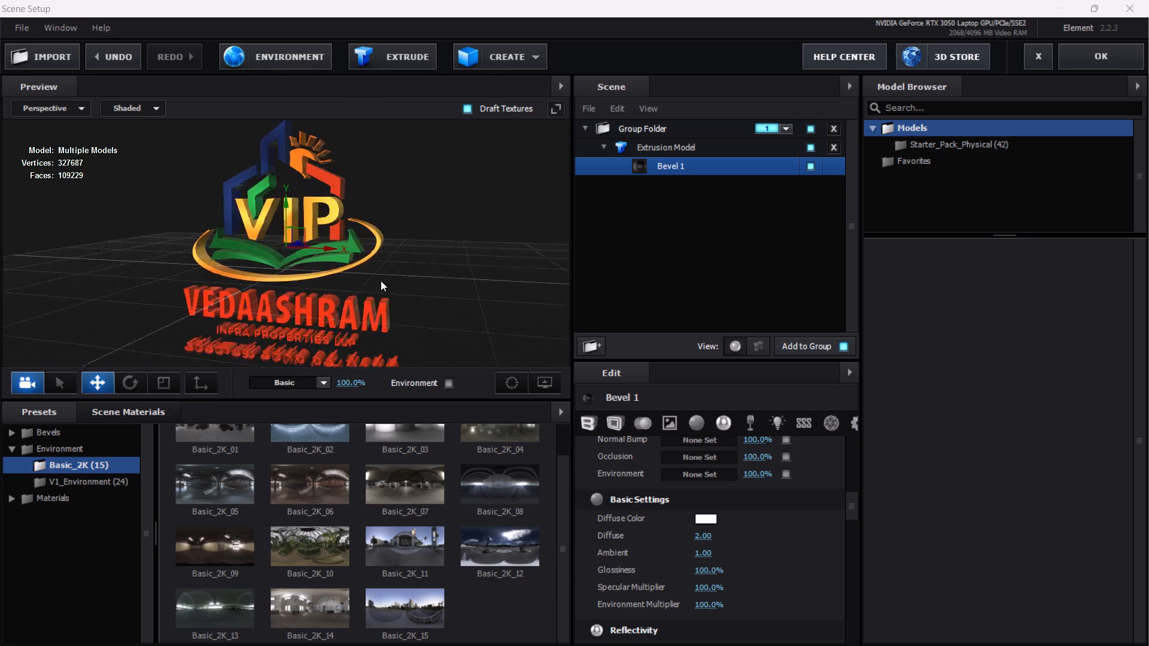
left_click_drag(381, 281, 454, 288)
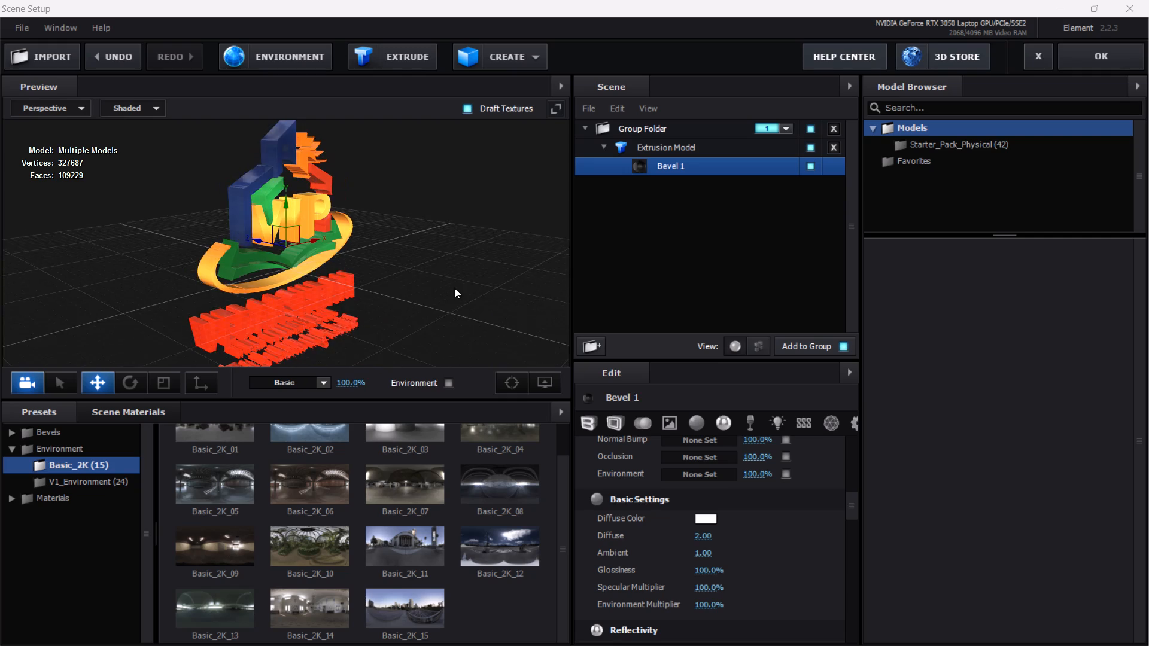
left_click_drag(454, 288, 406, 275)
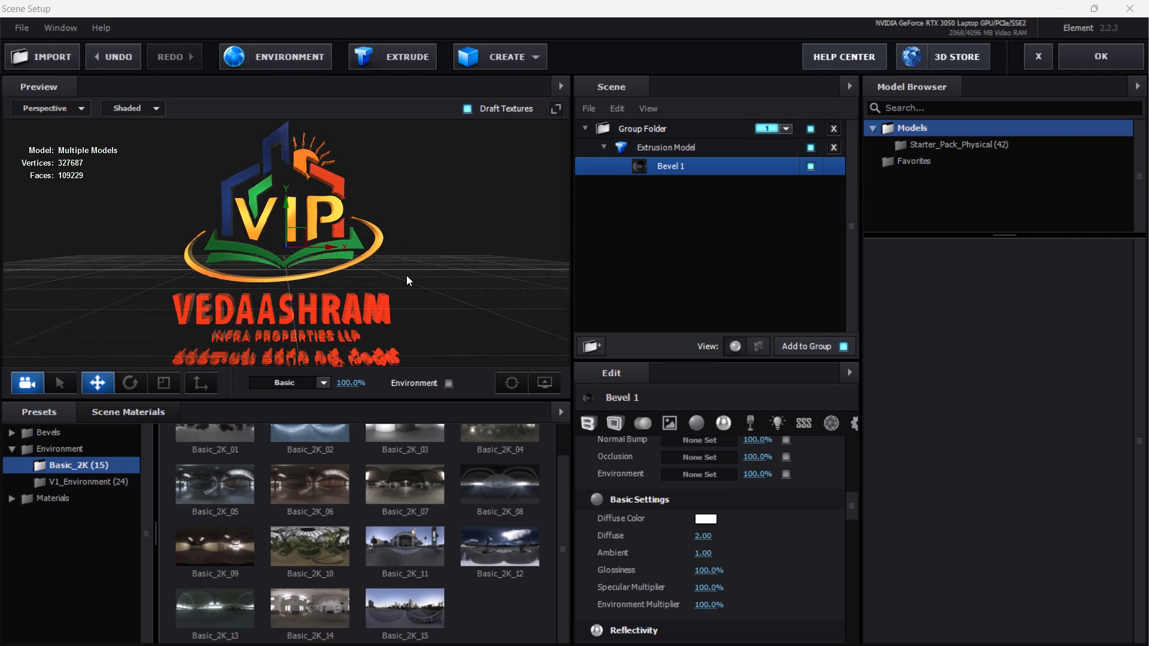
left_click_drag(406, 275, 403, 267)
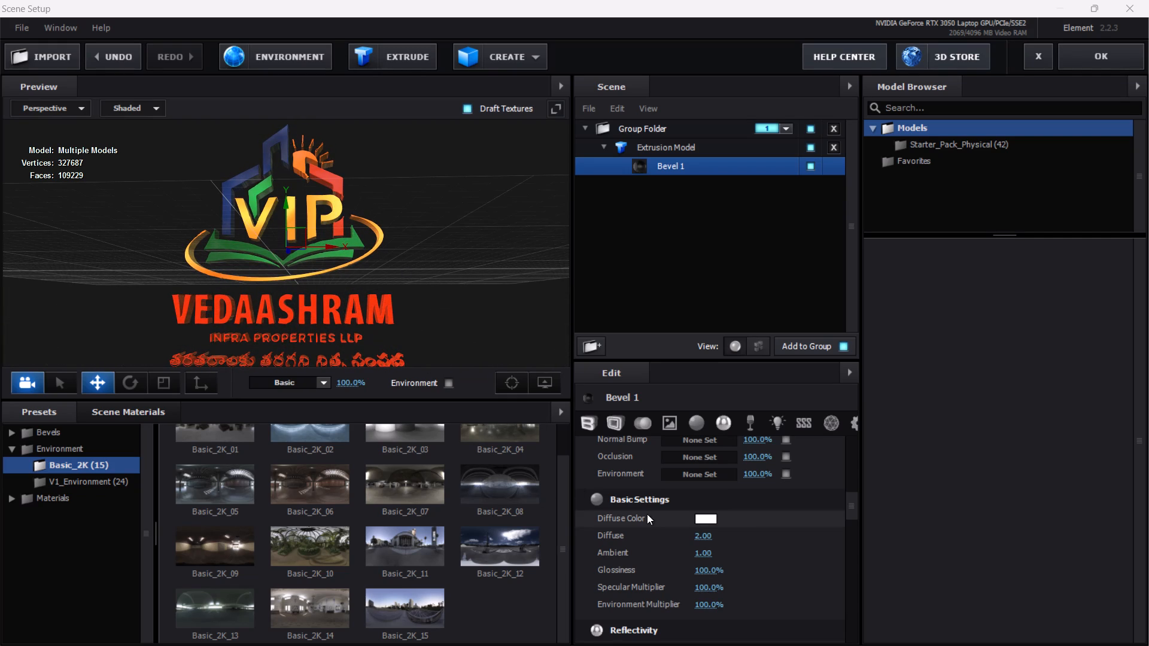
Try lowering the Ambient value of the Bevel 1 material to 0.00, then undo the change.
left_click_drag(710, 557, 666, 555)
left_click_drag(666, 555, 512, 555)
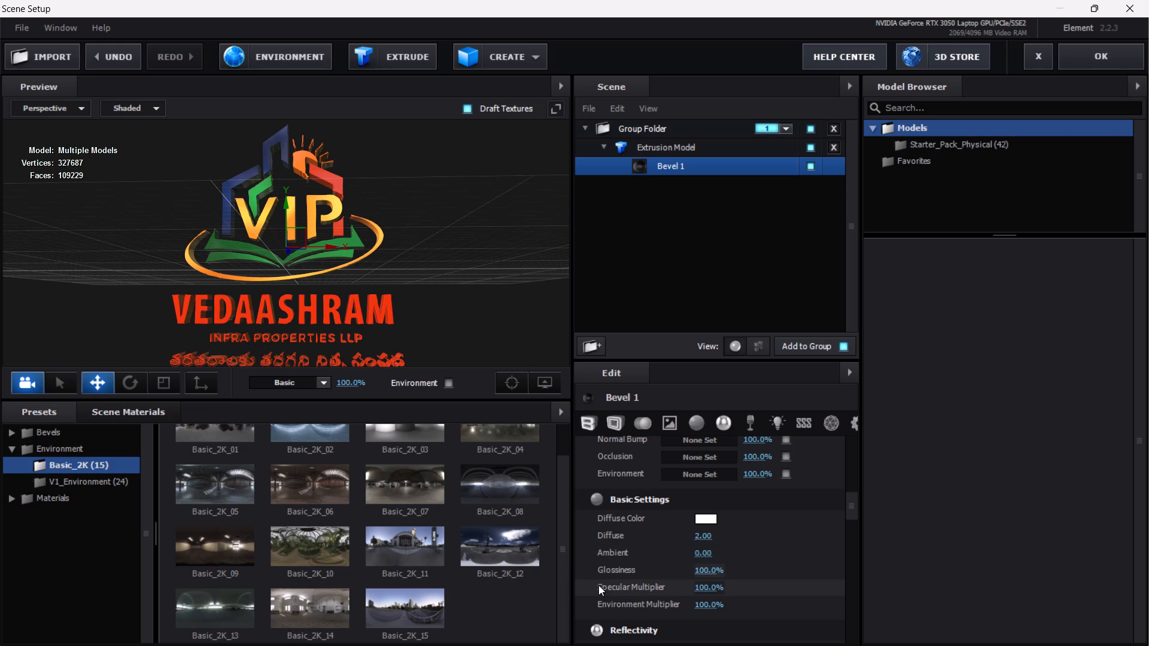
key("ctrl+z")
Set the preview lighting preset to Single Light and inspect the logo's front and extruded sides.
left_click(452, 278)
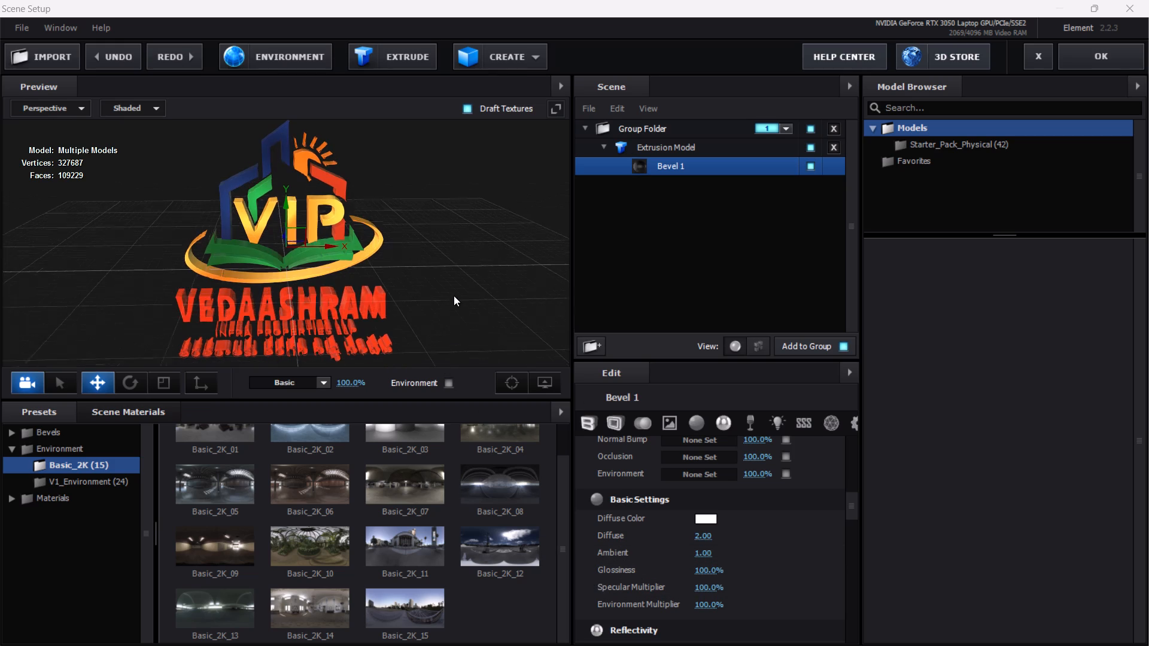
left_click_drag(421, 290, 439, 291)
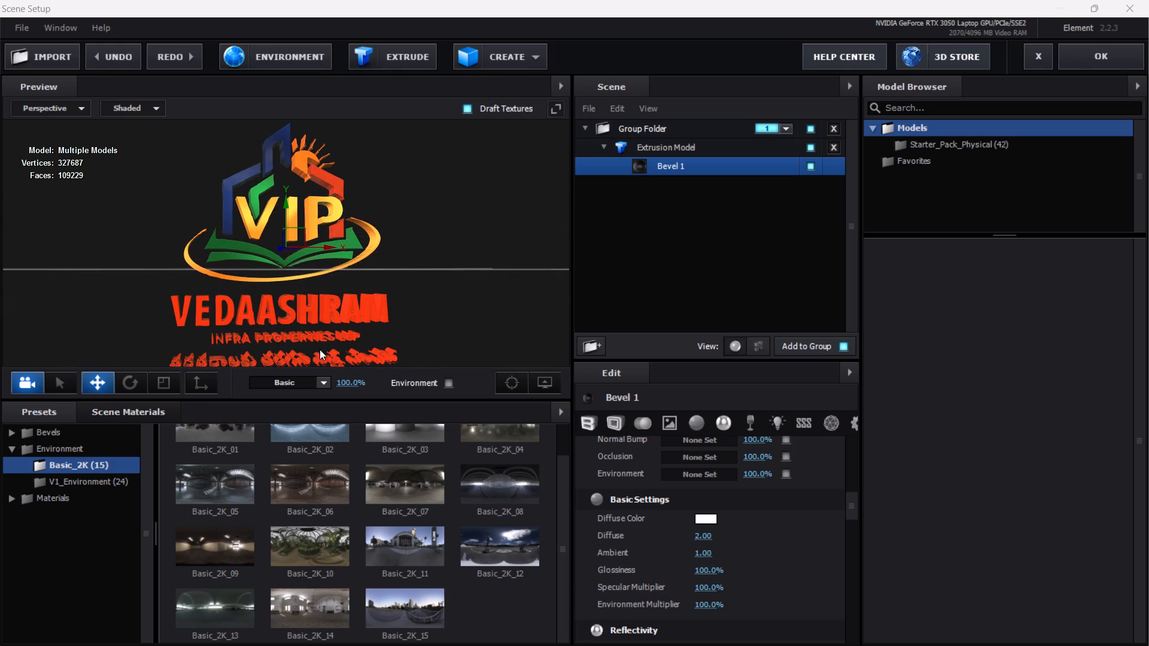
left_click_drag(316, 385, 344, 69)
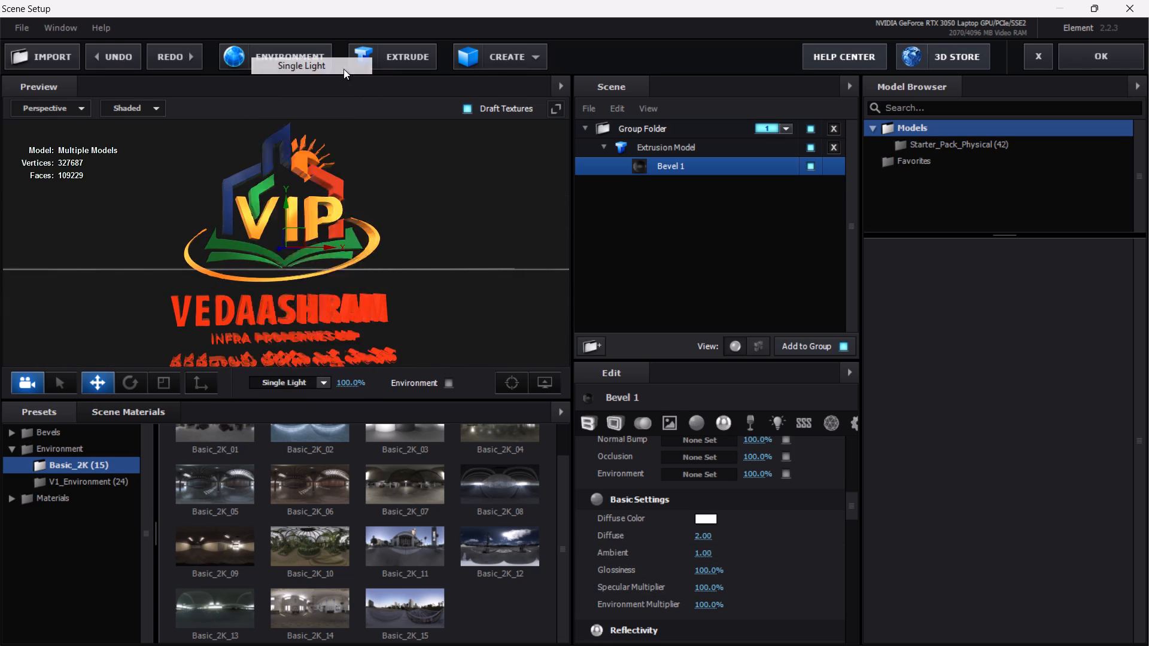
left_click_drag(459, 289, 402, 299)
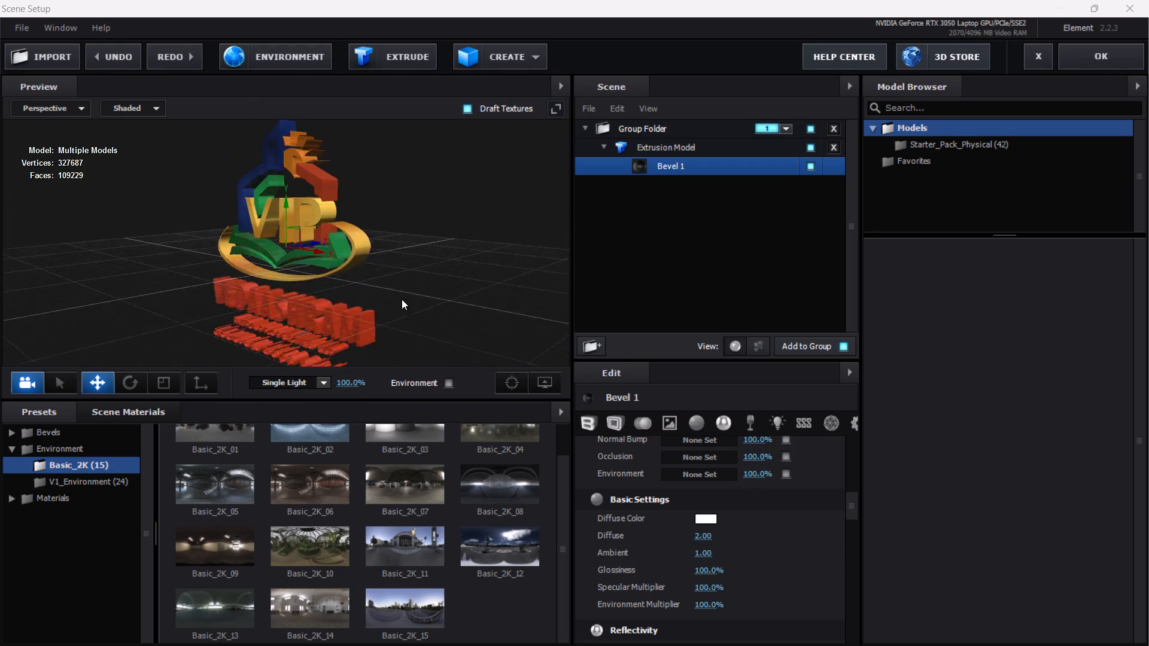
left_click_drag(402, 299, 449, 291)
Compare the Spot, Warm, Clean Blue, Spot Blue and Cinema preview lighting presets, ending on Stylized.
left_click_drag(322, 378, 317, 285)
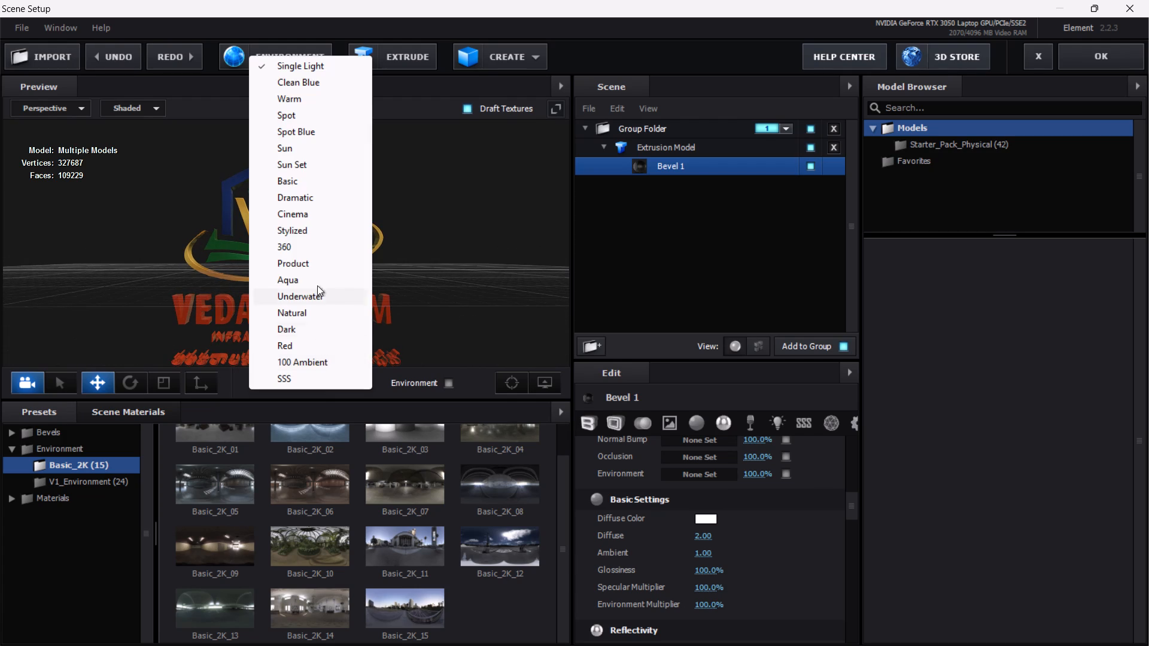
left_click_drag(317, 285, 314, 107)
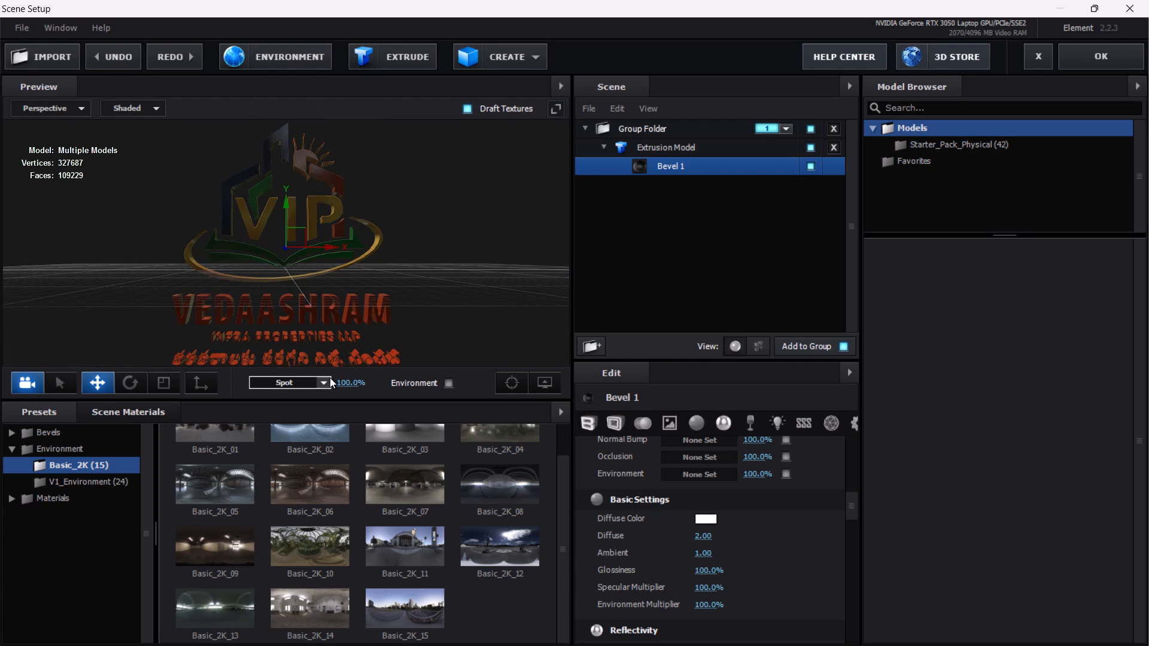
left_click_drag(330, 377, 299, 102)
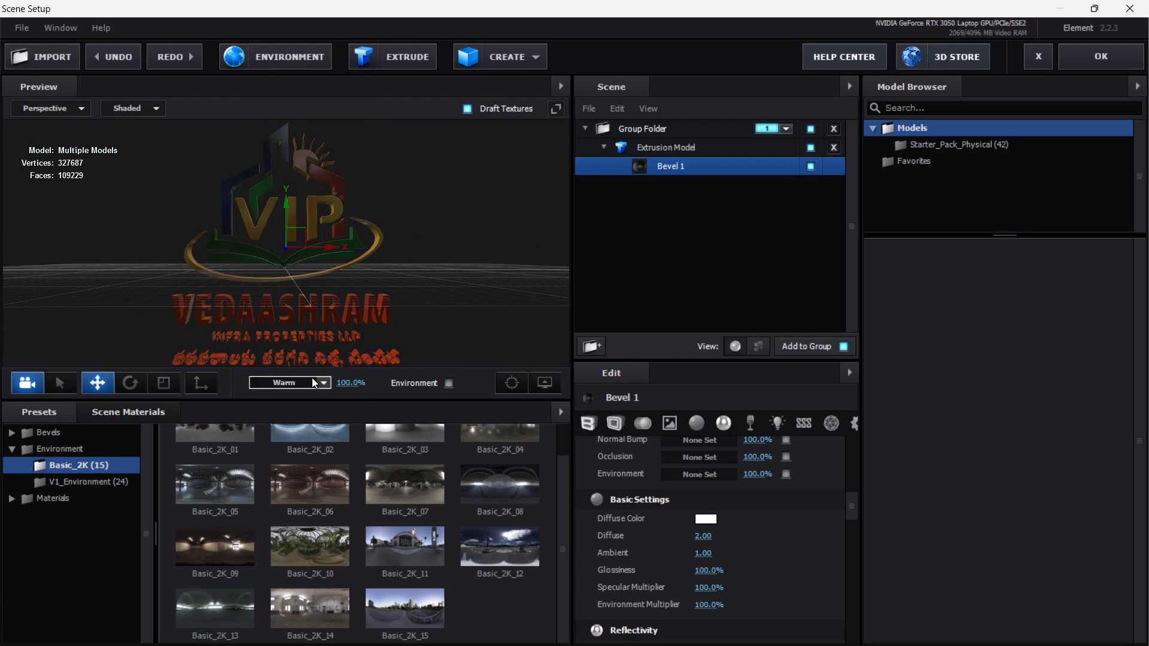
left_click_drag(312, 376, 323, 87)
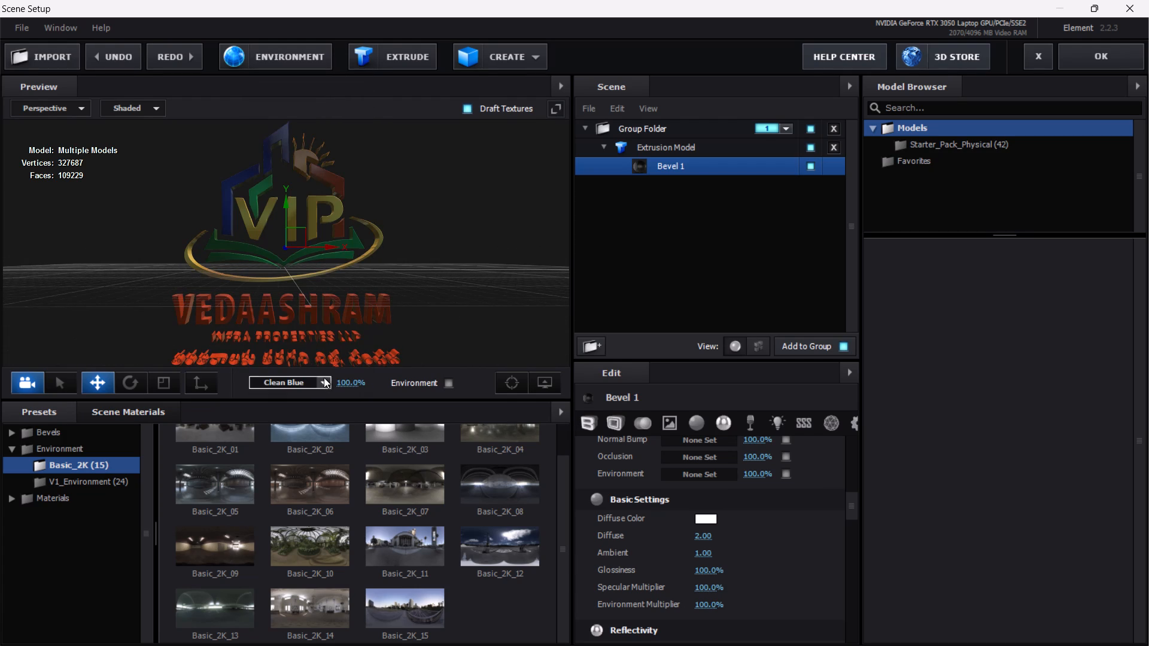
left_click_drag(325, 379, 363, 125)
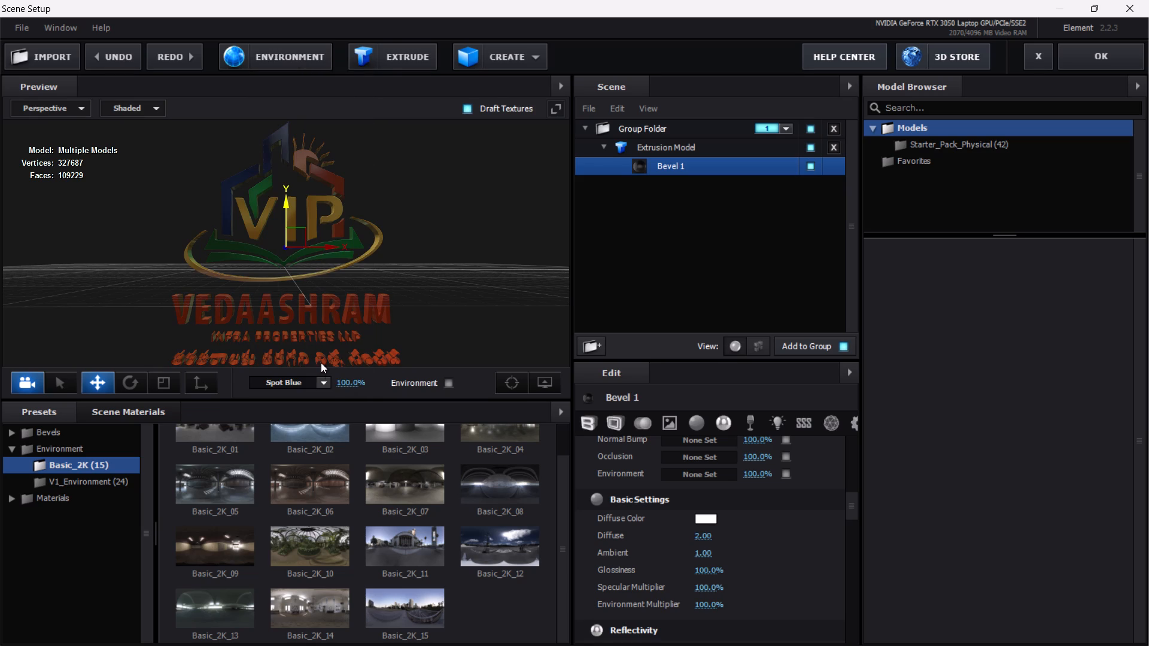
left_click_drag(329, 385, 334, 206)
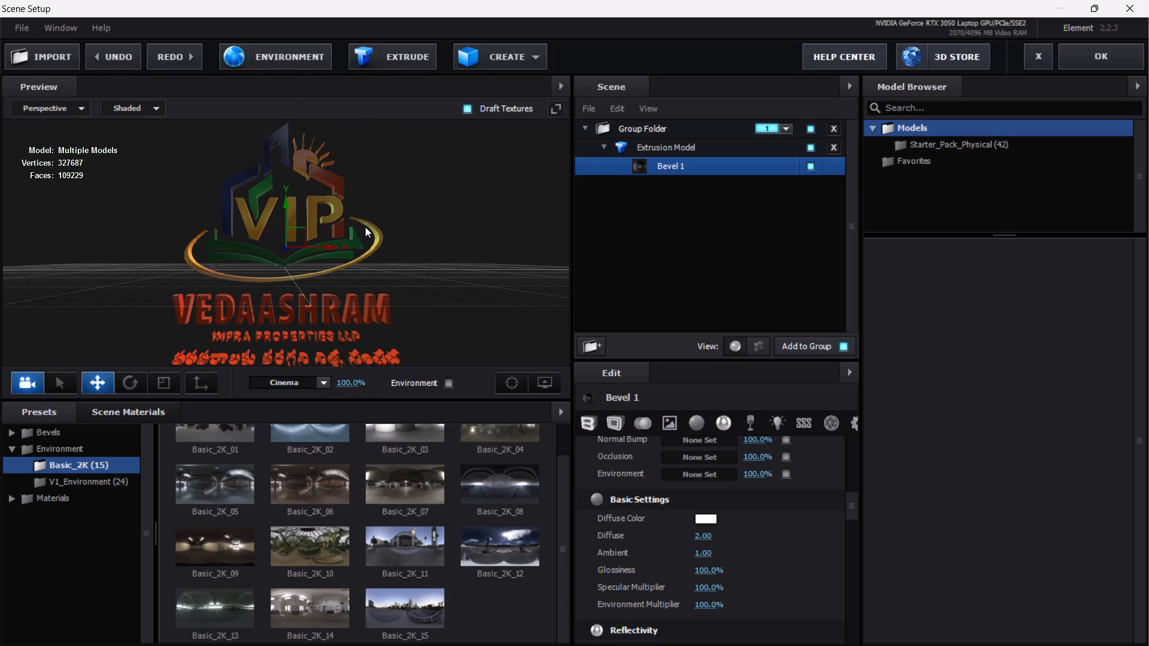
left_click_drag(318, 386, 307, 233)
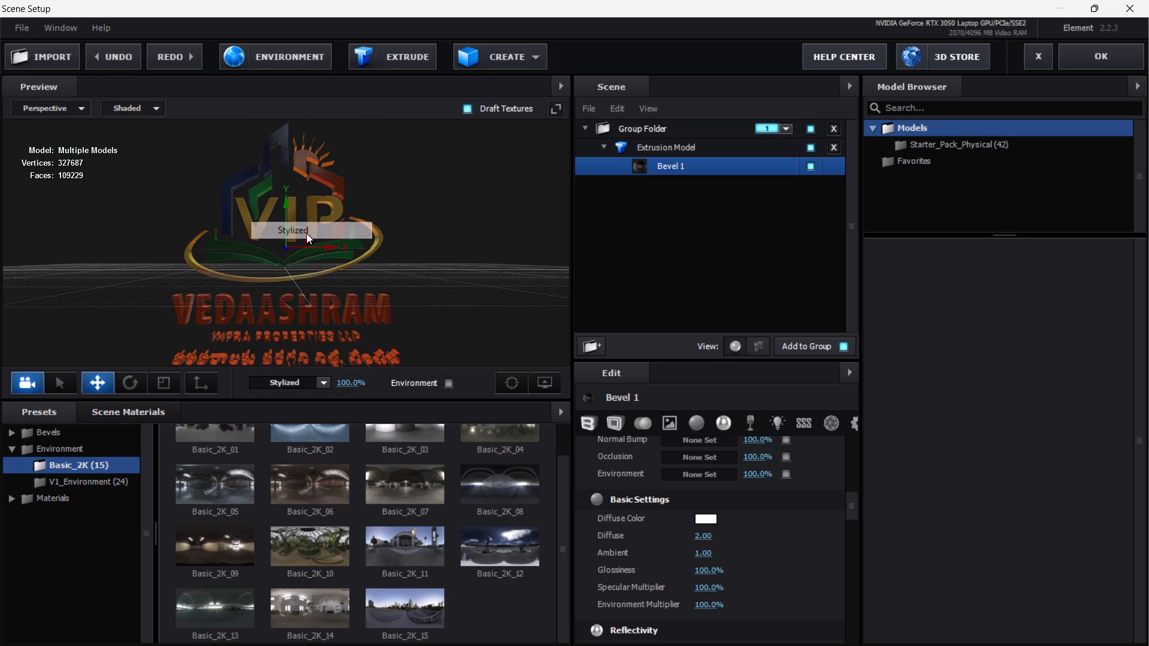
Try the 360, Product and Natural preview lighting presets, then set Underwater and view the logo from another angle.
left_click_drag(314, 386, 311, 279)
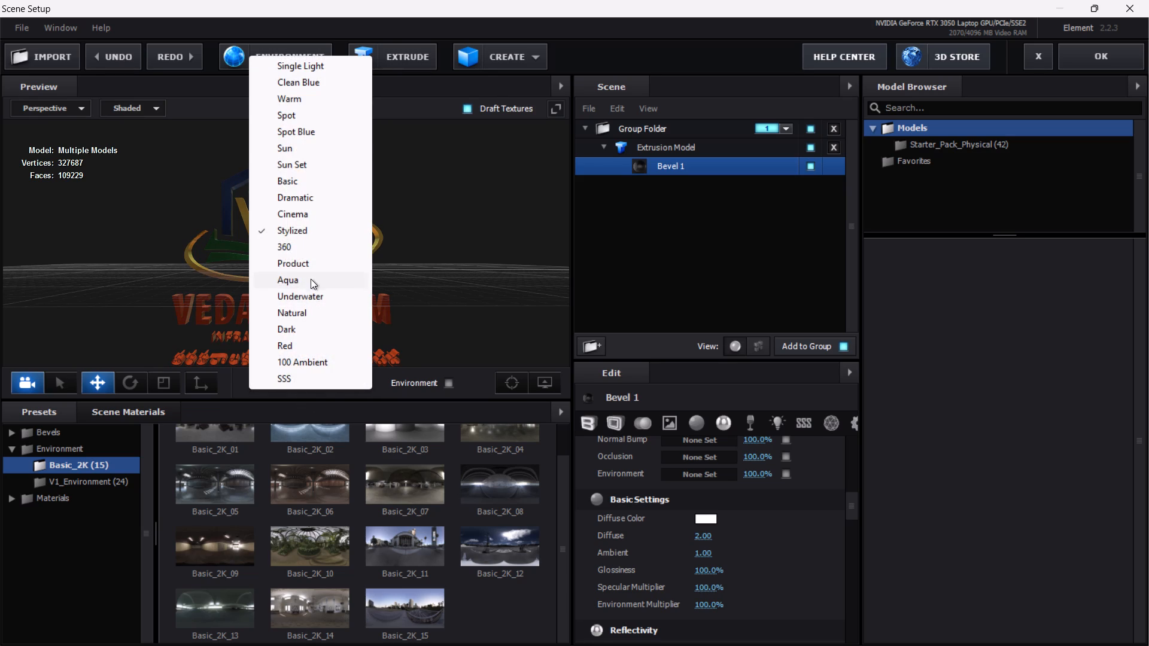
left_click_drag(311, 279, 317, 251)
left_click_drag(318, 388, 318, 344)
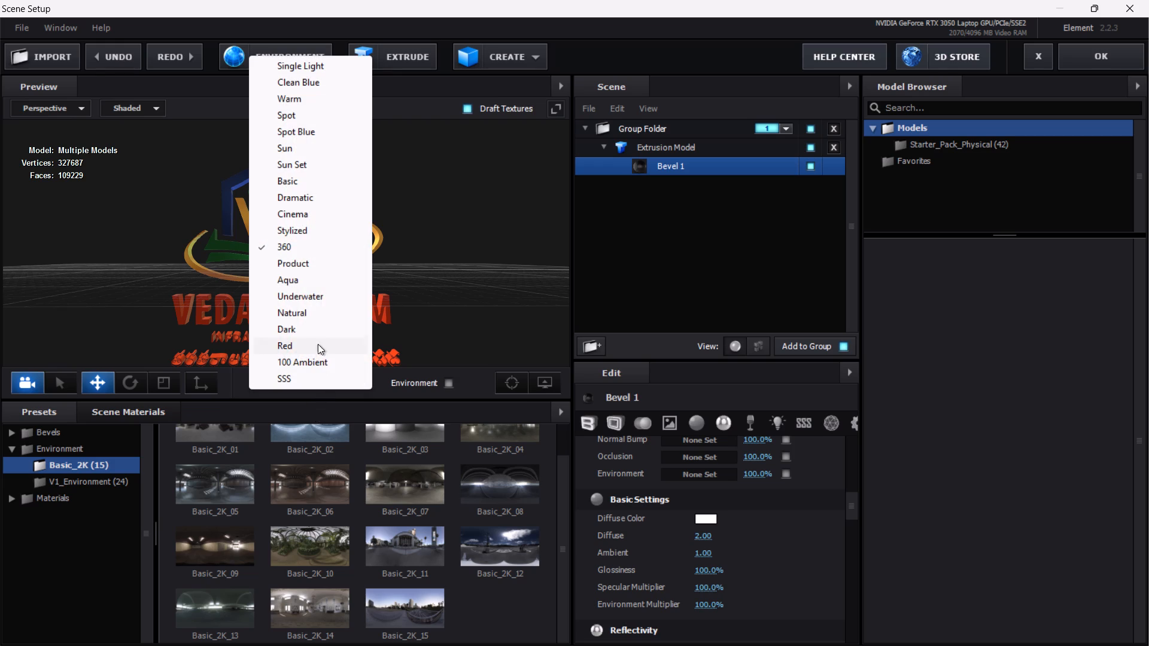
left_click_drag(318, 344, 318, 292)
left_click_drag(318, 292, 325, 267)
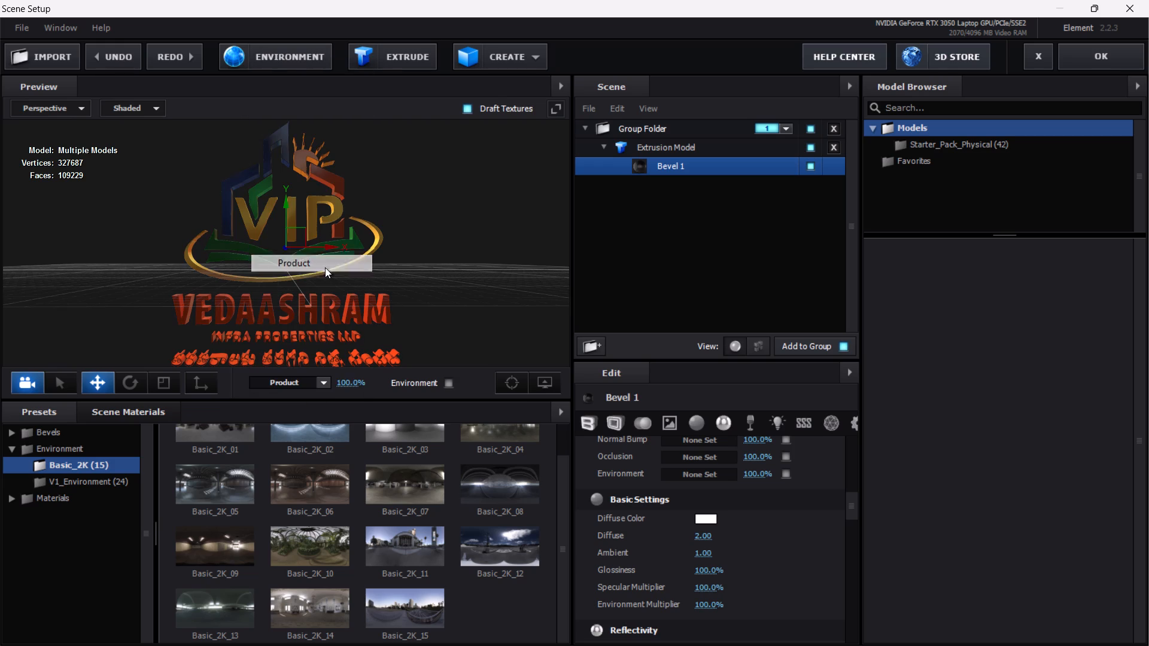
left_click_drag(322, 385, 327, 310)
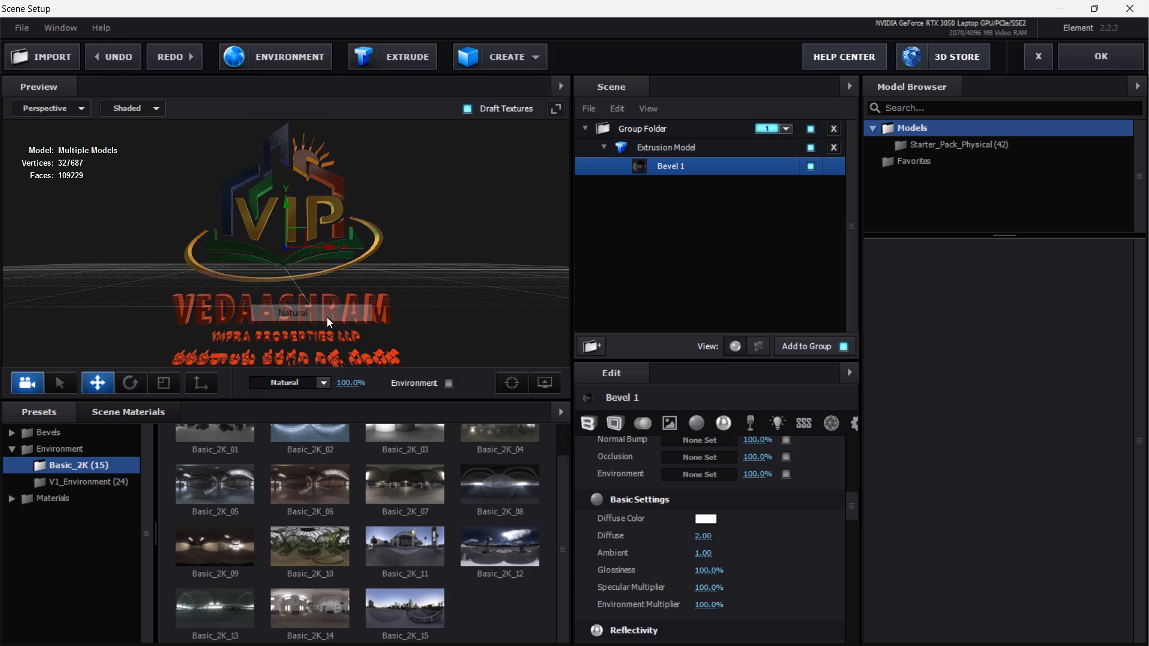
left_click_drag(324, 378, 328, 294)
left_click(451, 258)
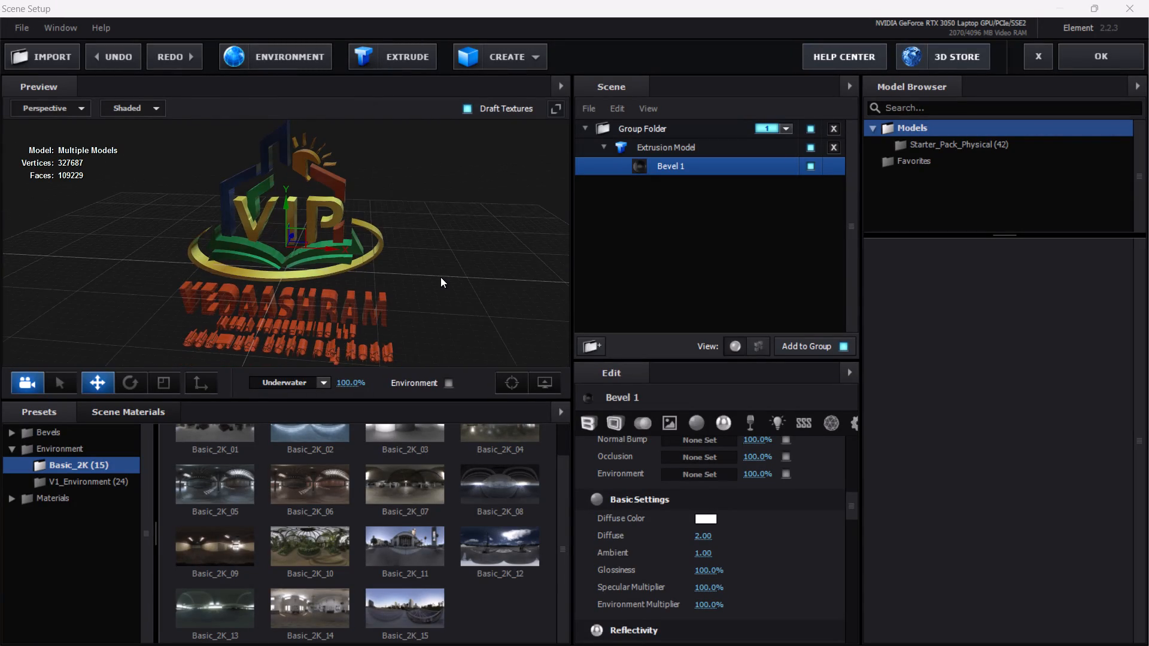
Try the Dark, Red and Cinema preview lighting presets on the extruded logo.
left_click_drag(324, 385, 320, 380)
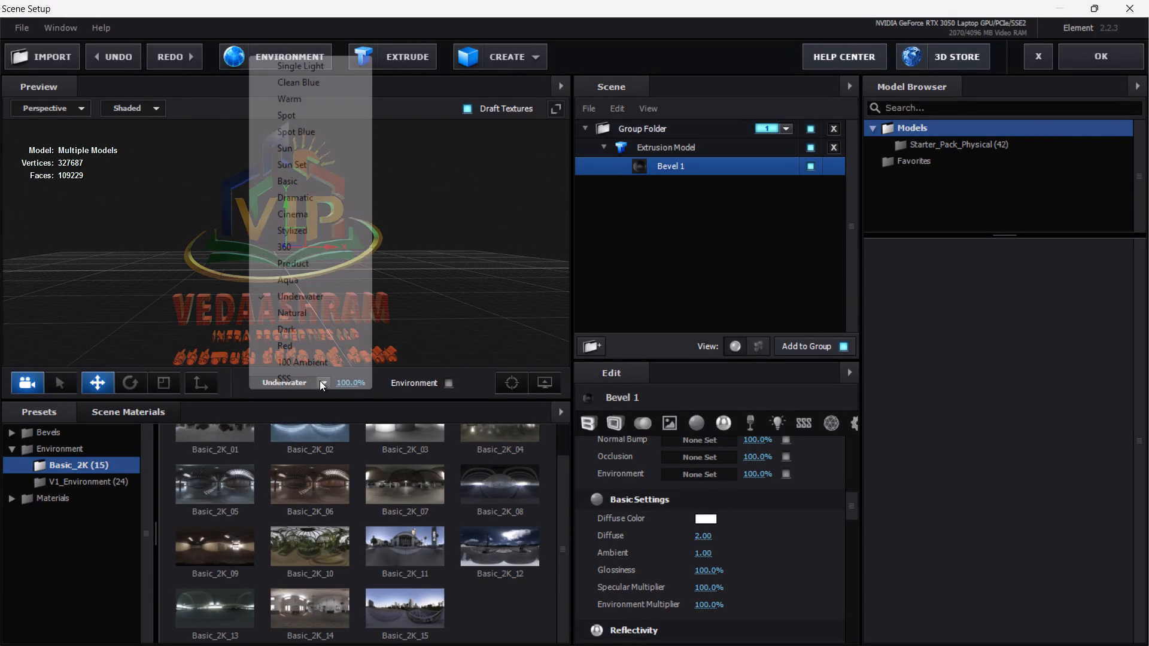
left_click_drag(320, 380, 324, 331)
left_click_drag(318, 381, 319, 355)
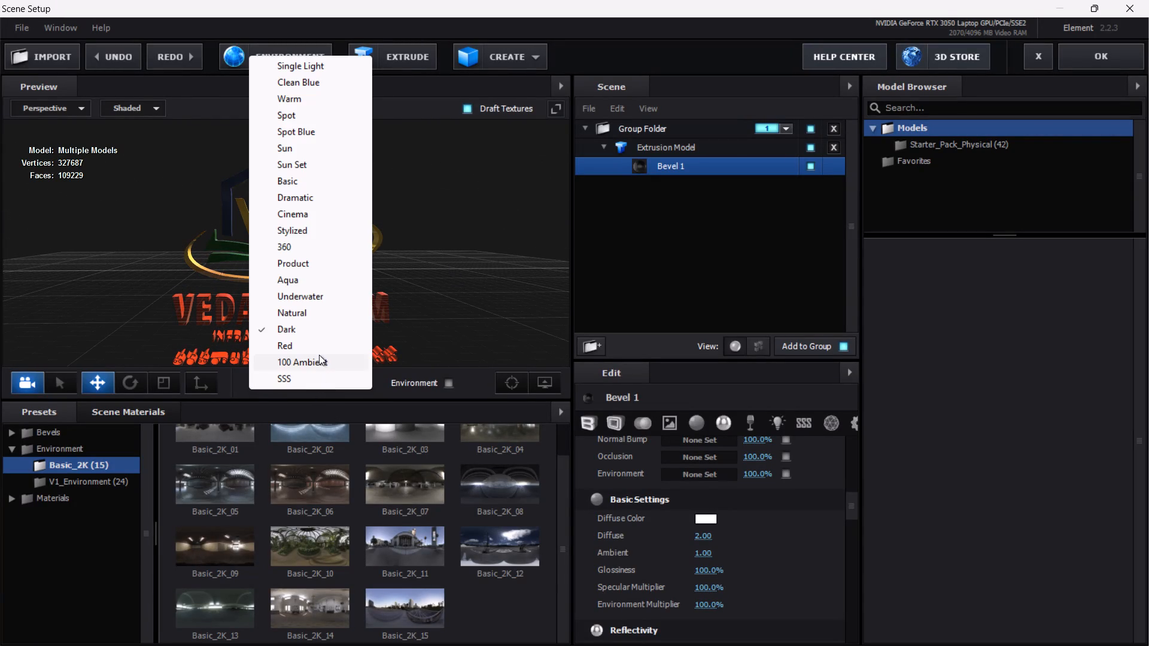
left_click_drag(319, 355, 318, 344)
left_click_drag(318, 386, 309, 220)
Set the preview lighting preset to Basic.
left_click_drag(305, 380, 306, 243)
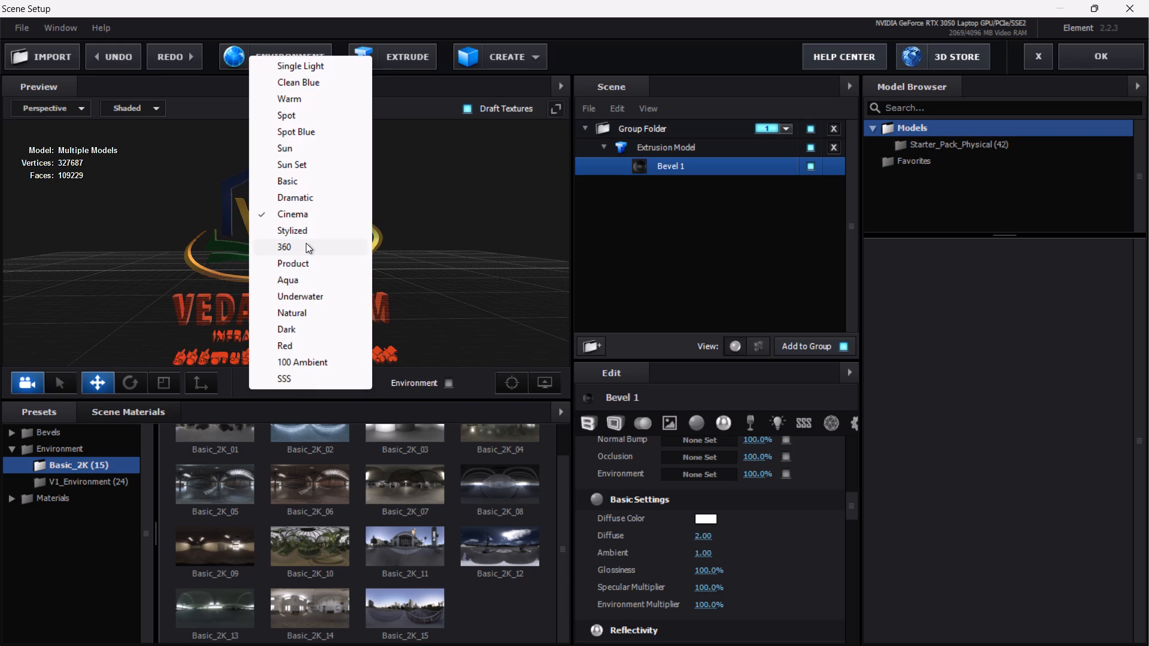
left_click_drag(306, 243, 321, 184)
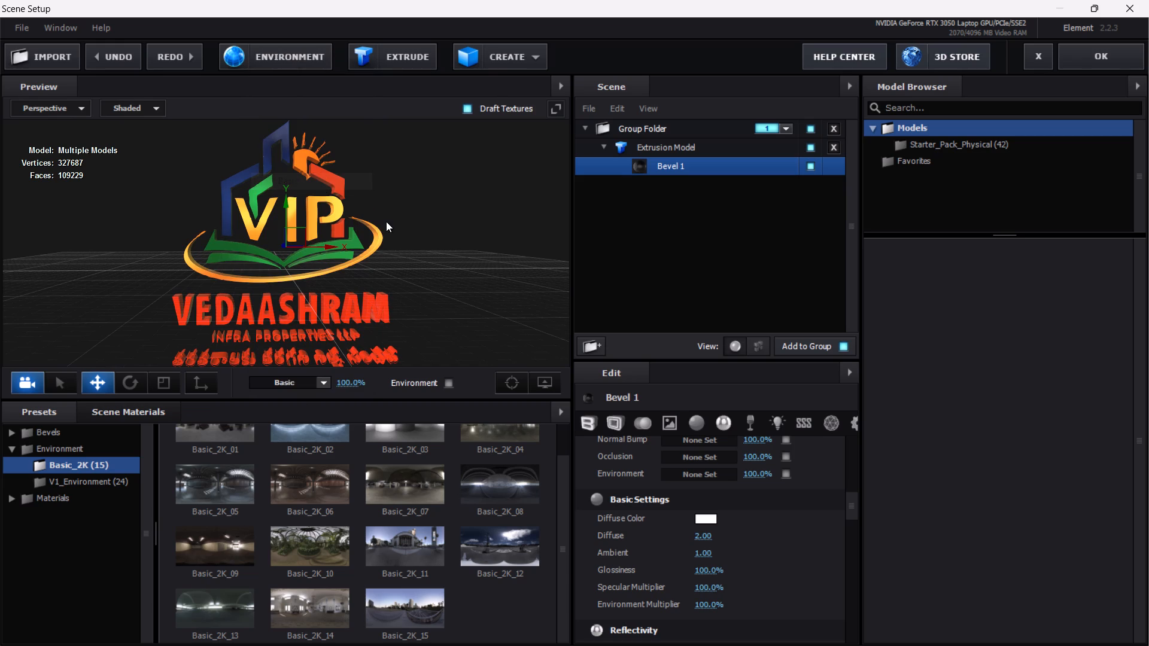
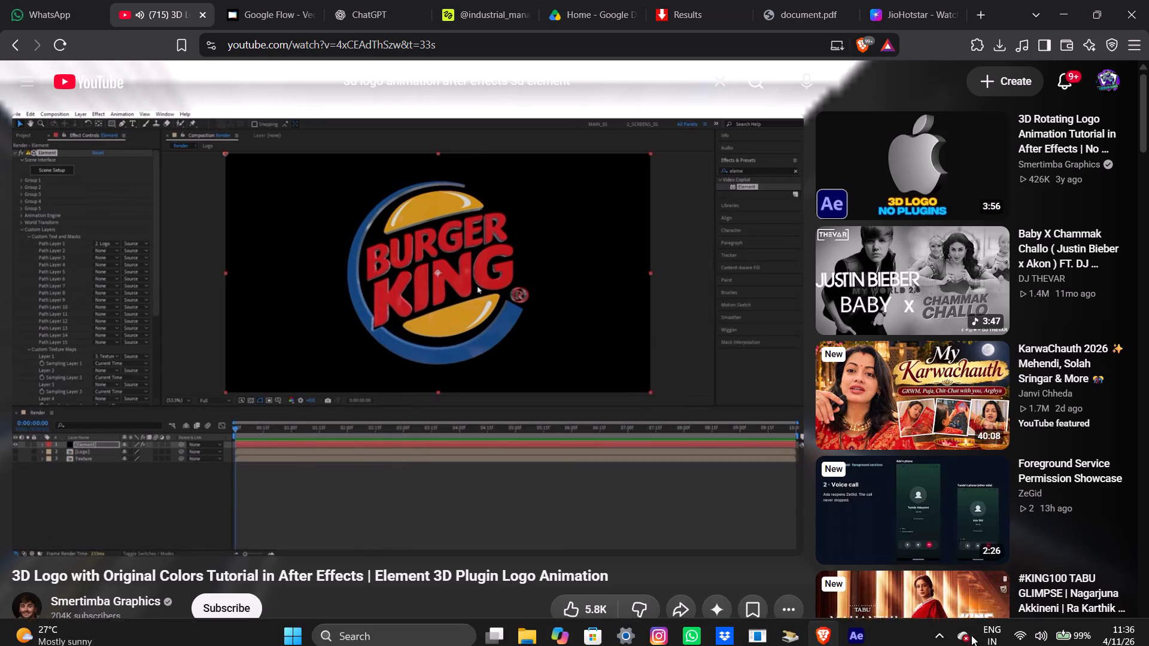
Return to the Scene Setup in After Effects and apply it to the Element layer in the Vedaashram logo TAG composition.
left_click(840, 625)
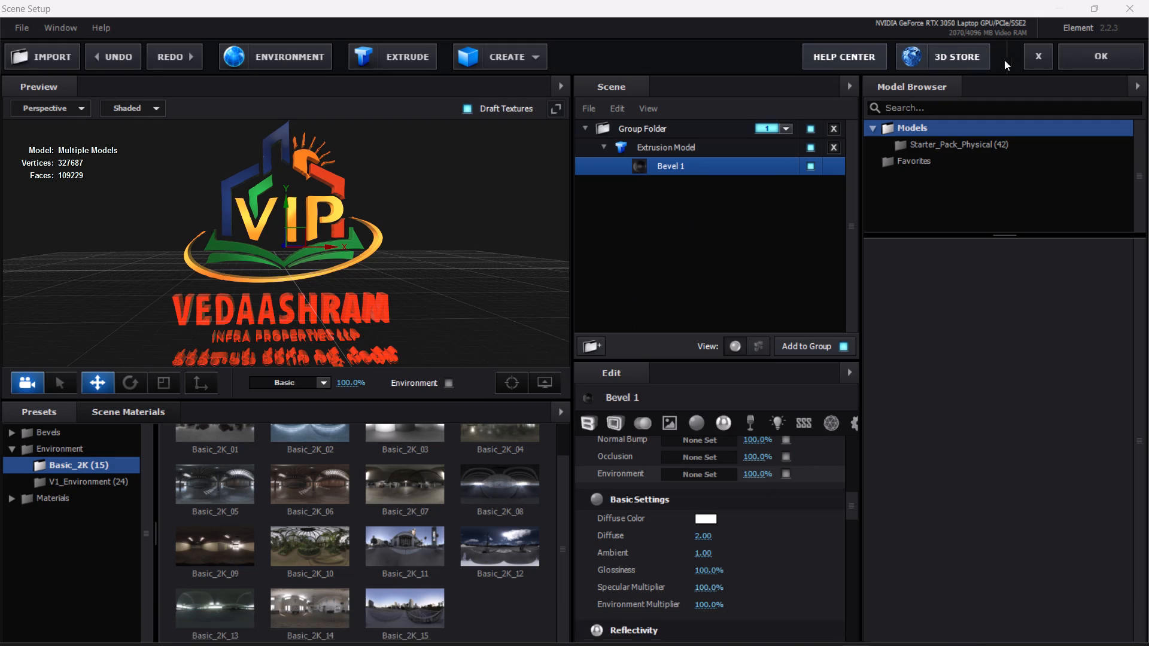
left_click(1091, 55)
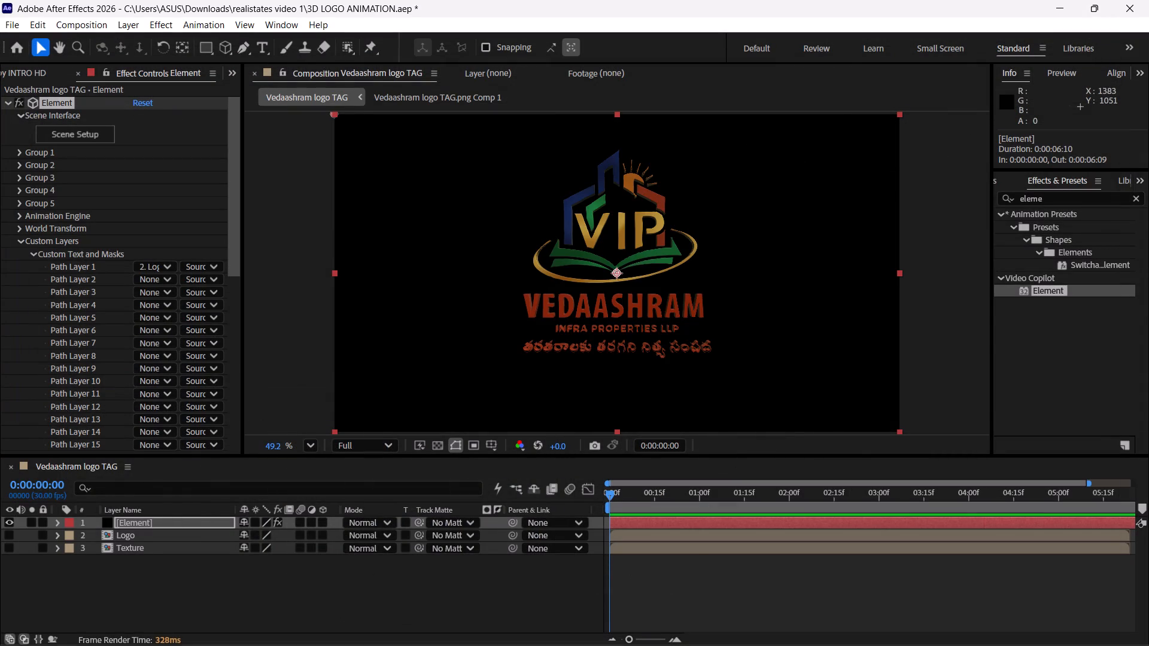
Switch to the Element 3D logo tutorial in the Brave browser and resume the video from about 3:55.
left_click(812, 632)
left_click(670, 486)
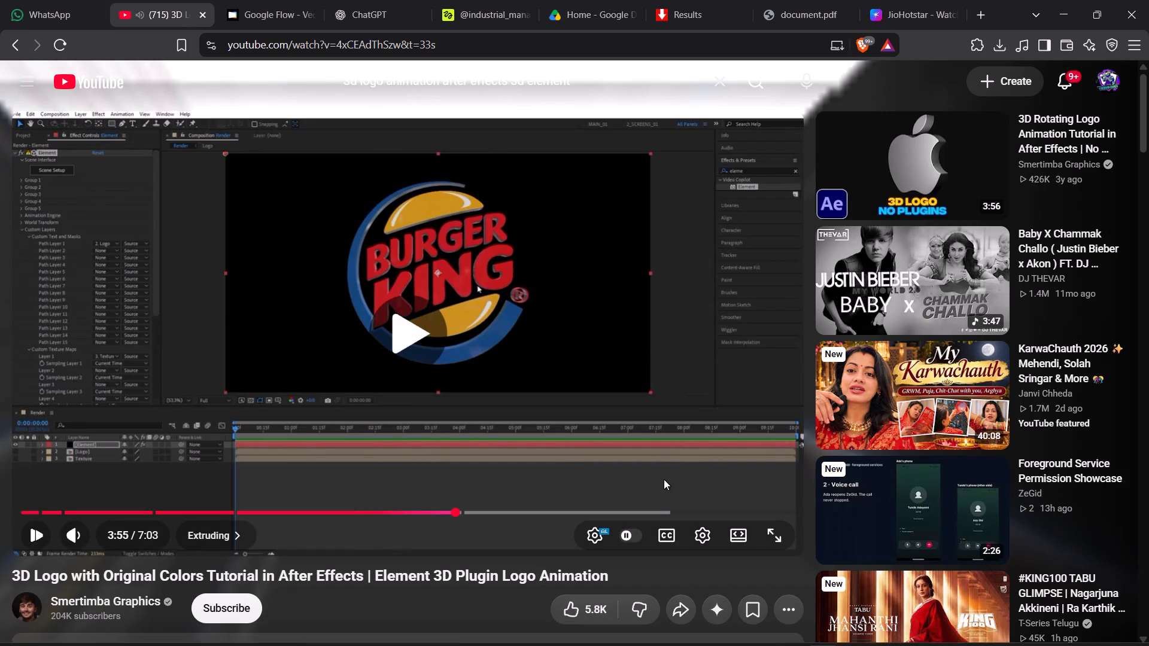
In After Effects, add a two-node camera with the 35mm preset to the Vedaashram logo TAG composition, checking the tutorial's camera settings.
left_click(583, 404)
left_click(861, 644)
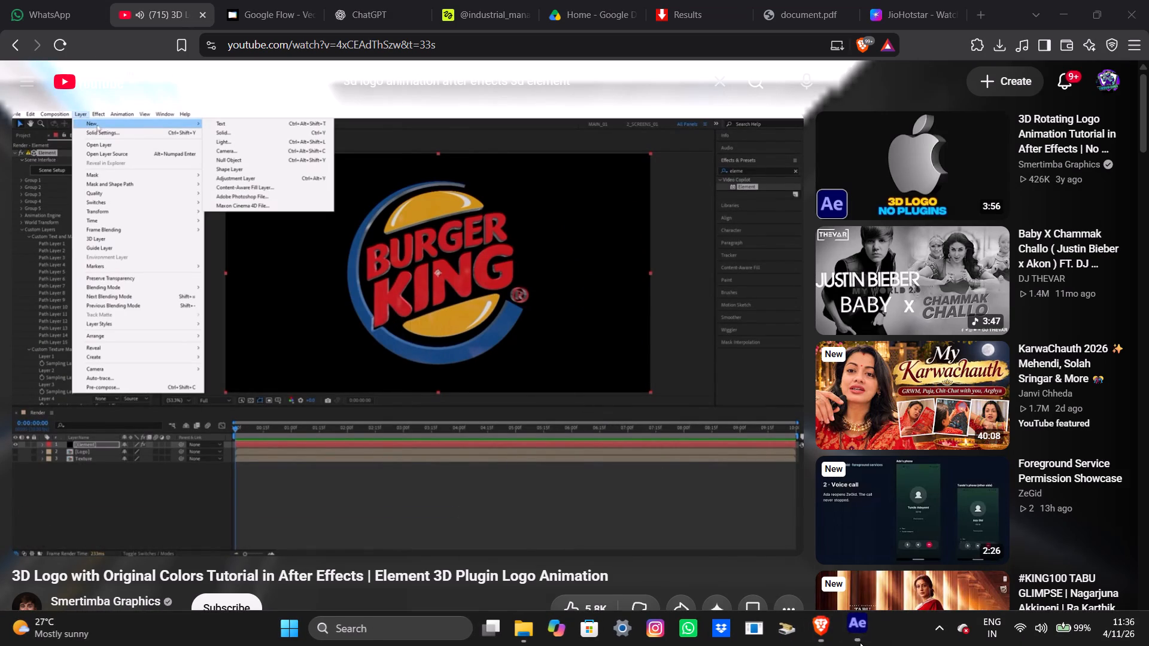
left_click(860, 638)
left_click(352, 602)
right_click(268, 608)
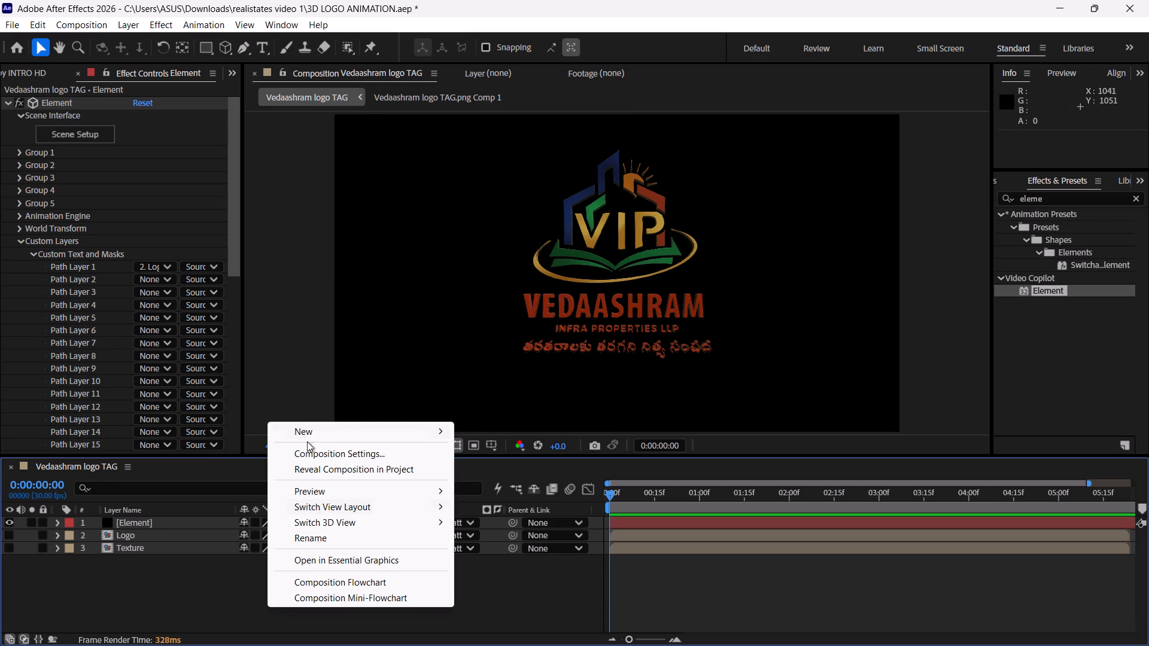
left_click(323, 435)
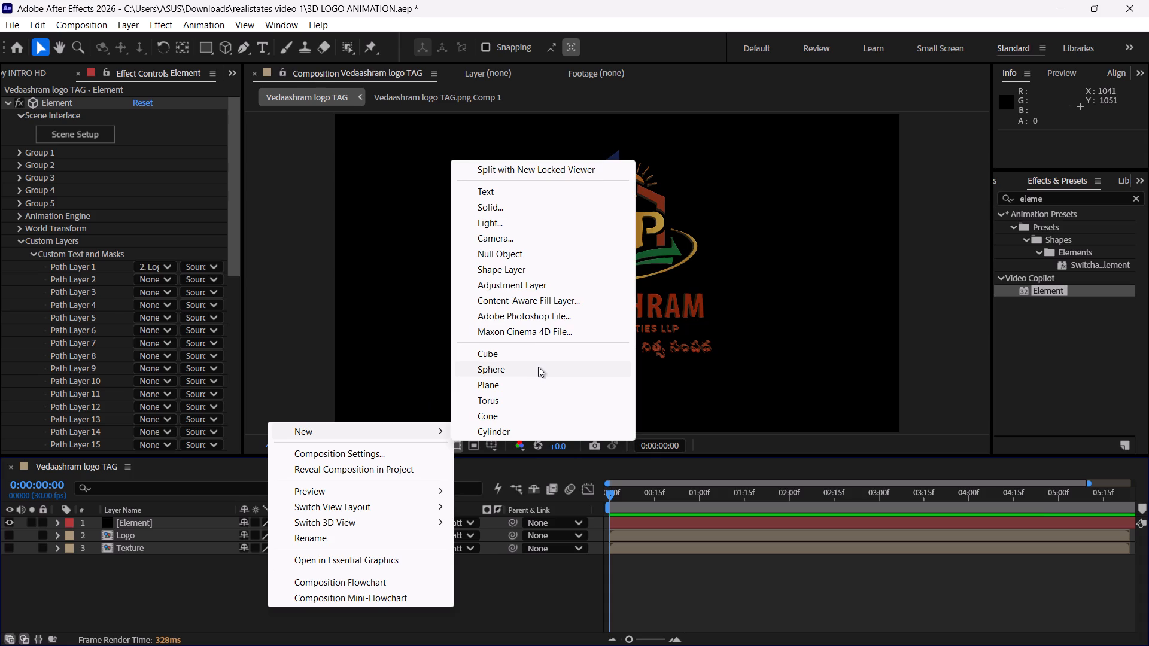
left_click(512, 240)
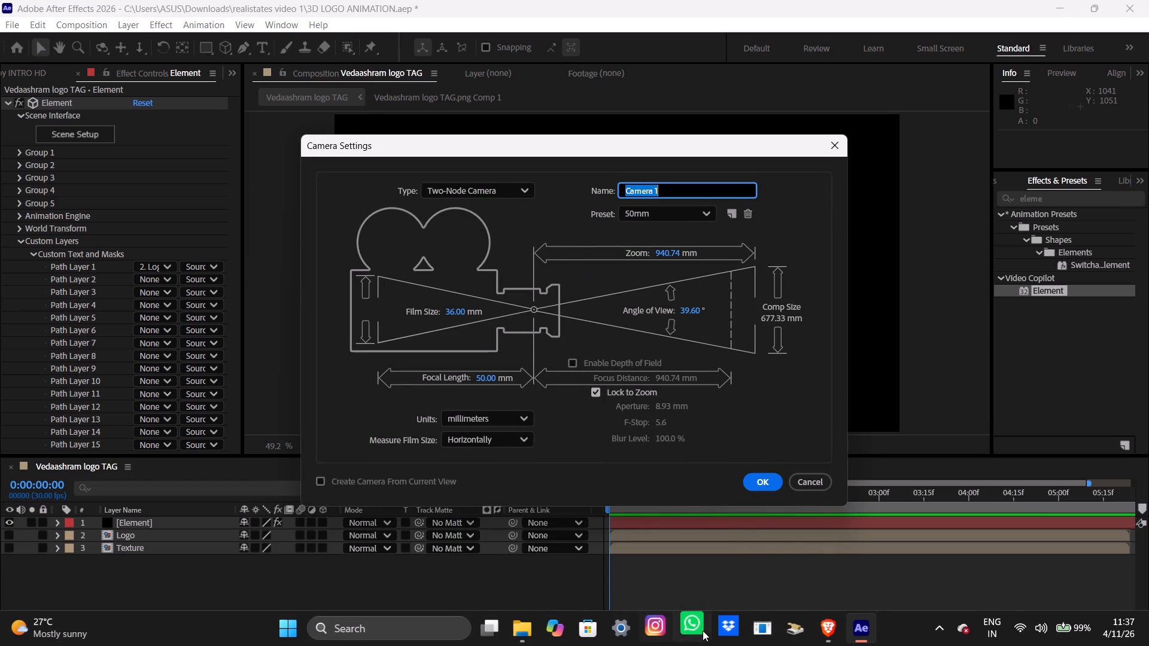
left_click(813, 633)
left_click(640, 298)
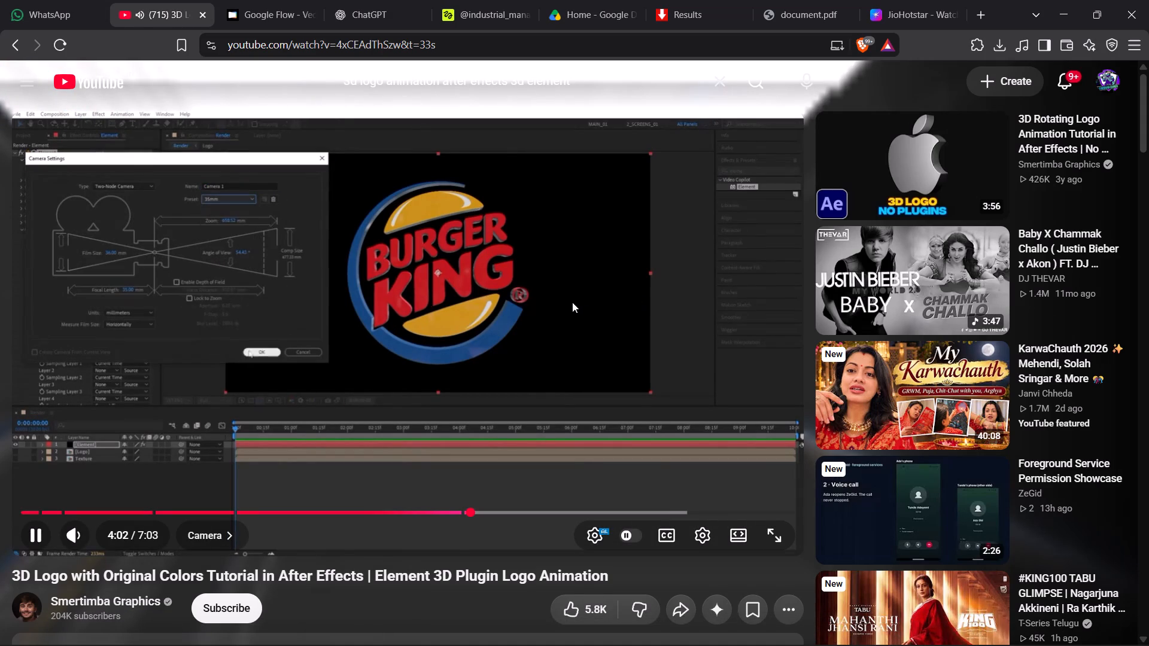
left_click(576, 302)
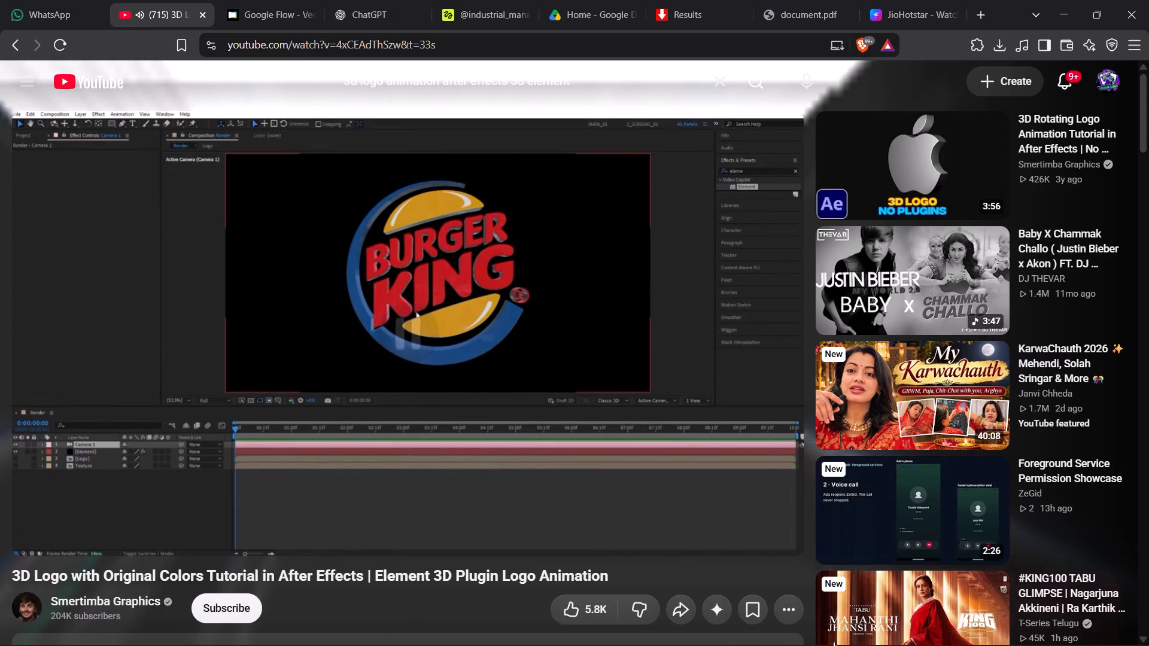
left_click(841, 633)
left_click(689, 212)
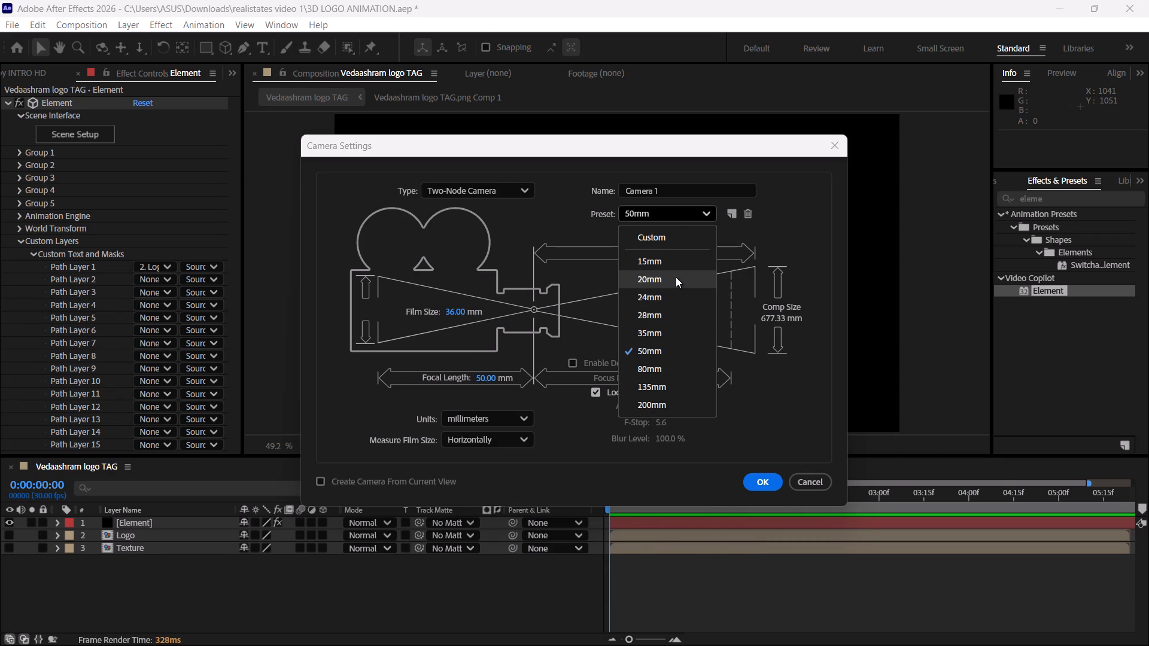
left_click(663, 334)
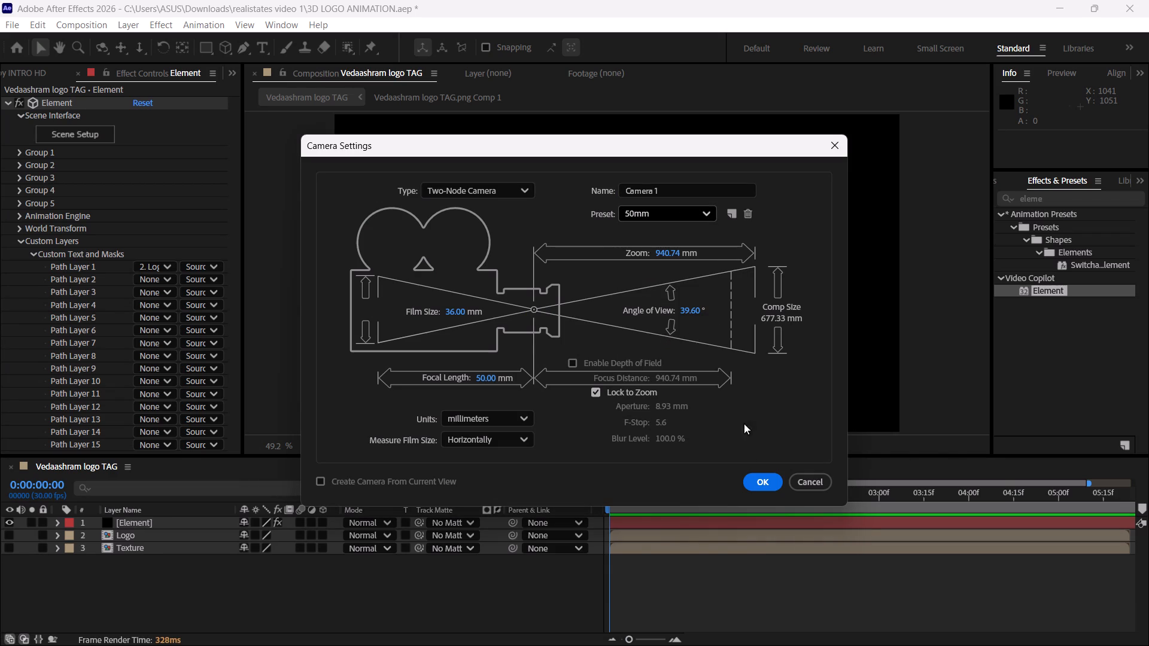
left_click(756, 485)
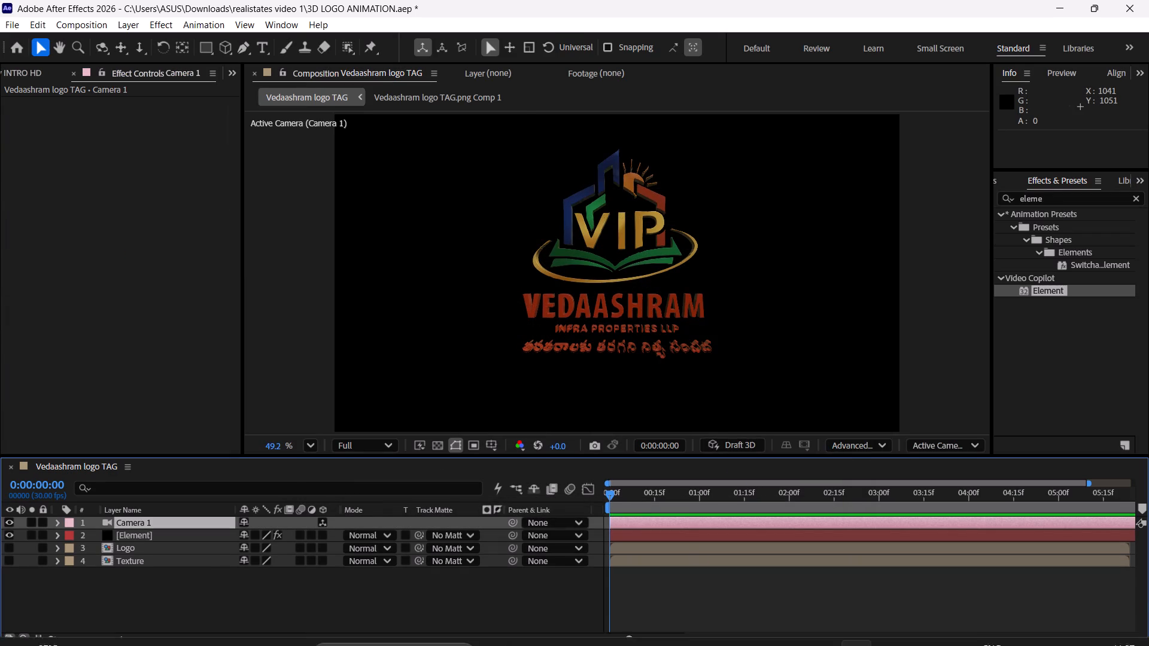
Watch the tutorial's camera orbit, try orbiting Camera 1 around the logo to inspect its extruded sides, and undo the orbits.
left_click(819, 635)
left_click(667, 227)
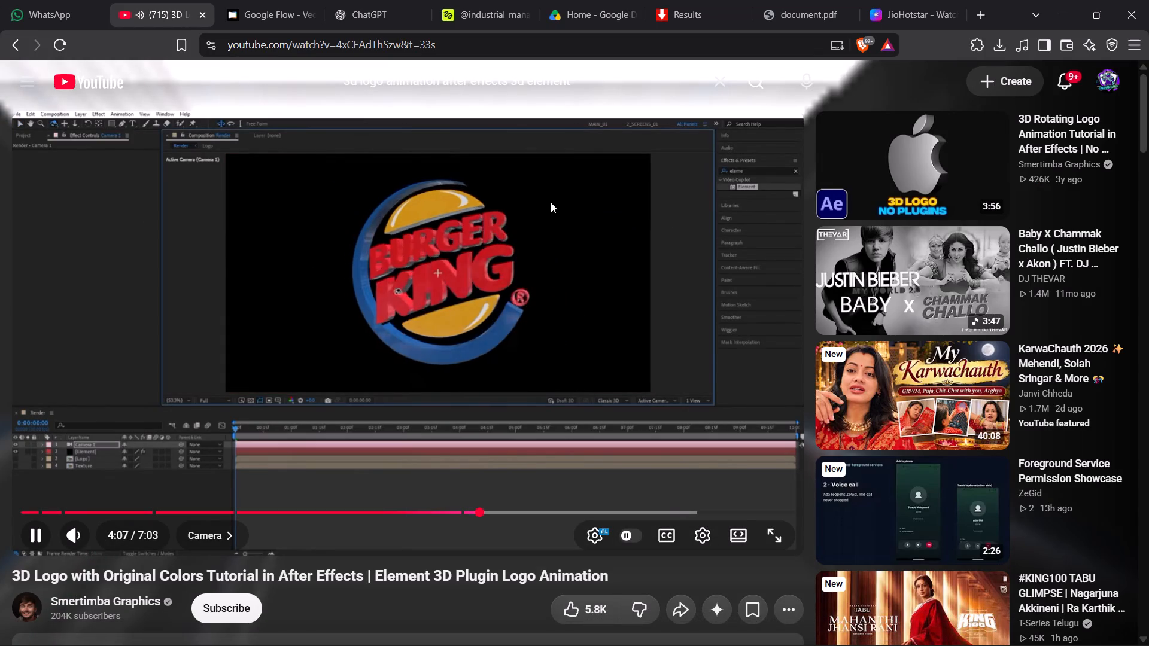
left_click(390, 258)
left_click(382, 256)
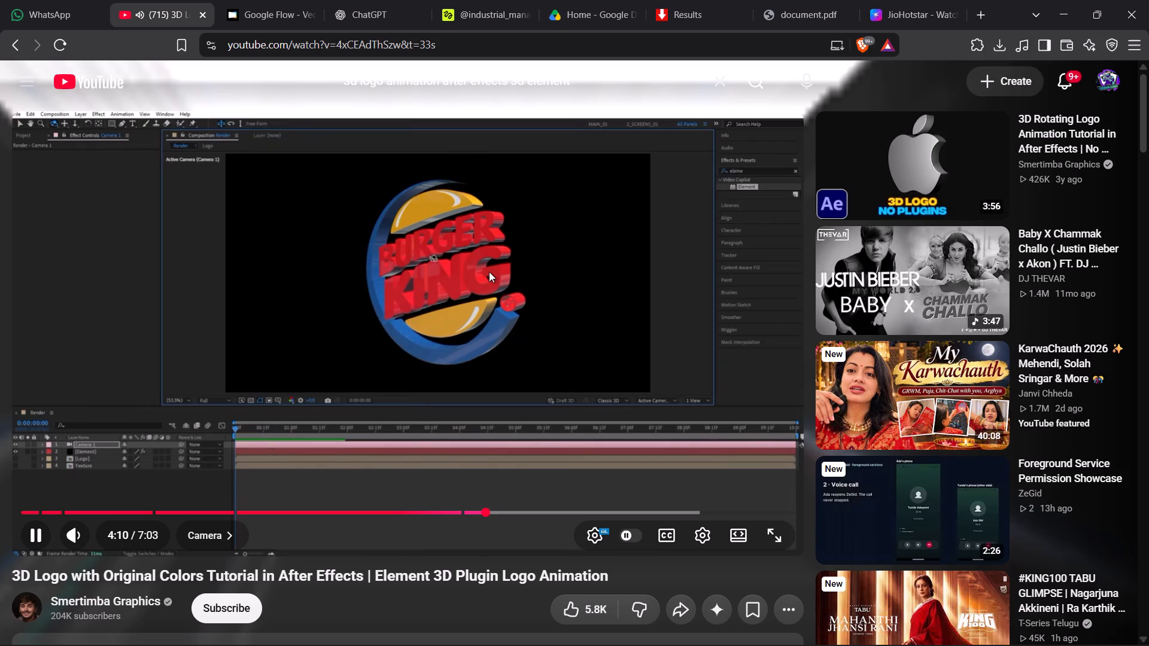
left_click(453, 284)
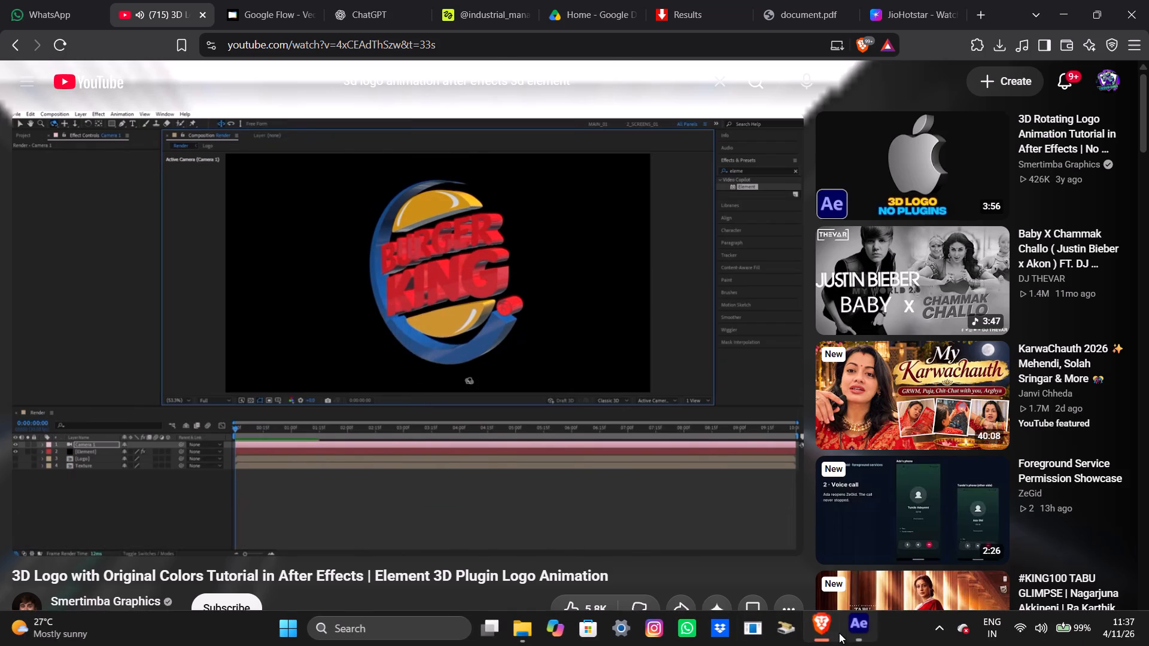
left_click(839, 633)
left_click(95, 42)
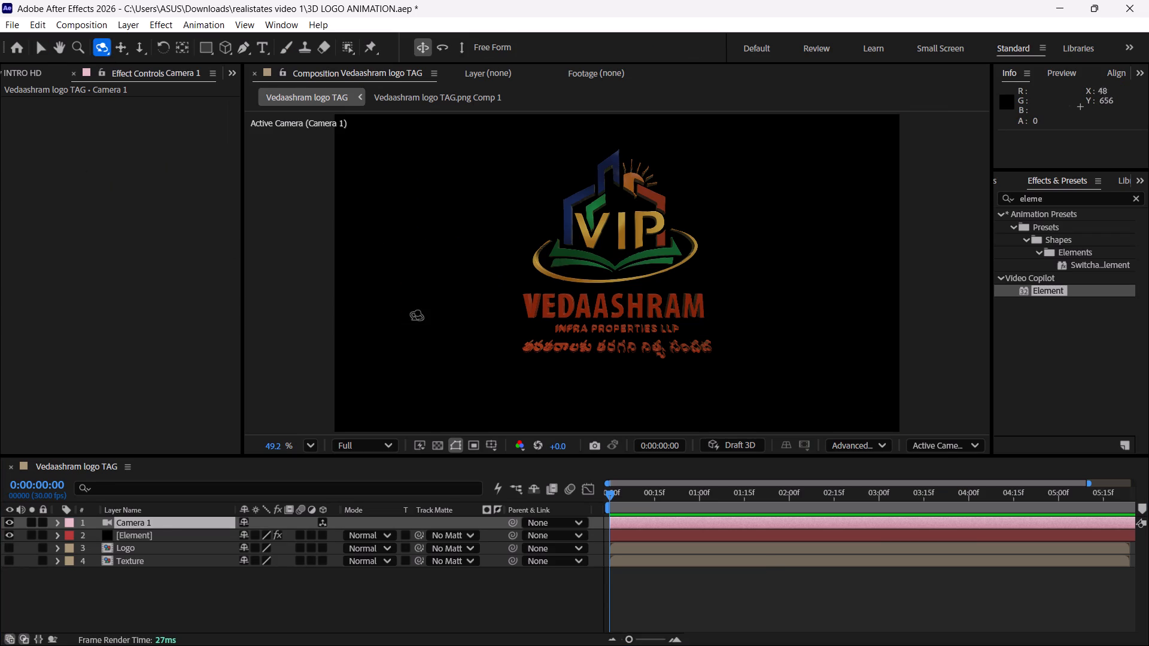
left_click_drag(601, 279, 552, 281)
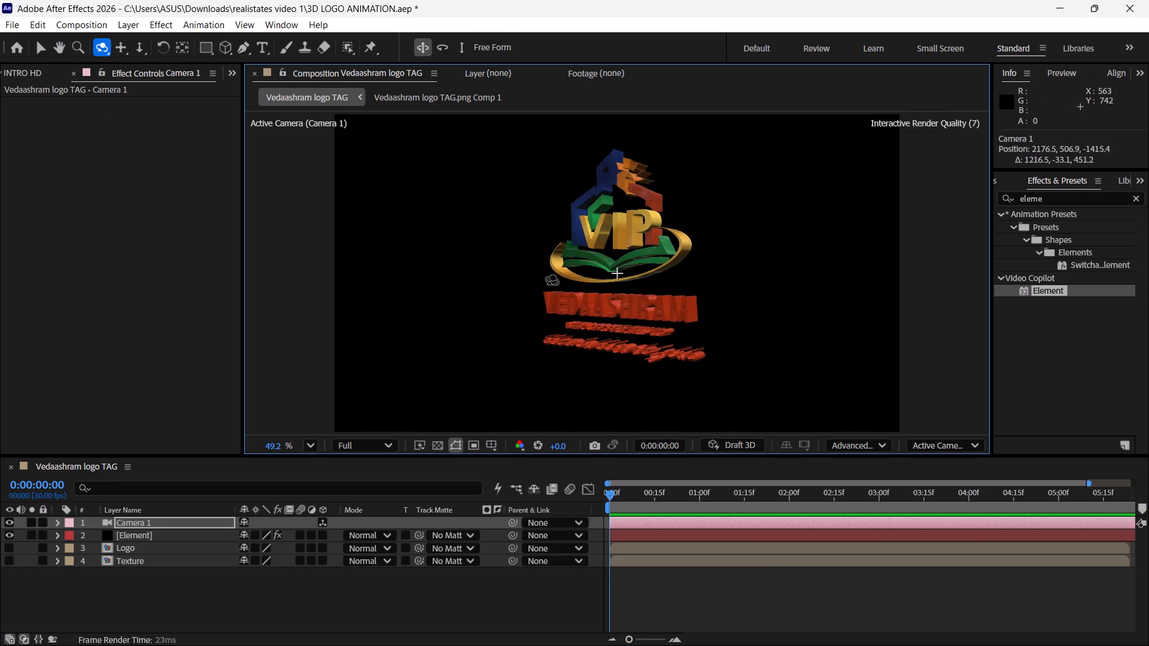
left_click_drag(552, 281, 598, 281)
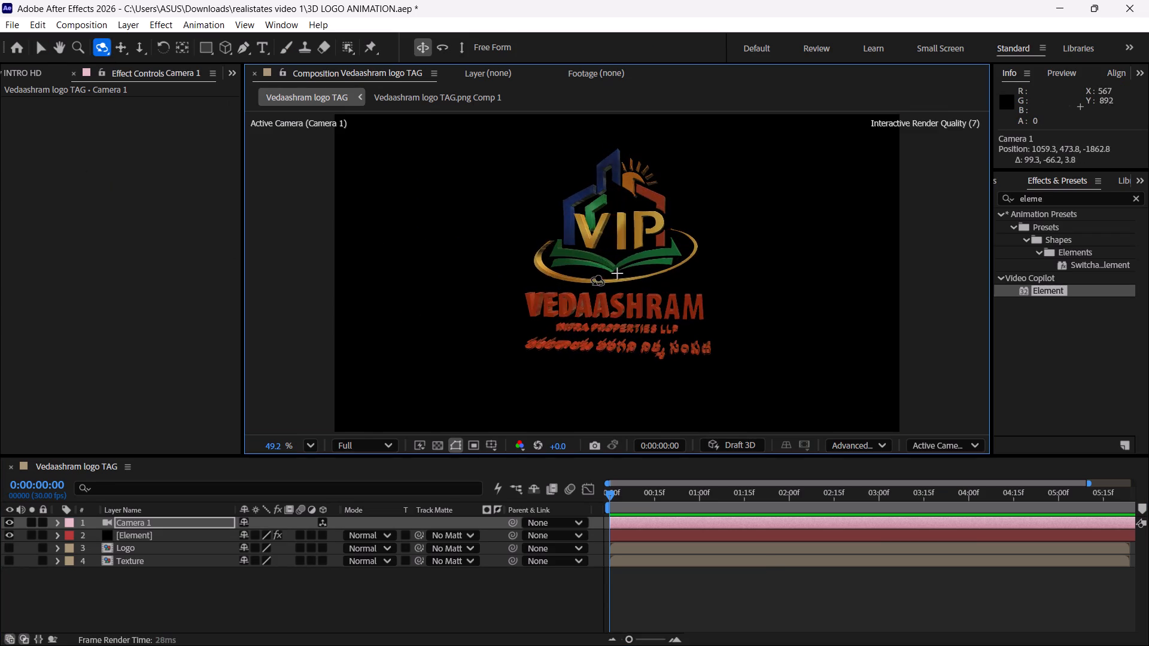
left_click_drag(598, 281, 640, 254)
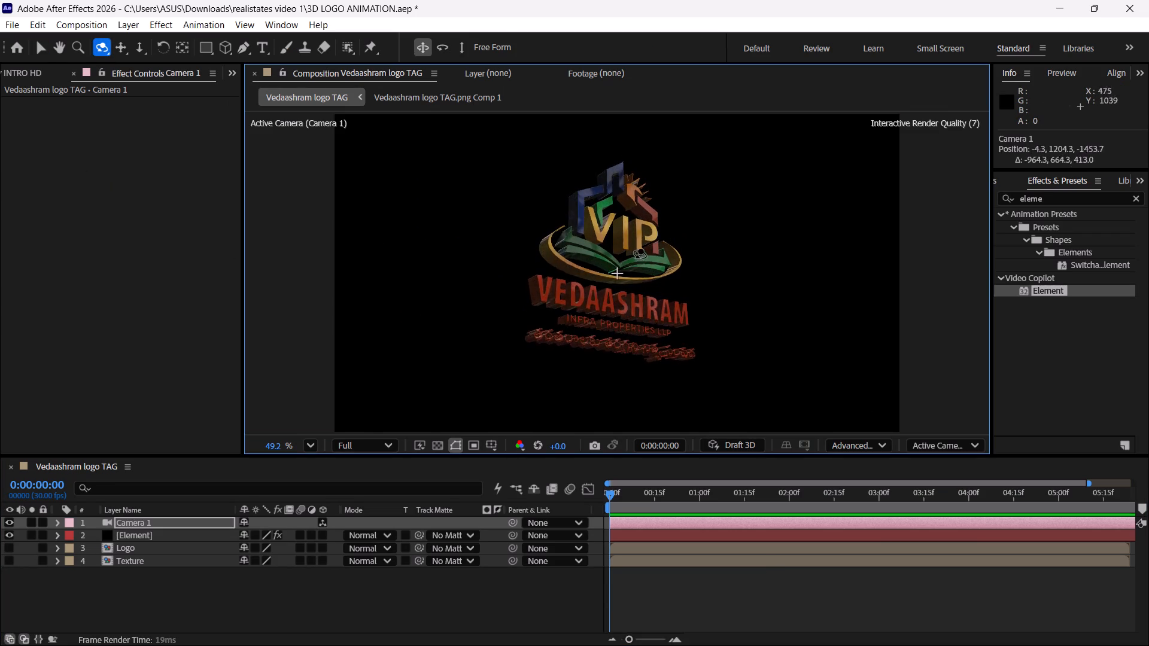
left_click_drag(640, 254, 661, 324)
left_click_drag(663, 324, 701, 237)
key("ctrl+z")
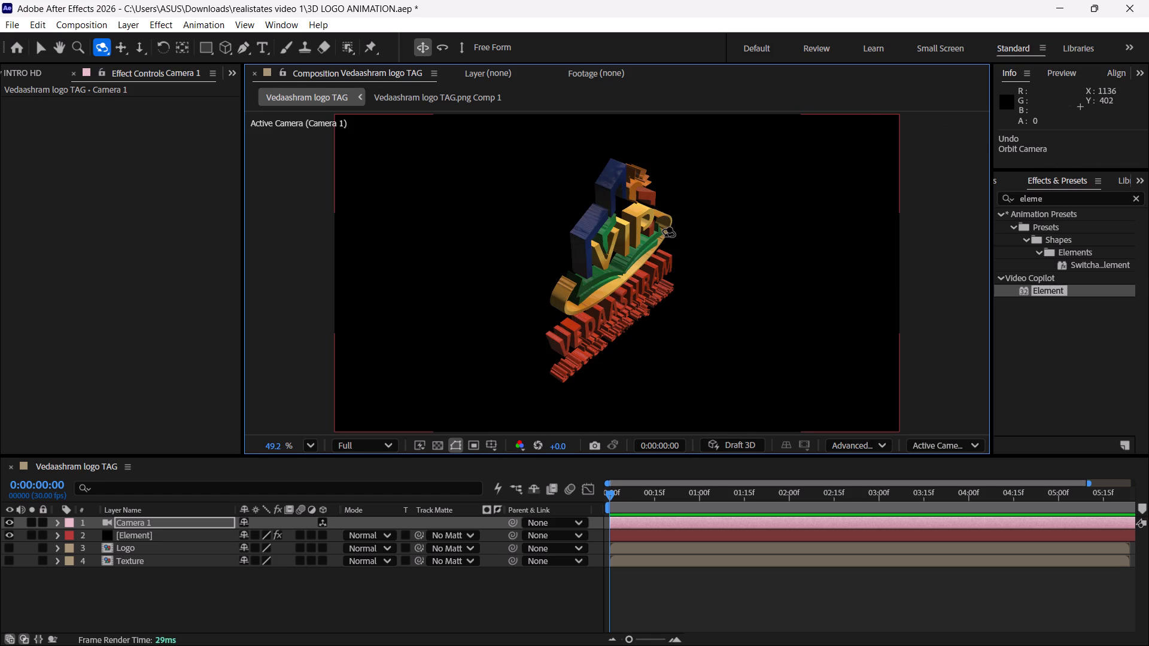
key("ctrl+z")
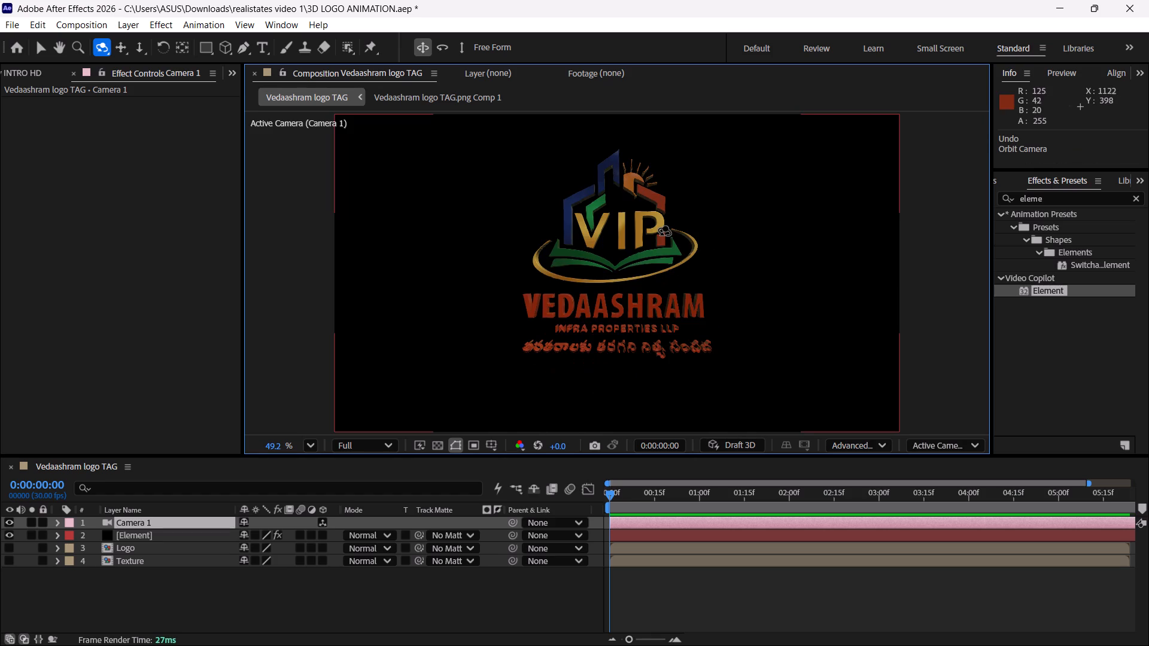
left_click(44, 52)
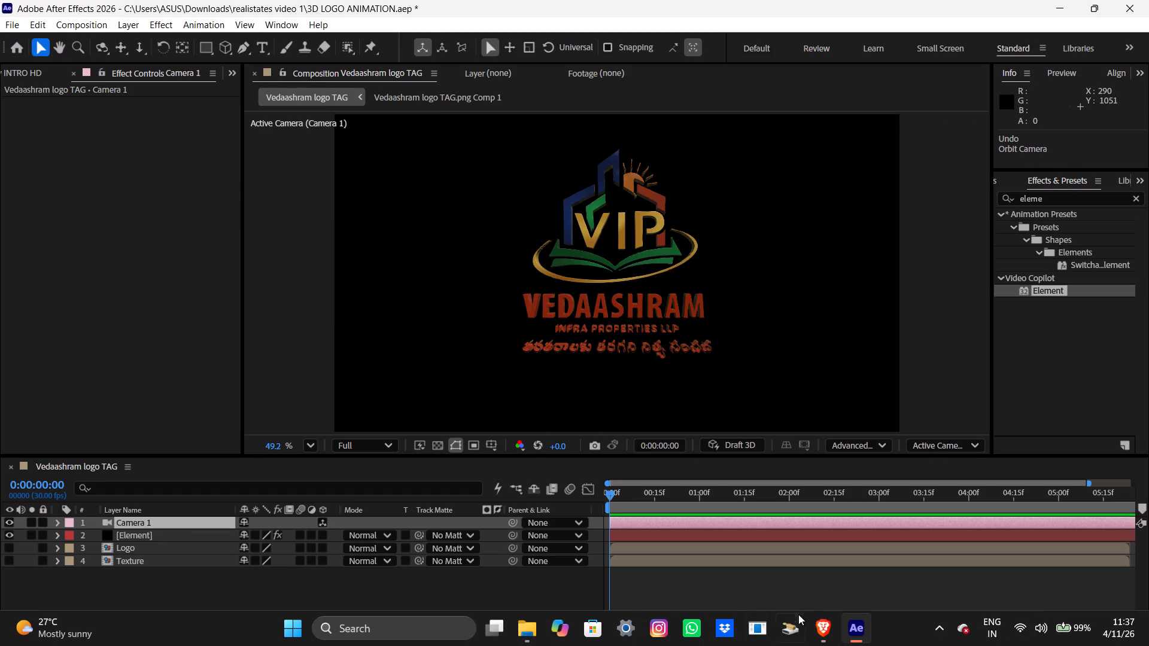
Following the tutorial, select the [Element] layer, collapse its Custom Layers settings and expand Render Settings in the Element effect.
left_click(811, 624)
left_click(811, 619)
left_click(656, 372)
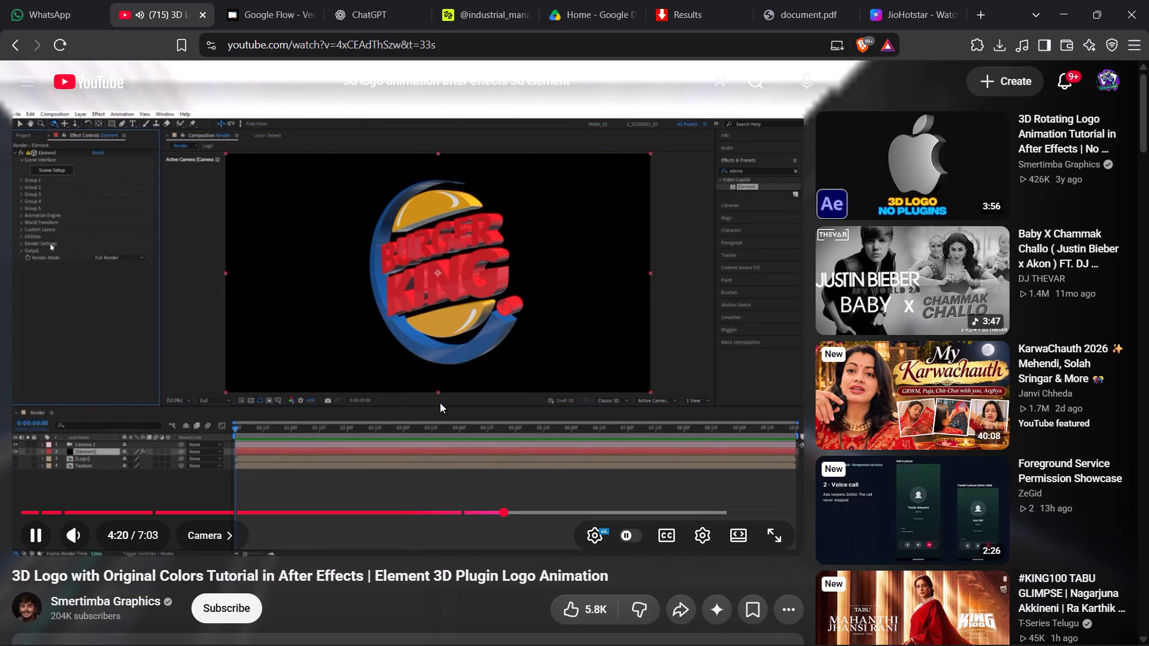
left_click(419, 407)
left_click(419, 407)
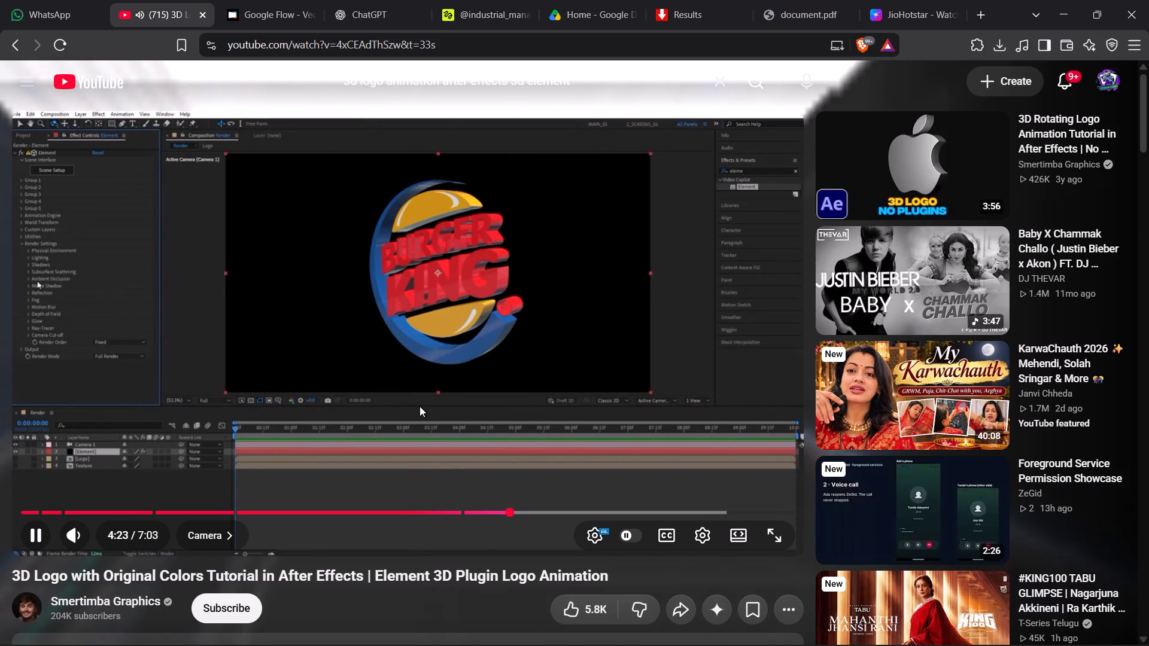
left_click(420, 406)
left_click(844, 627)
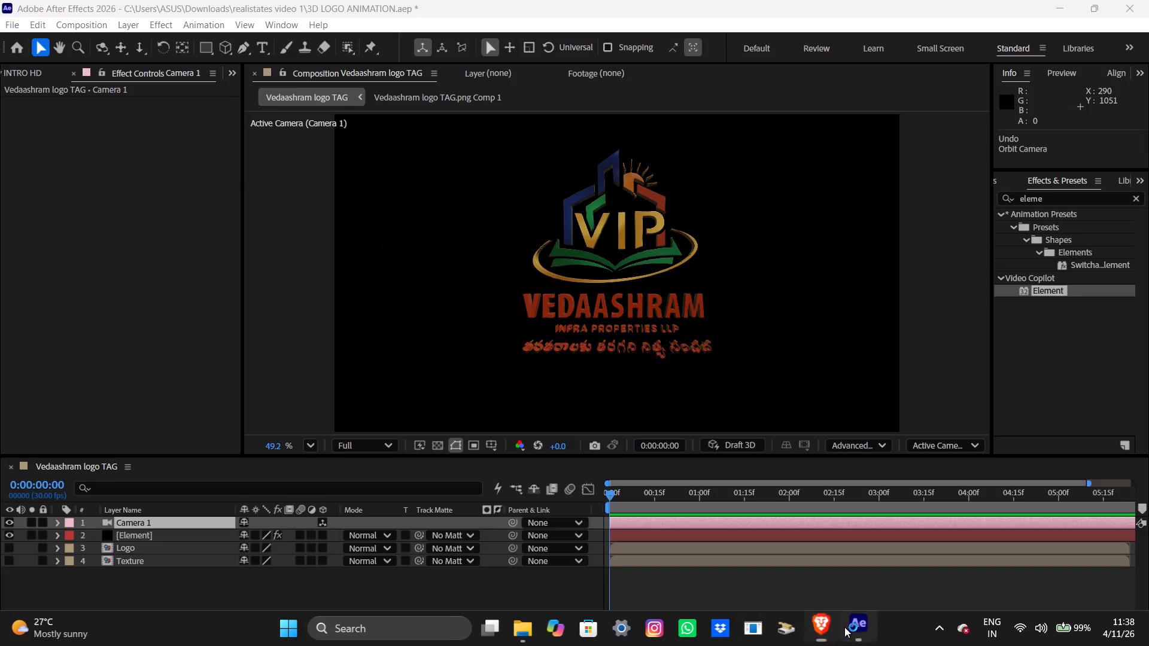
left_click(115, 531)
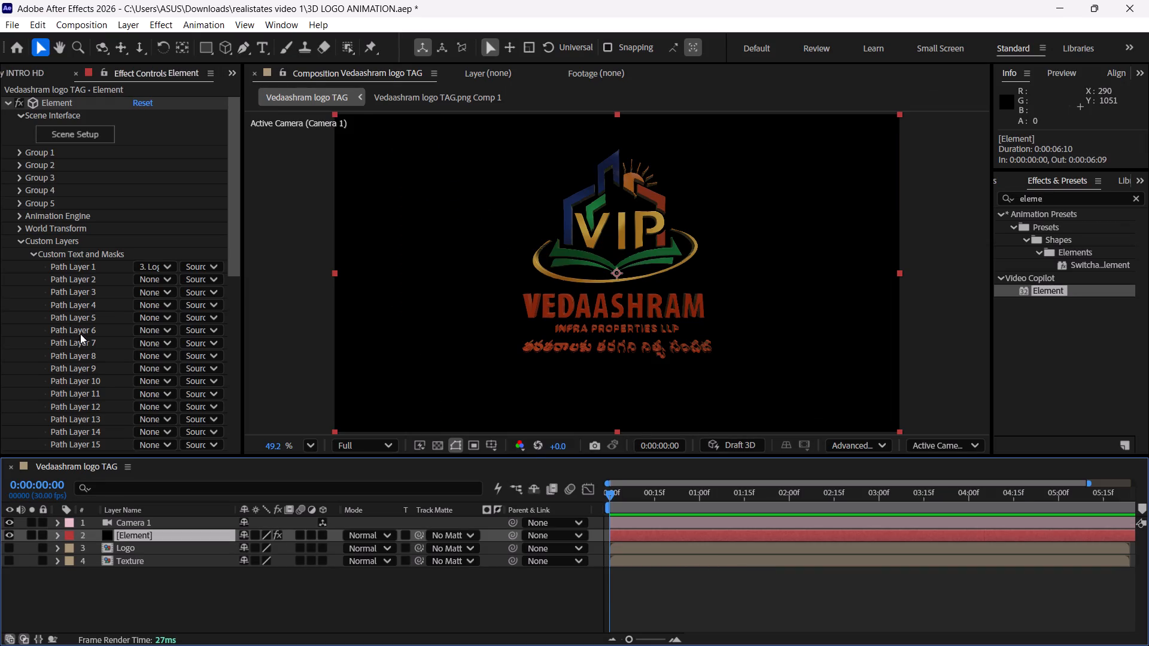
scroll(43, 282, "down", 6)
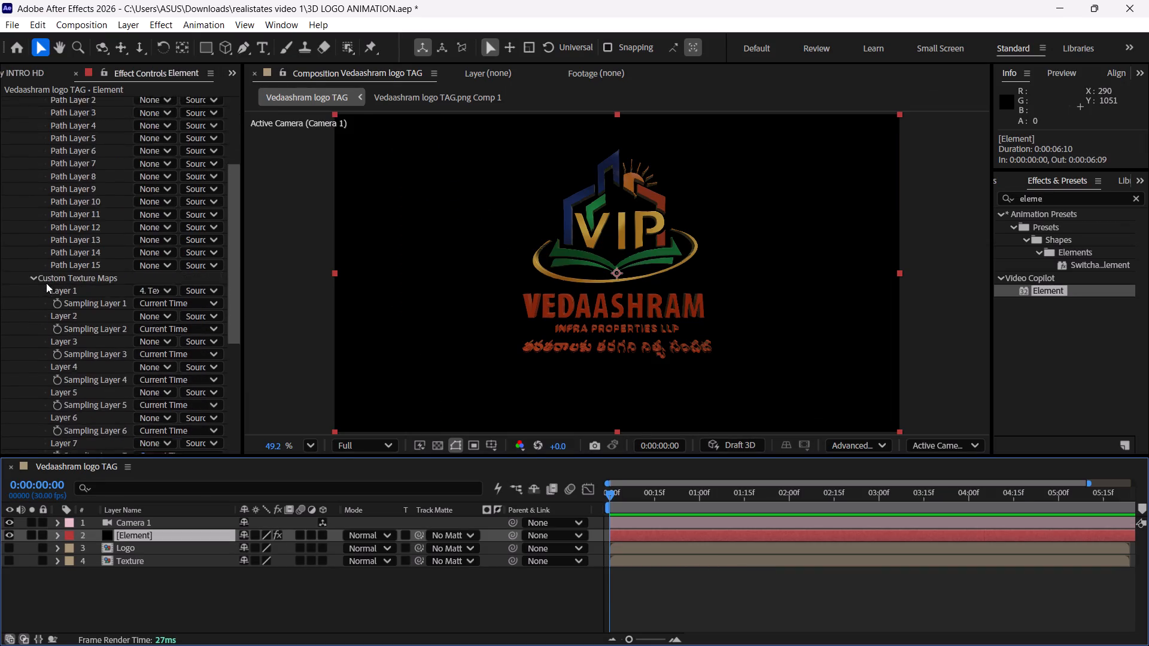
scroll(46, 283, "down", 2)
scroll(46, 283, "up", 8)
left_click(19, 236)
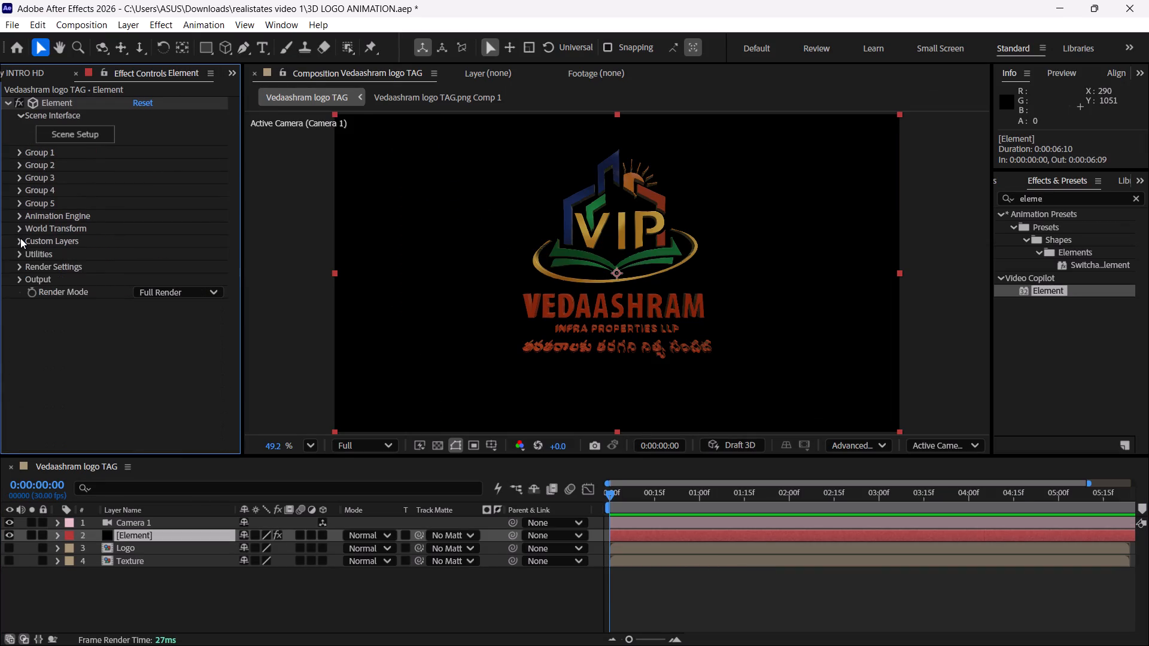
left_click(22, 266)
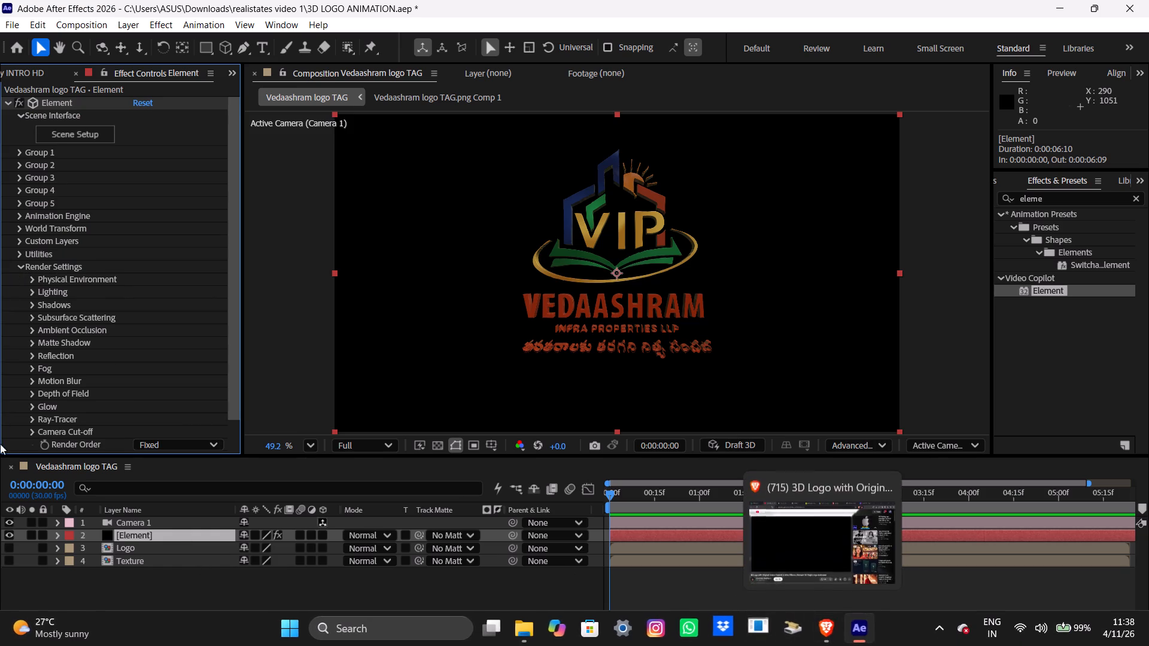
Check which render setting the tutorial uses, and expand Ambient Occlusion with the Shadows group collapsed in the Element effect.
left_click(29, 304)
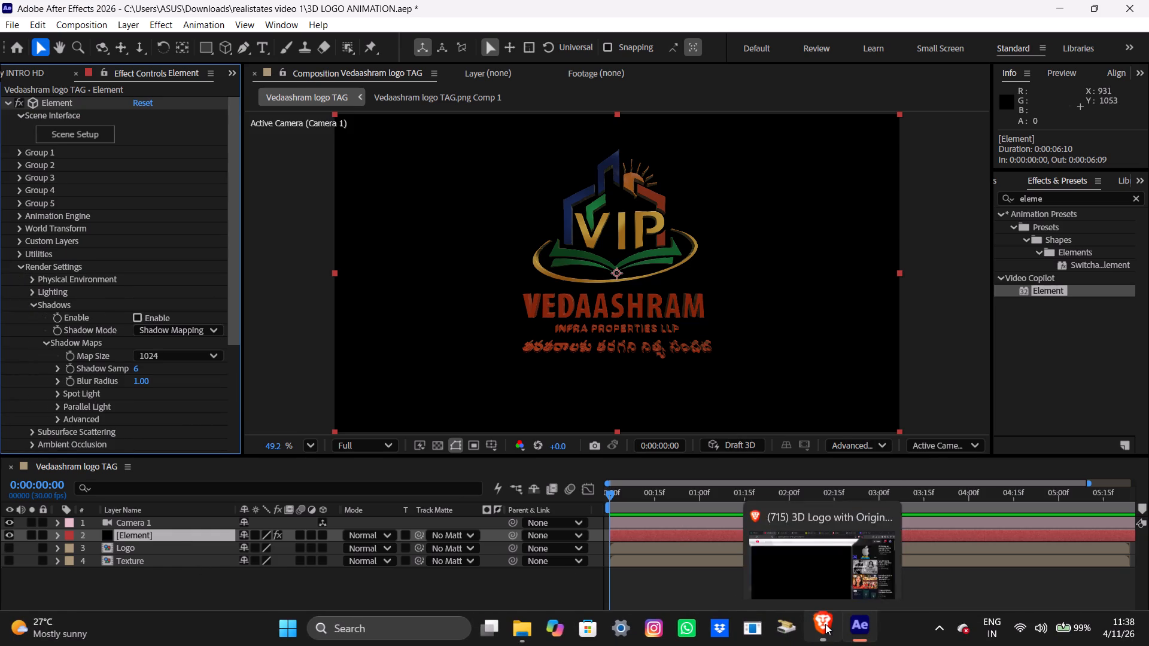
left_click(825, 624)
left_click(470, 323)
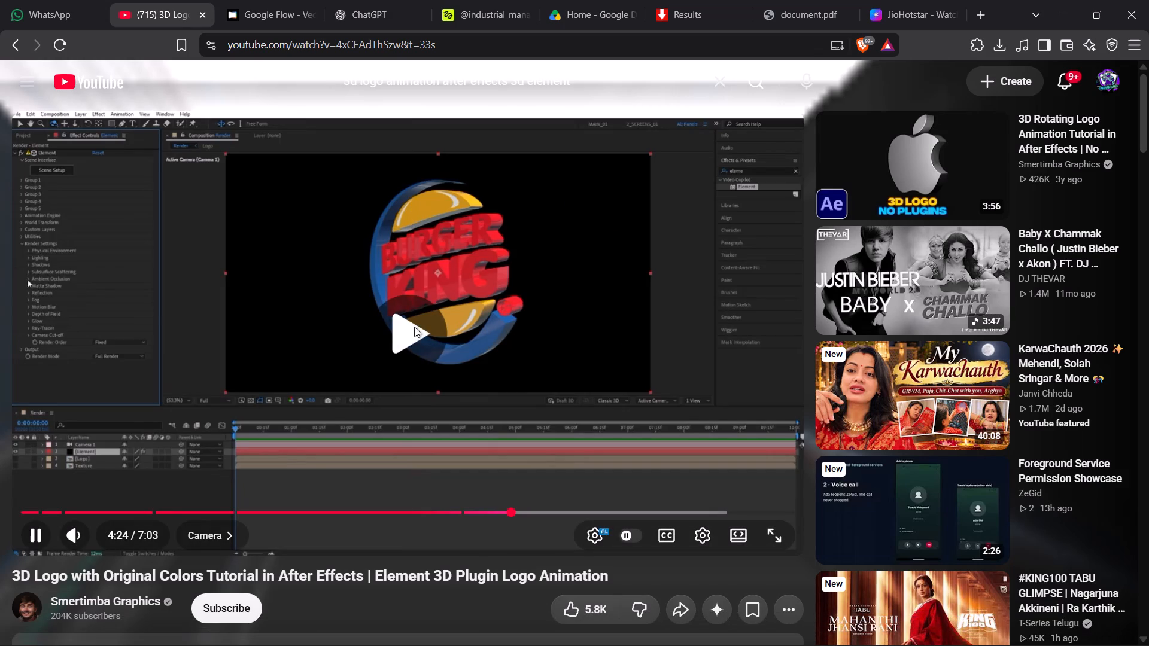
left_click(333, 251)
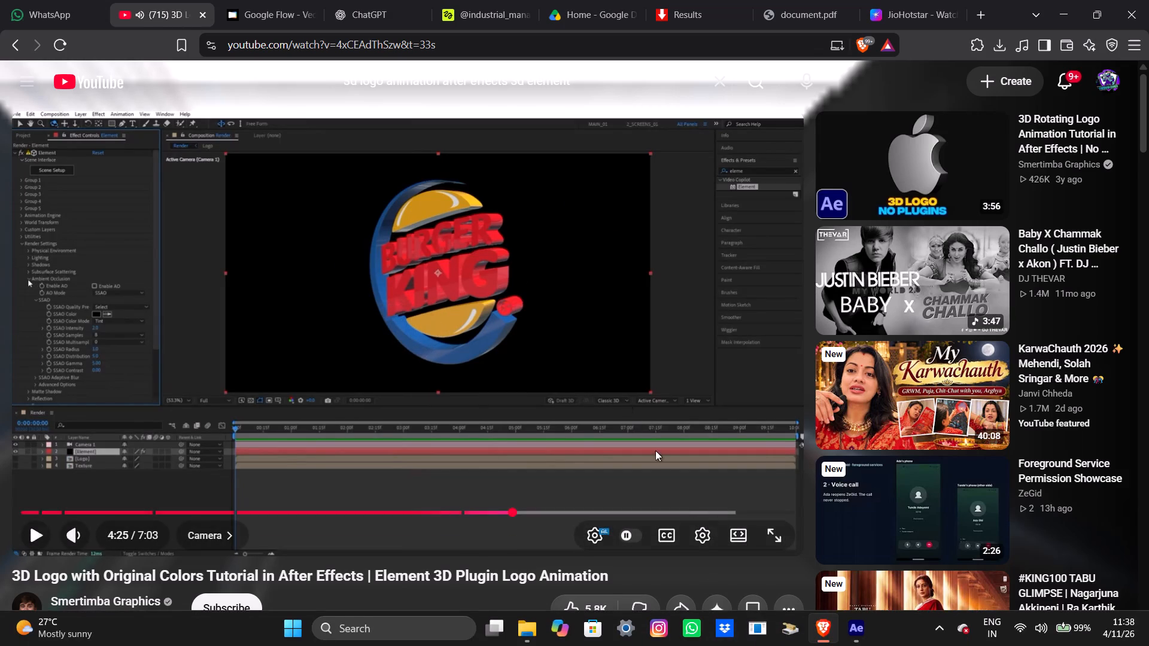
left_click(844, 632)
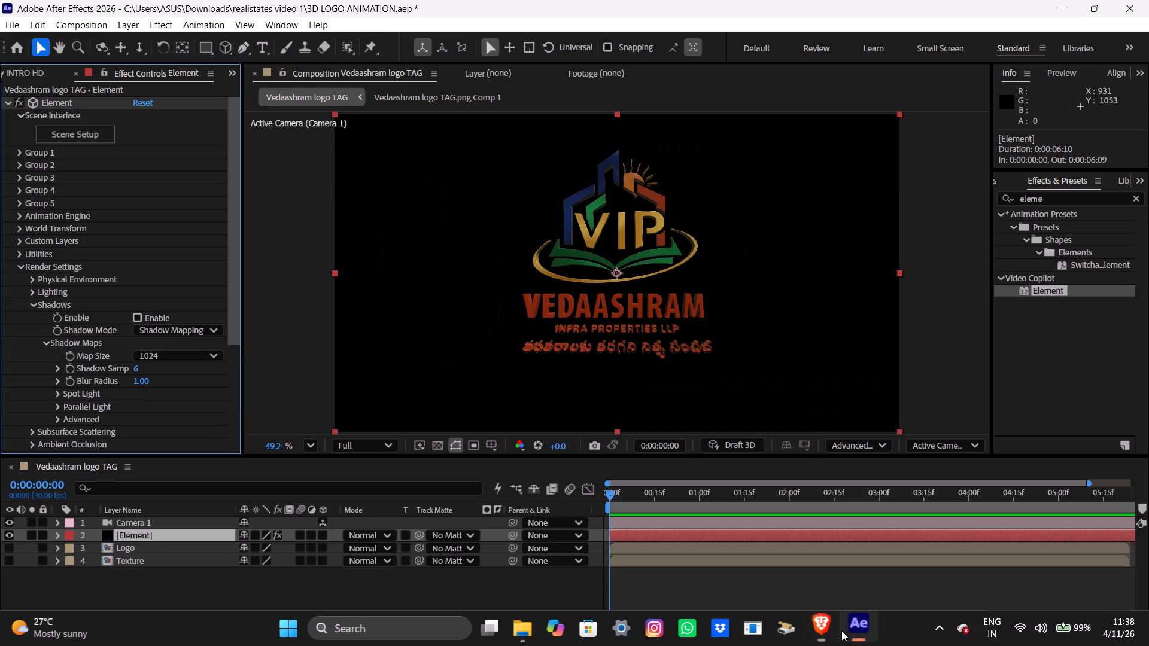
left_click(40, 303)
left_click(31, 303)
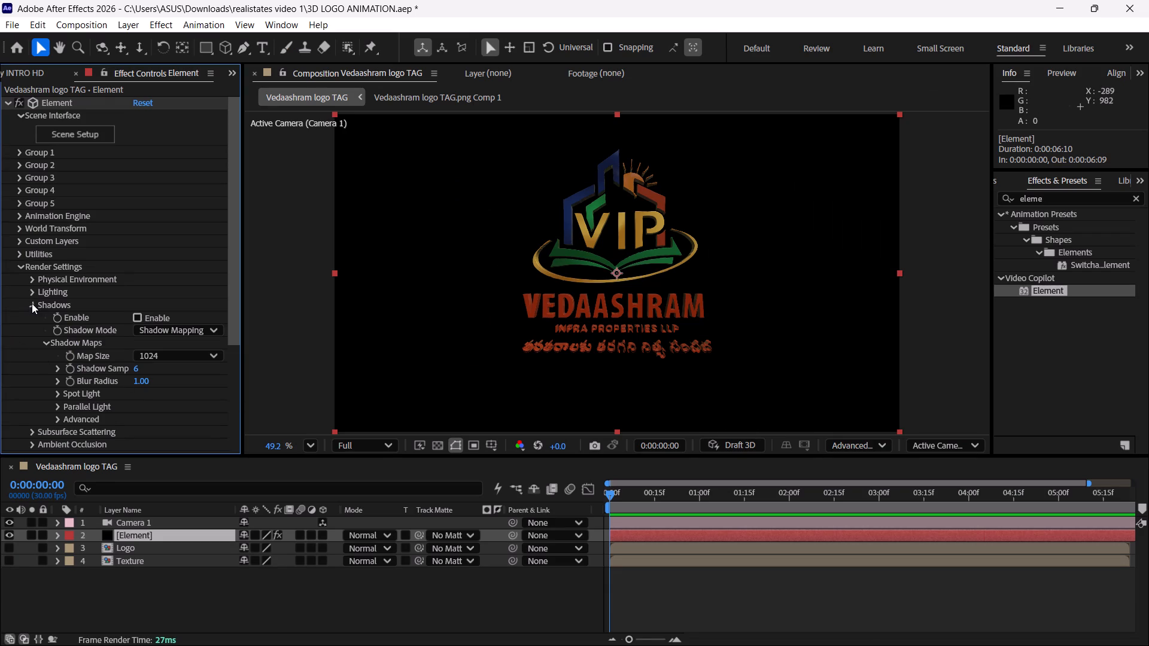
left_click(32, 330)
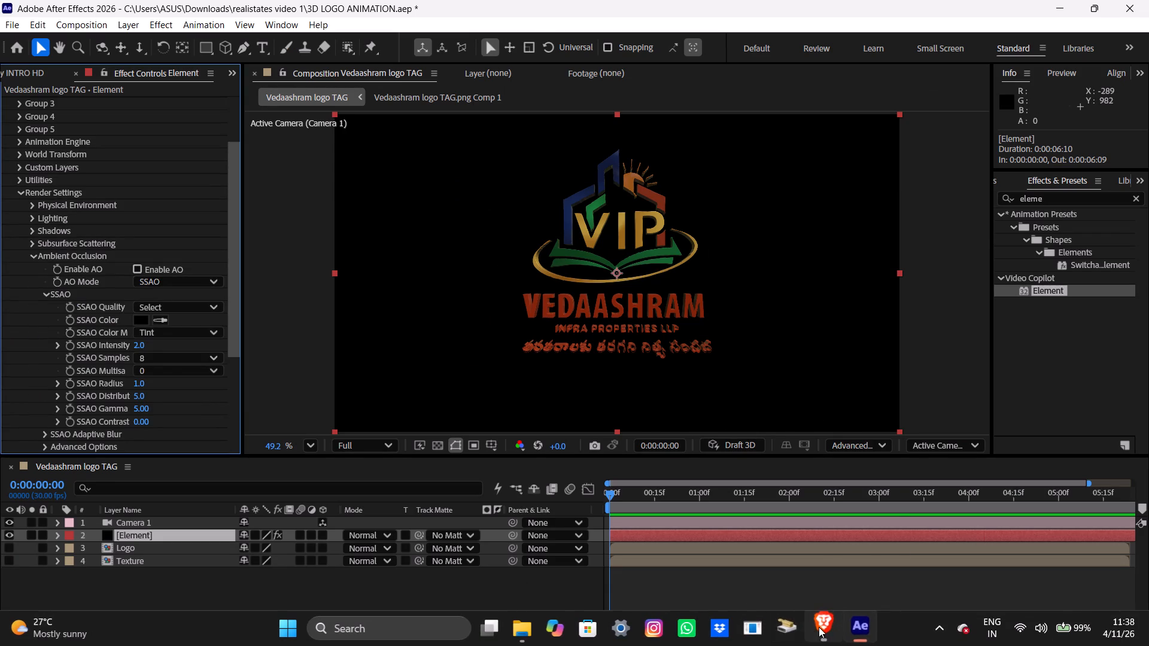
Check the tutorial's ambient occlusion setup in the browser, return to After Effects and enable AO in the Element effect.
left_click(816, 626)
left_click(621, 328)
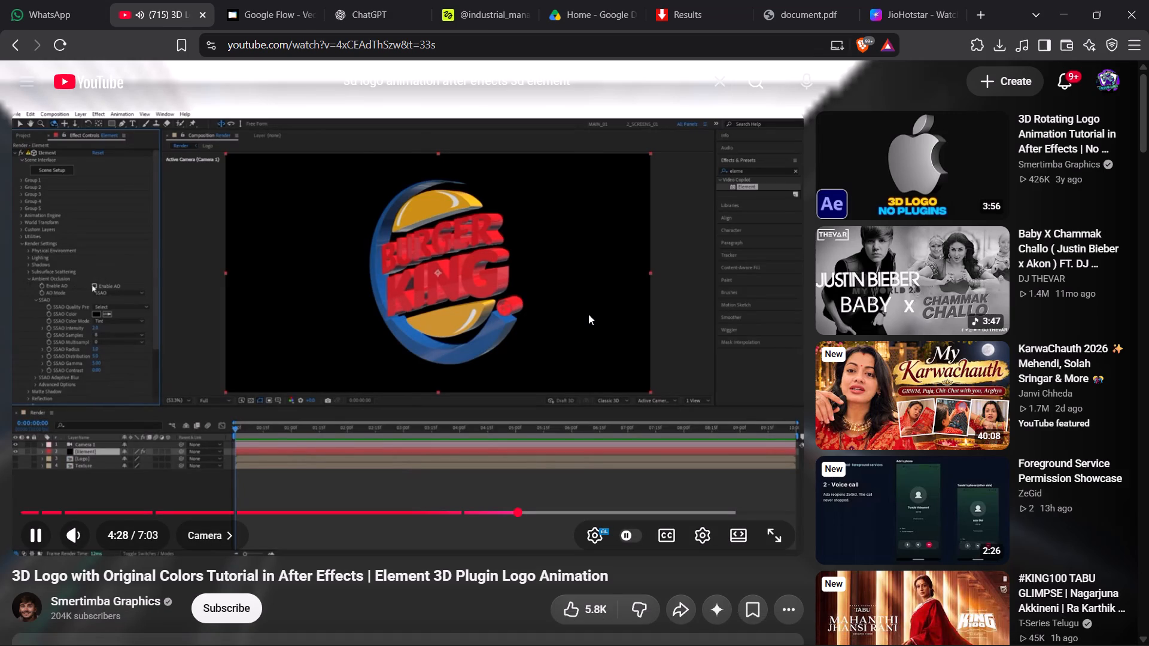
left_click(588, 314)
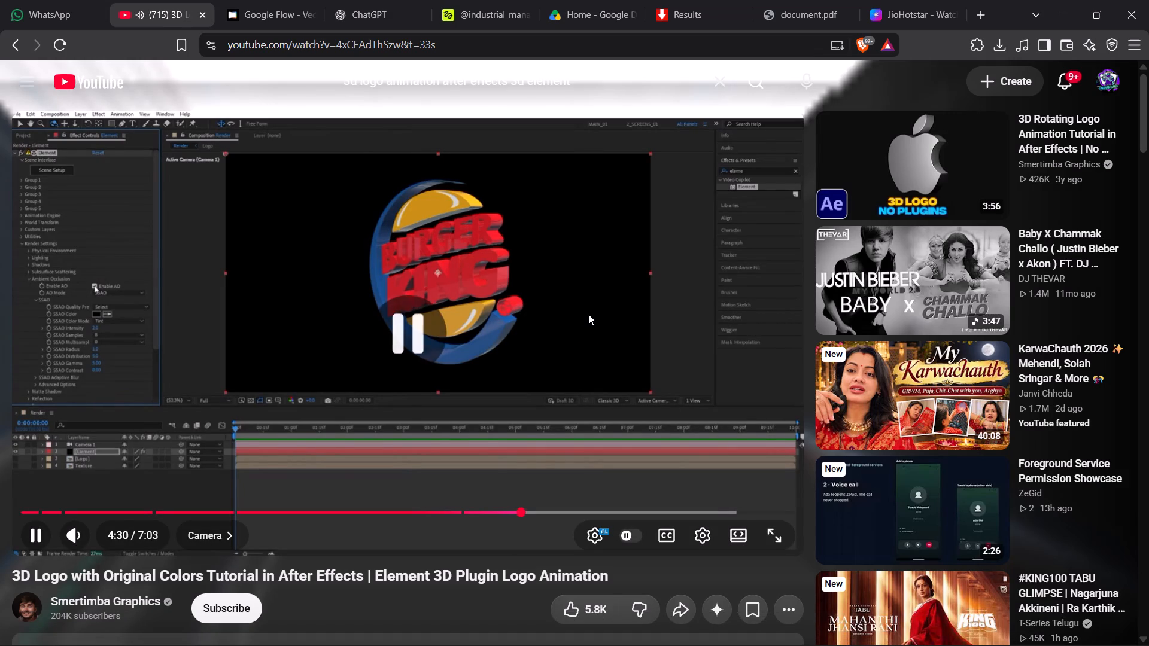
left_click(865, 630)
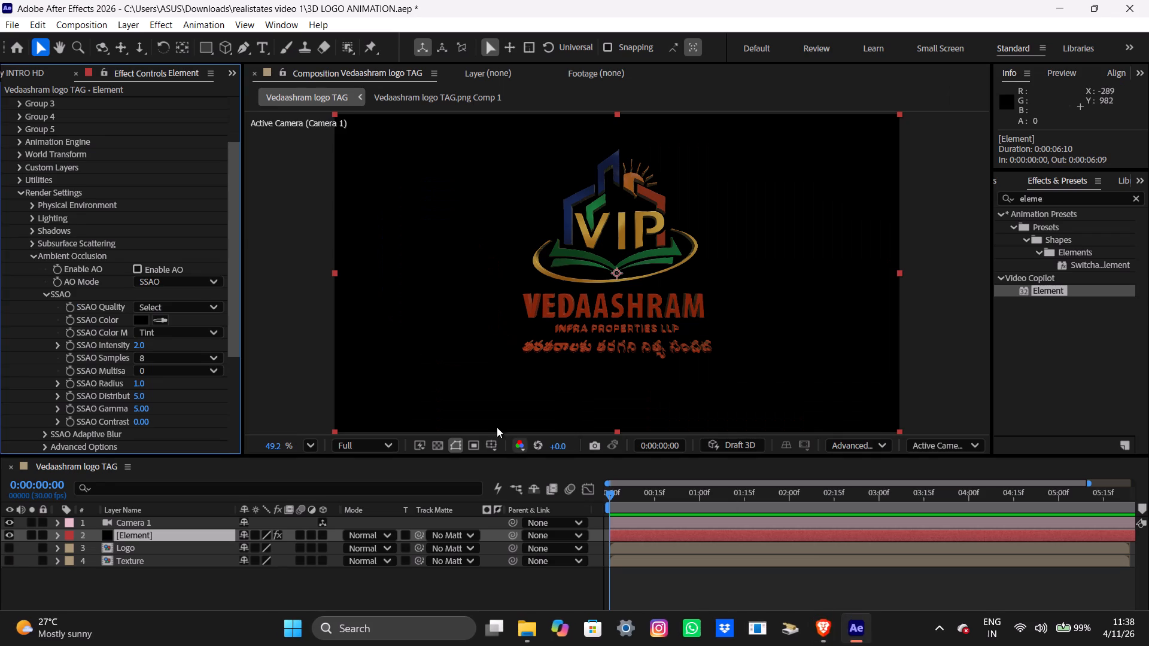
left_click(157, 270)
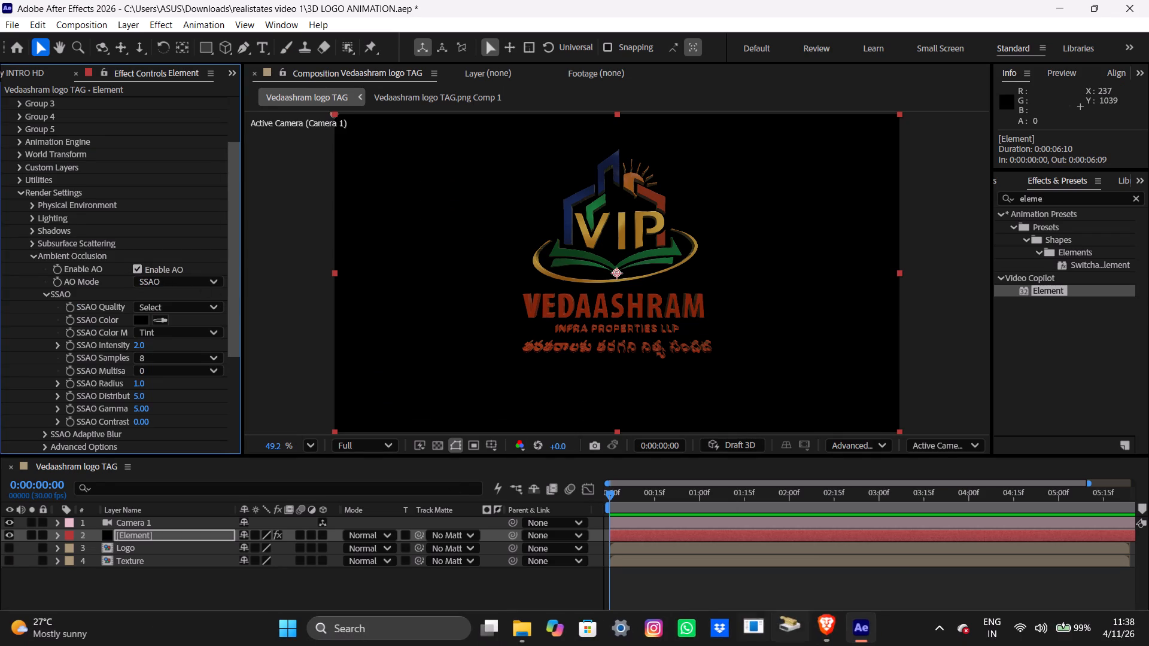
Check the tutorial's SSAO adjustment in the browser, and set the Element effect's SSAO Intensity to 4 in After Effects.
left_click(822, 641)
left_click(679, 327)
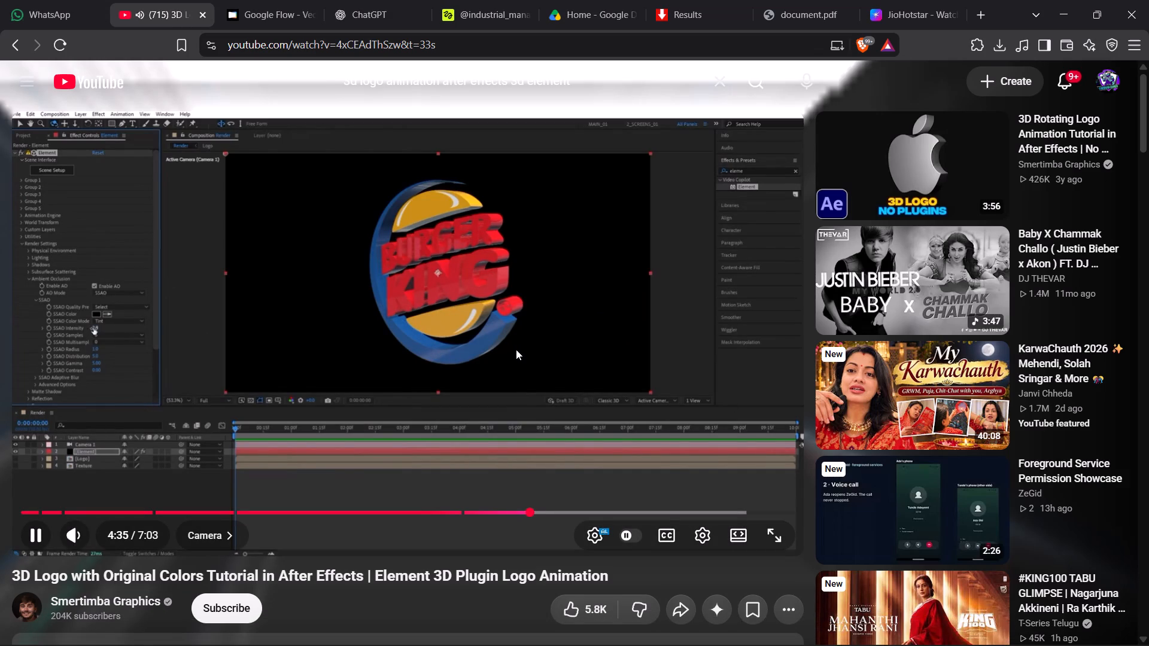
left_click(517, 348)
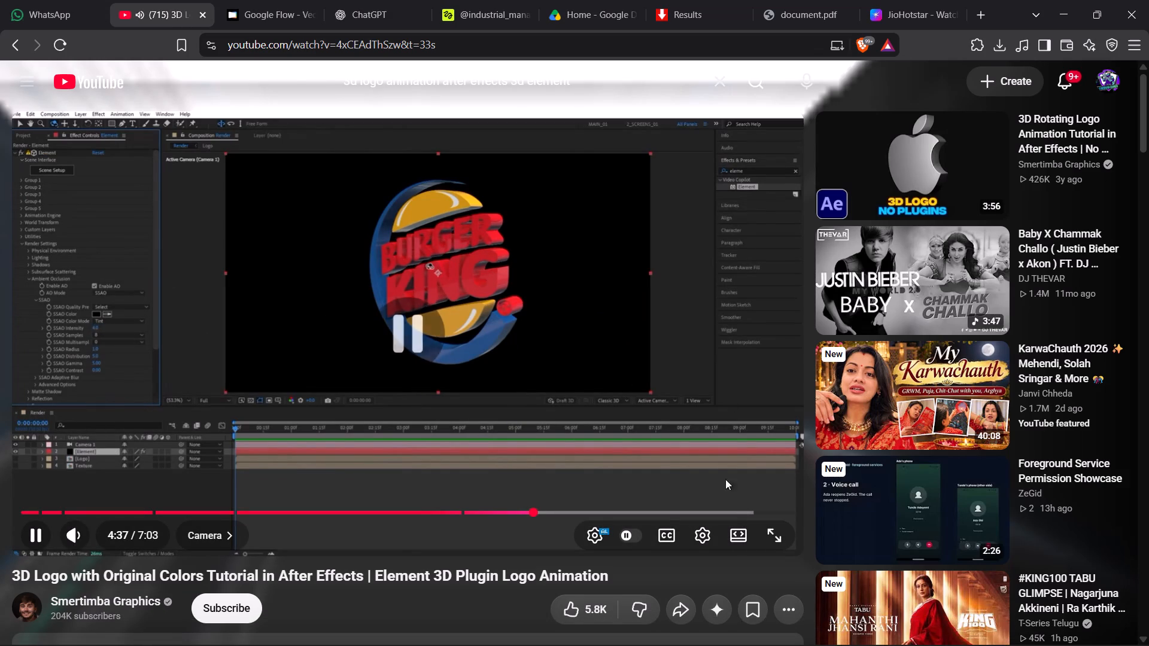
left_click(873, 629)
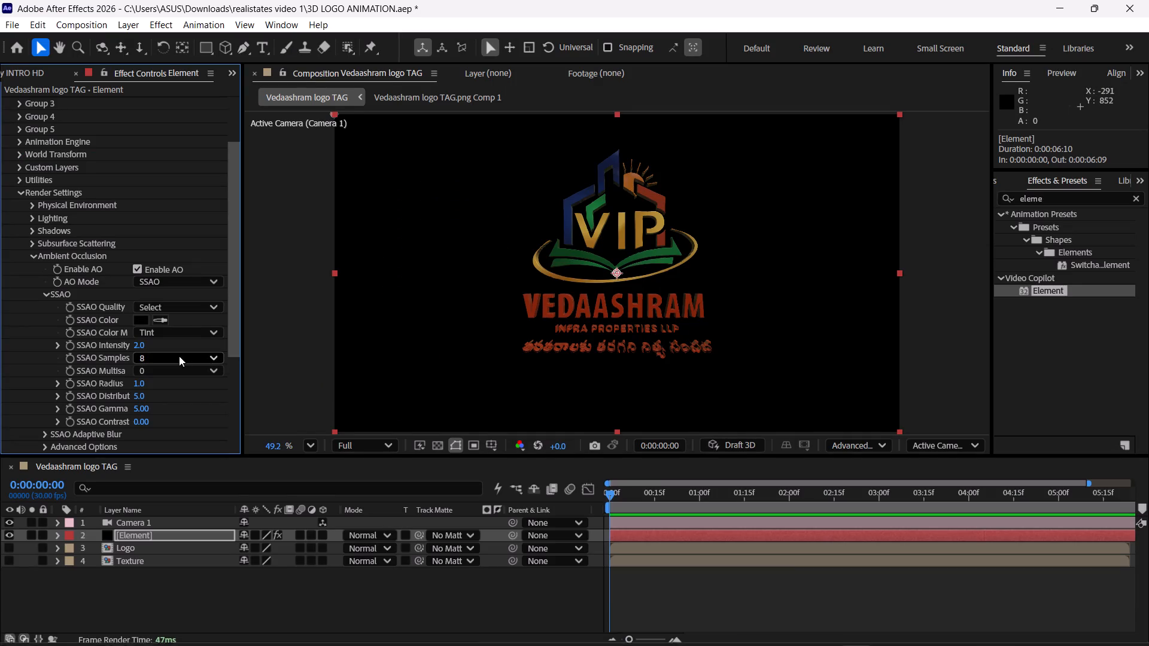
left_click(144, 349)
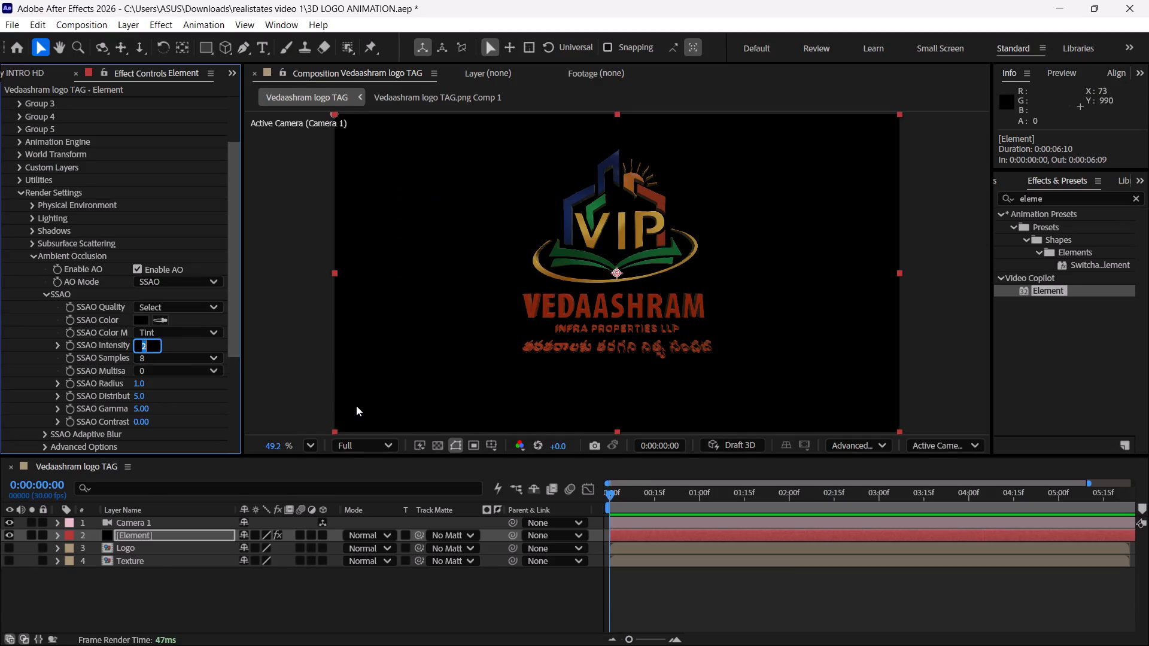
key("4")
left_click(198, 343)
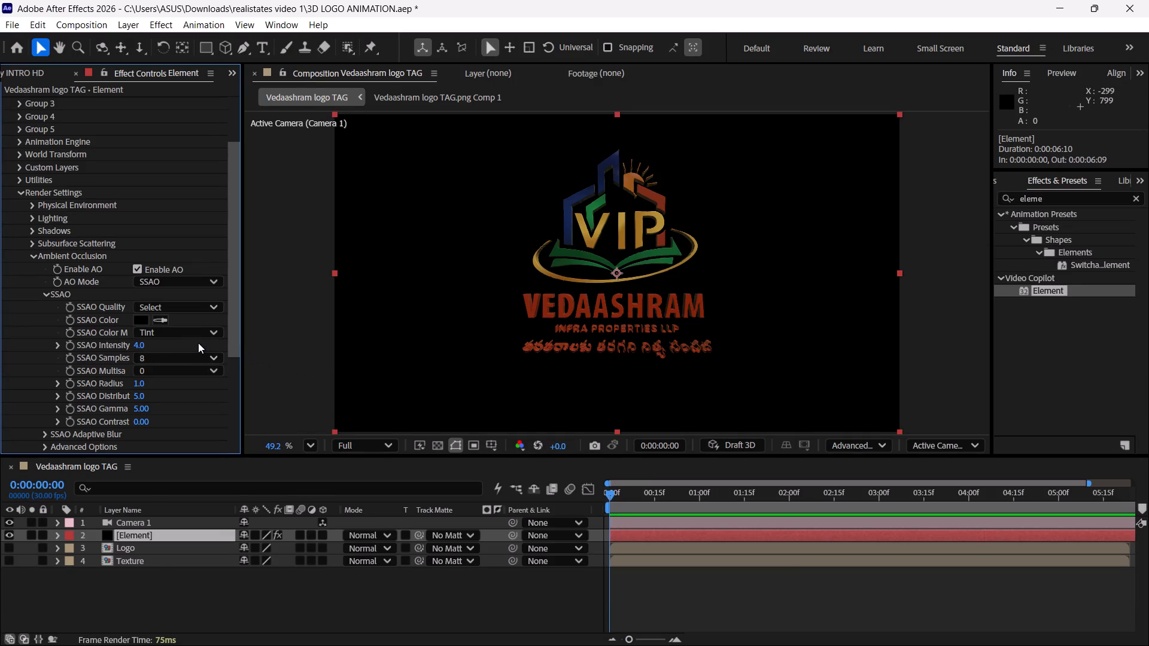
Watch the tutorial's section on keyframing the camera's Point of Interest and Position in the browser, pause it and return to After Effects.
left_click(824, 621)
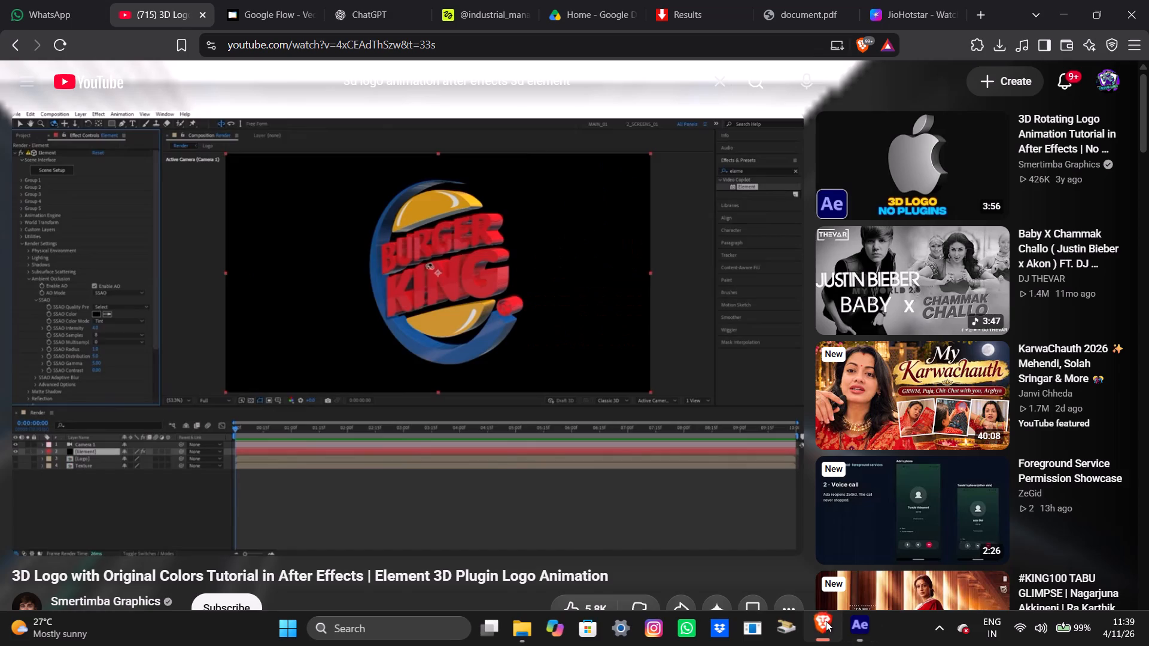
left_click(674, 371)
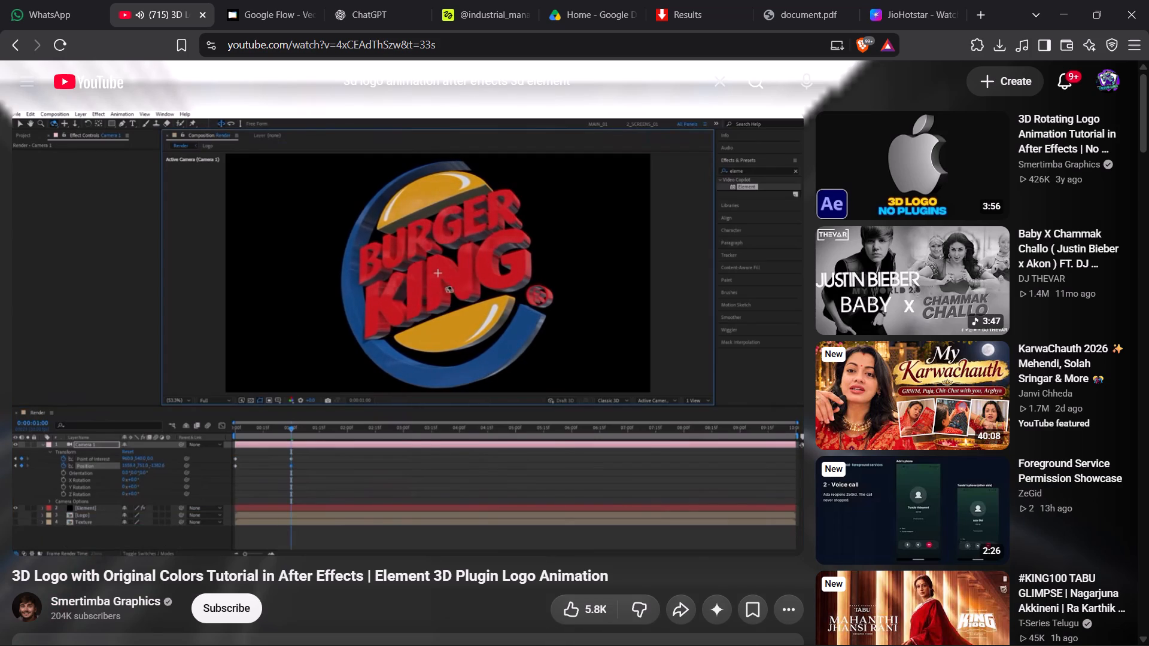
left_click(294, 325)
left_click(1053, 0)
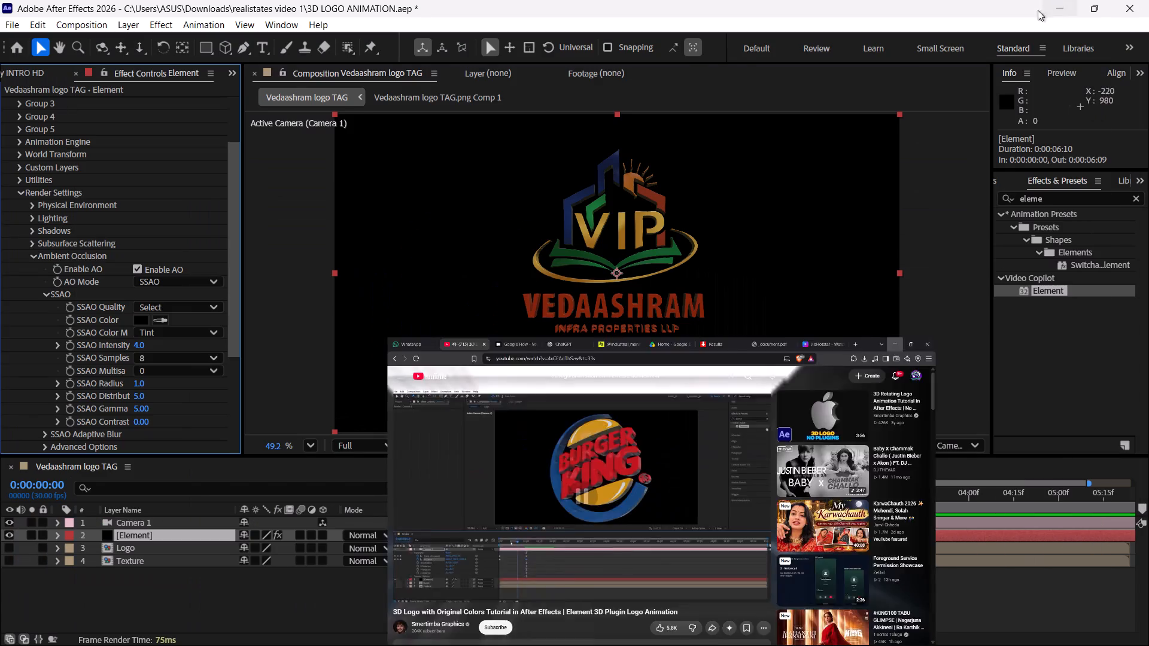
At the start of the timeline, select Camera 1 and orbit it to a slightly angled view of the logo, at about 681, 755, -1833.
left_click_drag(631, 498, 525, 480)
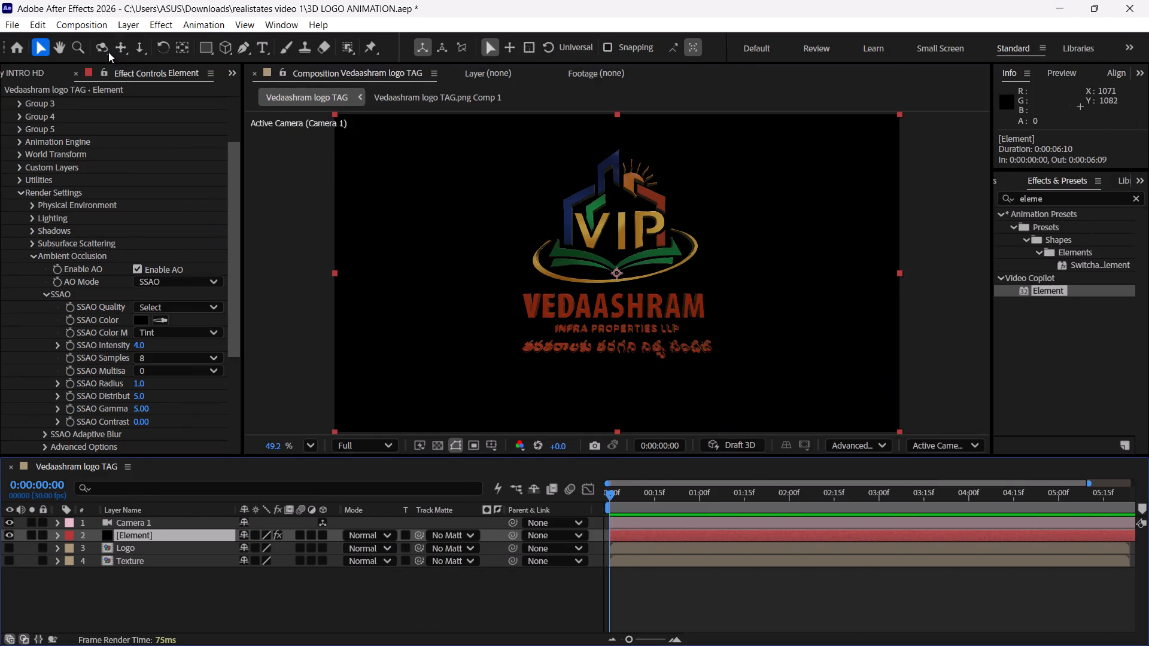
left_click(163, 516)
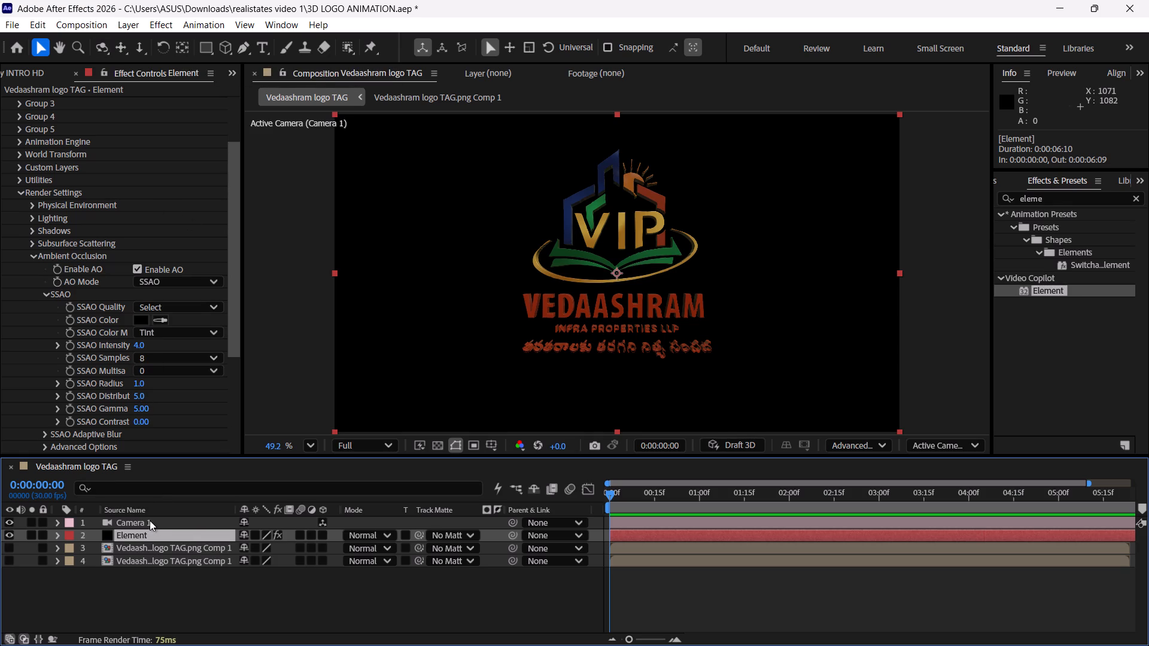
left_click(148, 514)
left_click(148, 518)
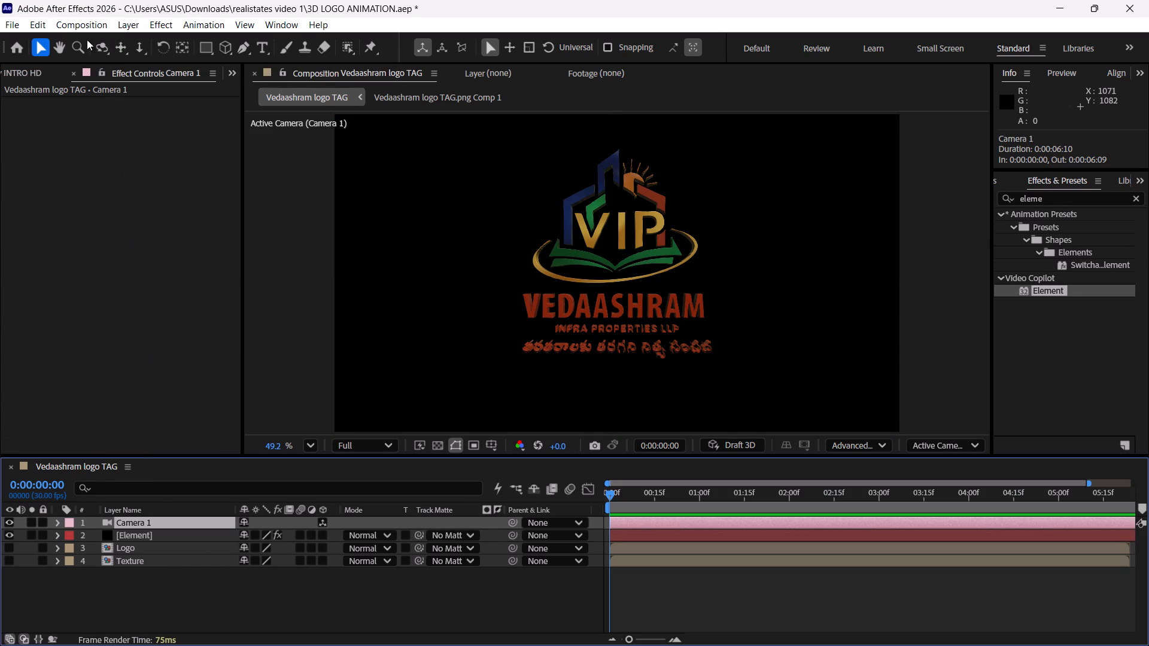
left_click_drag(101, 41, 107, 41)
left_click_drag(600, 281, 596, 281)
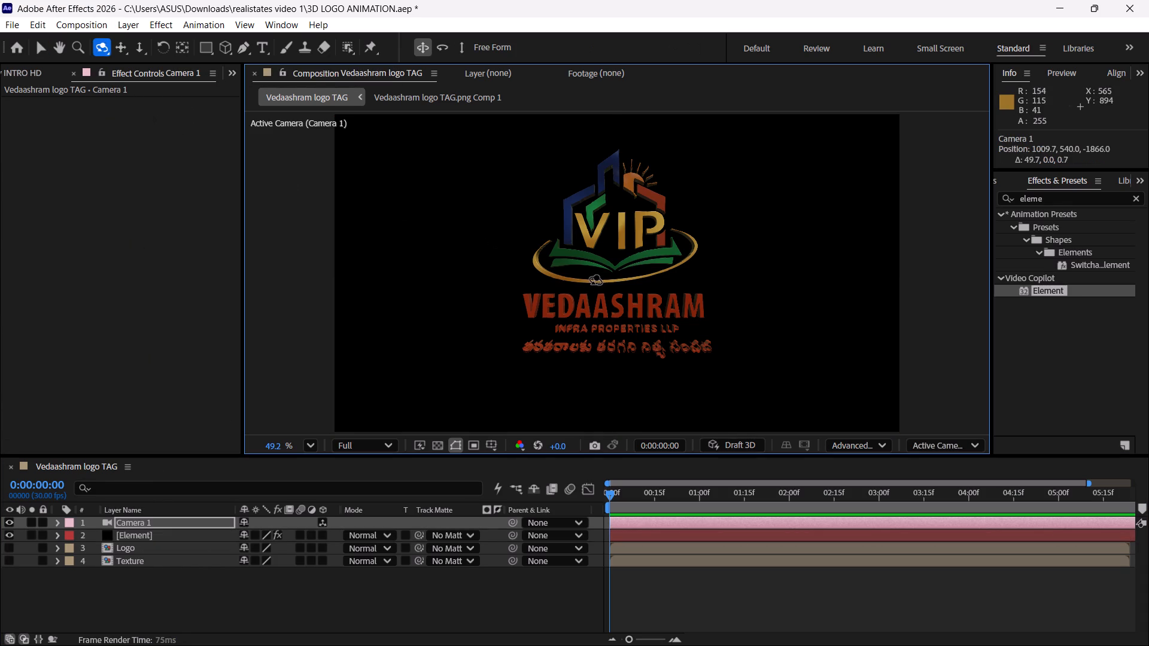
left_click_drag(596, 281, 554, 277)
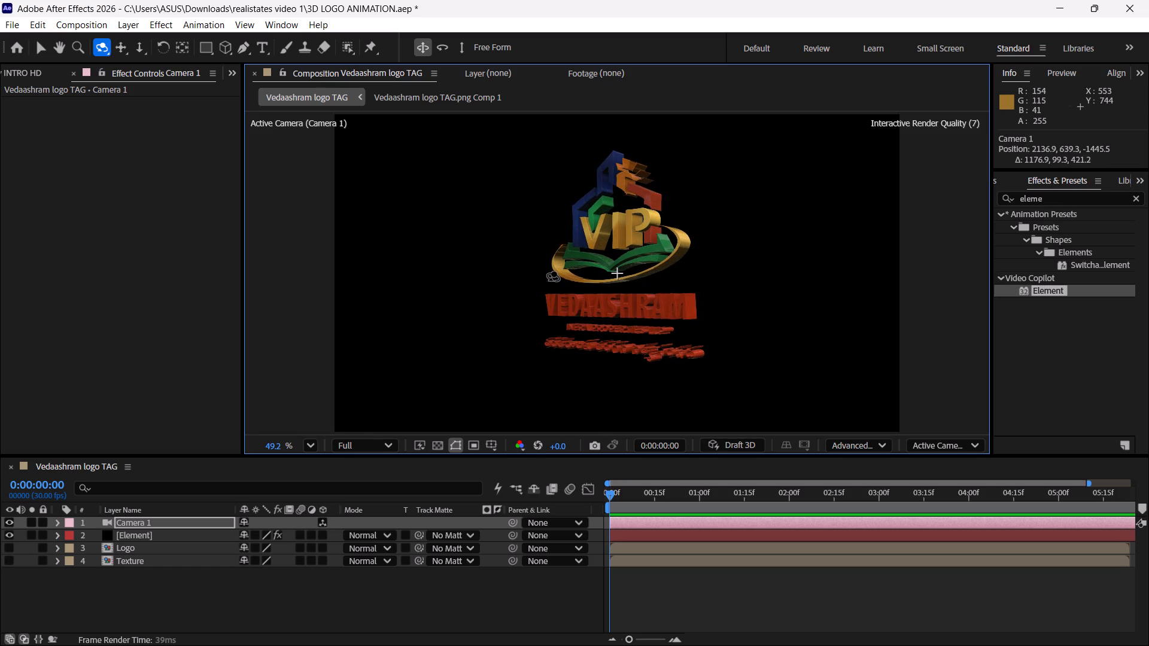
left_click_drag(554, 277, 749, 274)
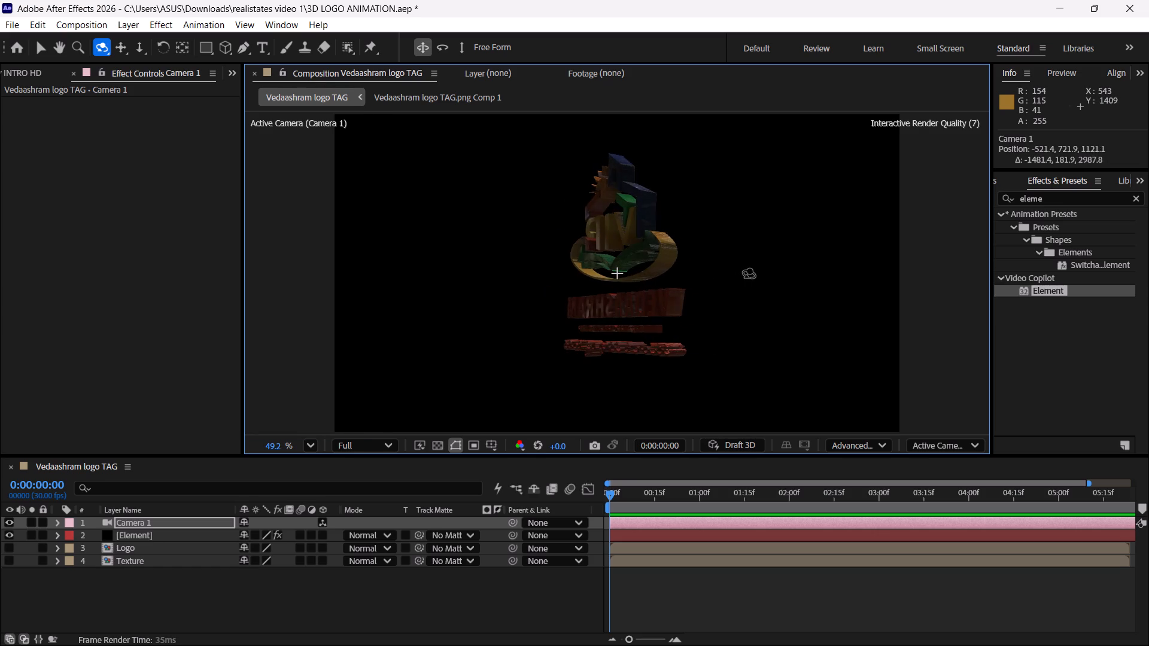
left_click_drag(749, 274, 593, 275)
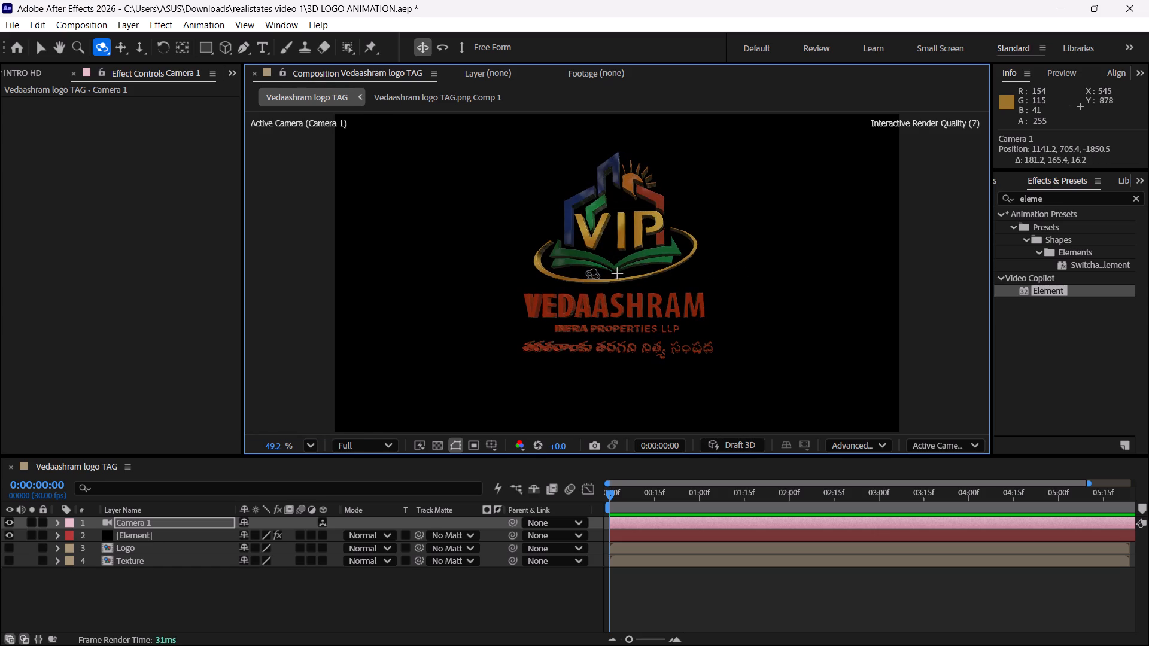
left_click_drag(593, 275, 610, 273)
scroll(606, 273, "up", 3)
scroll(606, 273, "down", 3)
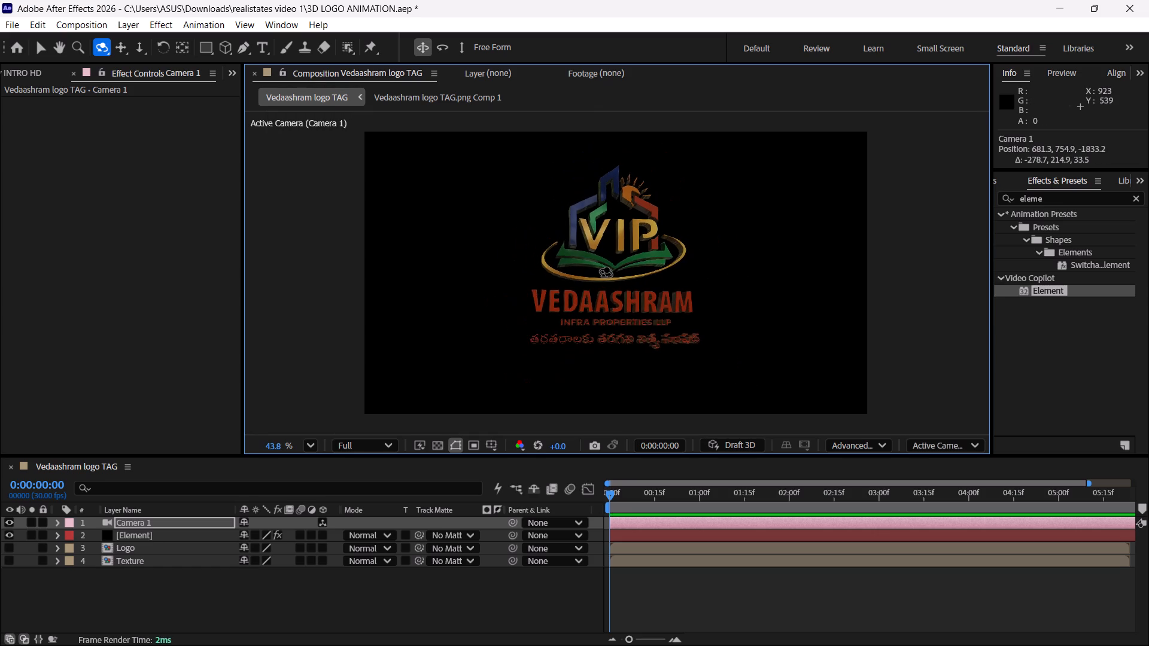
scroll(606, 273, "down", 1)
scroll(606, 273, "up", 1)
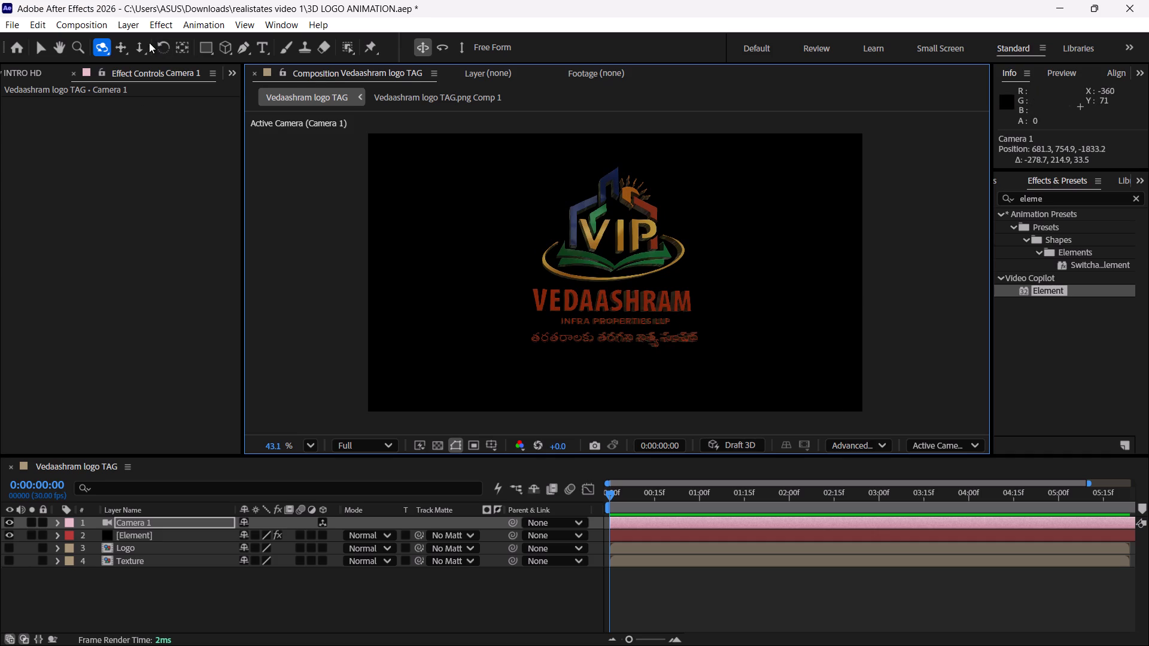
Dolly Camera 1 towards the logo to a position of about 737, 712, -1468.
left_click(144, 42)
left_click_drag(674, 275, 676, 263)
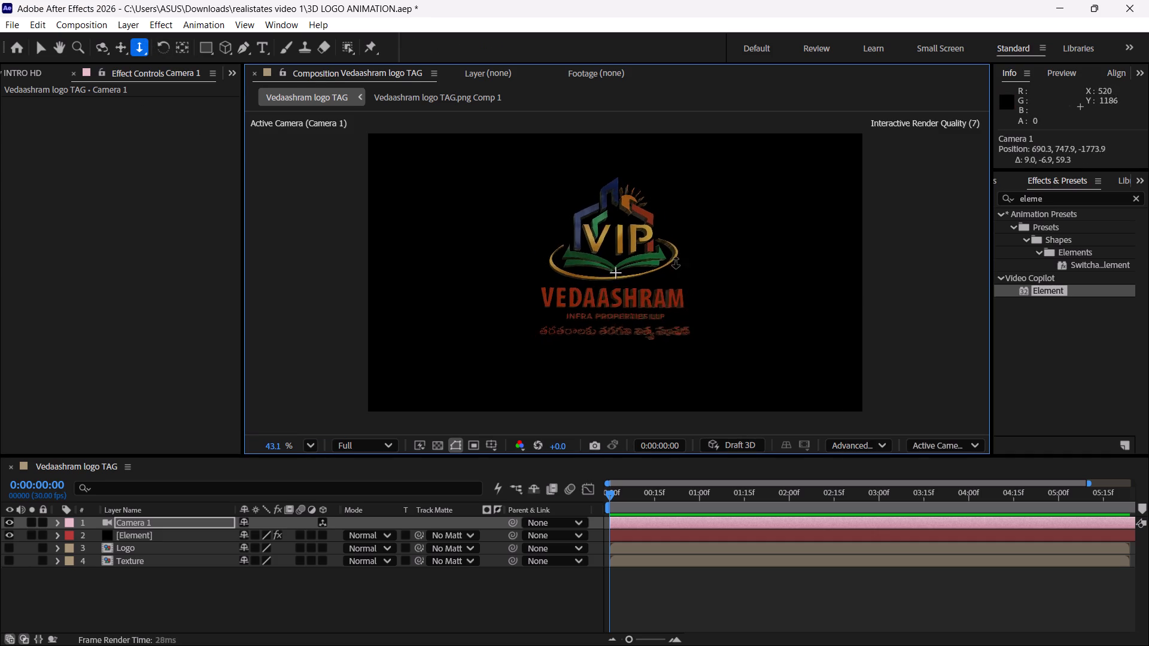
left_click_drag(676, 263, 685, 239)
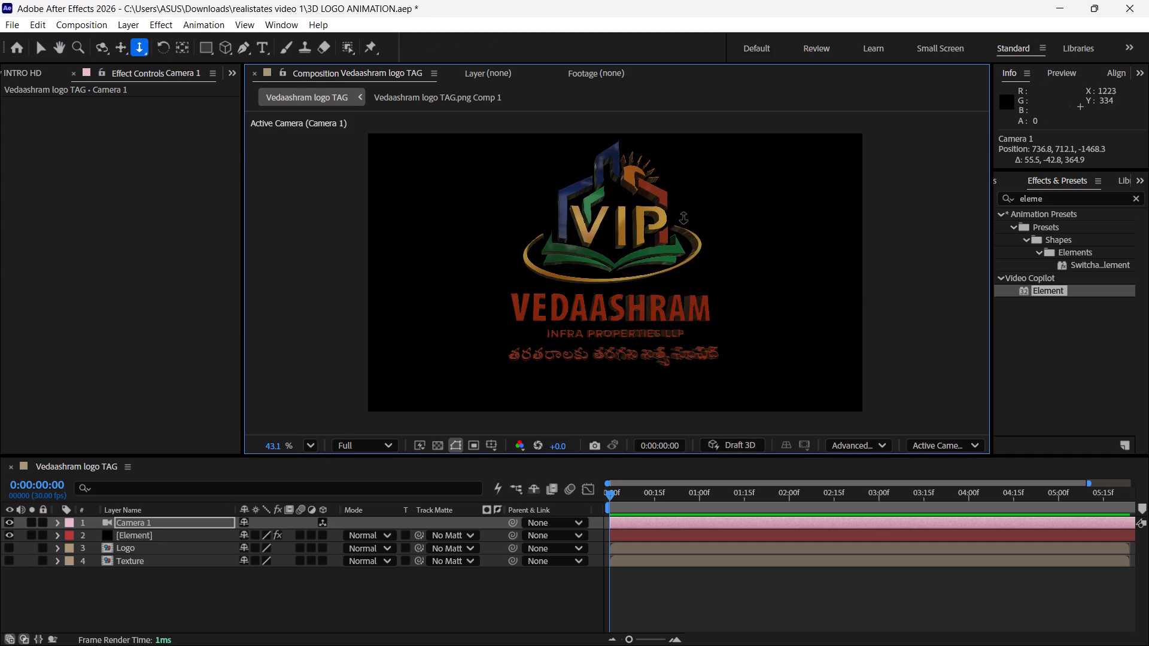
scroll(689, 195, "up", 1)
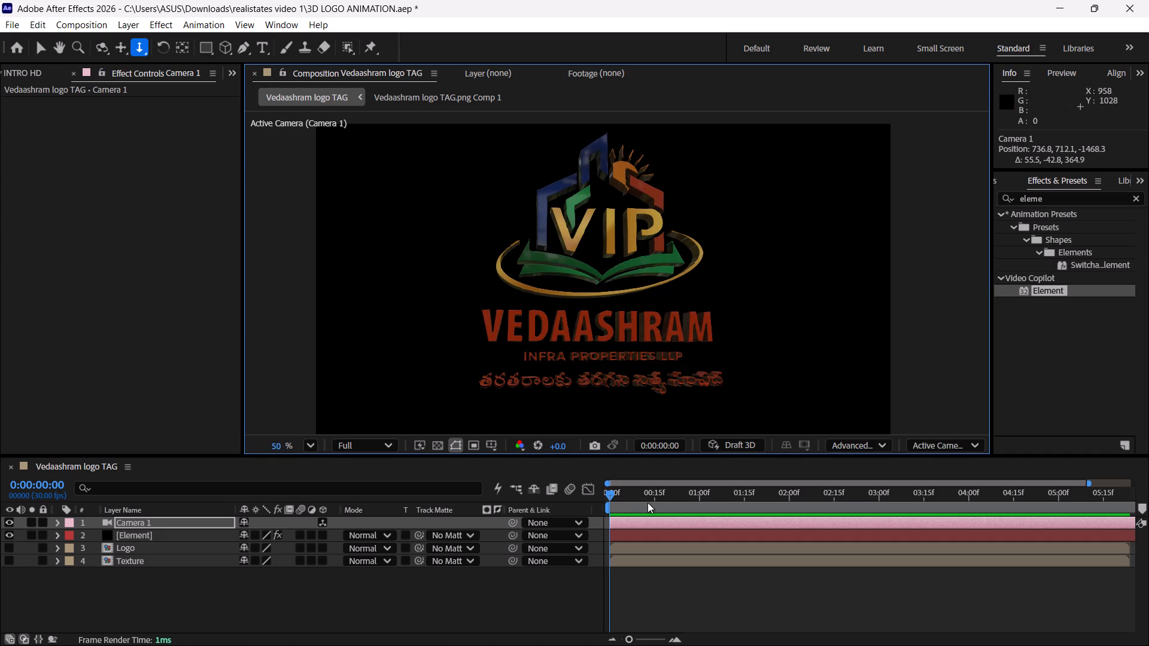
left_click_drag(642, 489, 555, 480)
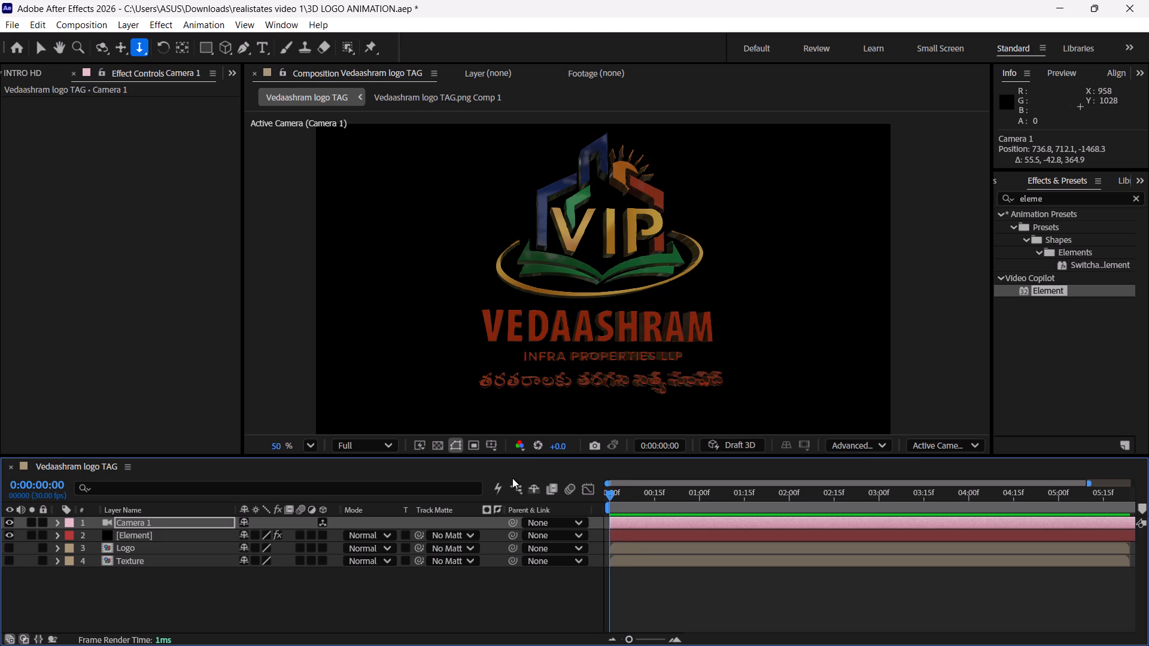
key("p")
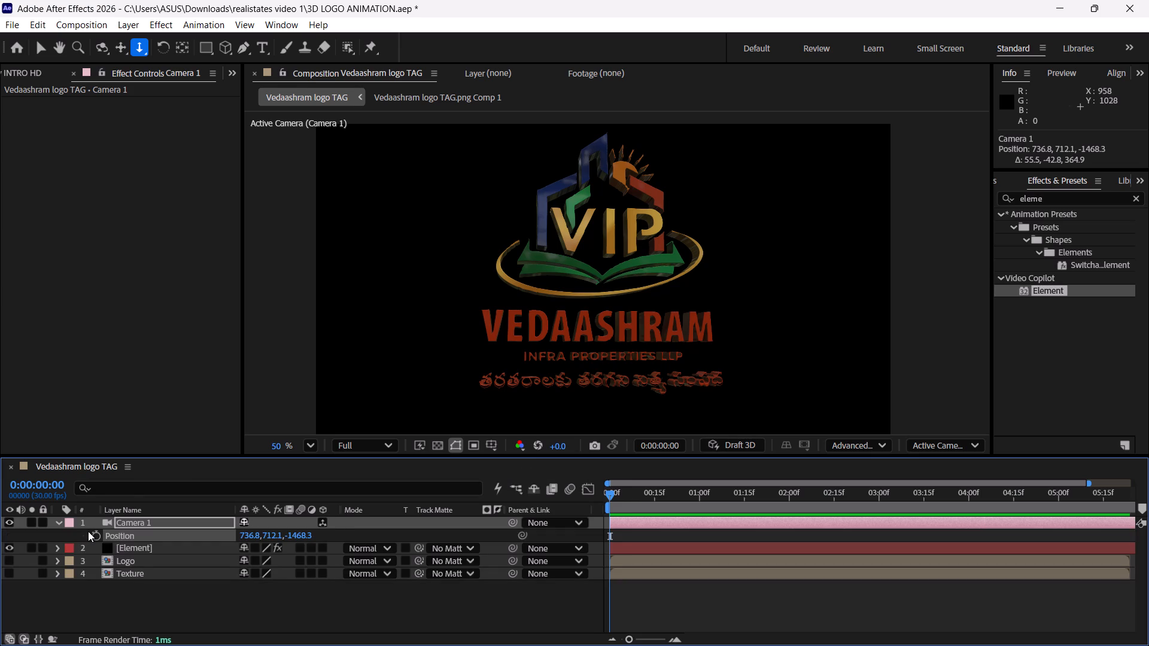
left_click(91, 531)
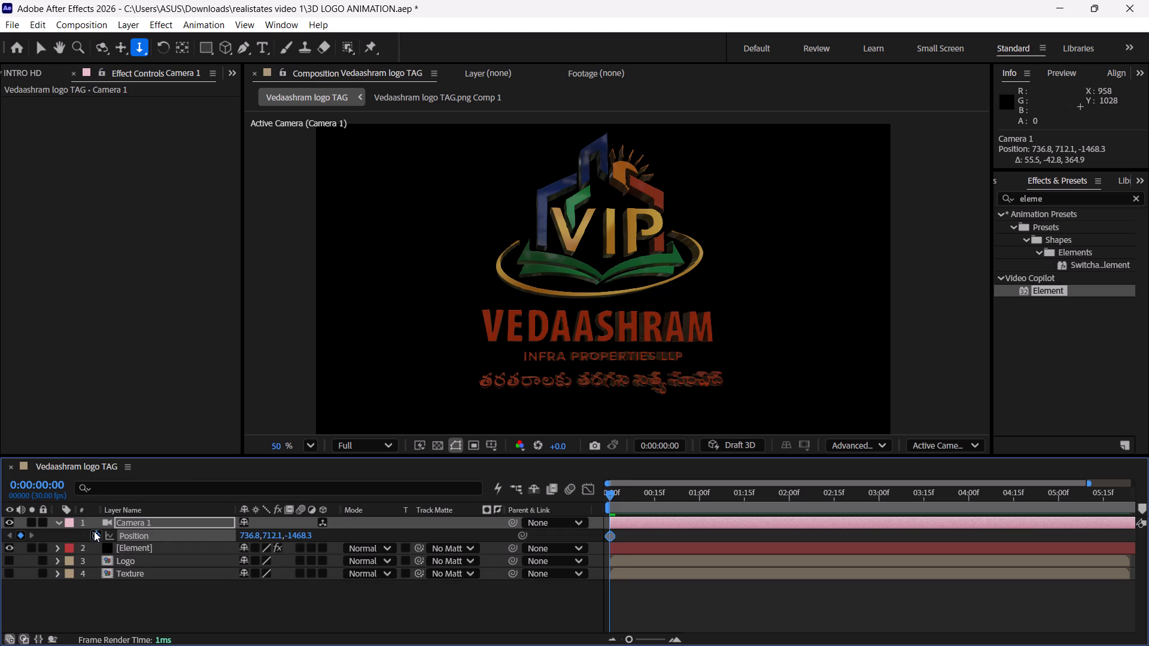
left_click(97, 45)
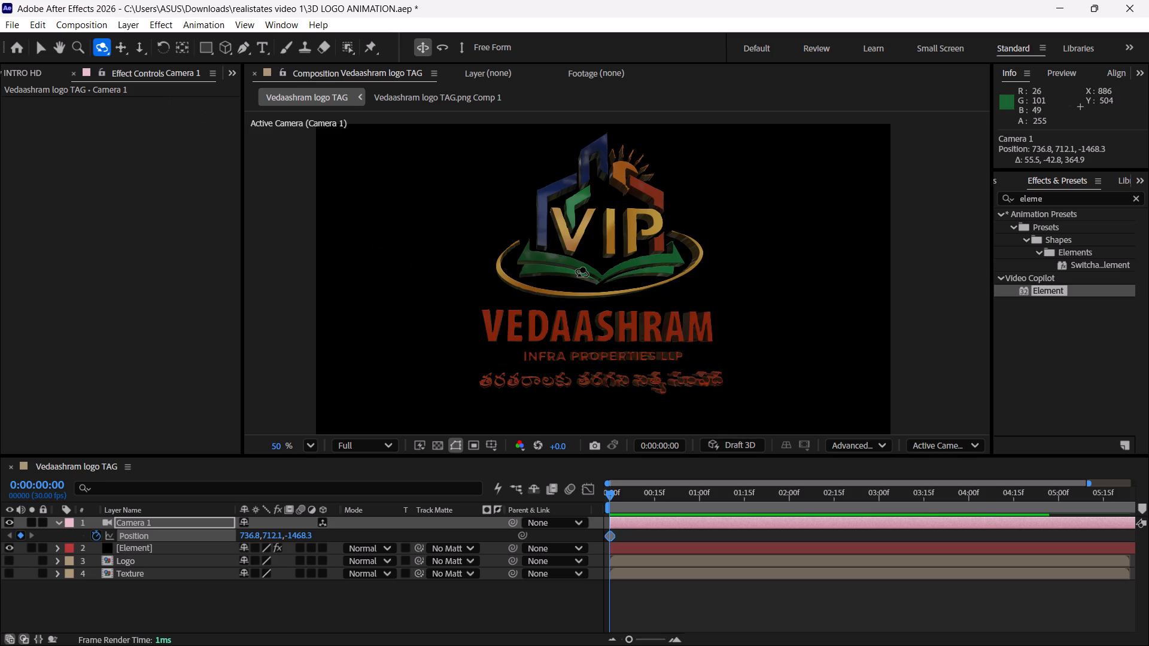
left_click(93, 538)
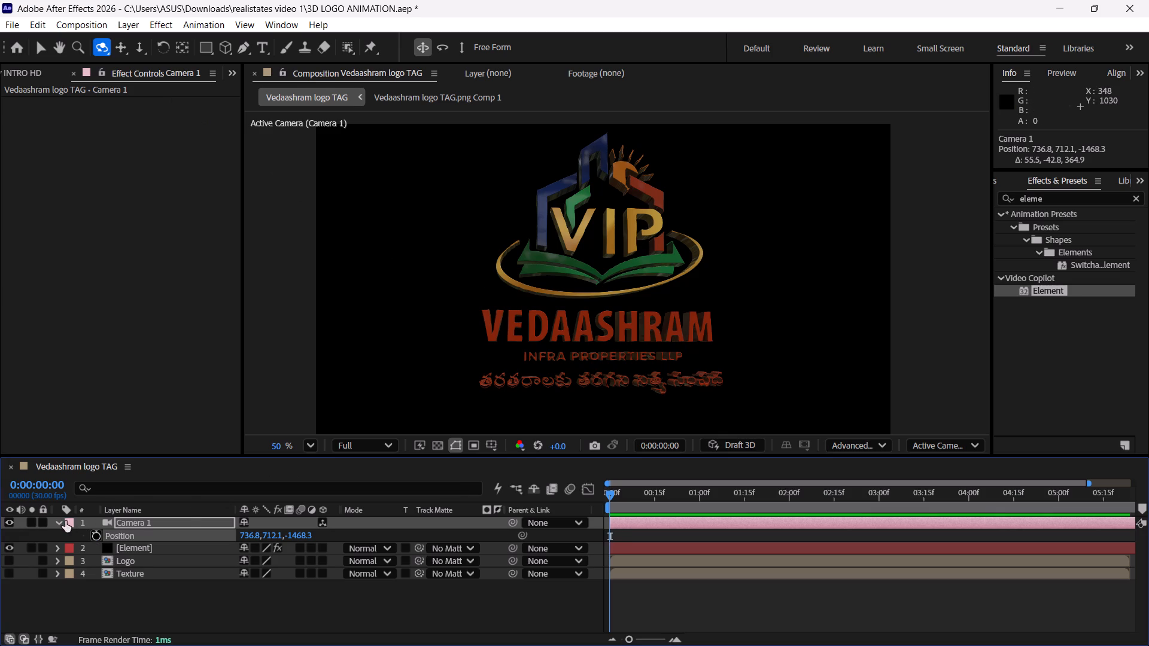
Expand Camera 1's Transform properties and add Point of Interest and Position keyframes at 0:00:00:00.
left_click(60, 523)
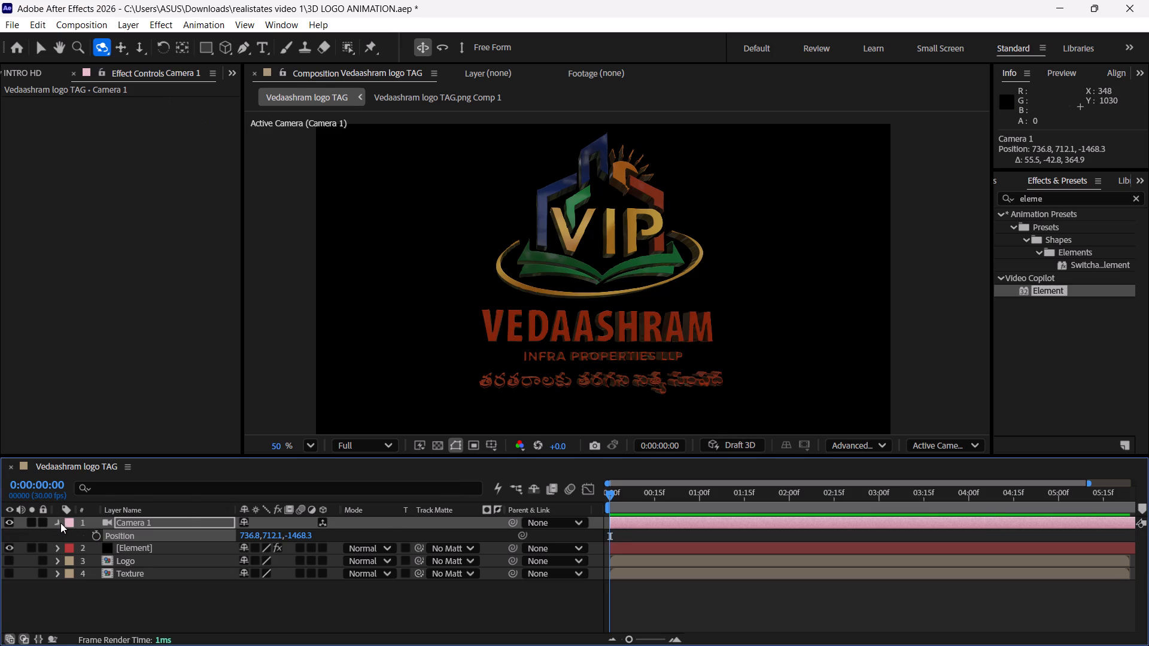
left_click(60, 523)
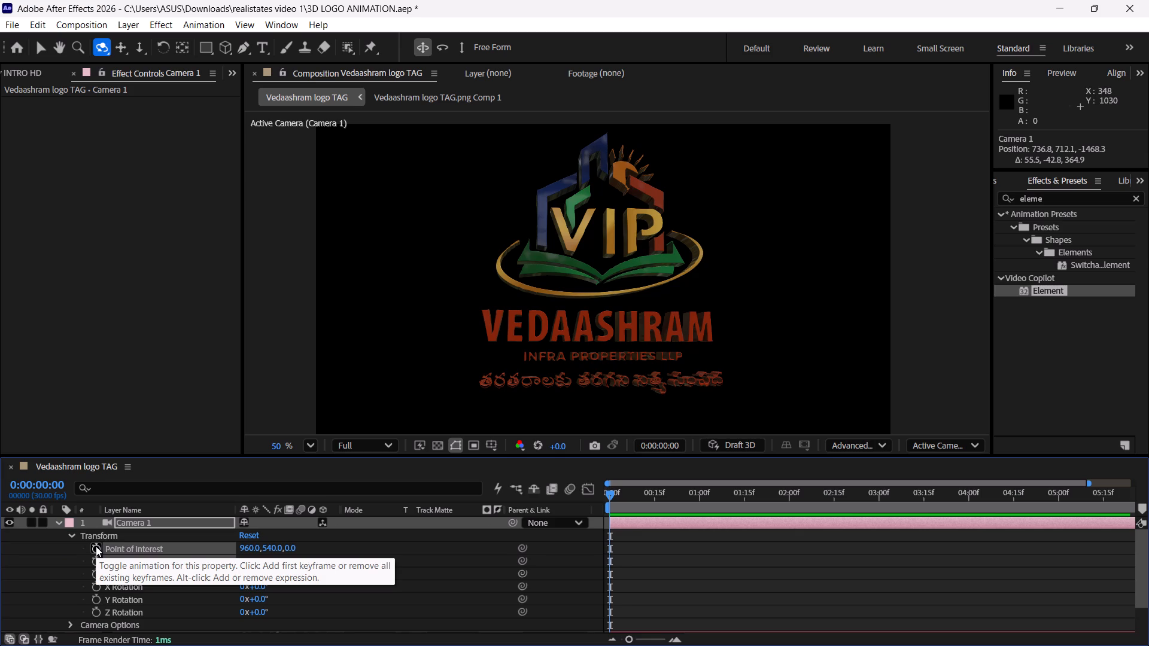
left_click(96, 546)
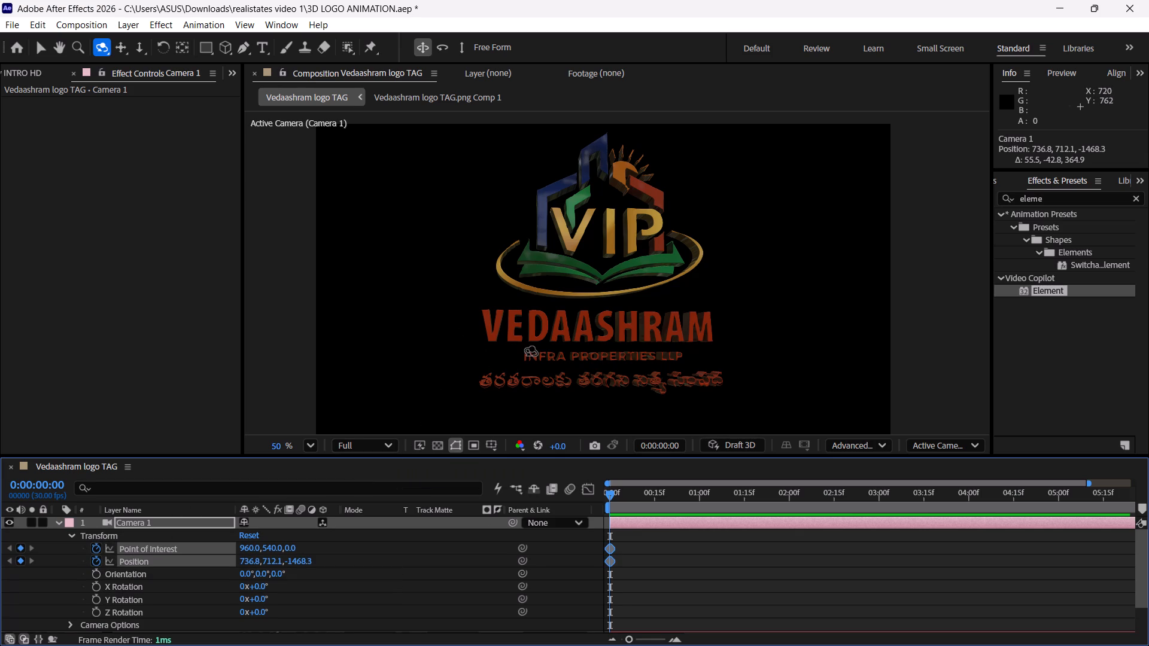
Orbit Camera 1 at the first keyframe to show the logo's extruded sides, at a position of about 1606, 738, -1334.
left_click_drag(531, 352, 497, 351)
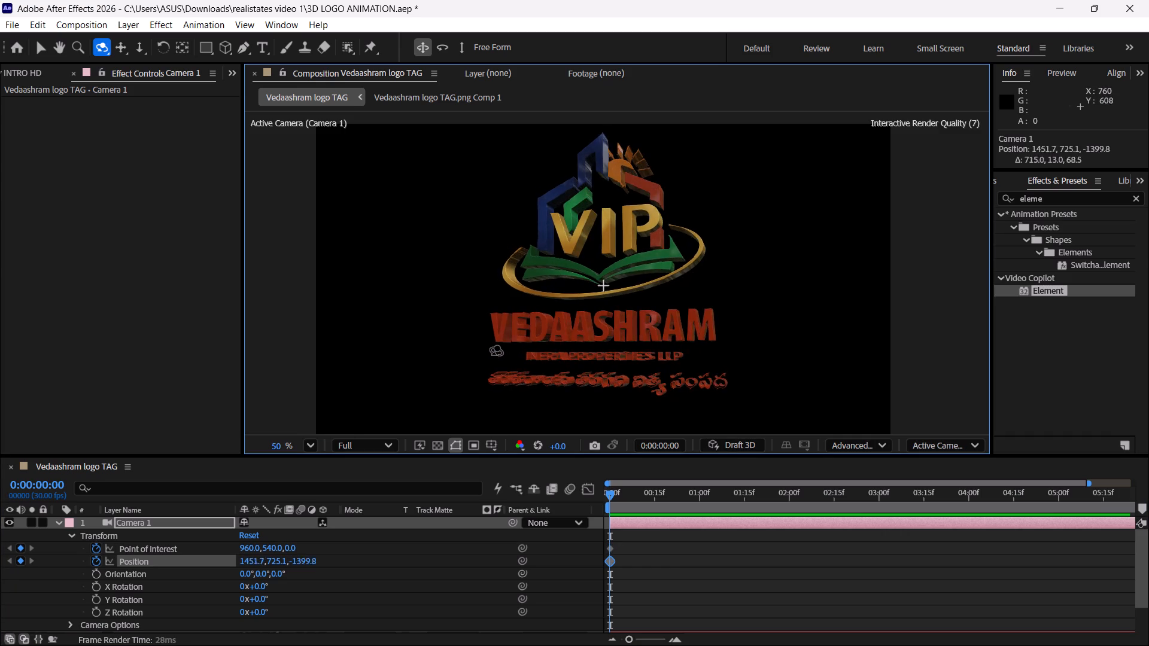
left_click_drag(497, 351, 490, 351)
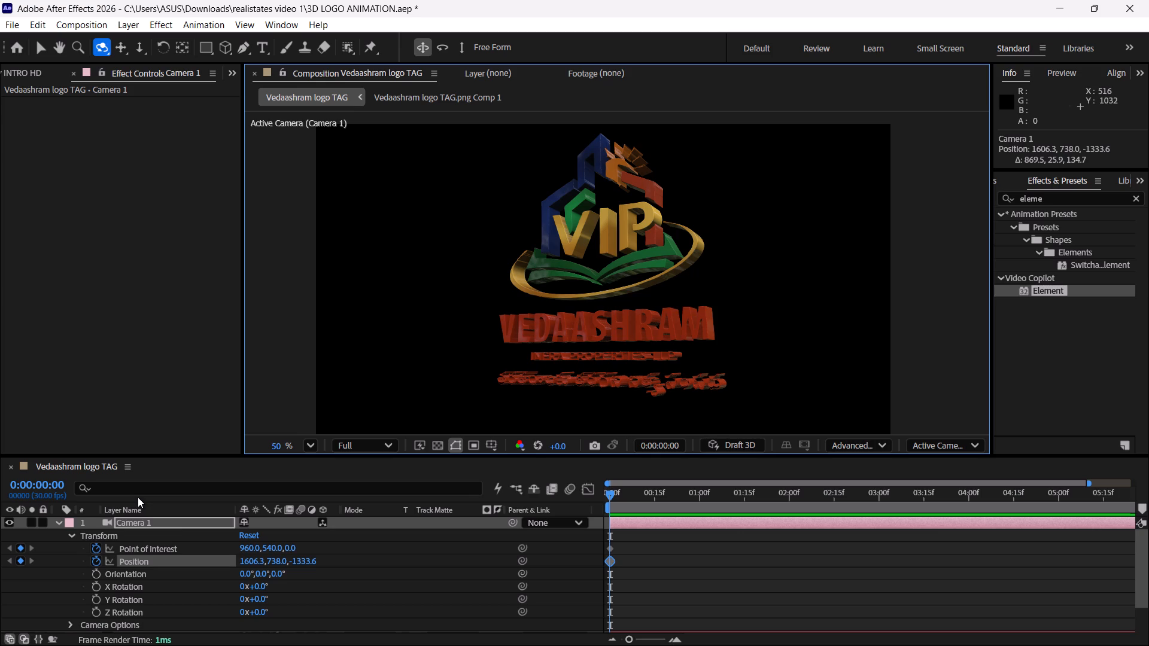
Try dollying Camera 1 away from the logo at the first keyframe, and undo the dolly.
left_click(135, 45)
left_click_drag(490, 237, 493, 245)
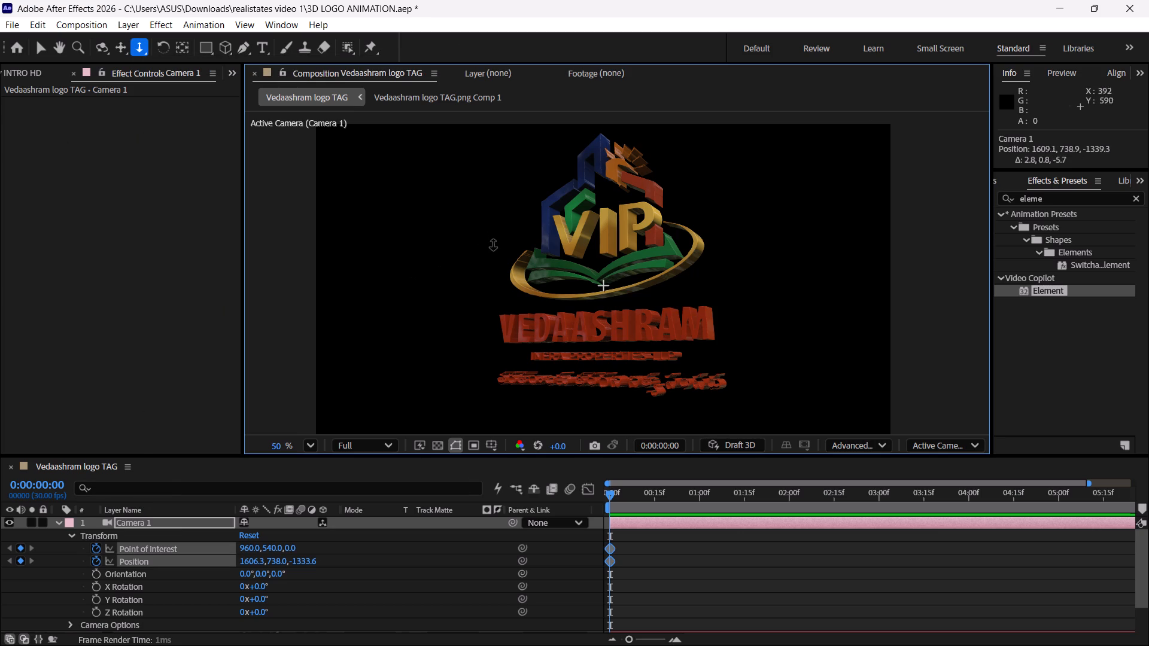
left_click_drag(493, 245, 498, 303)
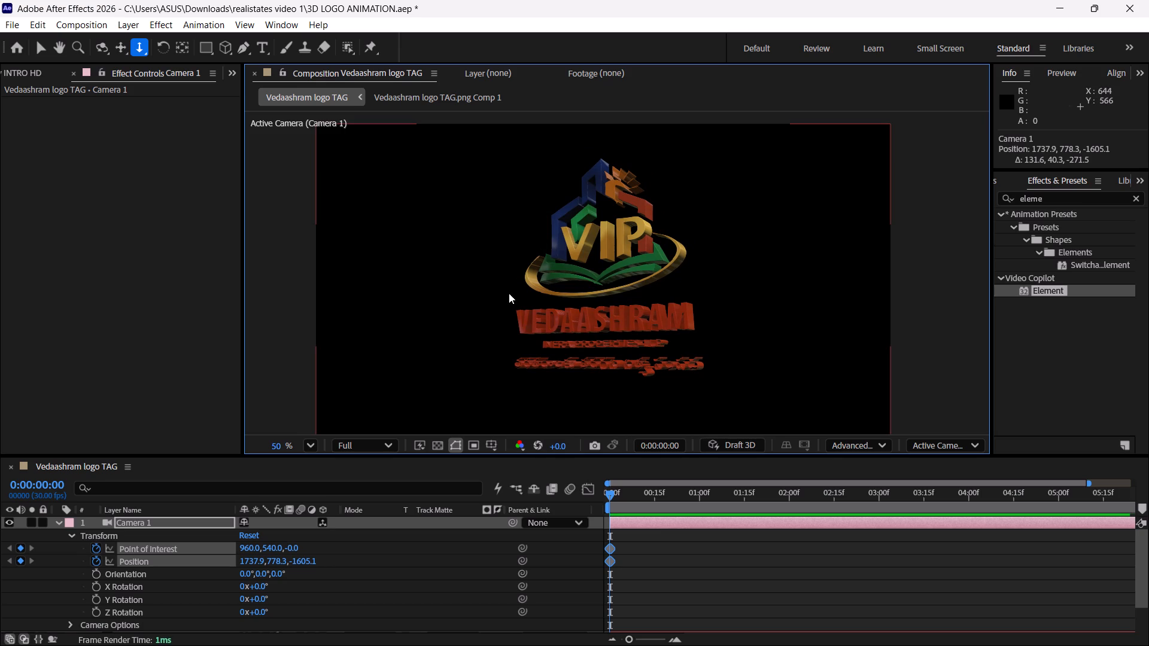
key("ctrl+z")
Pan Camera 1 vertically to shift the logo slightly lower in the frame at the first keyframe, undoing the first attempt.
left_click(126, 43)
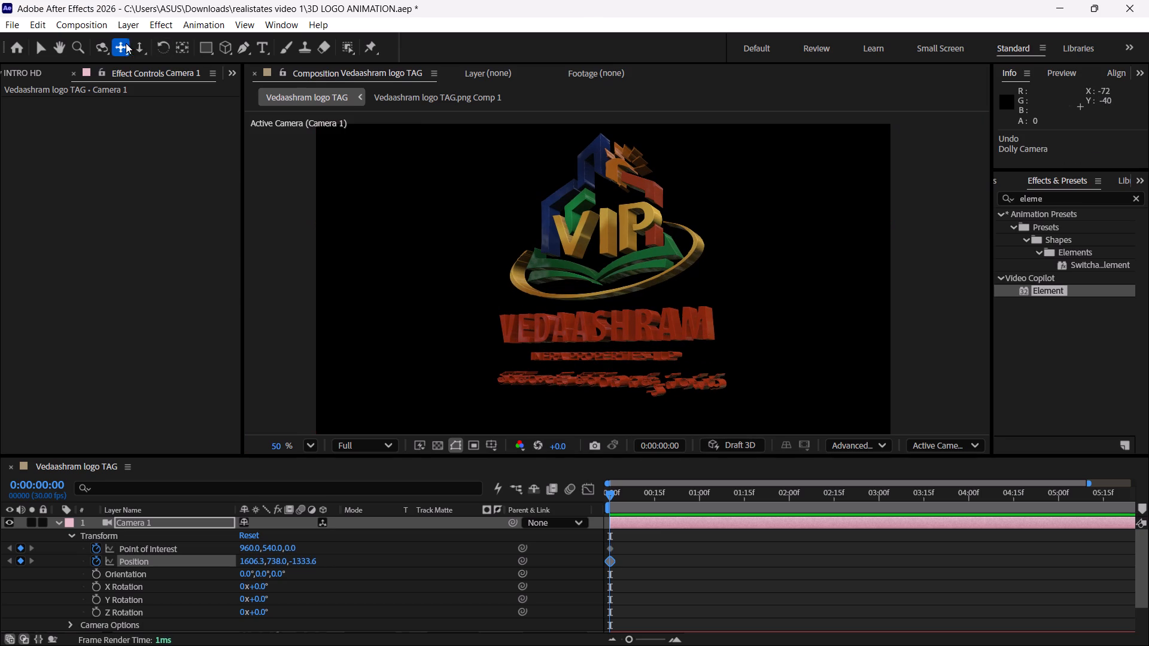
left_click_drag(595, 259, 592, 275)
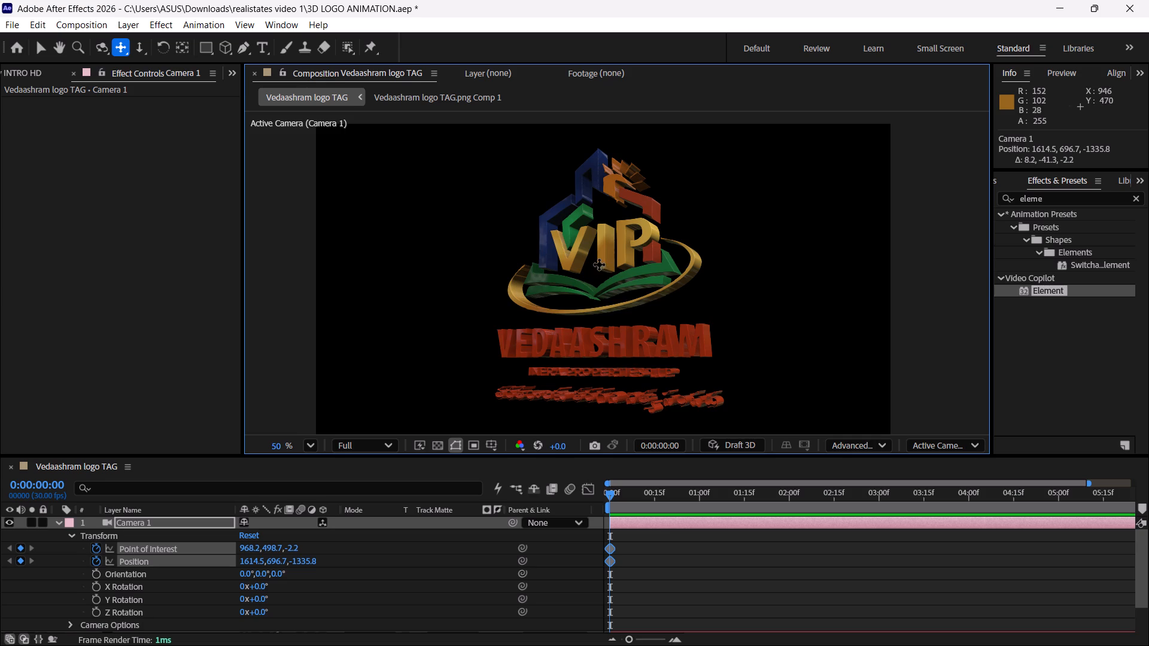
key("ctrl+z")
left_click_drag(619, 255, 619, 263)
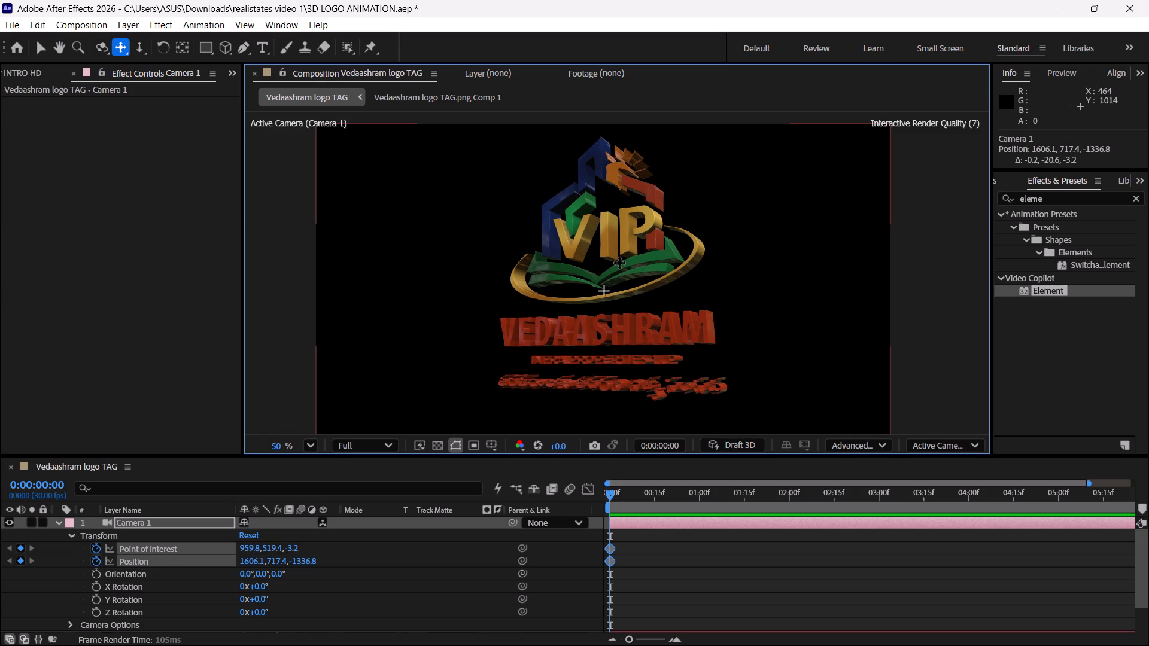
Pan Camera 1 vertically at the first keyframe to lower the logo slightly, at a camera position of about 1607, 708, -1338.
left_click_drag(619, 263, 619, 266)
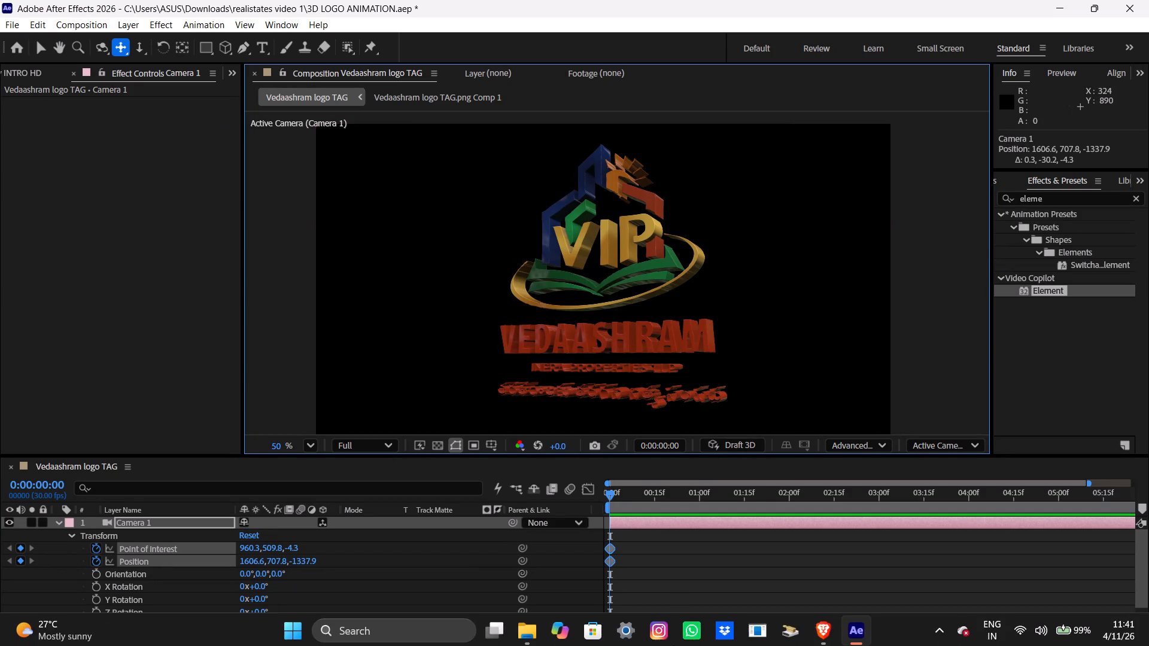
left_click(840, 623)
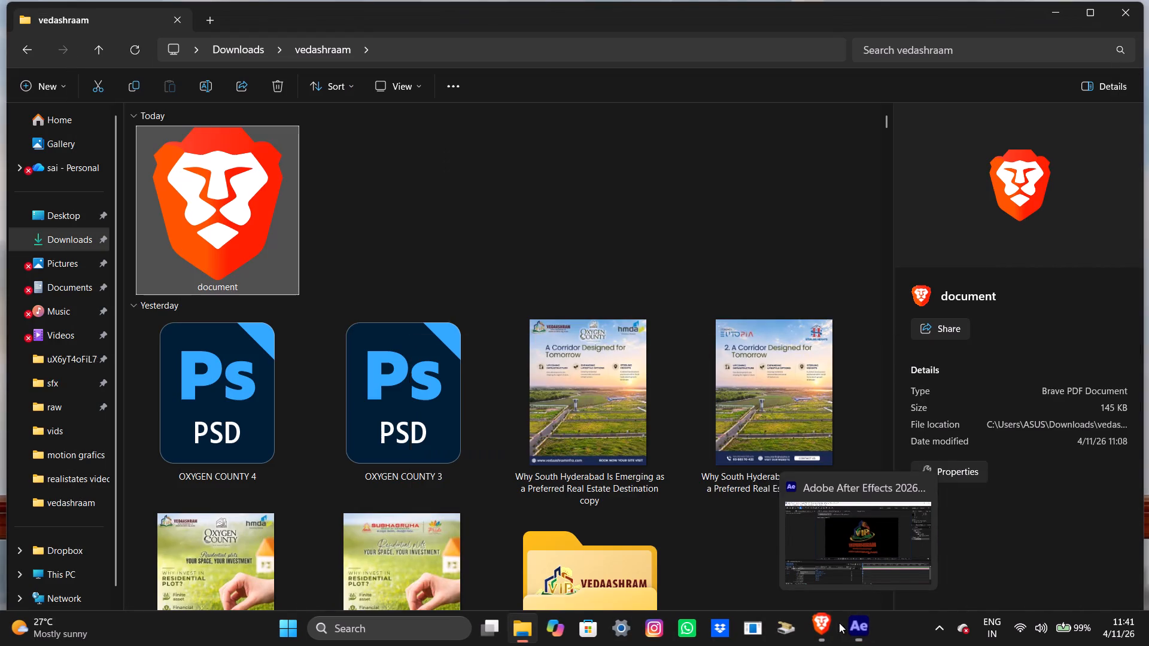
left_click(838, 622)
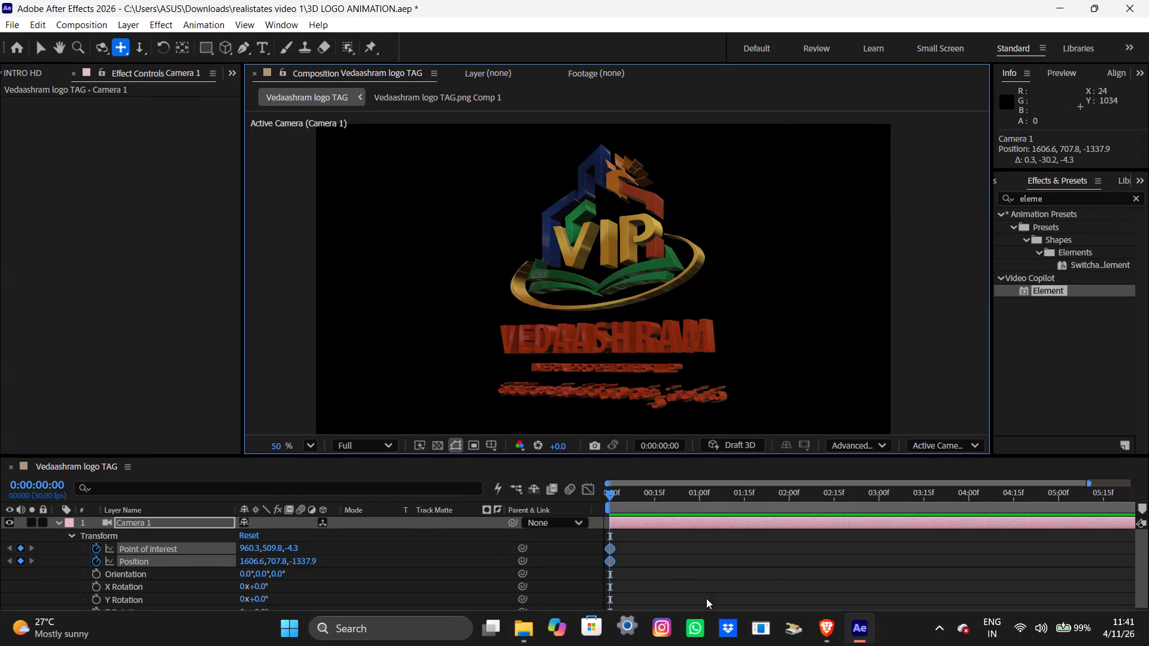
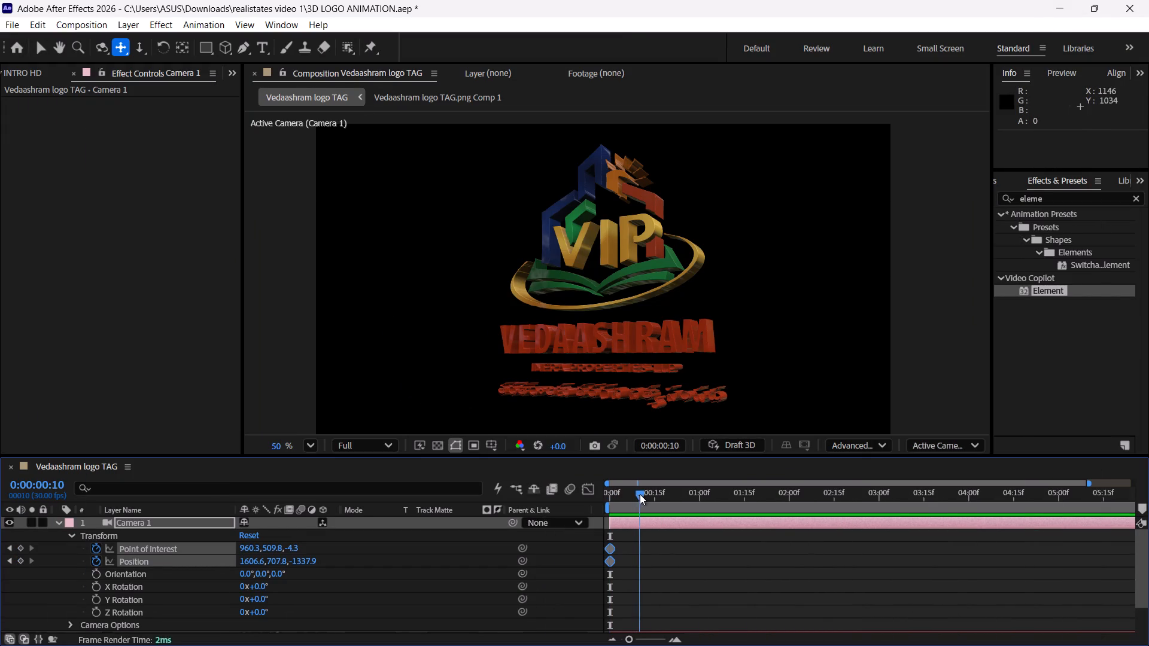
At 0:00:01:00, orbit Camera 1 around to the logo's other side, at a position of about 128, 708, -1231.
left_click_drag(640, 494, 591, 491)
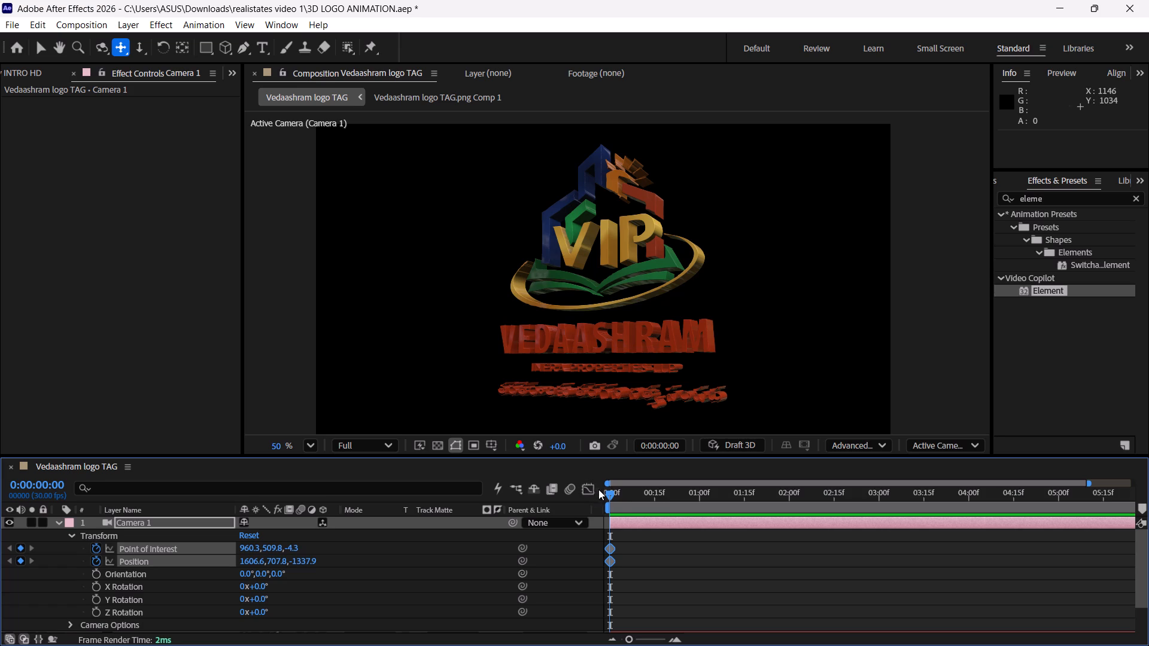
left_click_drag(619, 498, 658, 510)
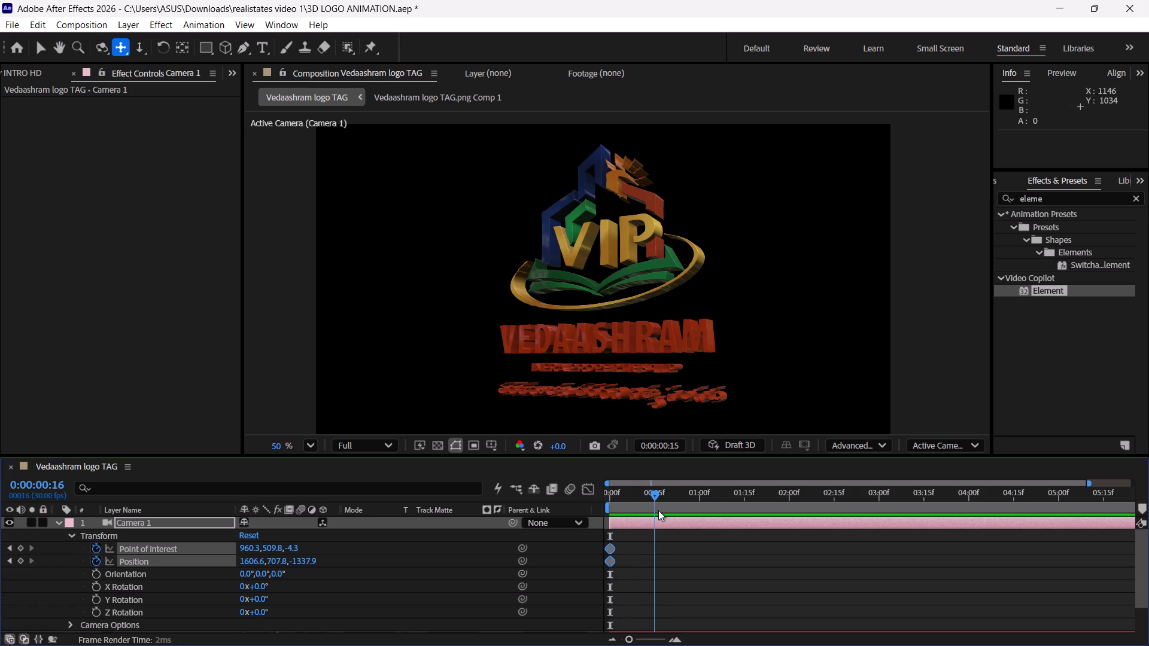
left_click_drag(658, 510, 667, 506)
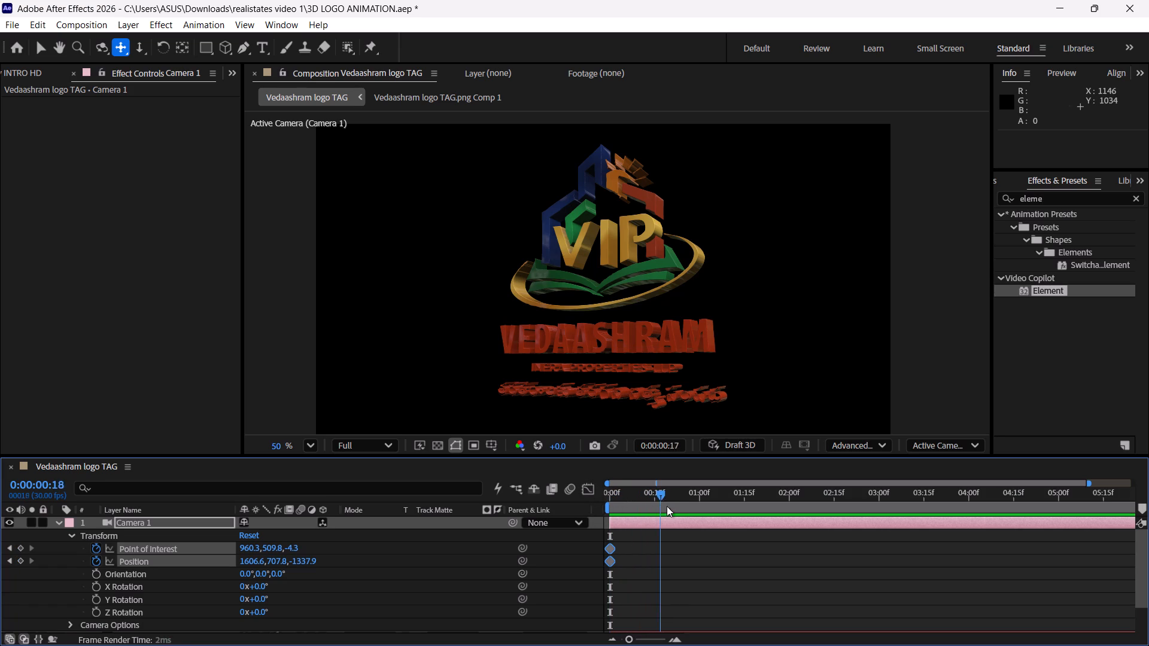
left_click_drag(667, 506, 700, 499)
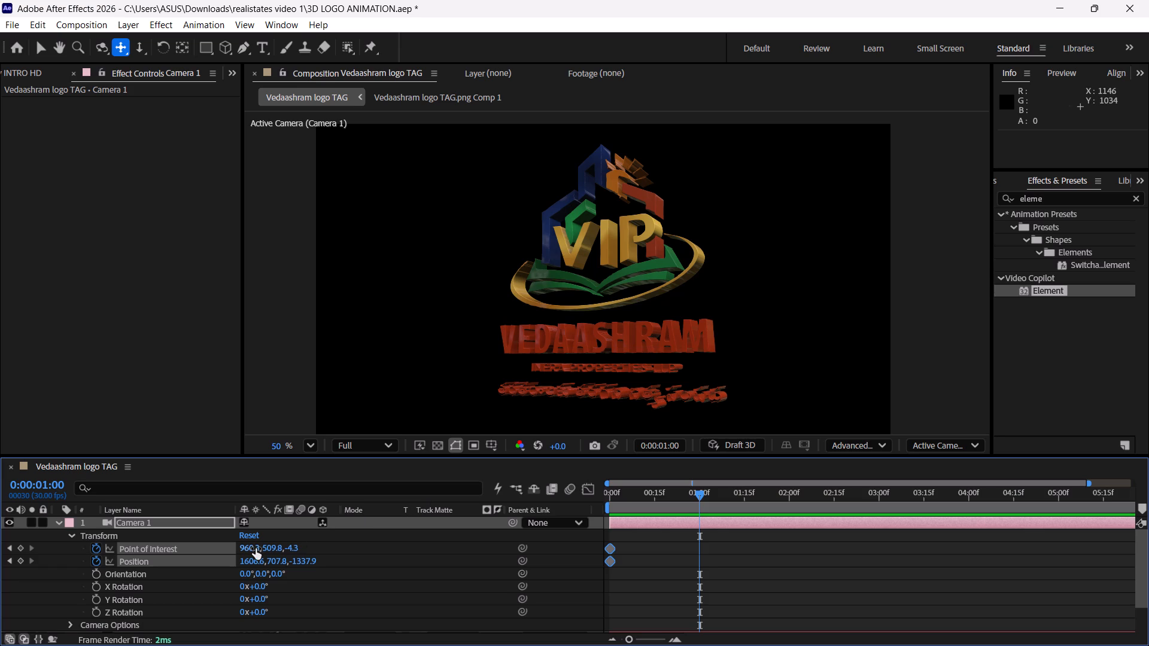
left_click(102, 50)
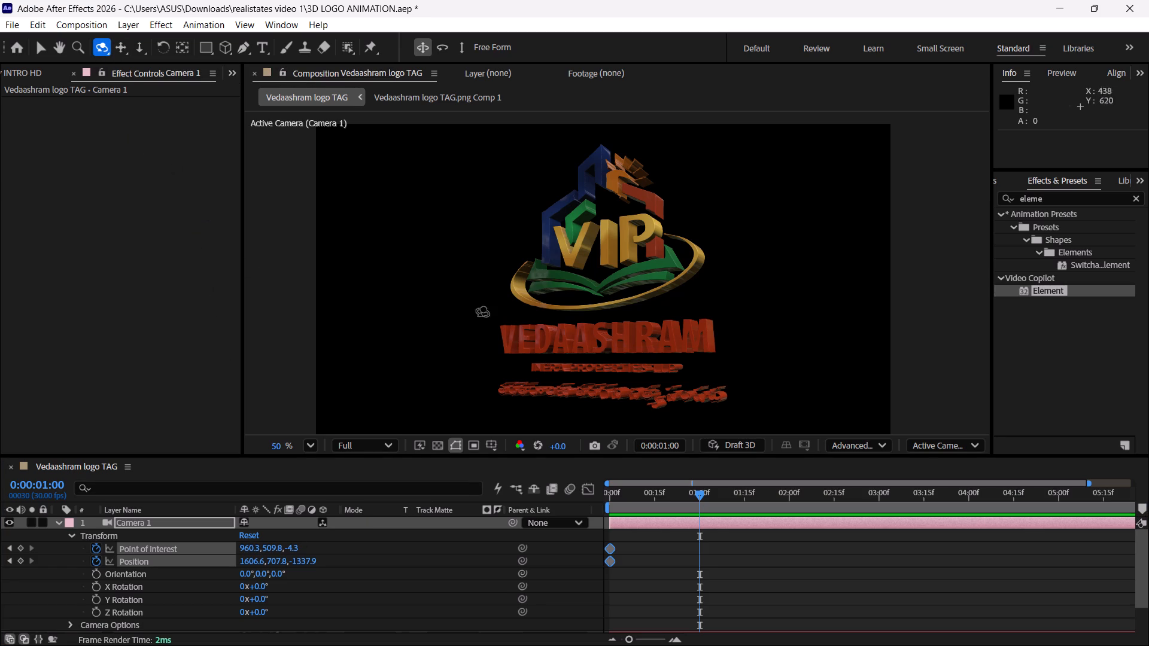
left_click_drag(600, 308, 609, 308)
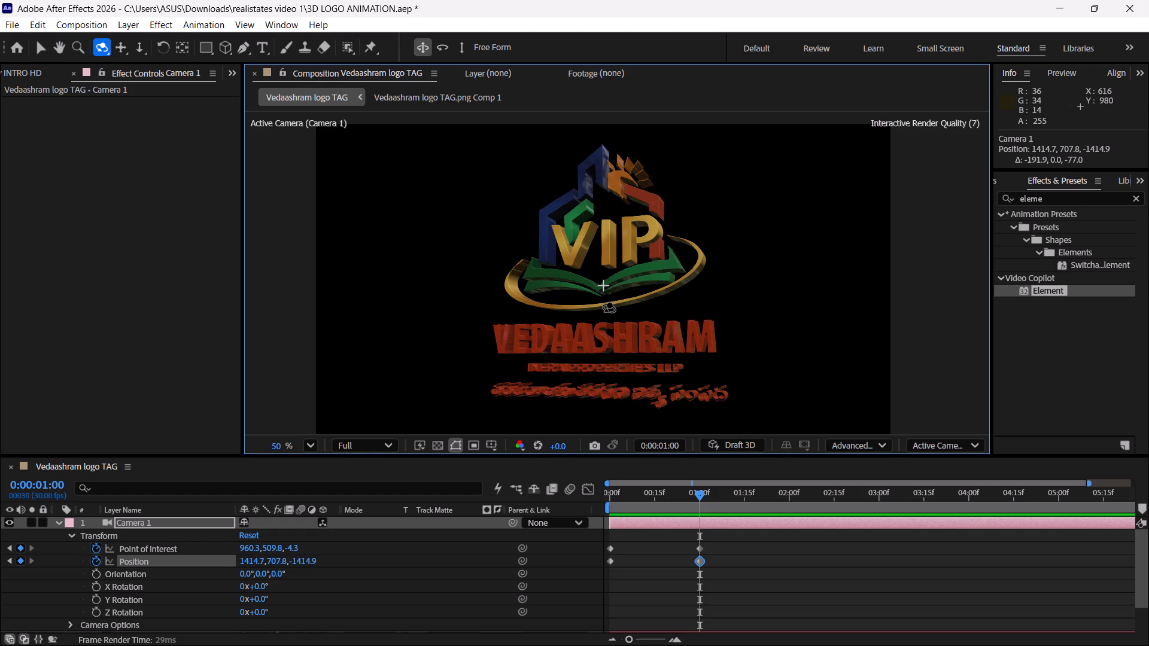
left_click_drag(609, 308, 633, 308)
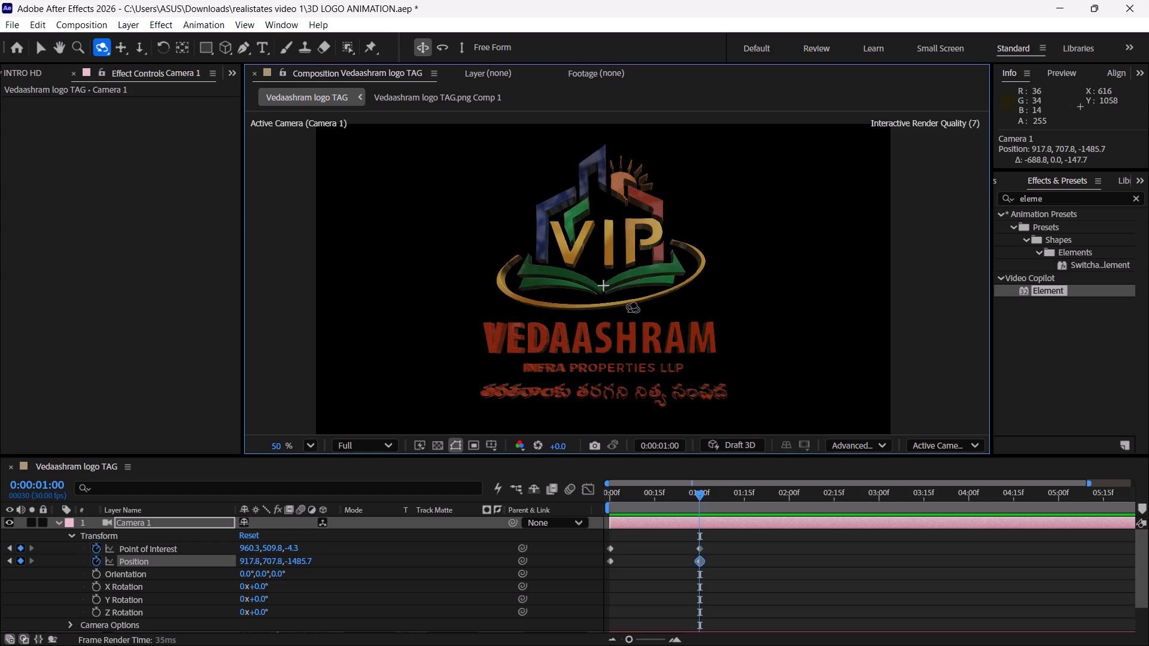
left_click_drag(633, 308, 669, 324)
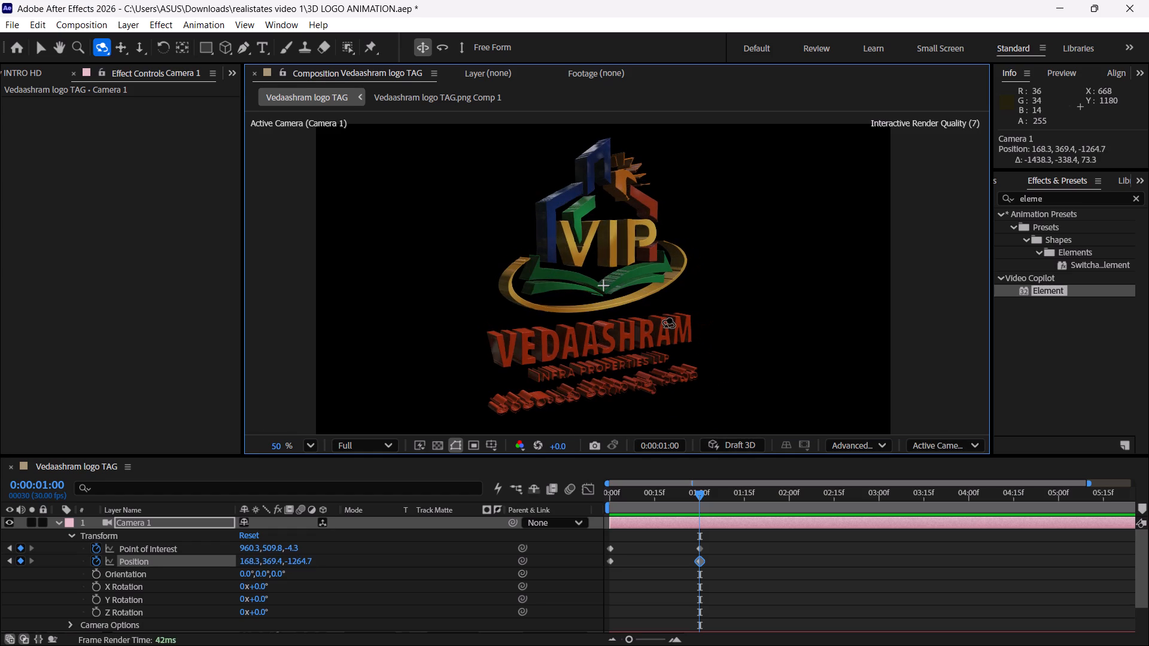
left_click_drag(669, 324, 677, 320)
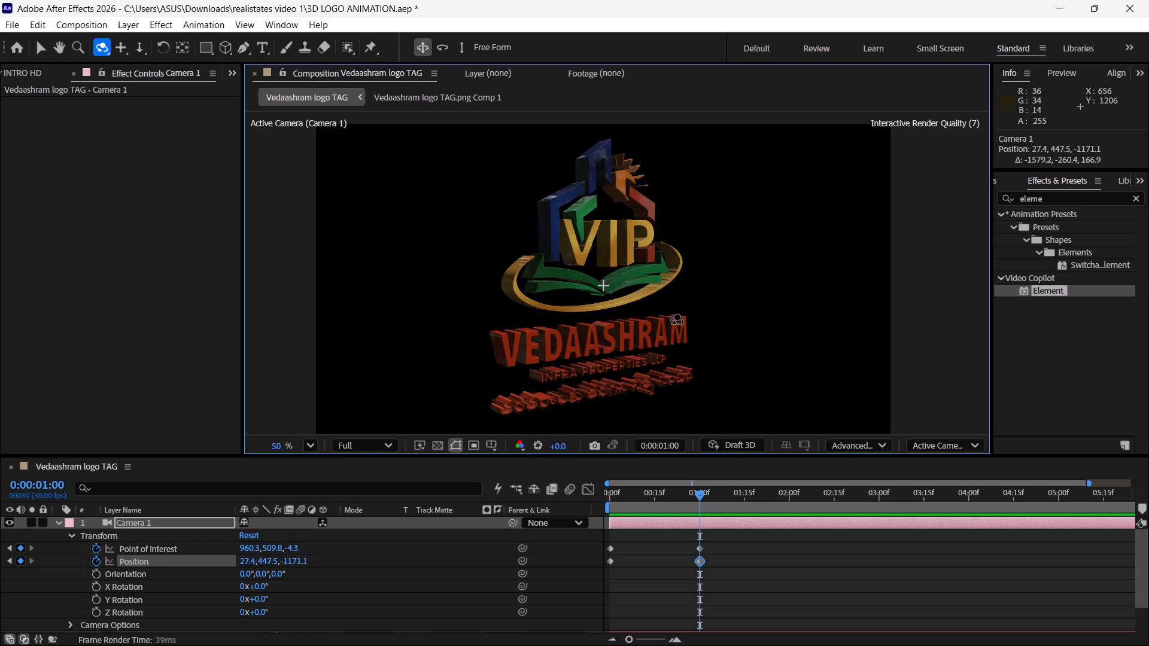
left_click_drag(677, 320, 672, 311)
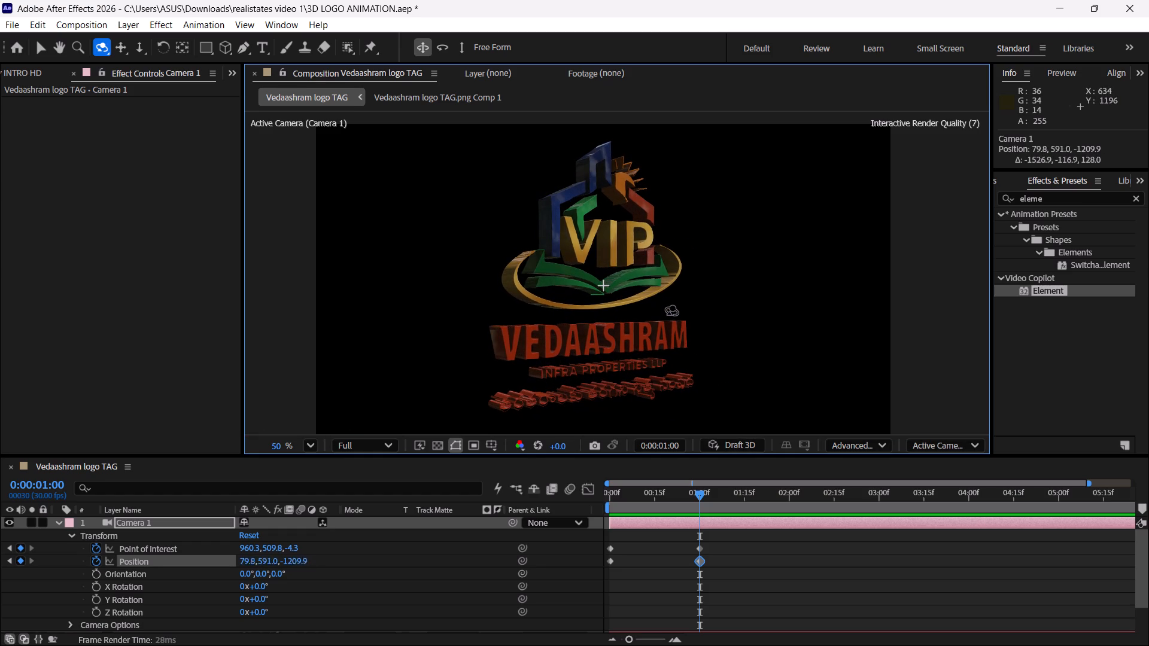
left_click_drag(672, 311, 671, 308)
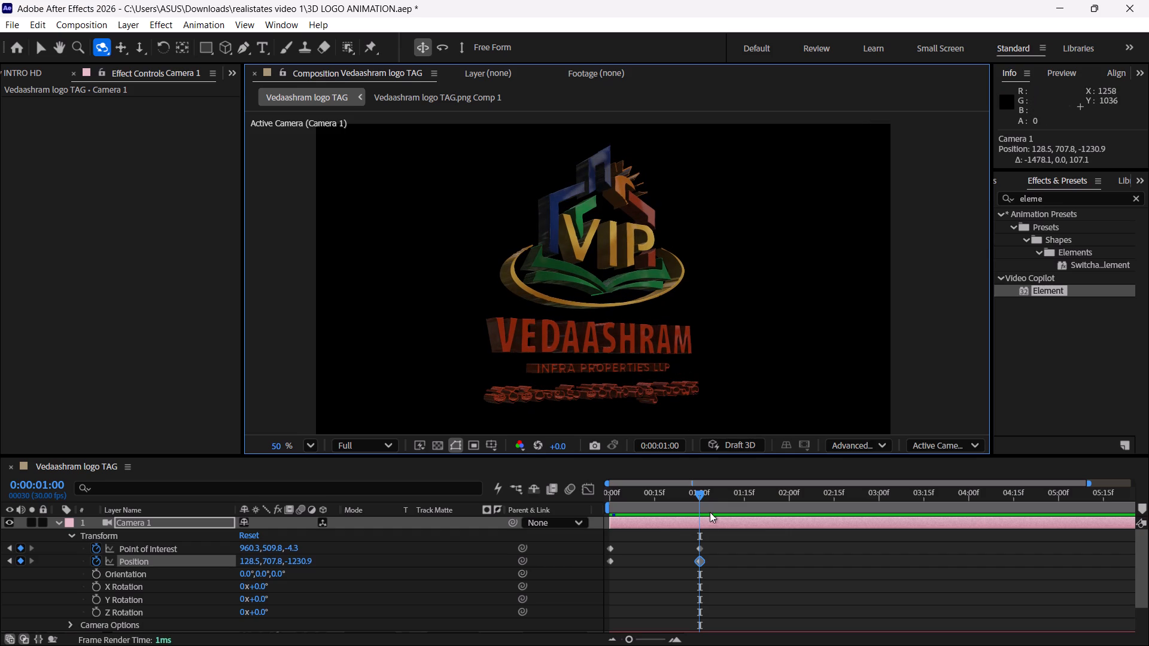
Preview the camera move from the start of the composition.
left_click_drag(694, 495, 543, 467)
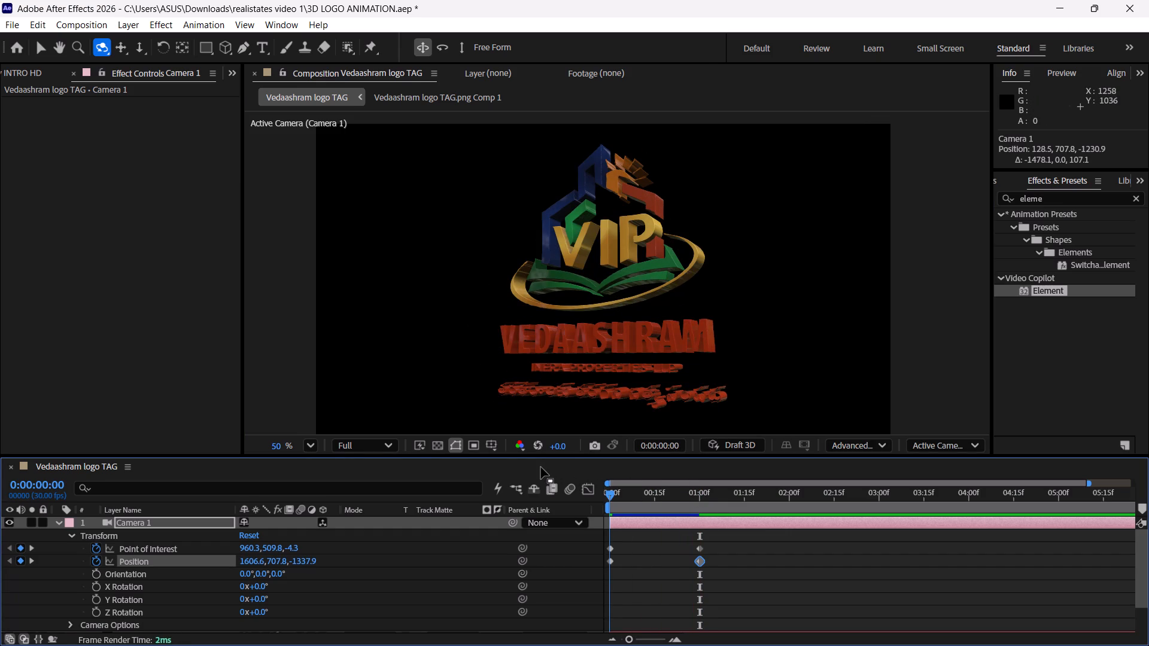
key("space")
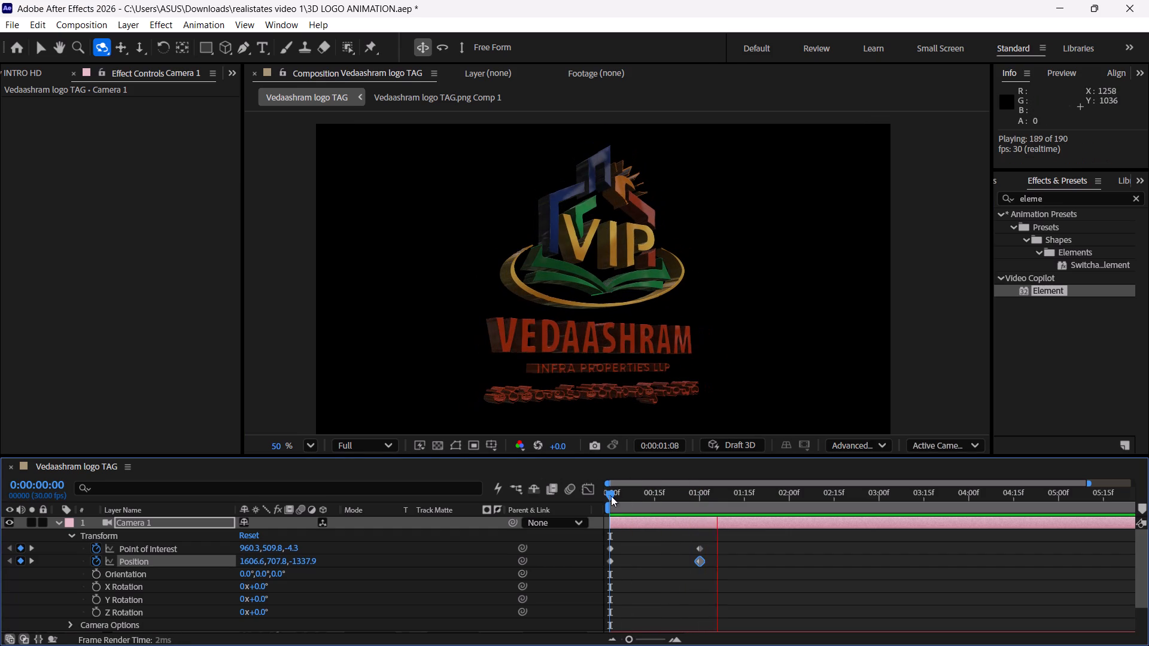
left_click_drag(655, 498, 515, 489)
key("space")
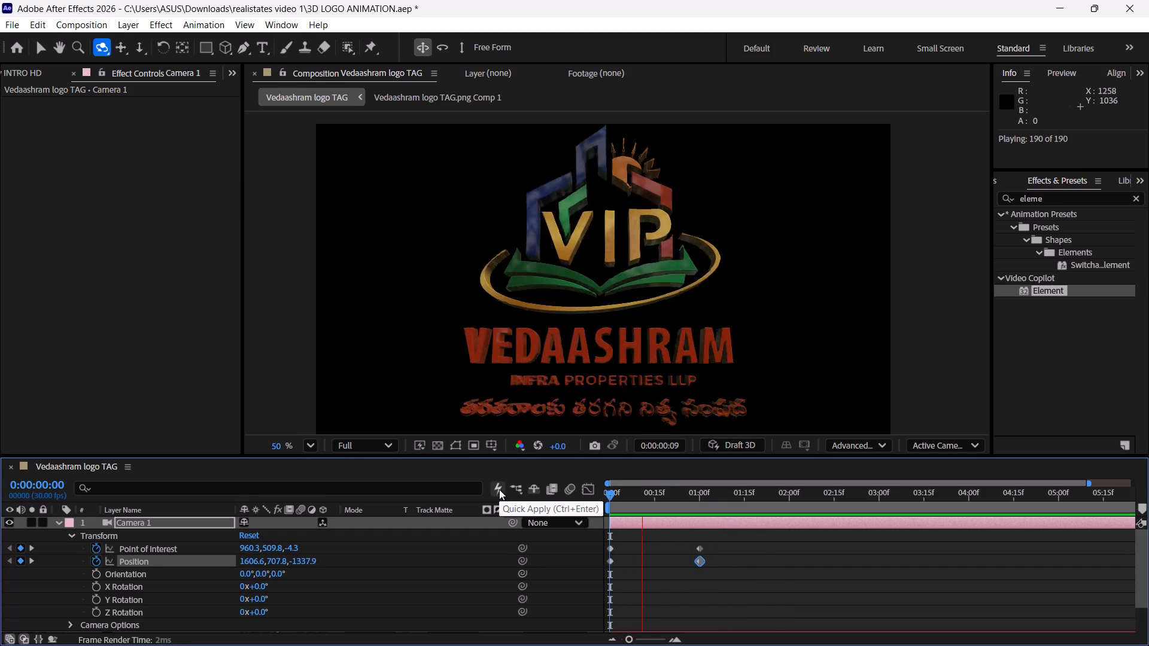
key("space")
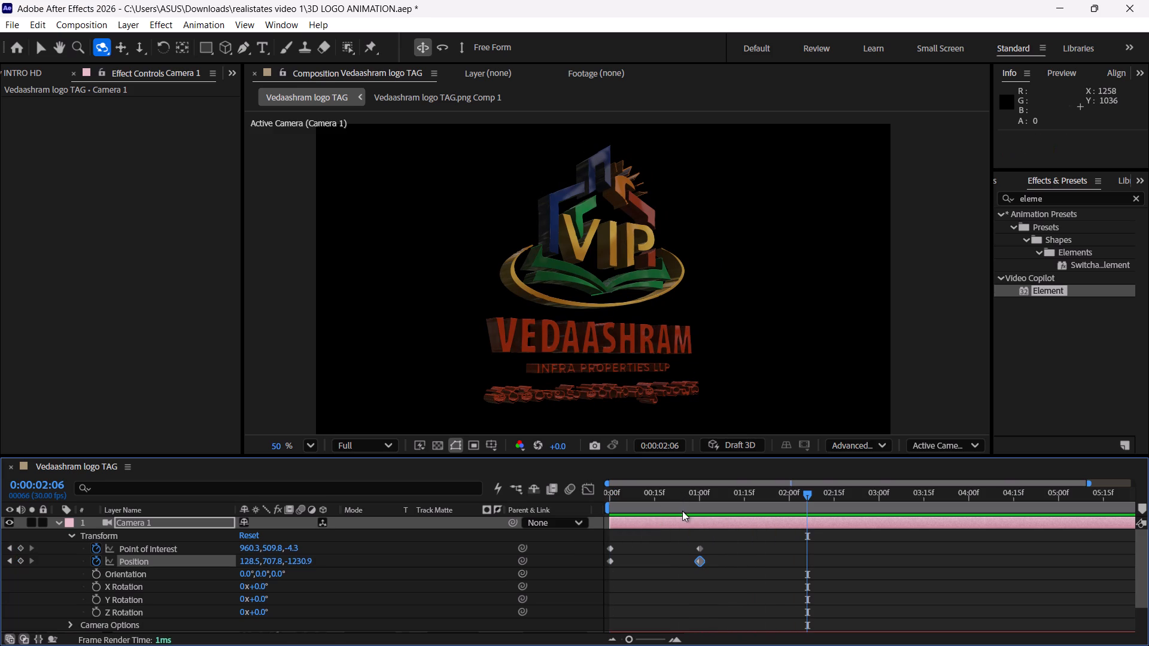
Move Camera 1's second Point of Interest and Position keyframes to 0:00:02:00.
left_click(696, 500)
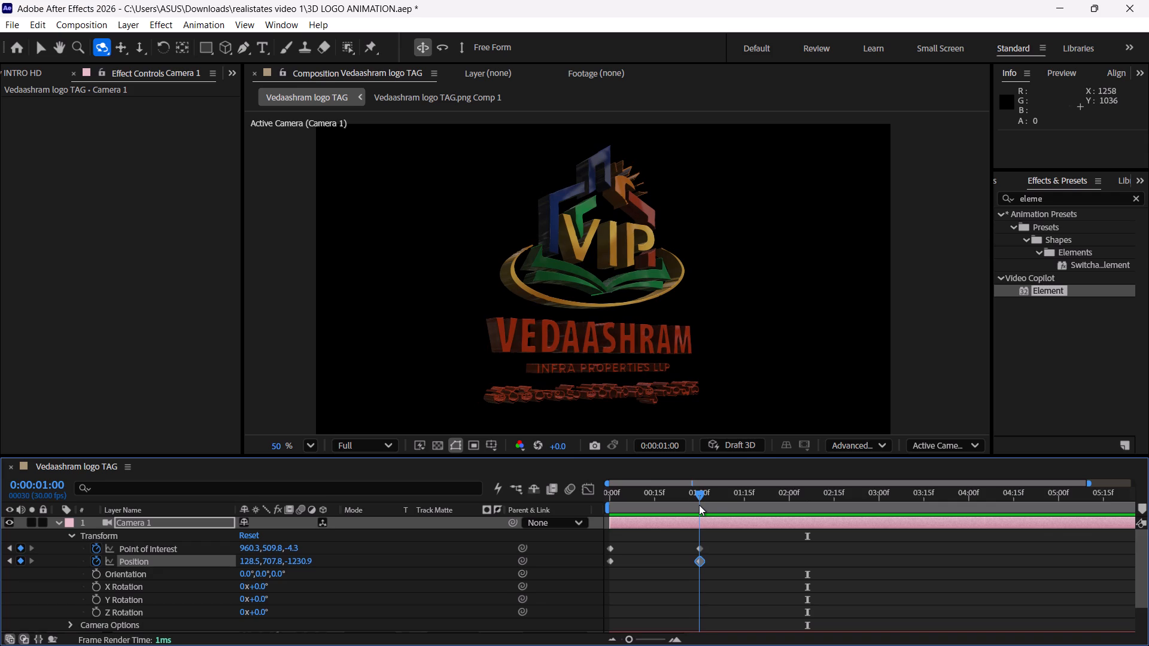
left_click_drag(728, 534, 706, 549)
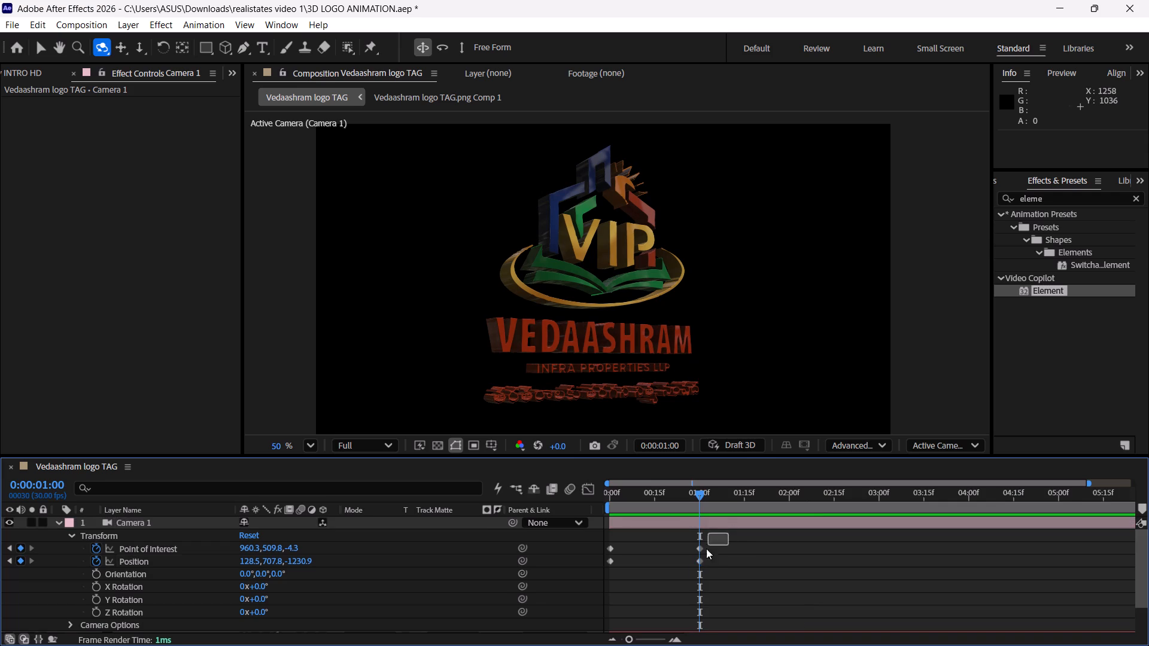
left_click_drag(706, 549, 692, 573)
left_click_drag(701, 562, 741, 559)
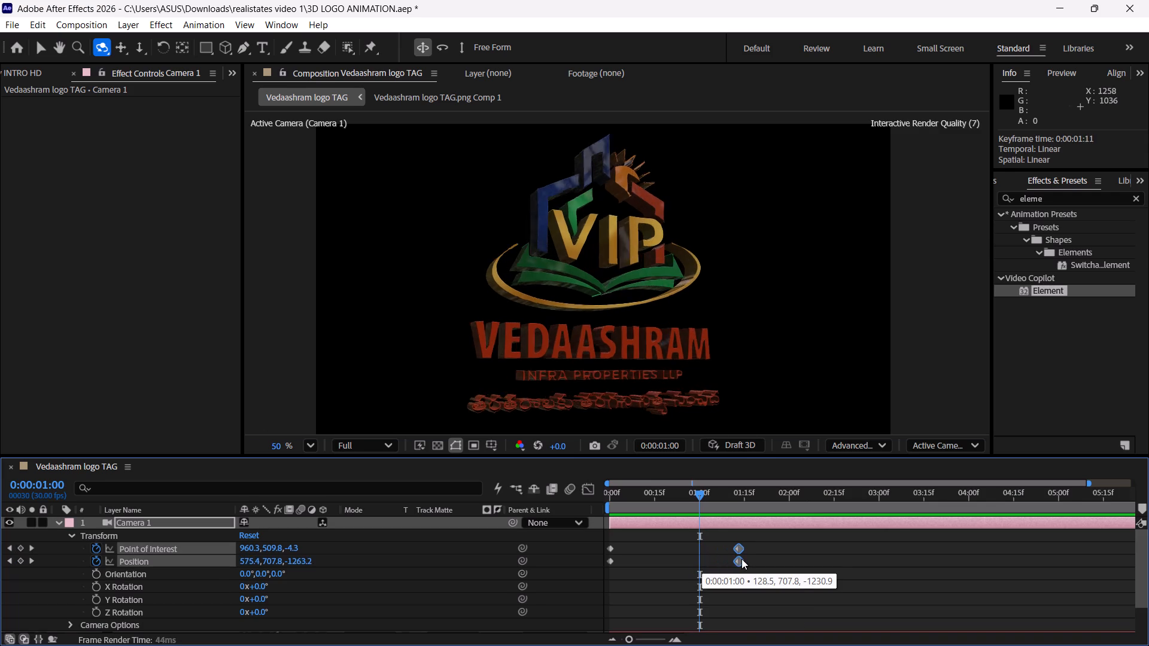
left_click_drag(741, 559, 752, 557)
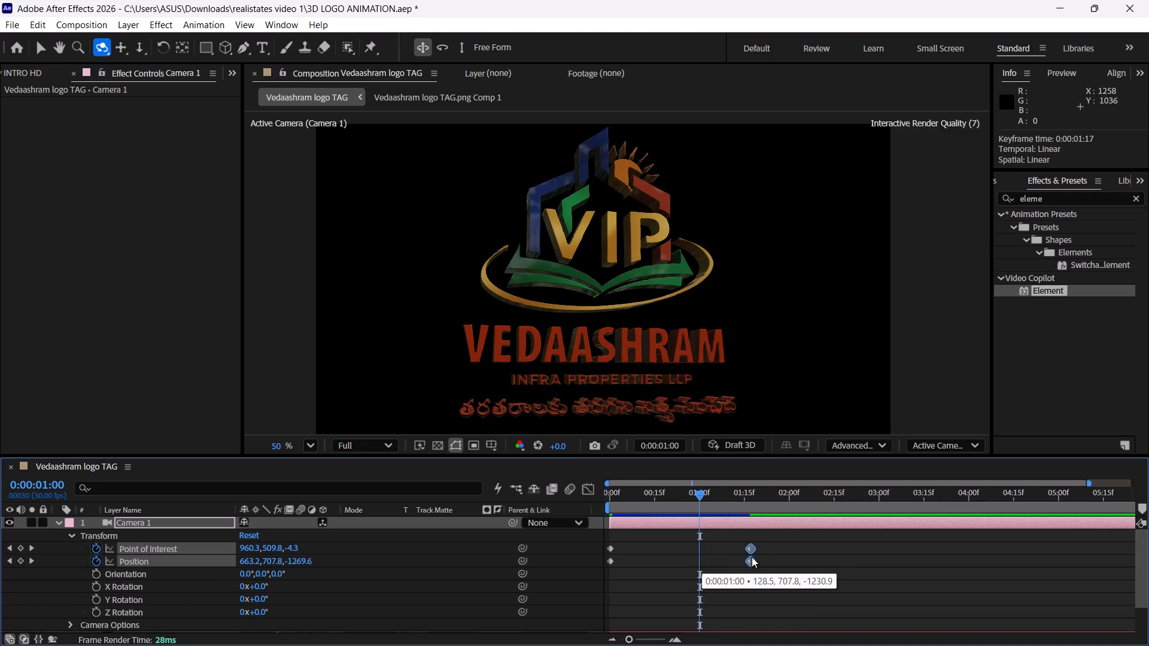
left_click_drag(752, 557, 763, 557)
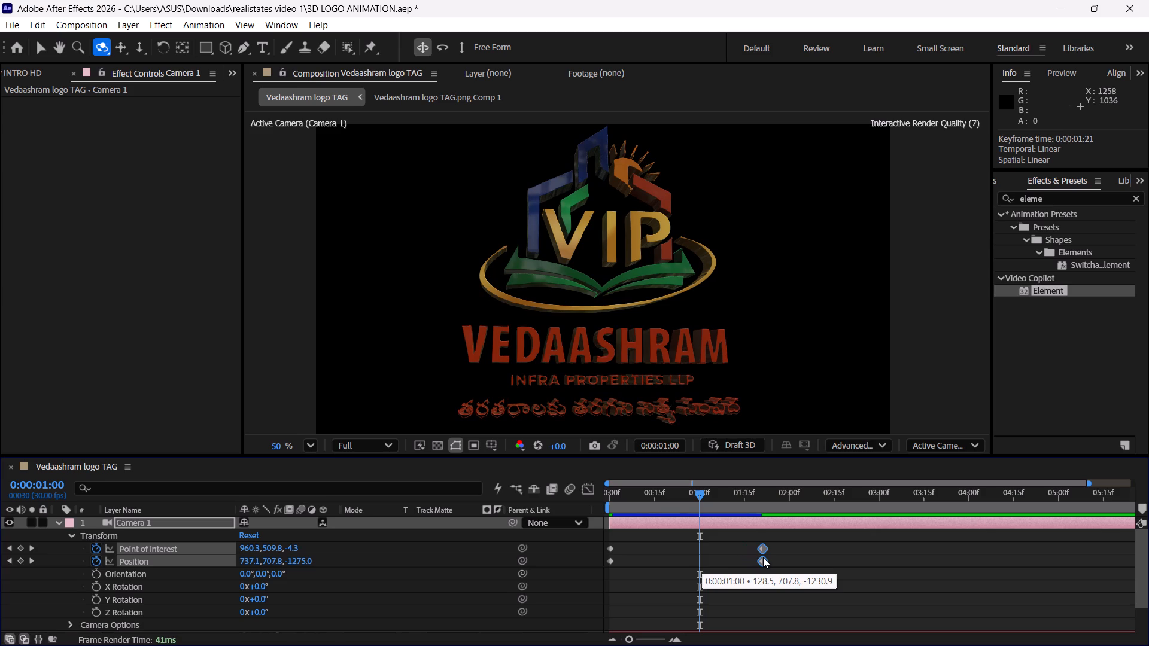
left_click_drag(763, 557, 787, 559)
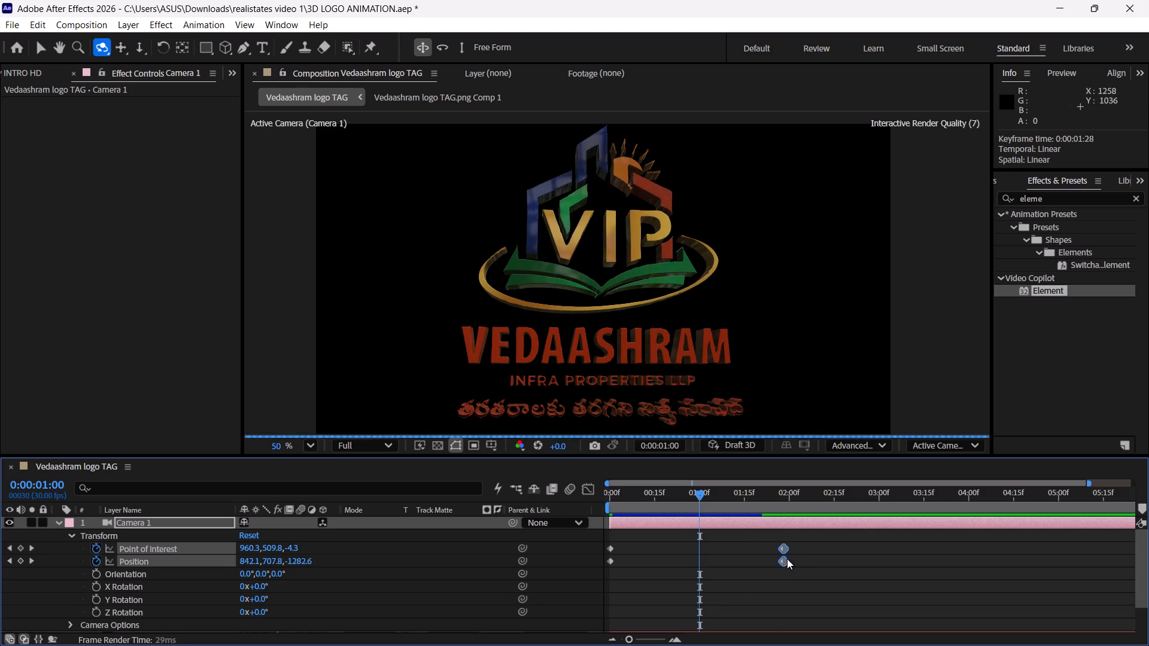
left_click_drag(787, 559, 797, 557)
left_click_drag(790, 493, 791, 499)
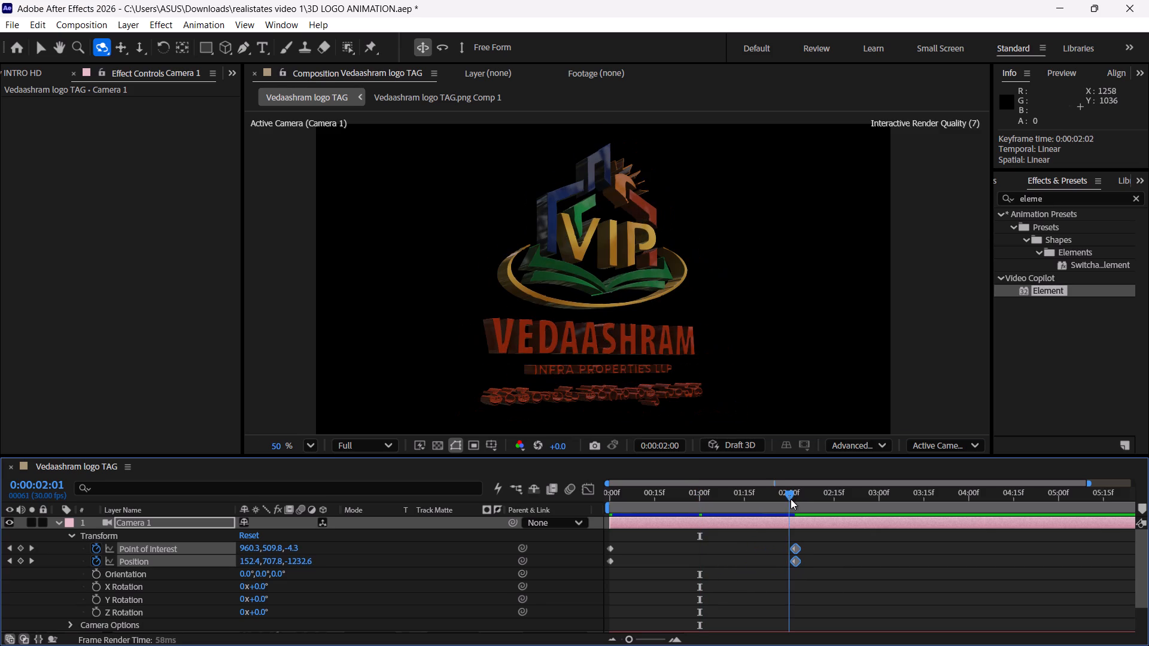
left_click_drag(791, 499, 792, 503)
left_click(792, 503)
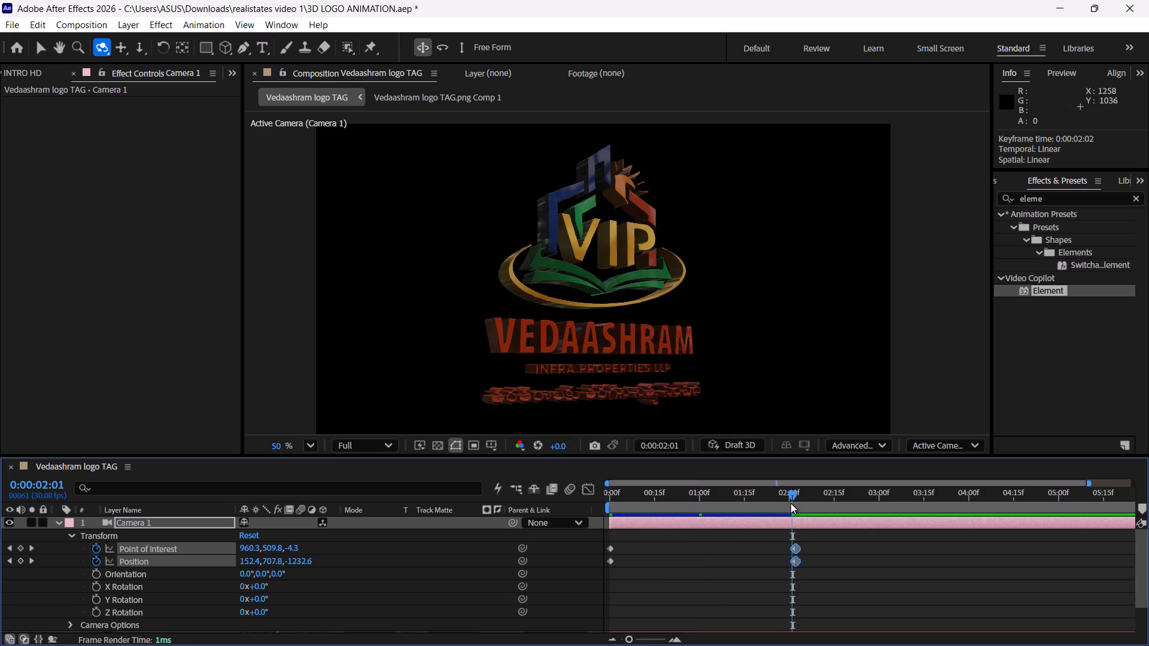
left_click_drag(794, 563, 788, 571)
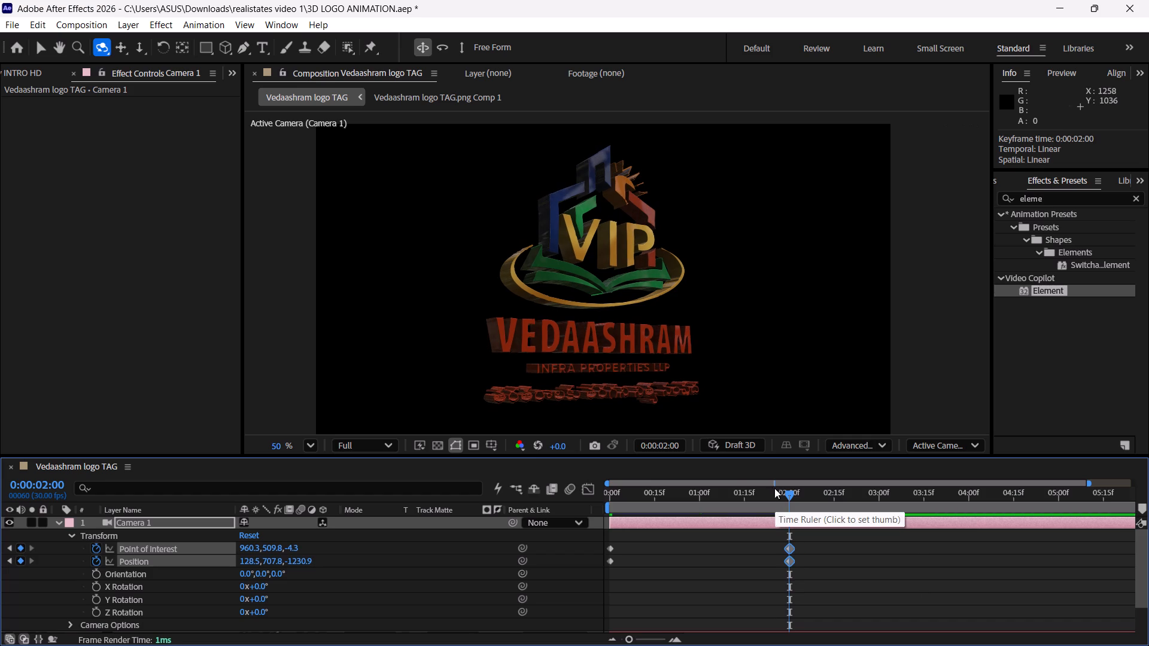
Play the retimed camera move from the beginning and check its speed and the logo's extruded sides.
left_click_drag(777, 498, 555, 494)
key("space")
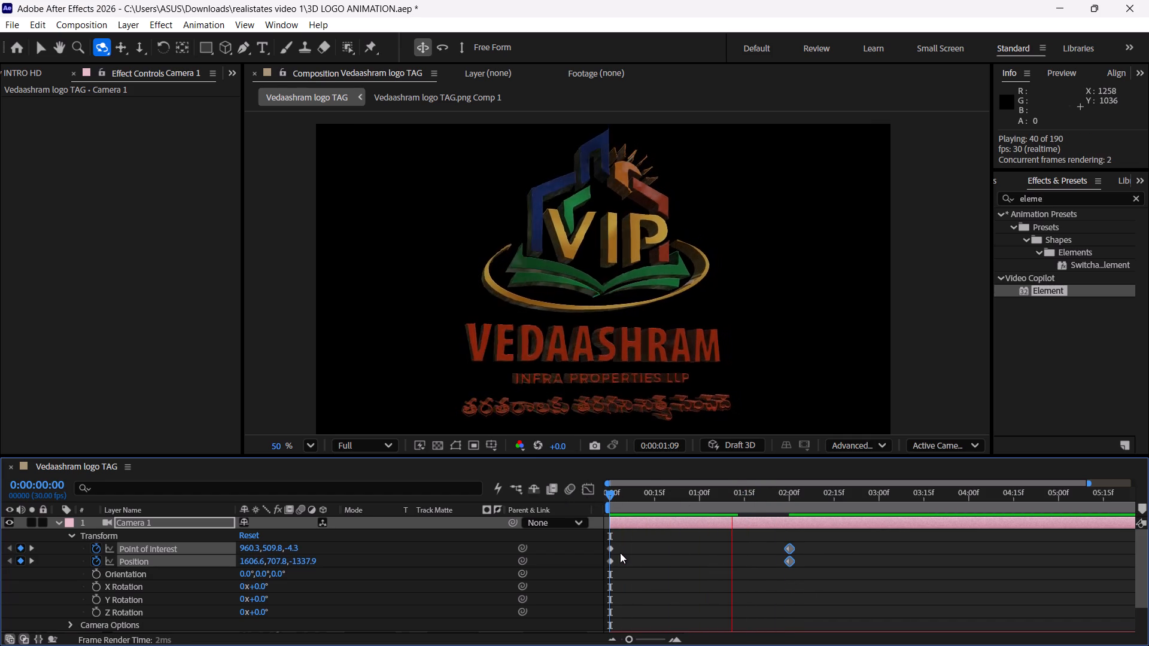
left_click_drag(699, 495, 554, 480)
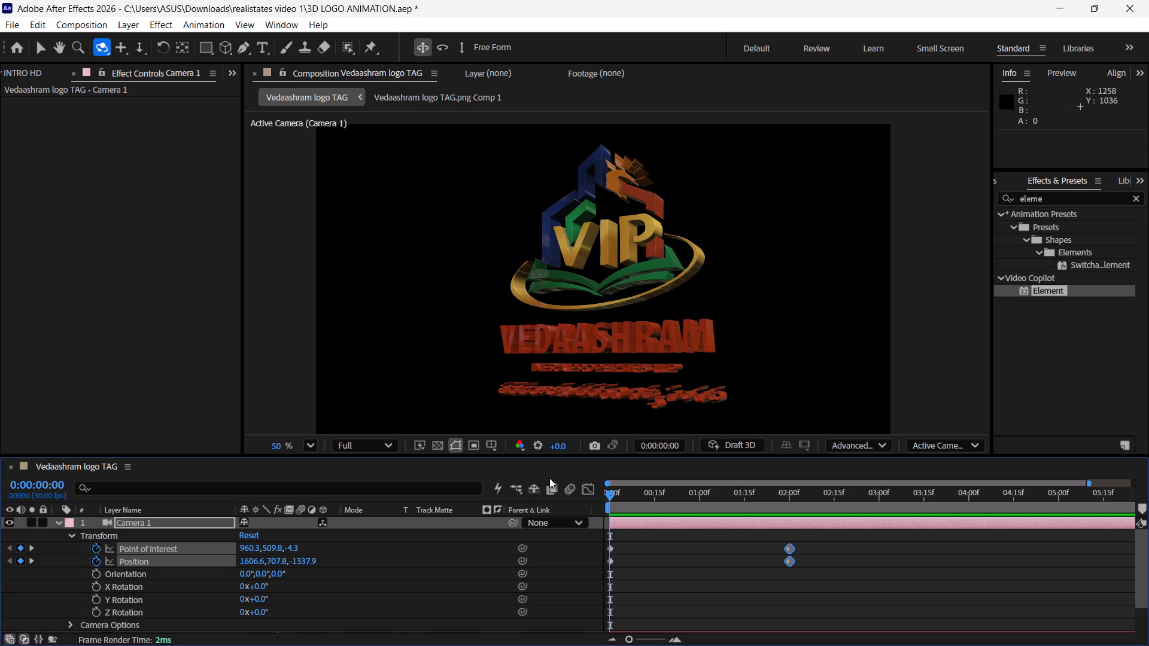
key("space")
key("space")
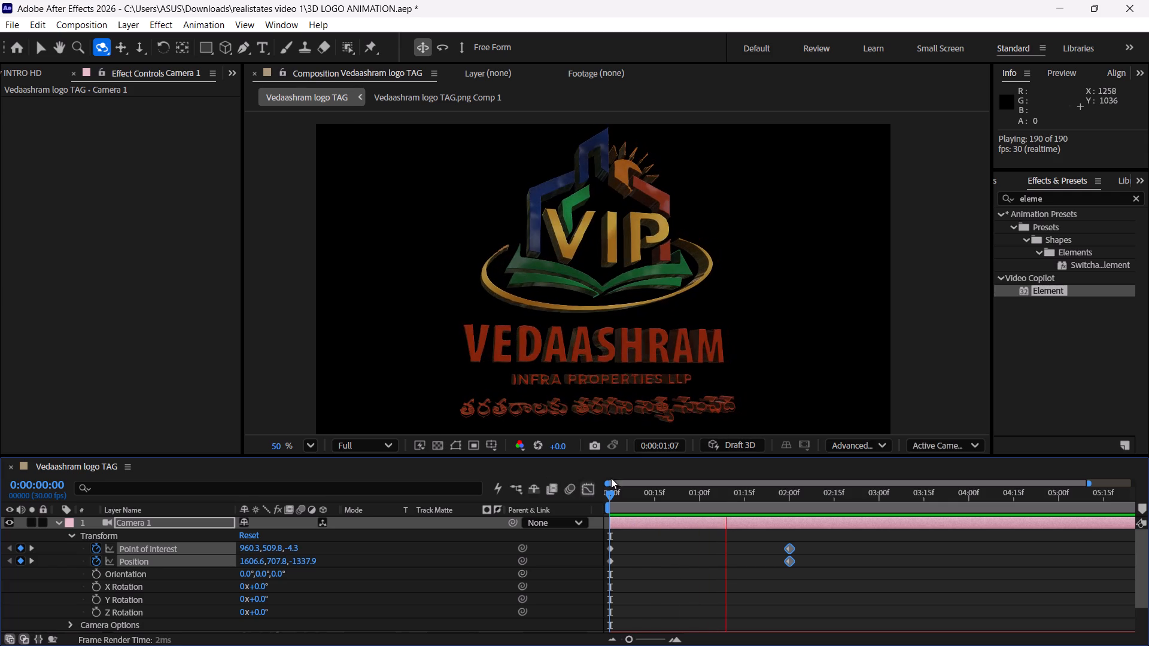
left_click_drag(645, 495, 588, 493)
key("space")
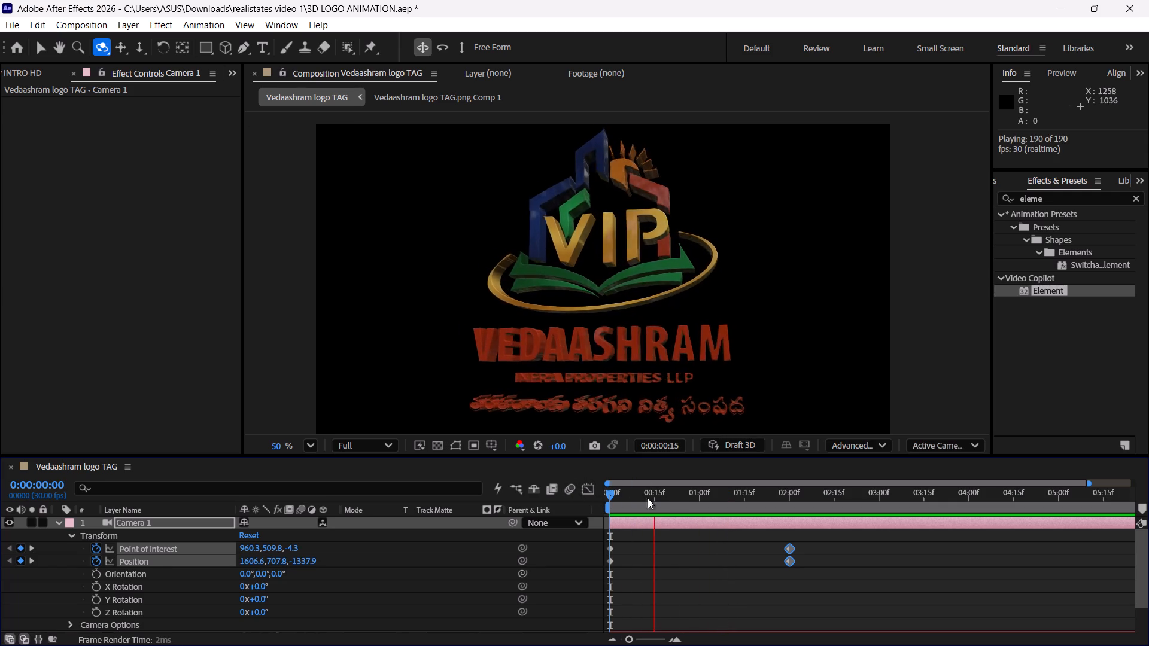
key("space")
In the Element layer's Scene Setup, view the logo from an angle and reduce Bevel 1's Extrude to about 0.67.
scroll(128, 551, "down", 6)
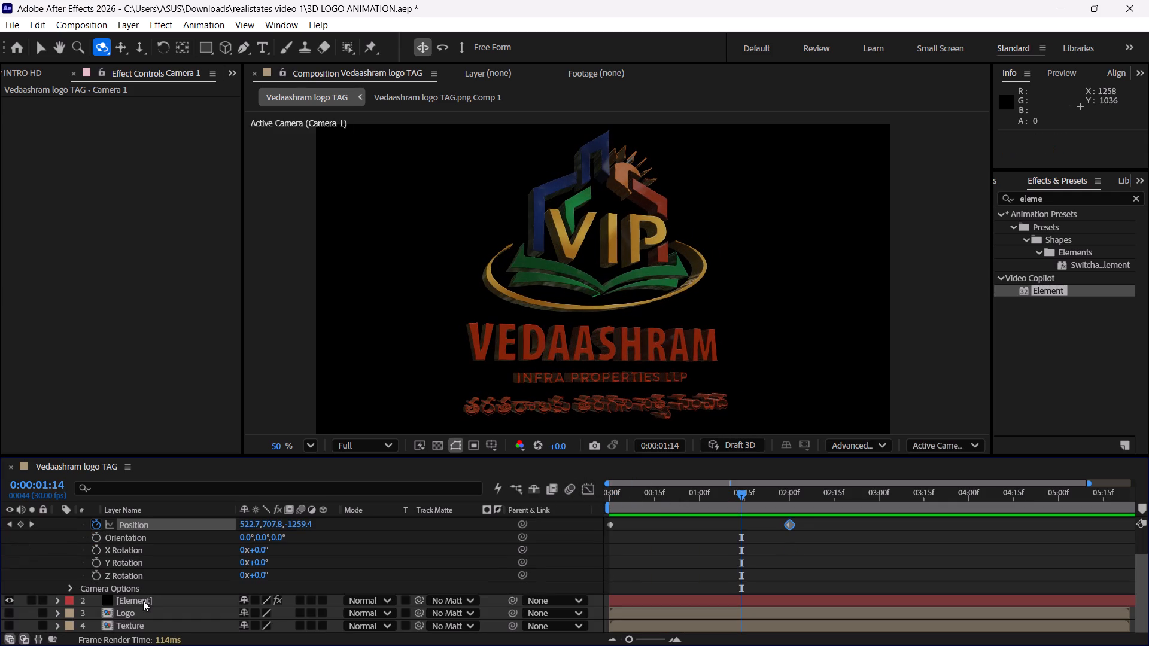
left_click(143, 601)
left_click(99, 136)
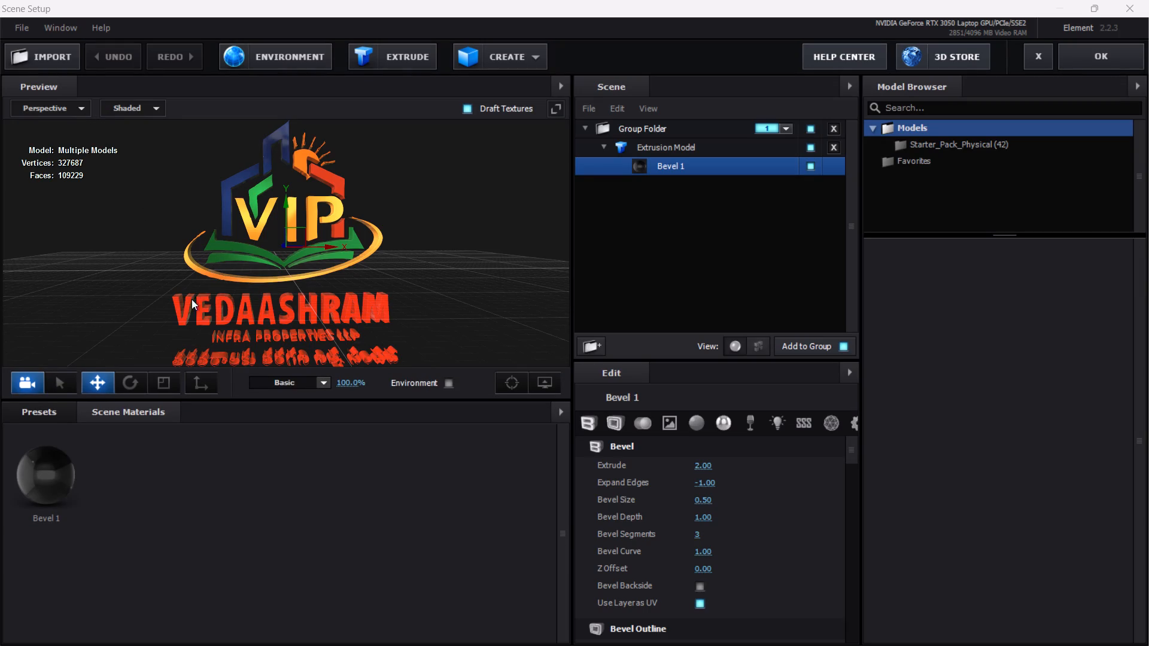
left_click_drag(457, 270, 399, 266)
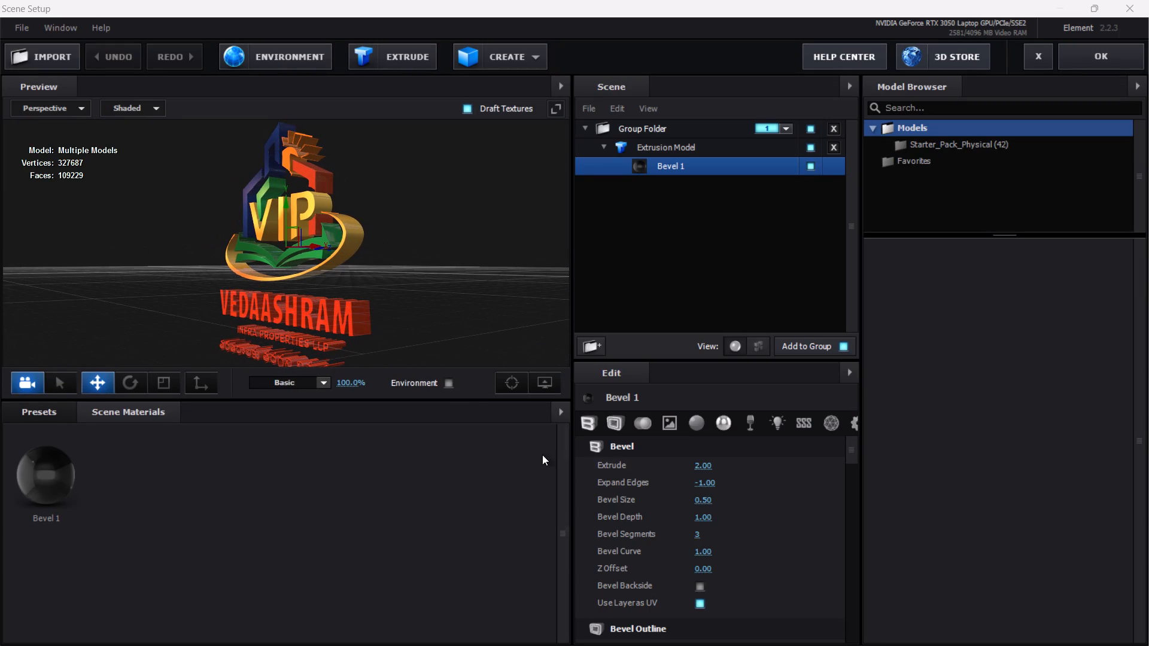
scroll(677, 474, "up", 3)
left_click_drag(707, 462, 674, 464)
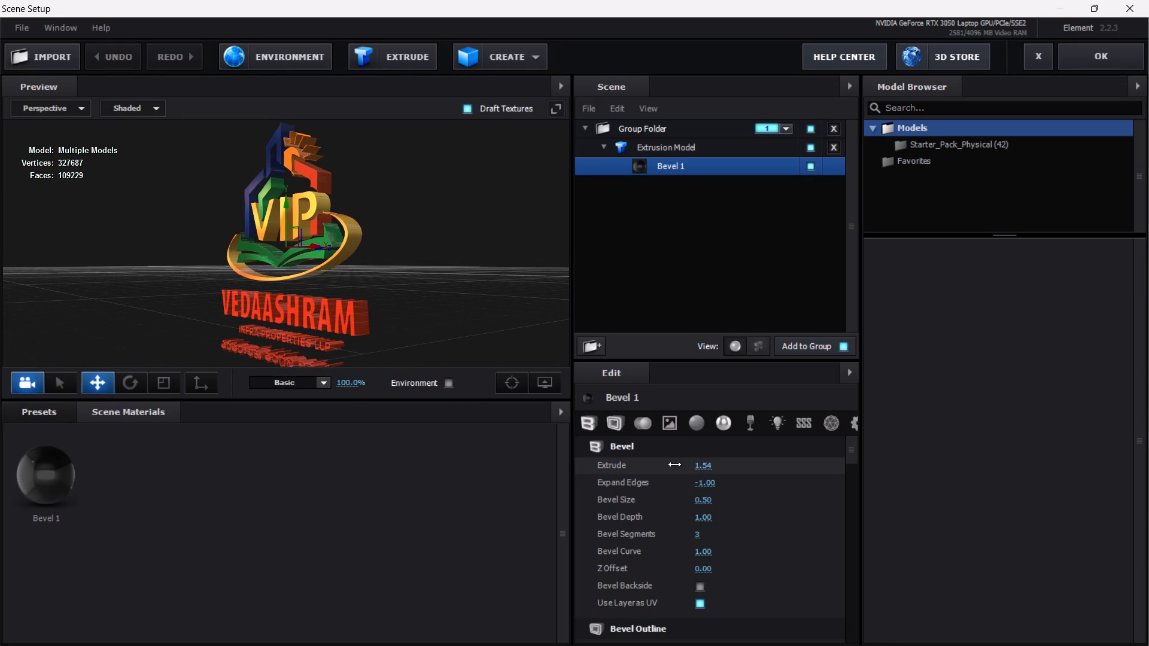
left_click_drag(674, 464, 619, 464)
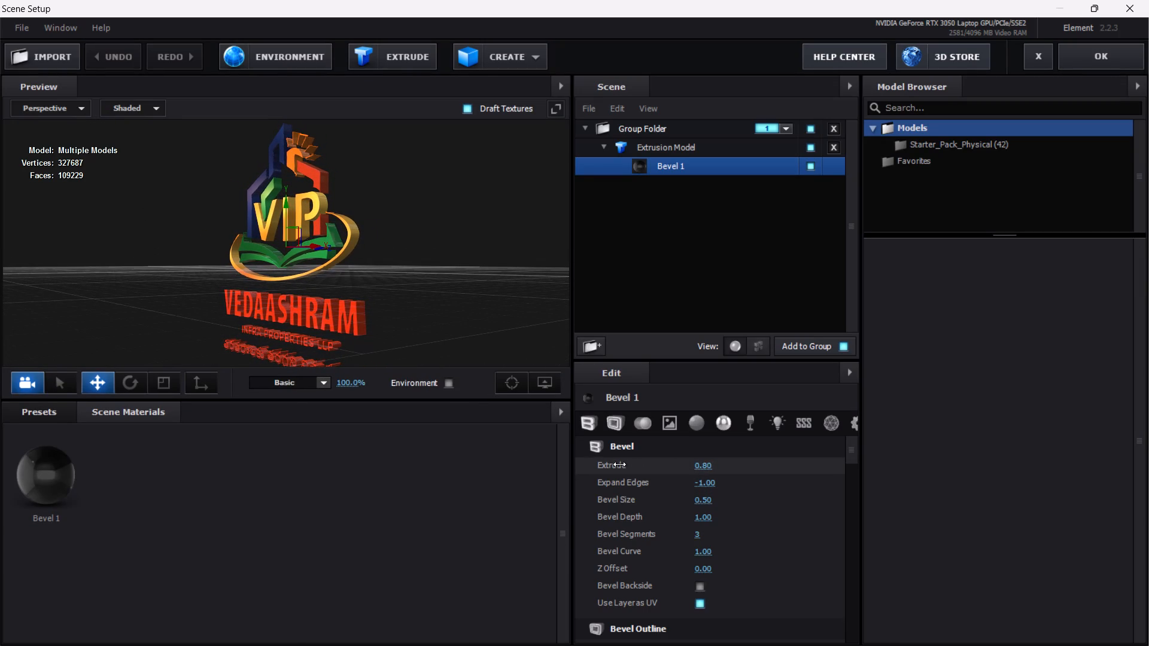
left_click_drag(619, 464, 619, 464)
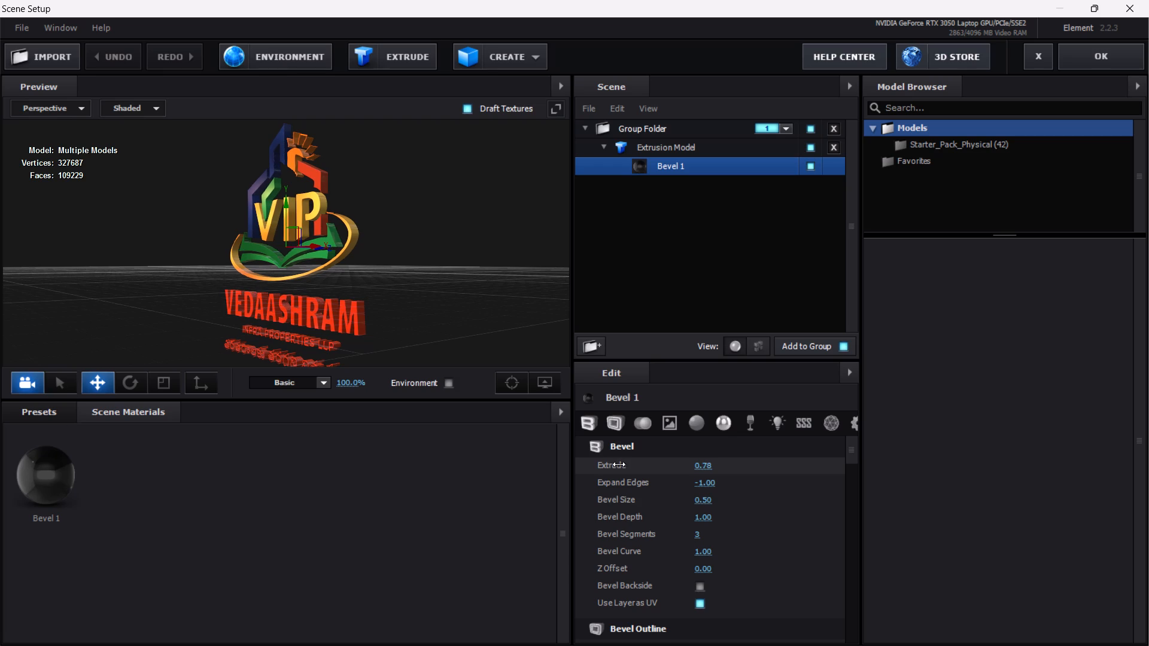
left_click_drag(619, 464, 610, 464)
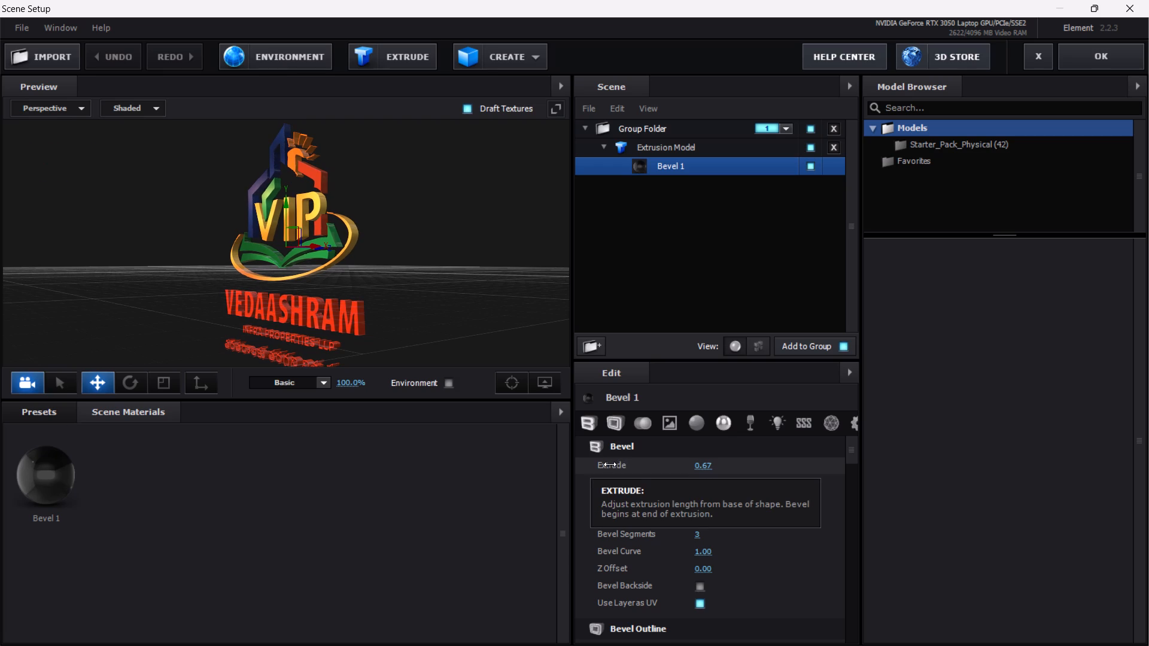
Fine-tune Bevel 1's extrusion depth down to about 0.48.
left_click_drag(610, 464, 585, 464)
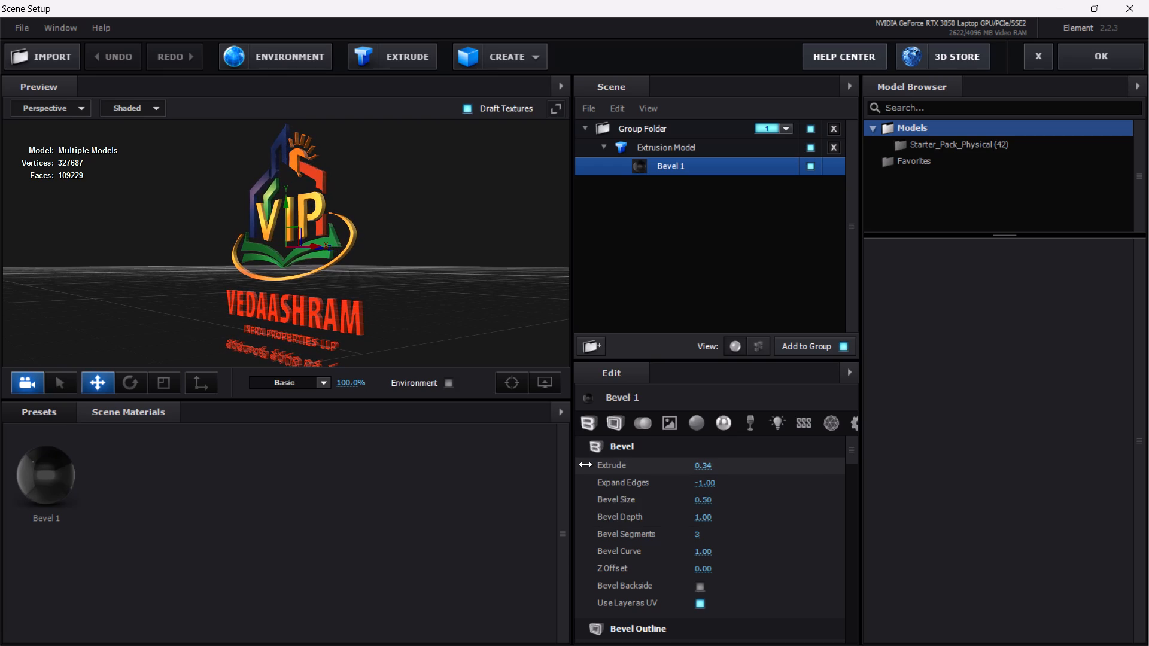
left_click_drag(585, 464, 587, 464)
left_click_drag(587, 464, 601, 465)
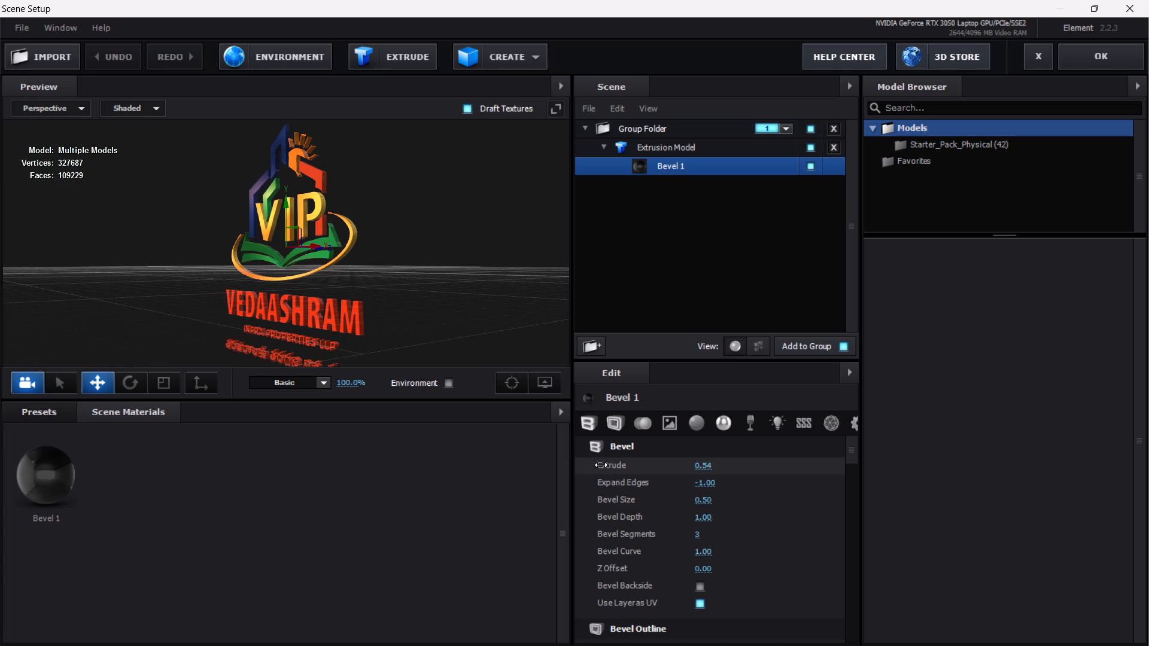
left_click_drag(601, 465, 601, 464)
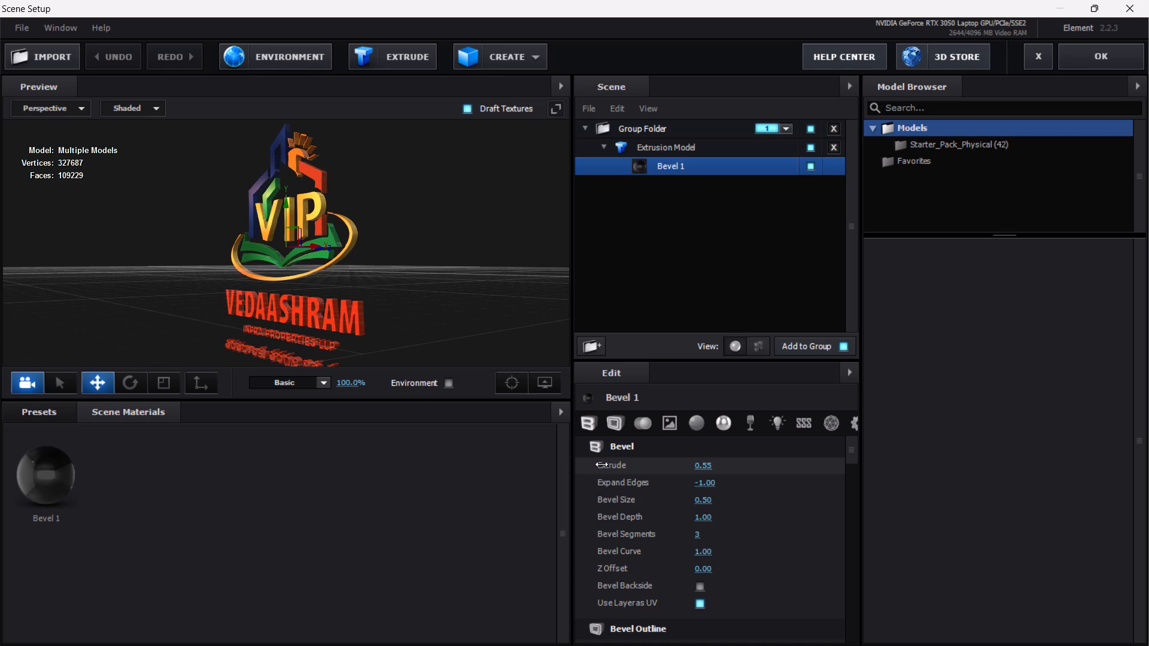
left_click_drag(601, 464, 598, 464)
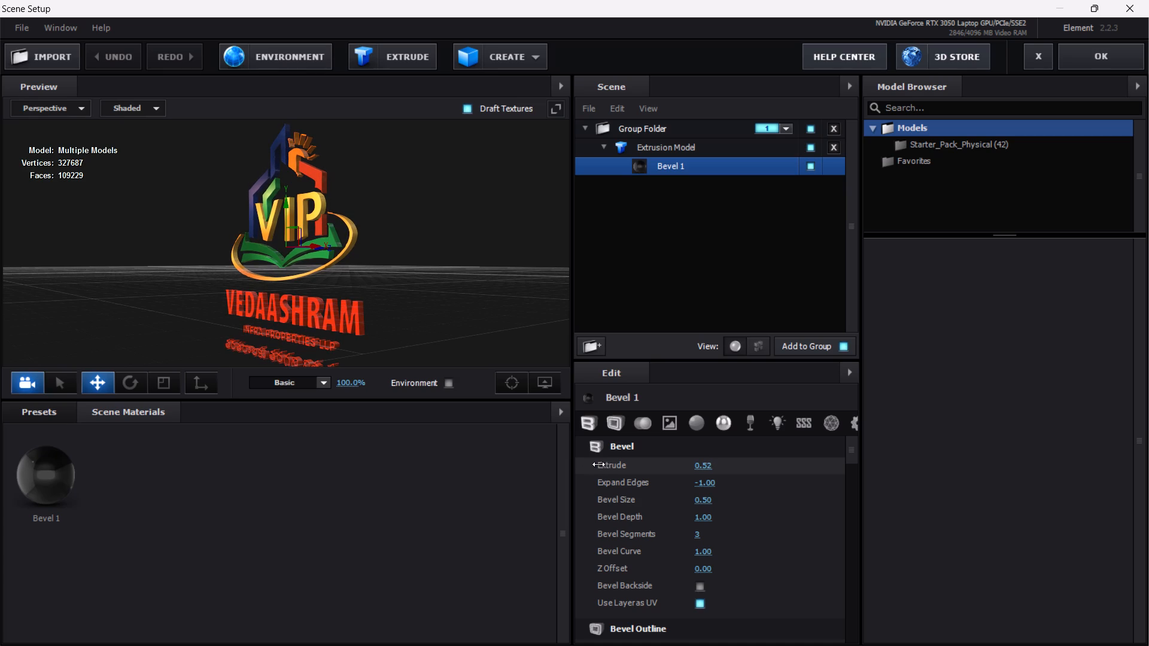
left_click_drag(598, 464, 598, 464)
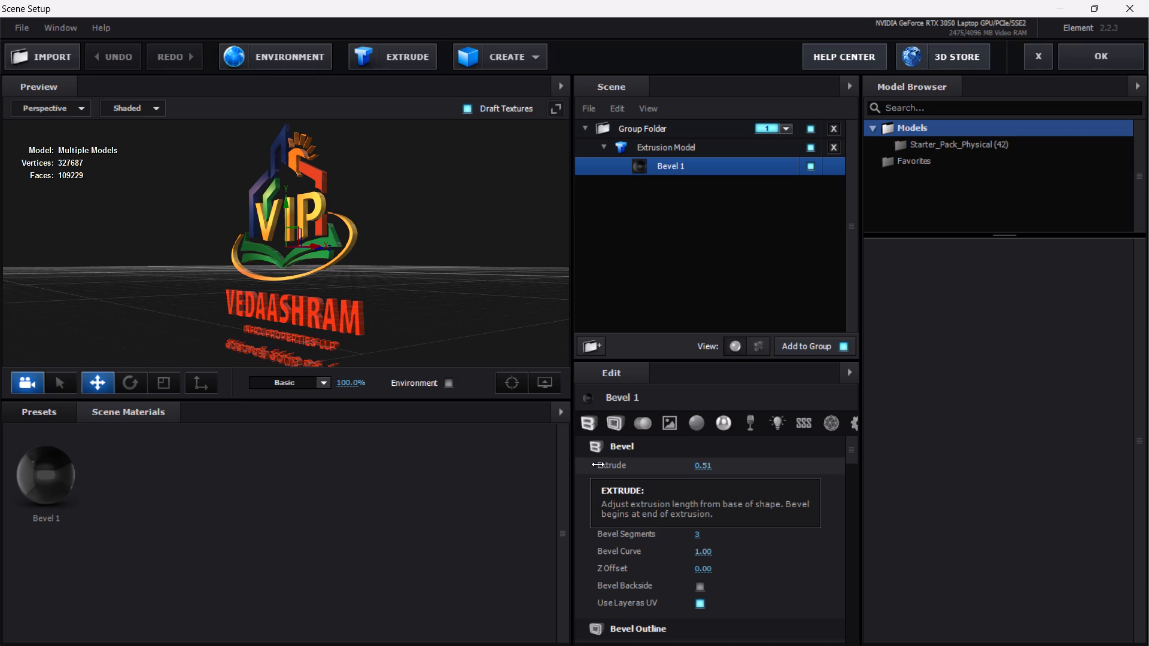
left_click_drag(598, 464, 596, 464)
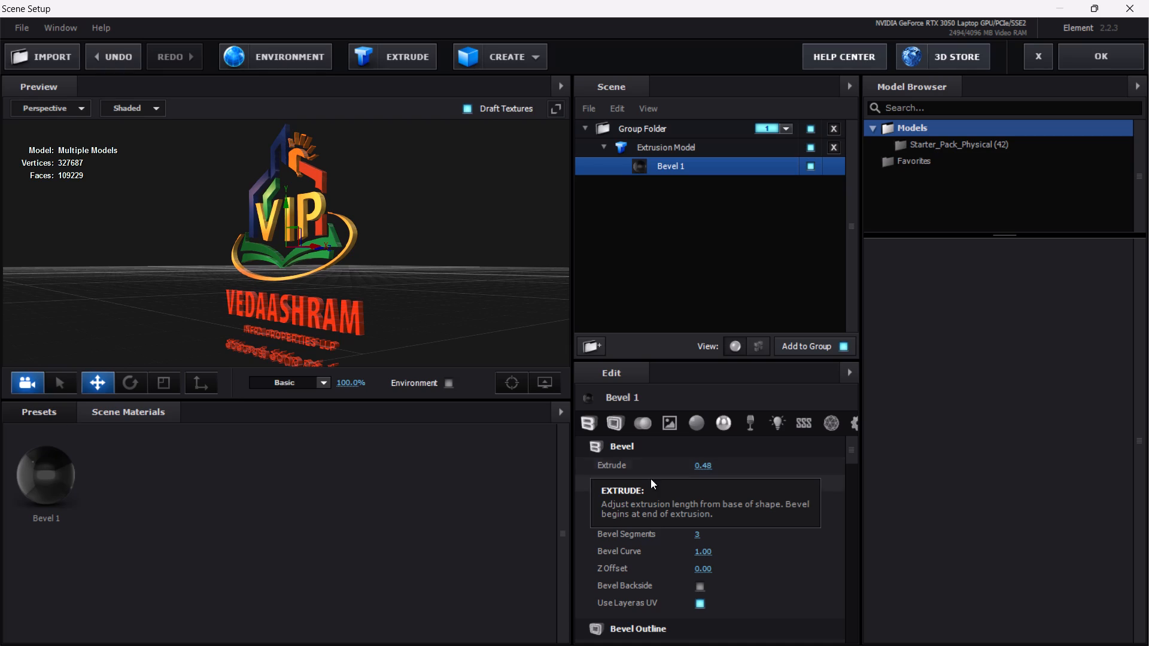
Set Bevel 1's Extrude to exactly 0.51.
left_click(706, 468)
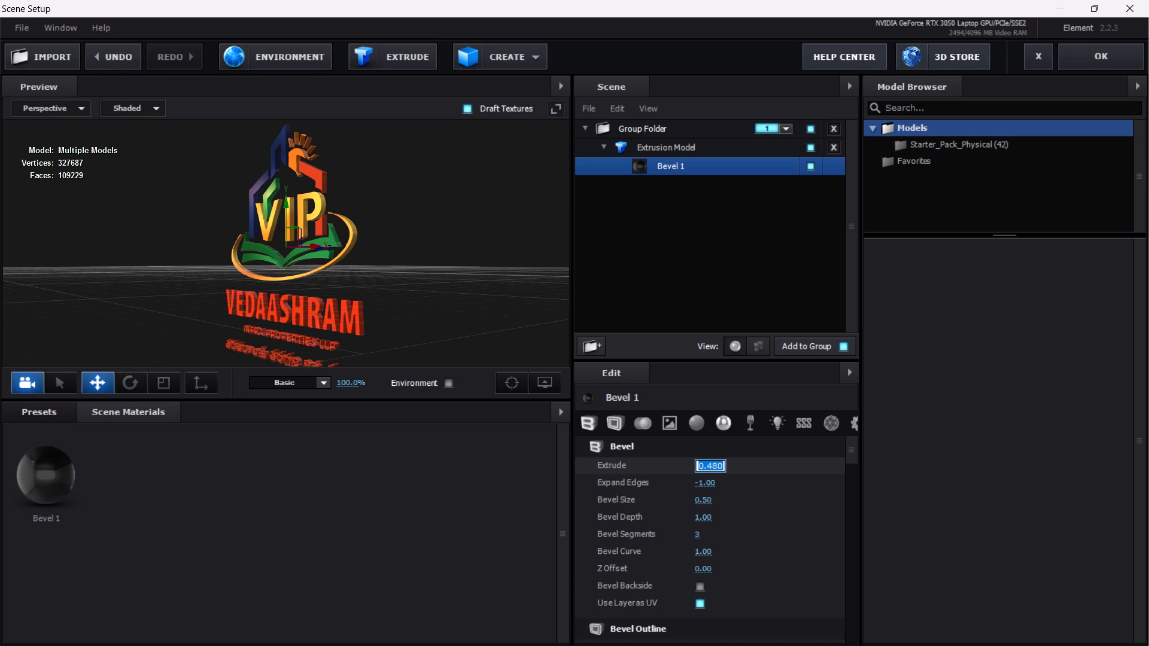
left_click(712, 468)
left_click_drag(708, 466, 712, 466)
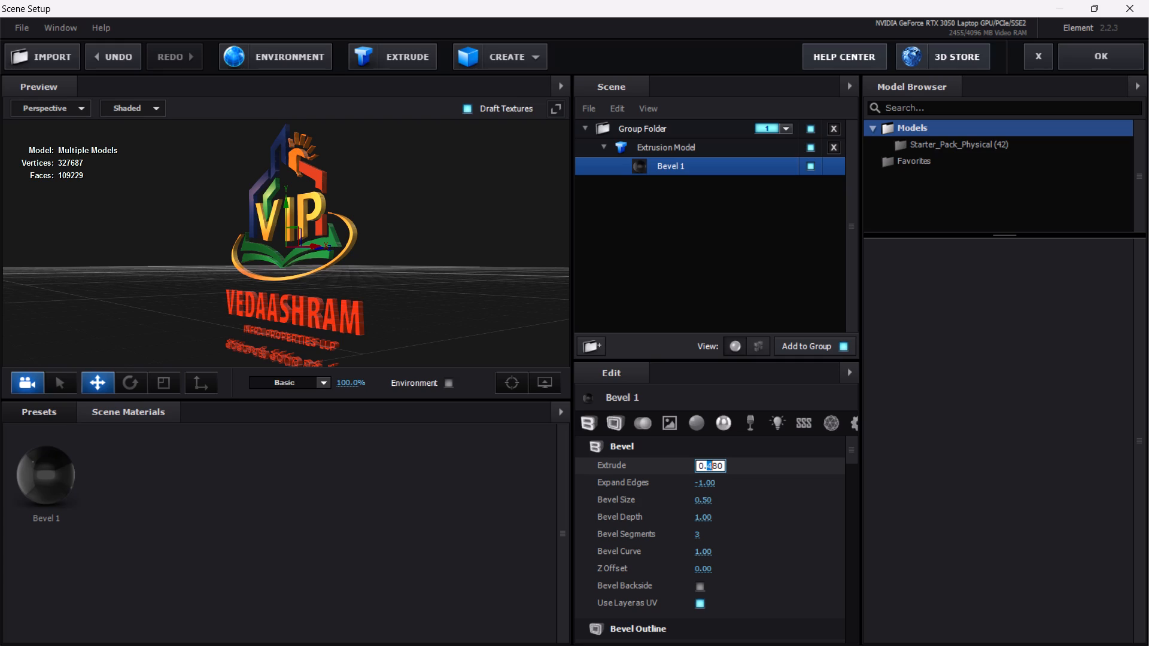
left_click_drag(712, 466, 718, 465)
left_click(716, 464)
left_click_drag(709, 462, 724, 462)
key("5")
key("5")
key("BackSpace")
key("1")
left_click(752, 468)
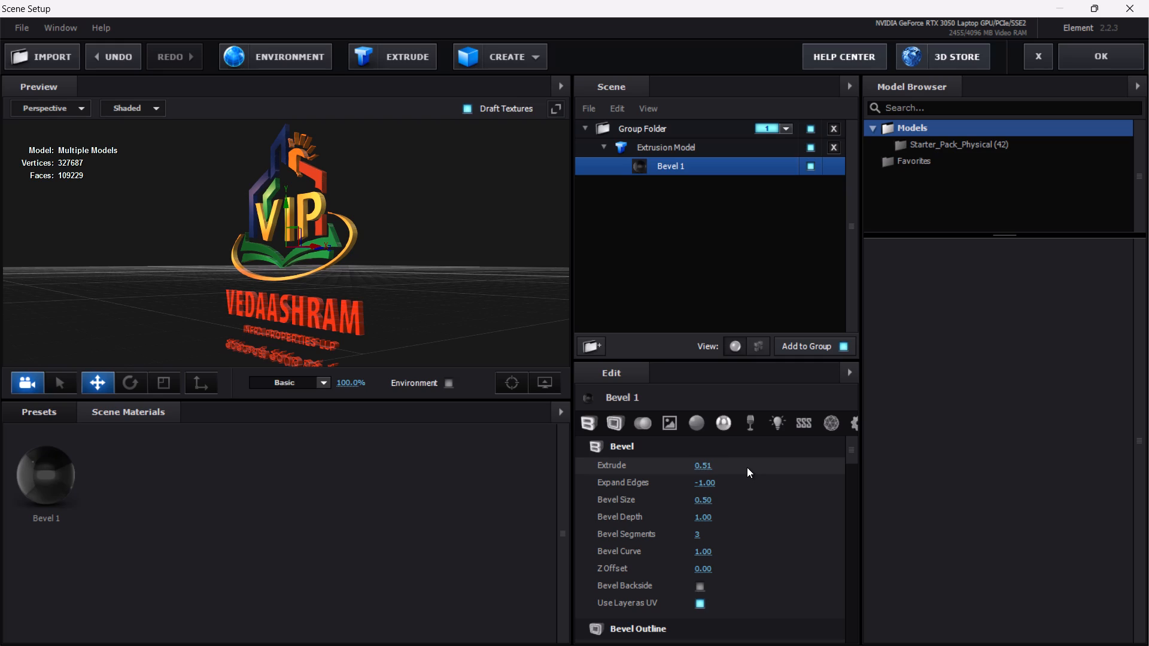
View the logo edge-on, adjust Bevel 1's Extrude to 0.70, and check the thickness from the front and side.
scroll(324, 300, "up", 8)
left_click_drag(387, 315, 363, 307)
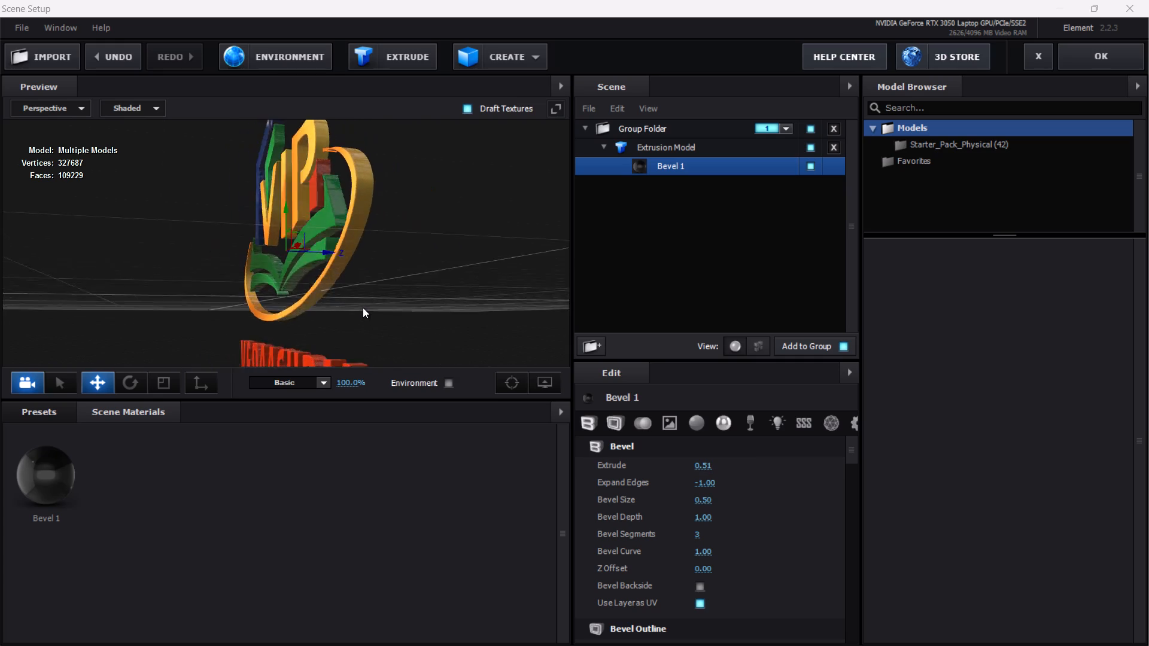
left_click_drag(363, 307, 343, 305)
scroll(342, 304, "down", 4)
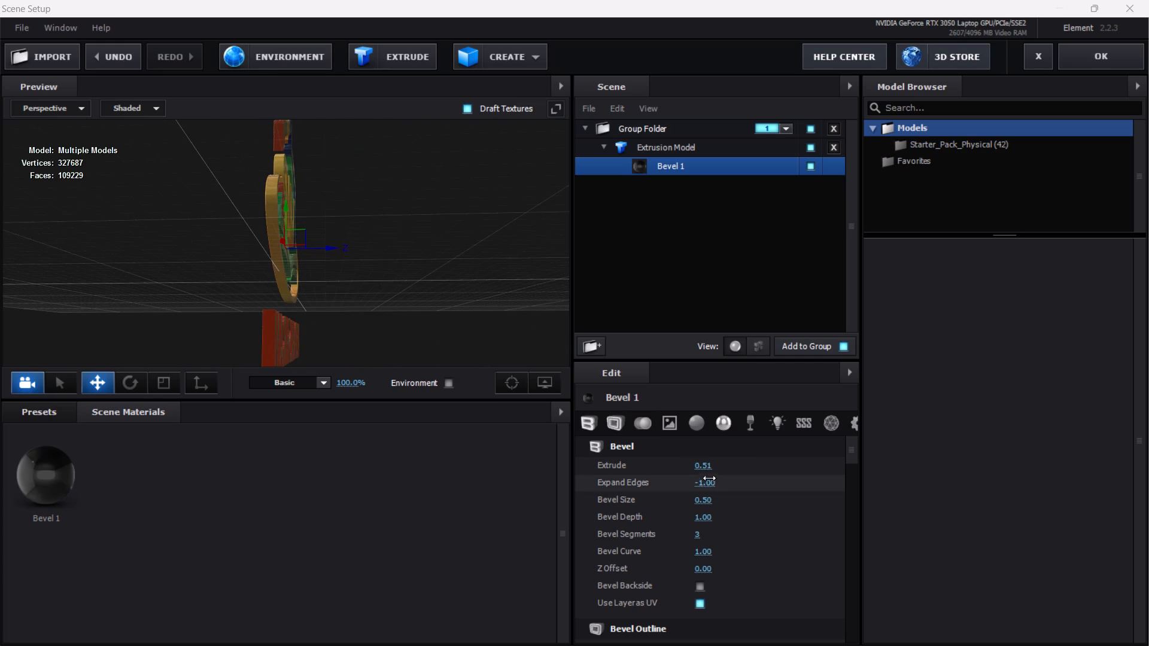
left_click_drag(703, 468, 718, 468)
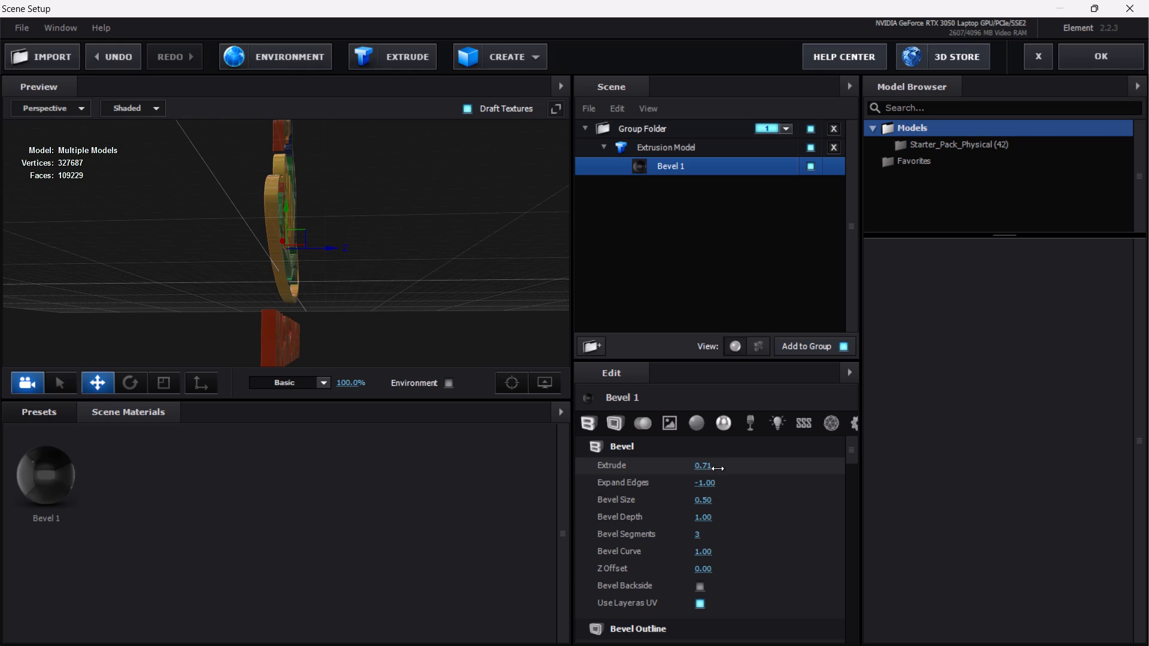
left_click_drag(718, 468, 737, 468)
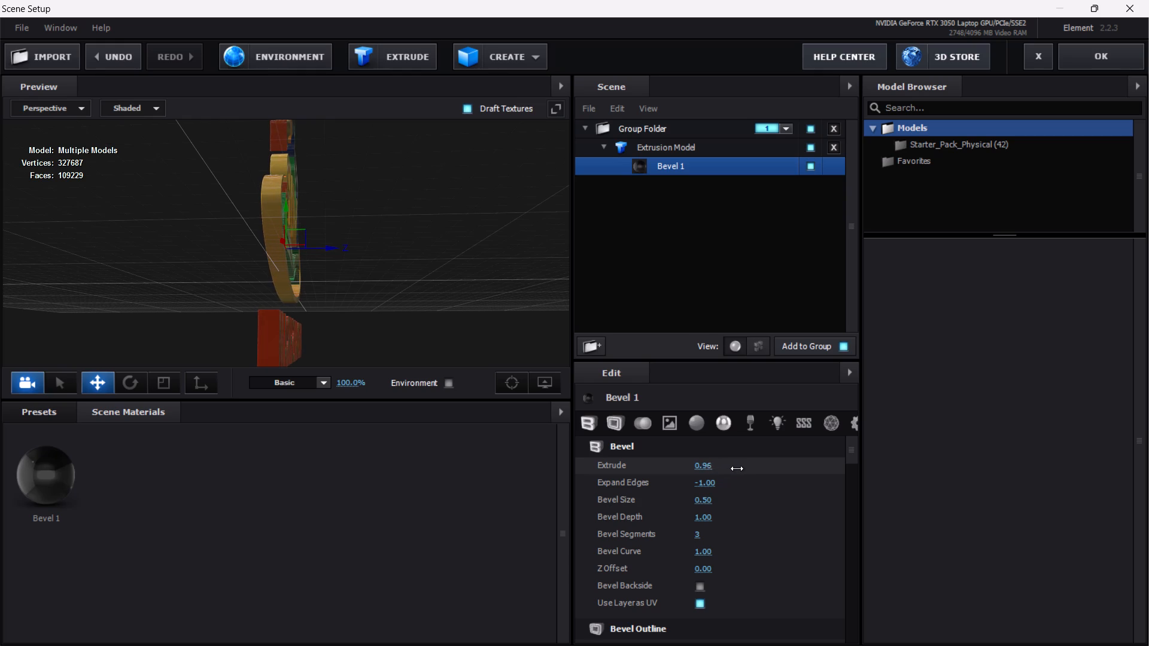
left_click_drag(737, 468, 736, 470)
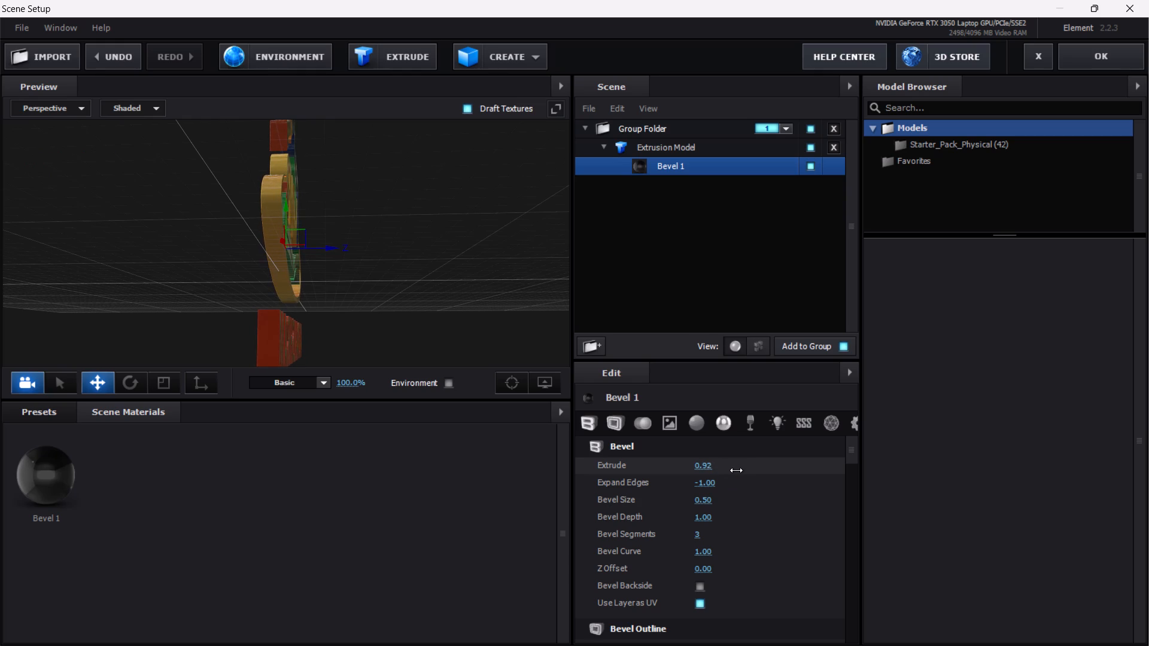
left_click_drag(736, 470, 718, 469)
left_click_drag(317, 278, 384, 296)
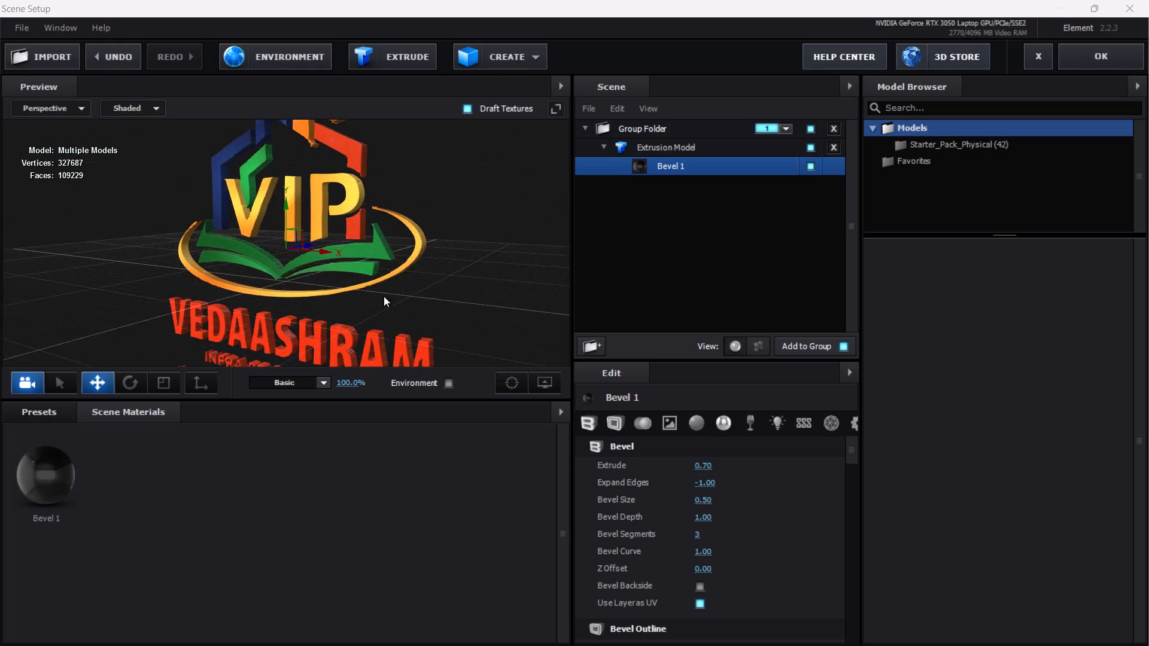
left_click_drag(384, 296, 332, 248)
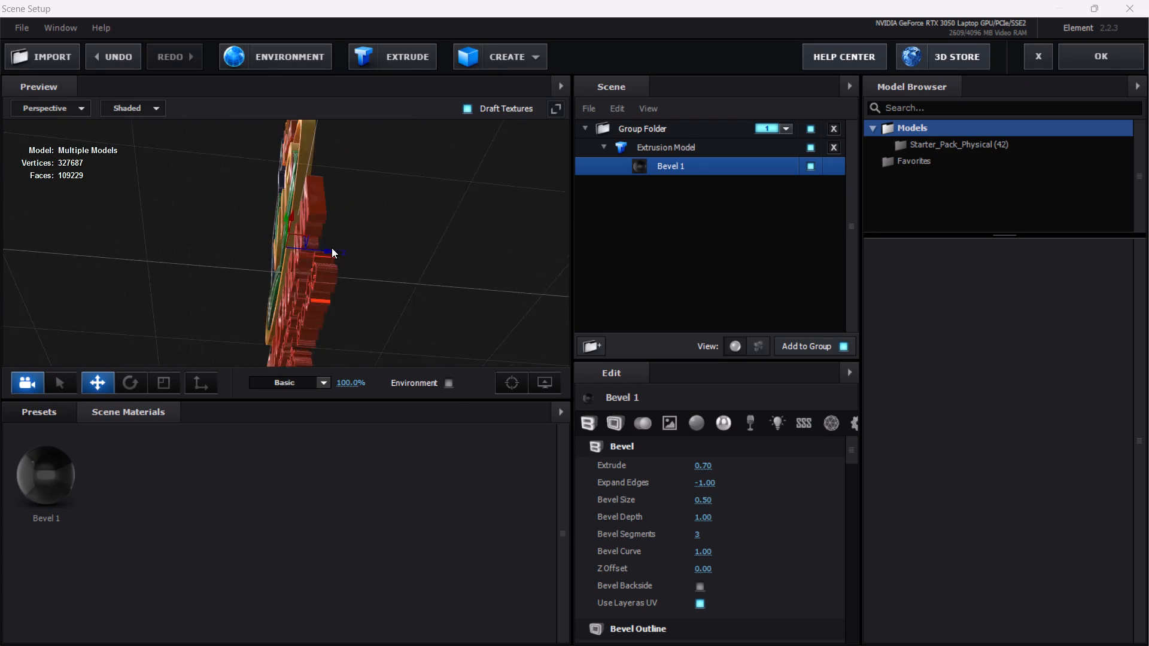
left_click_drag(332, 248, 415, 269)
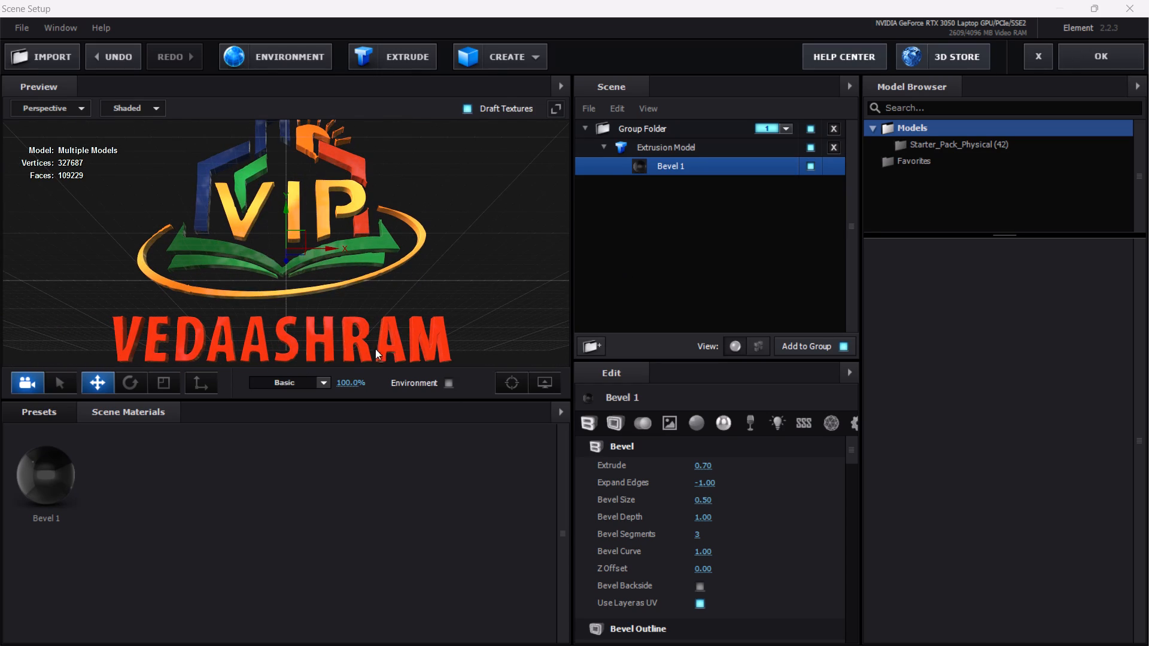
Try the Basic_2K environment presets 01, 02, 03, 04 and 08 on the logo, ending on Basic_2K_03.
left_click(44, 418)
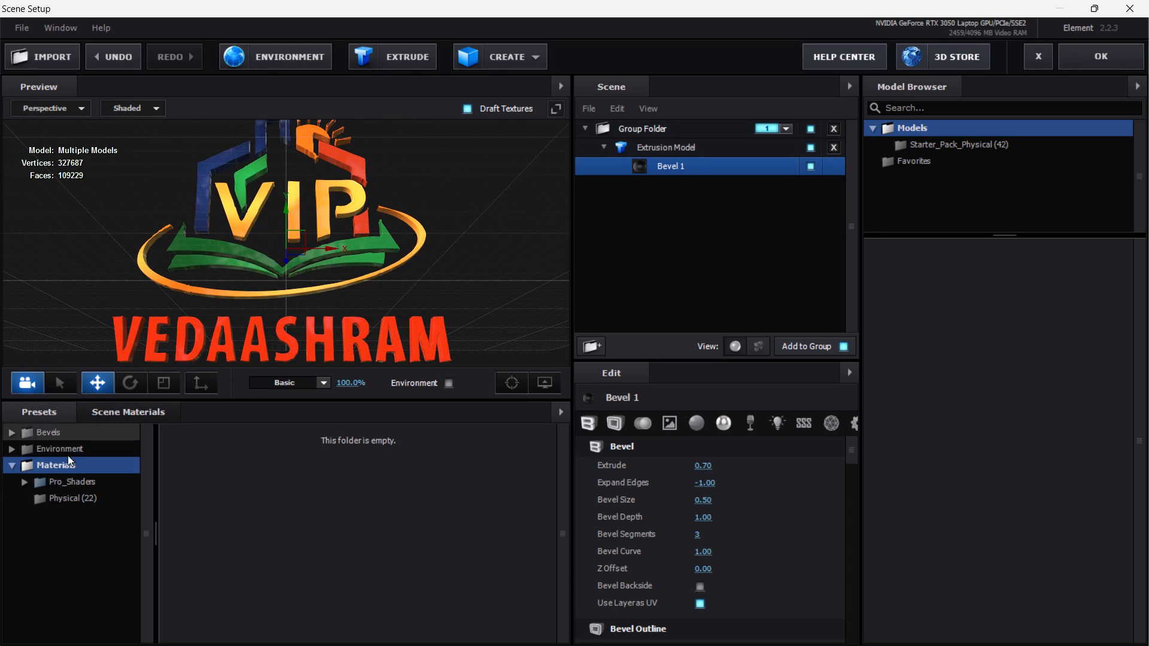
left_click(14, 450)
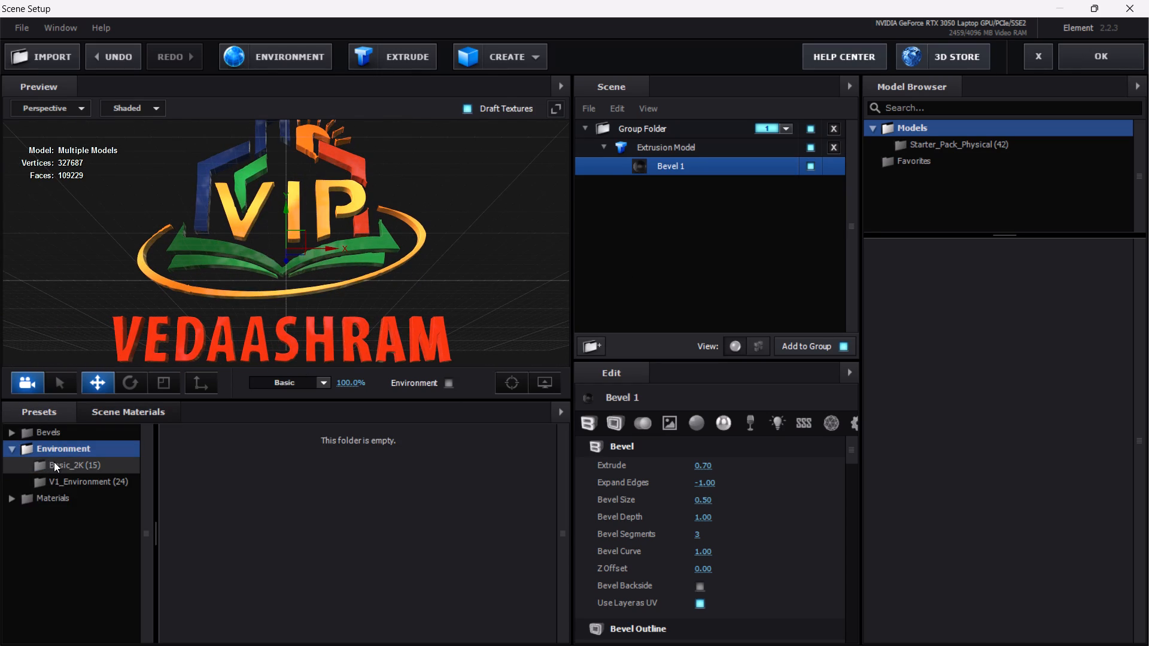
left_click(54, 462)
left_click(215, 452)
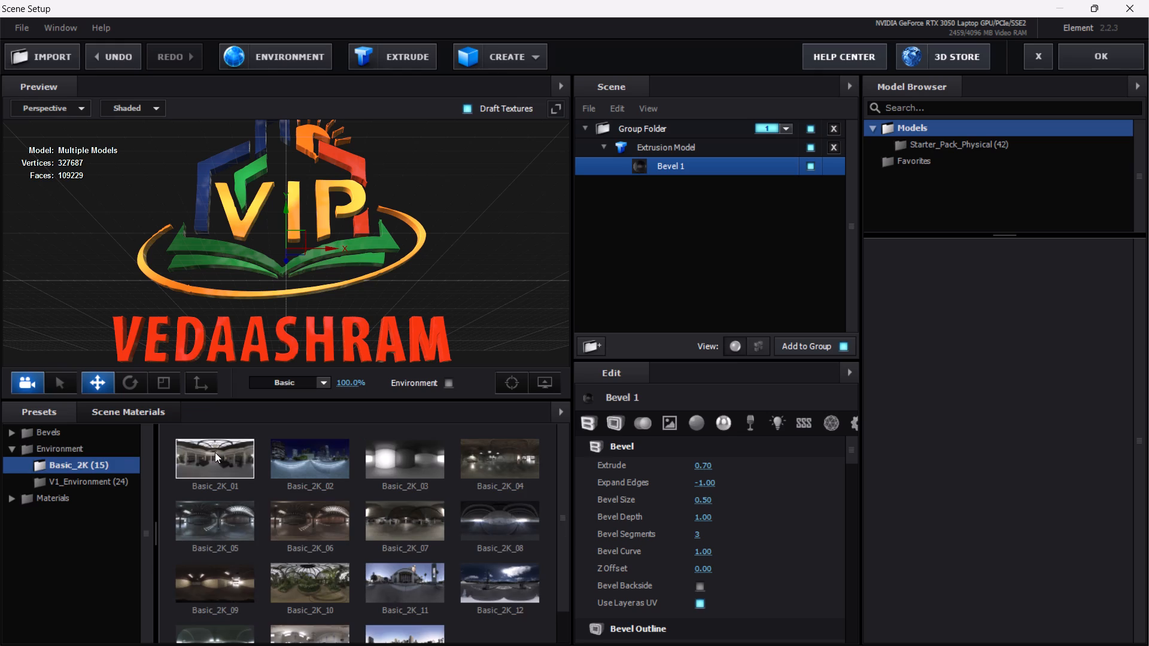
left_click(312, 474)
left_click_drag(480, 191, 477, 232)
scroll(476, 232, "down", 8)
left_click_drag(448, 243, 485, 226)
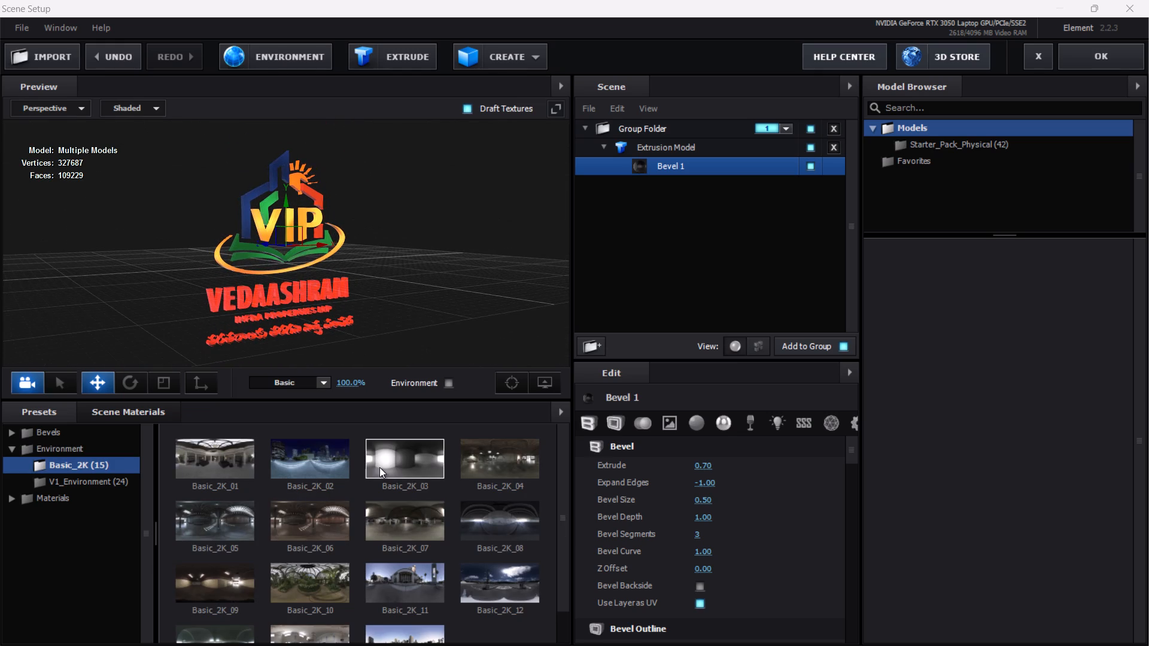
left_click(377, 468)
left_click(527, 465)
left_click(492, 519)
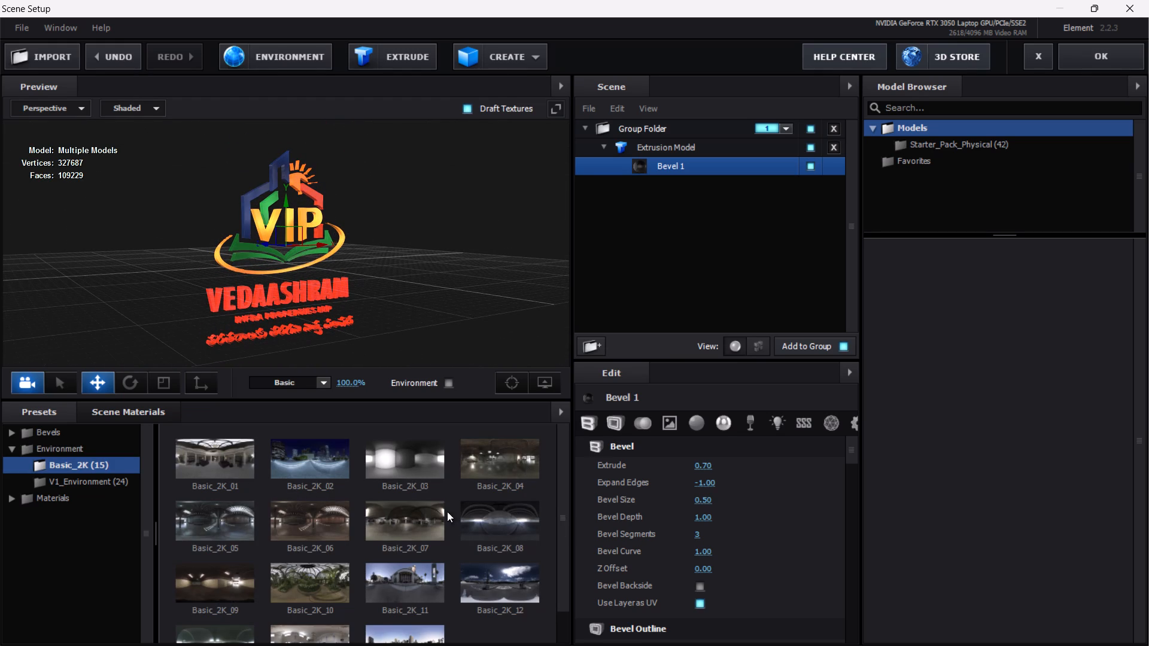
left_click(409, 486)
Examine the logo's lighting and extruded sides from the front, edge-on and steep angles.
left_click_drag(414, 304, 315, 303)
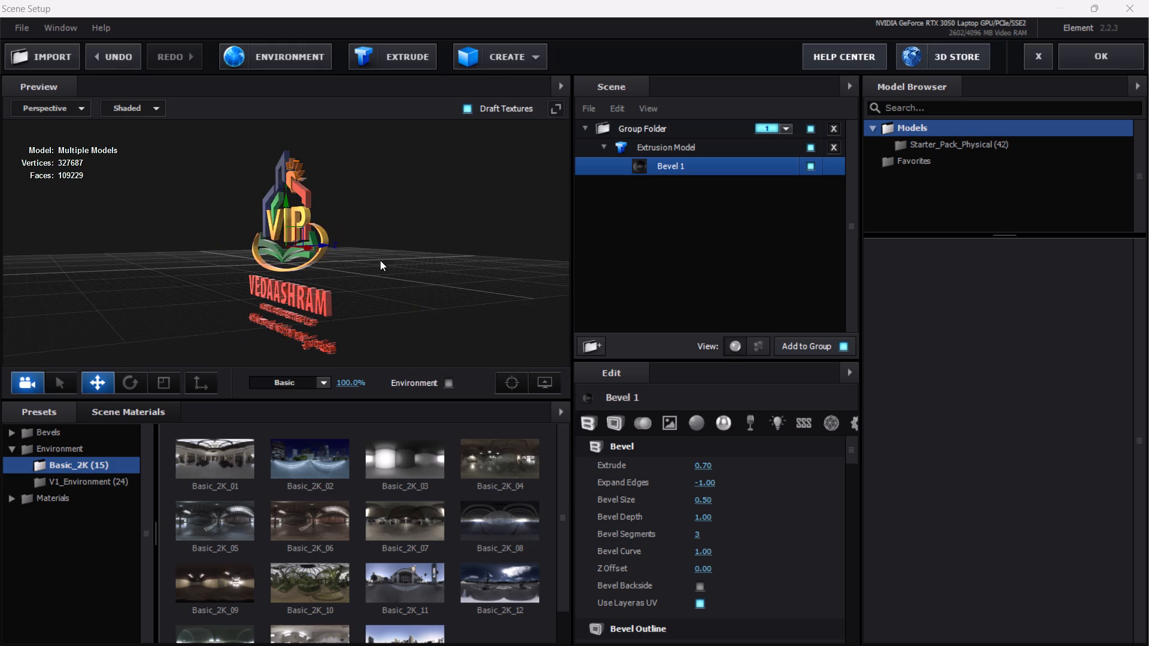
left_click_drag(419, 221, 494, 218)
scroll(353, 267, "up", 5)
left_click_drag(376, 263, 355, 267)
left_click_drag(375, 288, 408, 219)
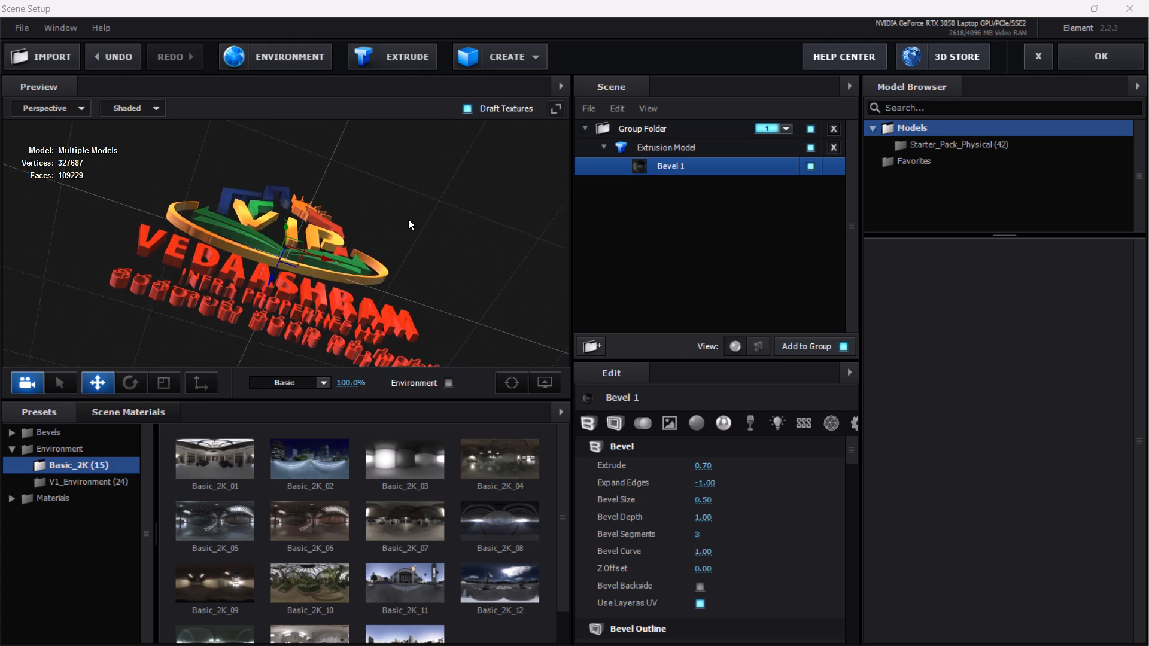
left_click_drag(408, 219, 394, 272)
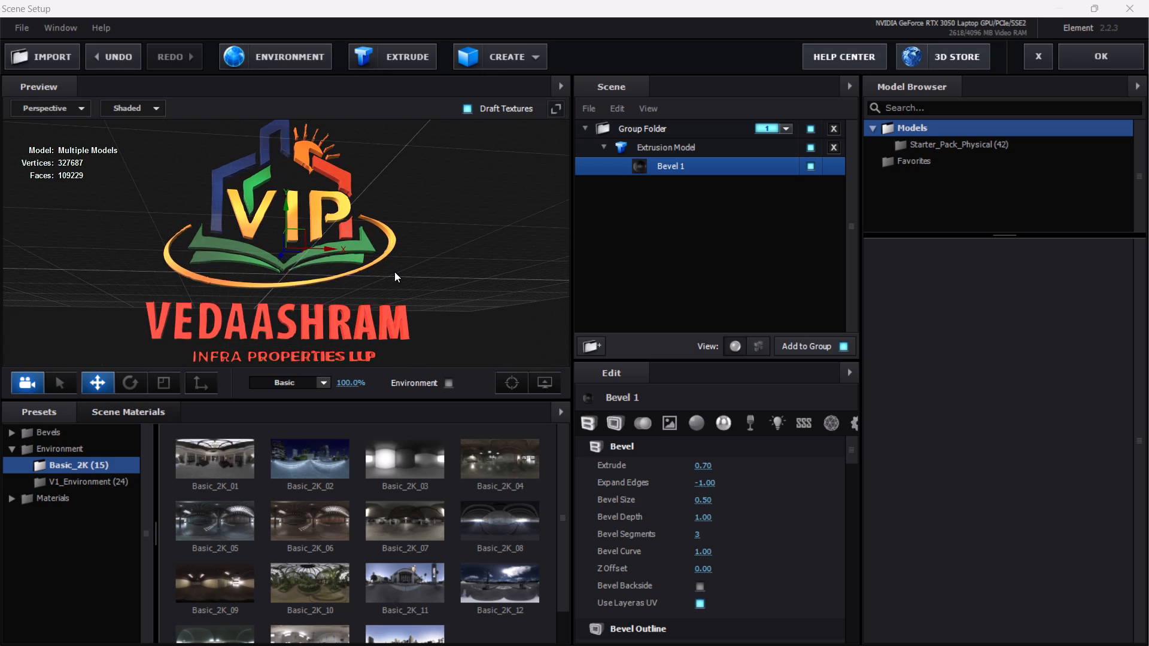
scroll(393, 271, "down", 7)
scroll(329, 309, "up", 3)
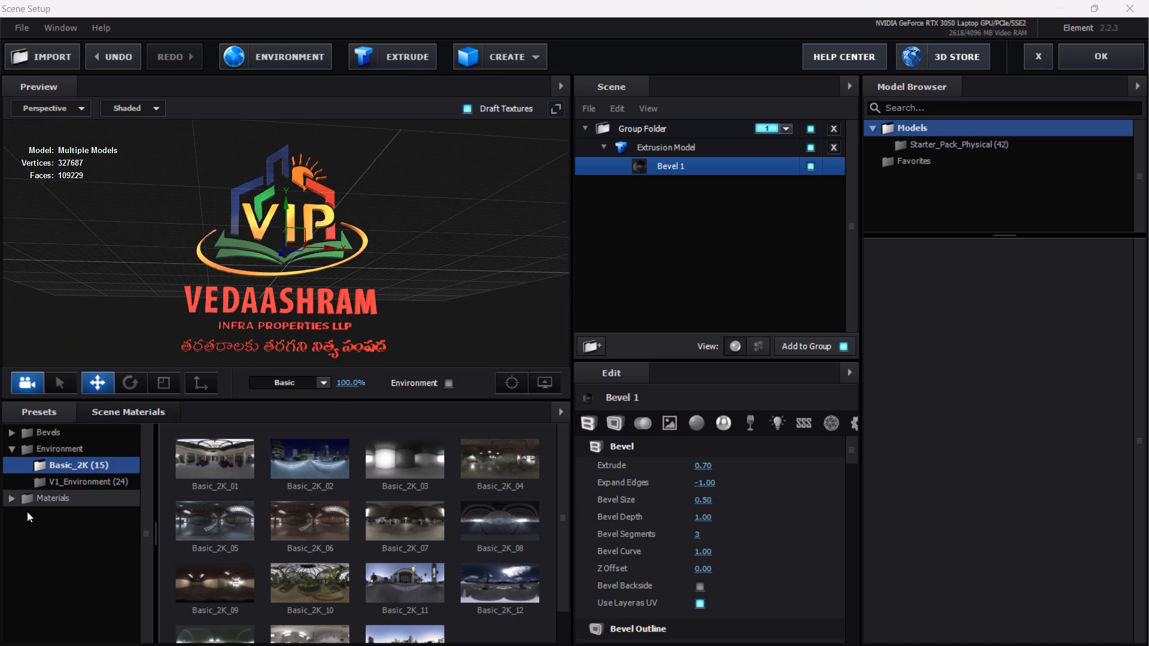
left_click_drag(369, 311, 454, 315)
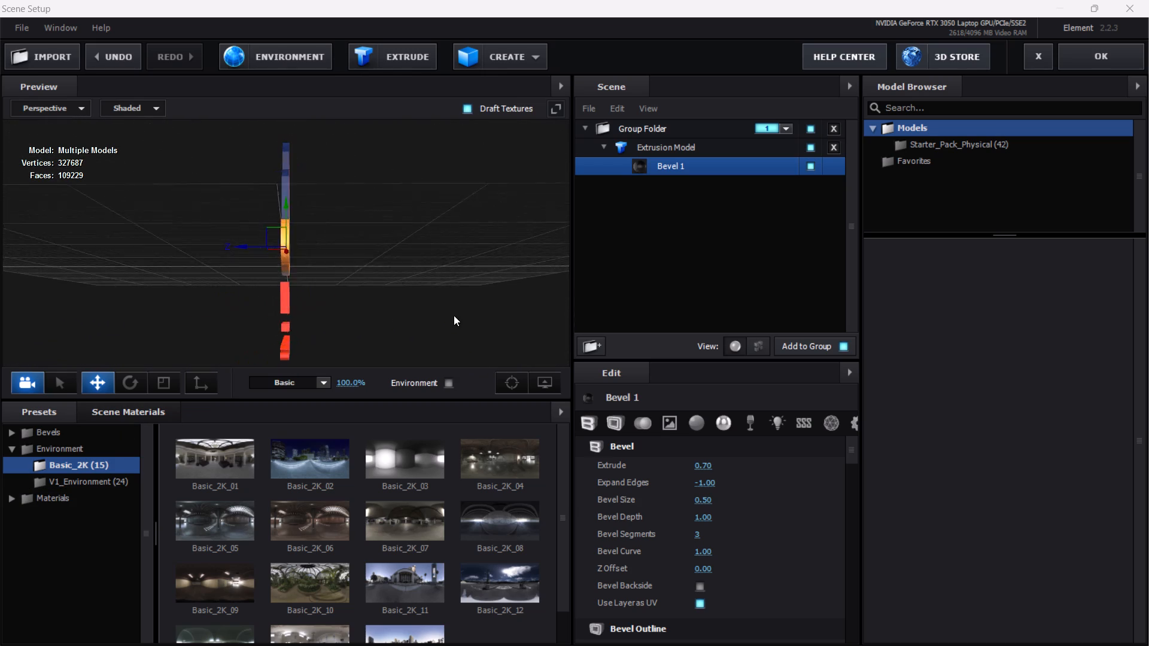
left_click_drag(454, 315, 390, 321)
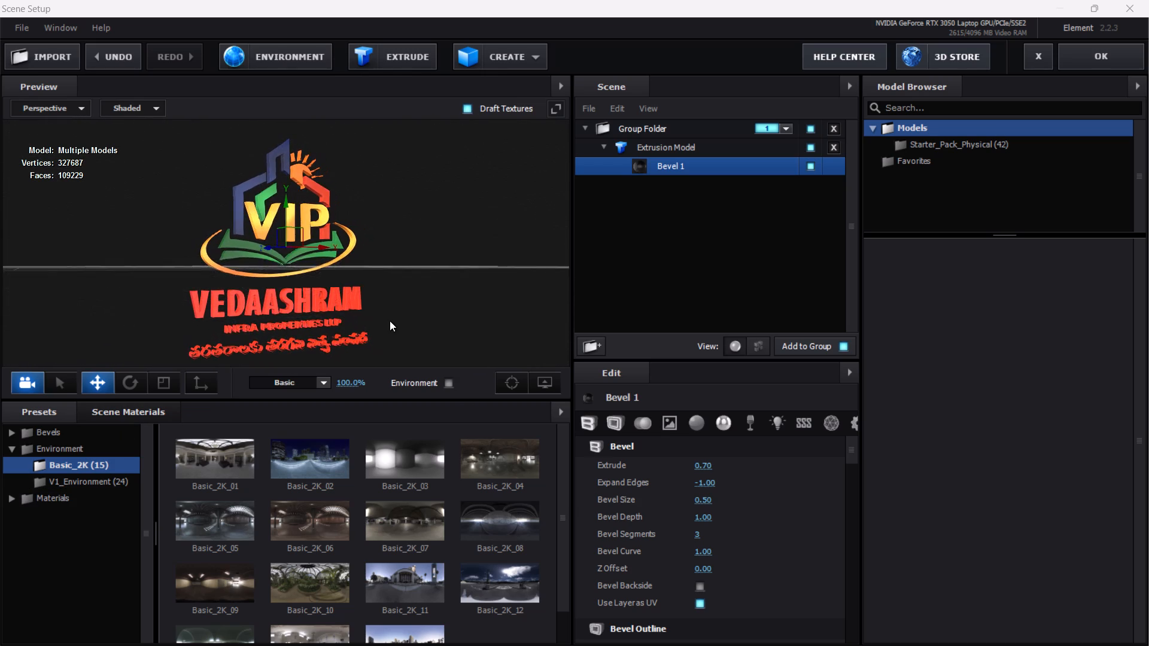
left_click_drag(390, 321, 376, 333)
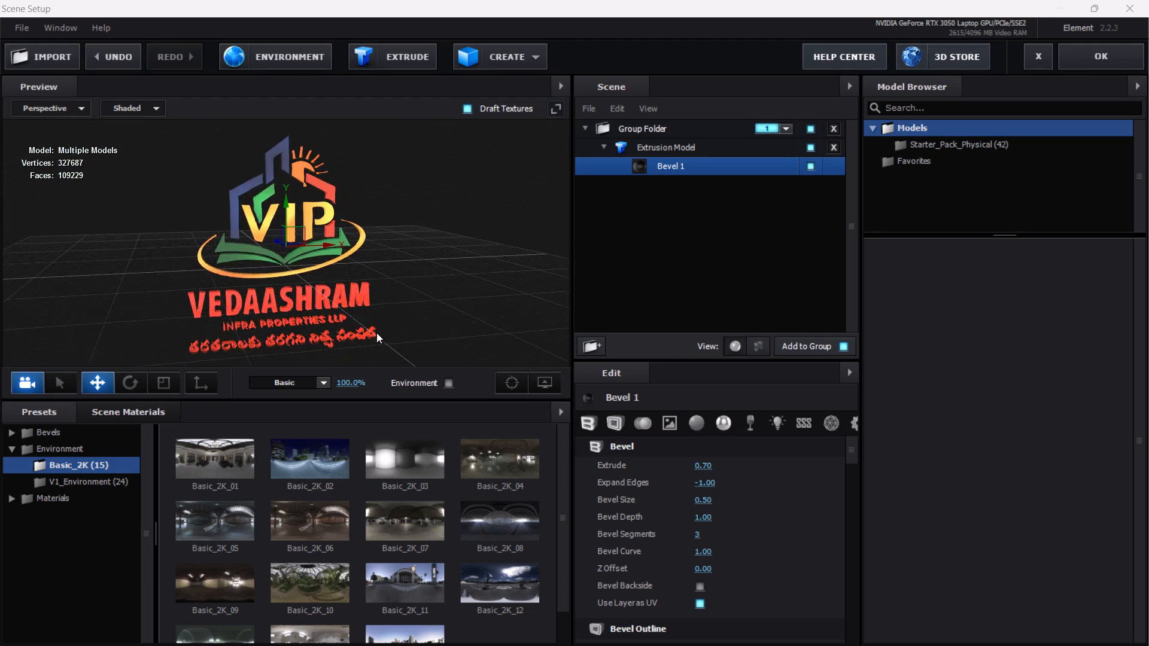
left_click_drag(376, 333, 355, 322)
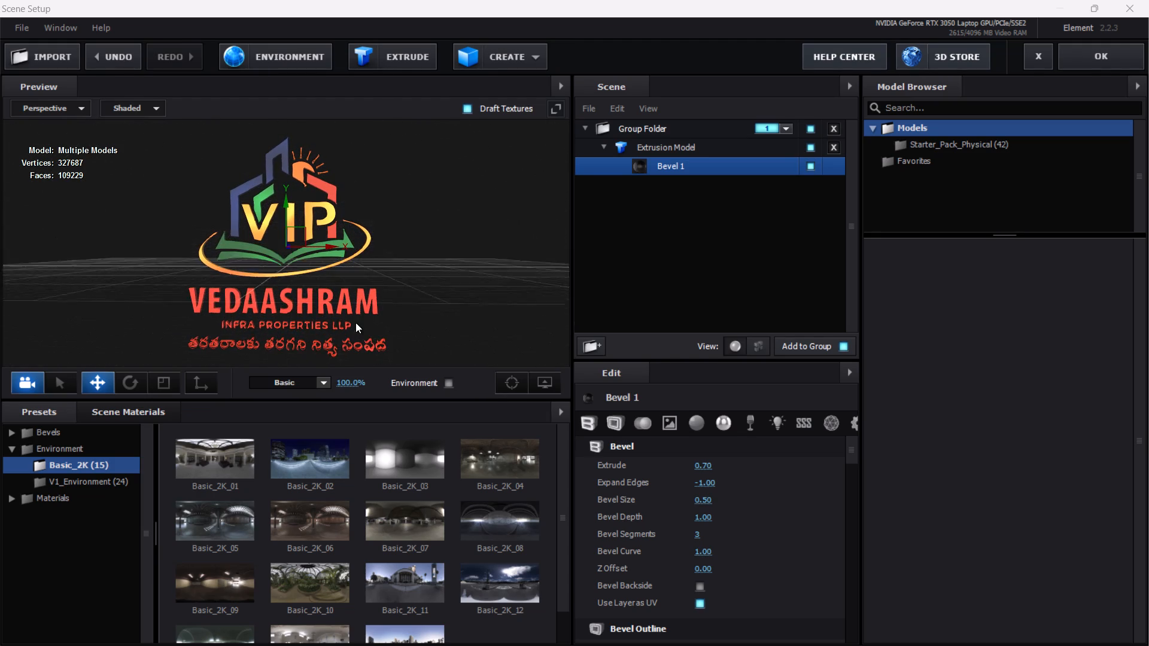
left_click_drag(355, 322, 354, 320)
Enable Bevel Backside for Bevel 1.
left_click(699, 586)
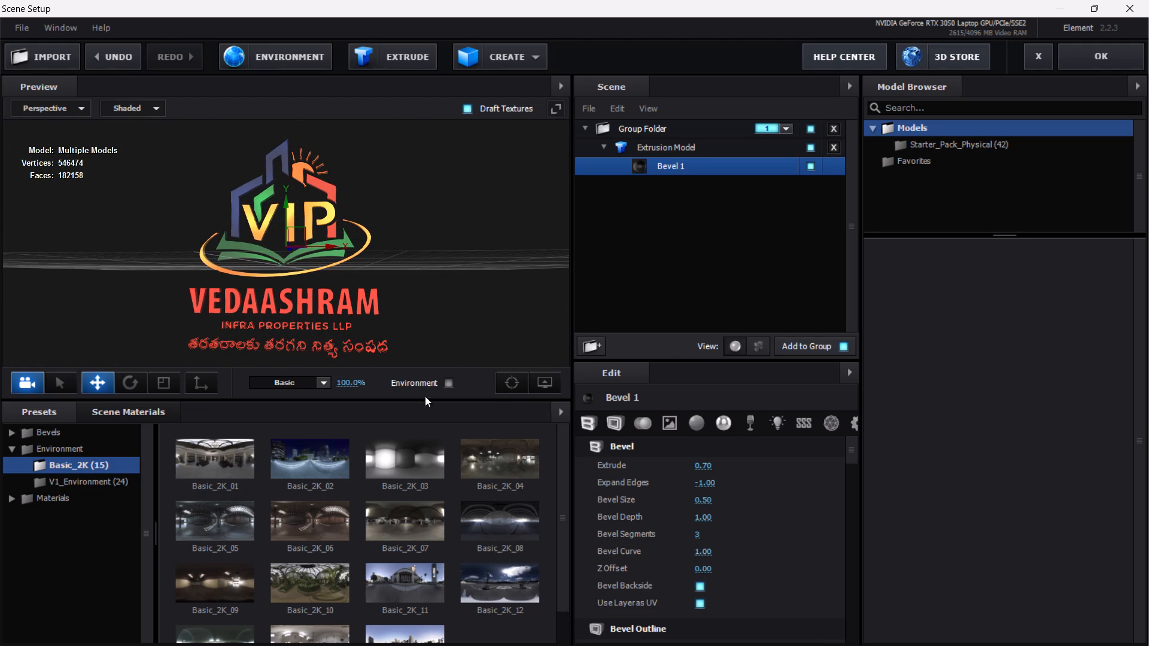
Check the logo's back and extruded sides, and disable Bevel Backside for Bevel 1.
left_click_drag(353, 291, 455, 302)
left_click_drag(313, 294, 388, 292)
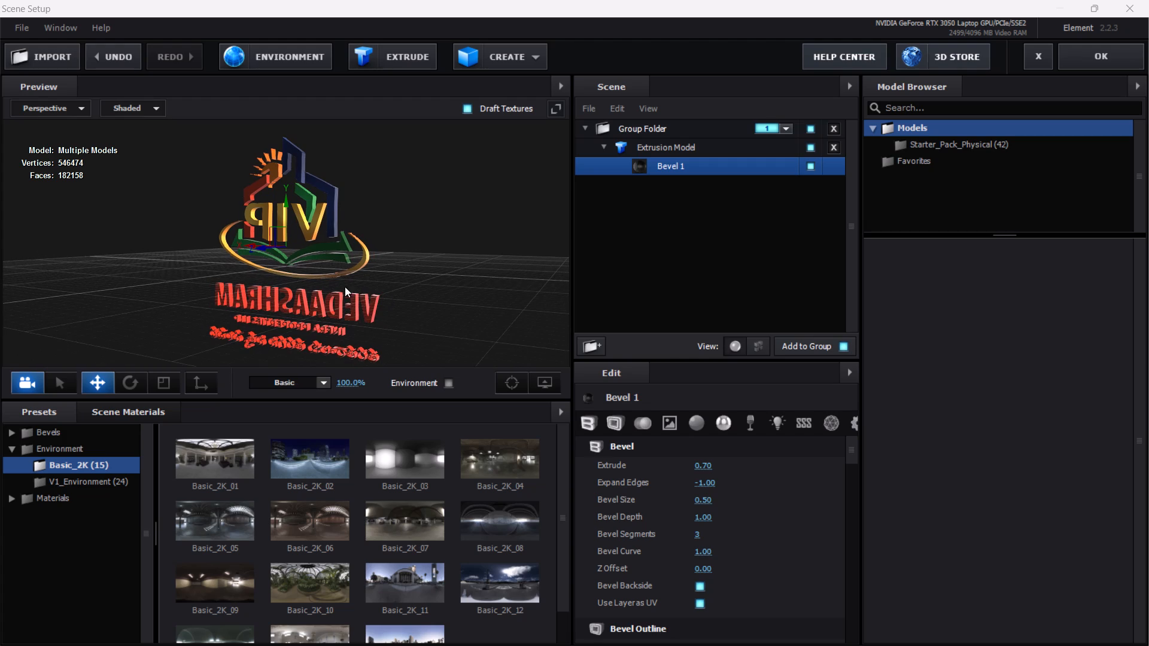
left_click_drag(393, 274, 265, 262)
scroll(269, 261, "up", 6)
left_click_drag(286, 267, 324, 283)
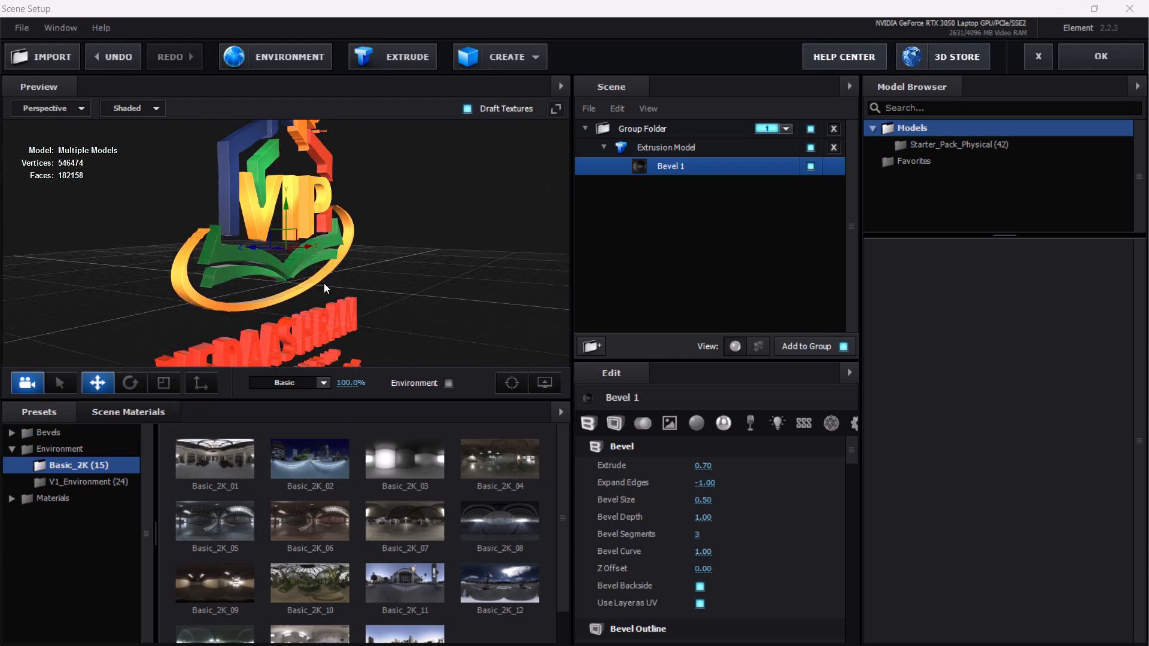
left_click_drag(324, 283, 323, 284)
left_click(266, 277)
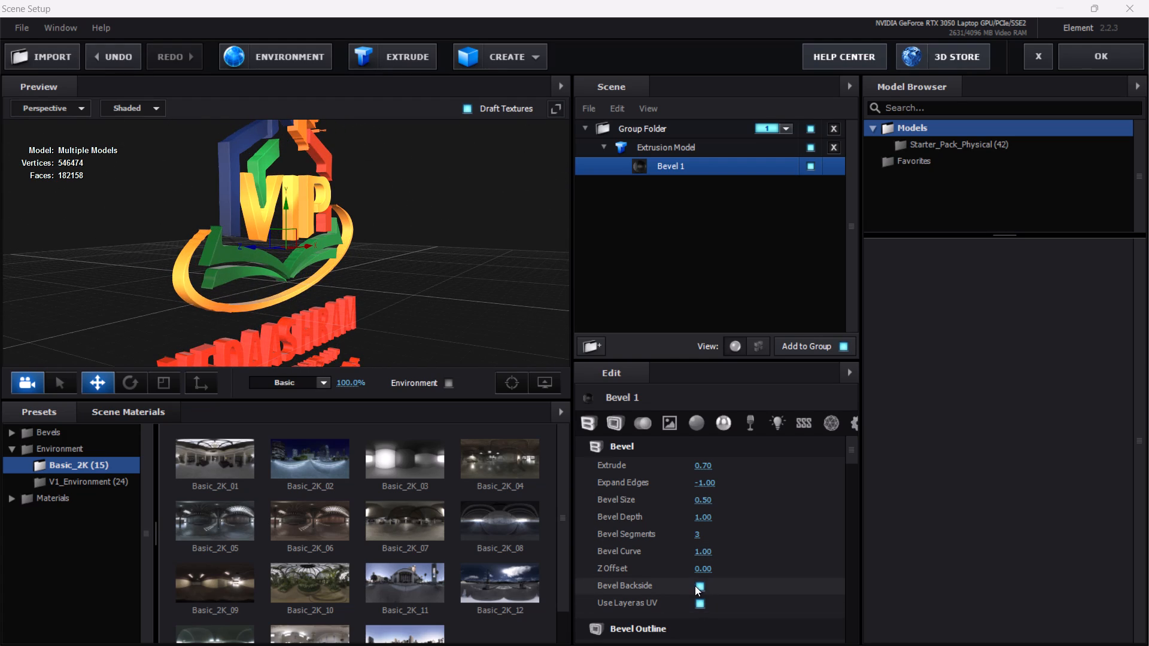
left_click(697, 586)
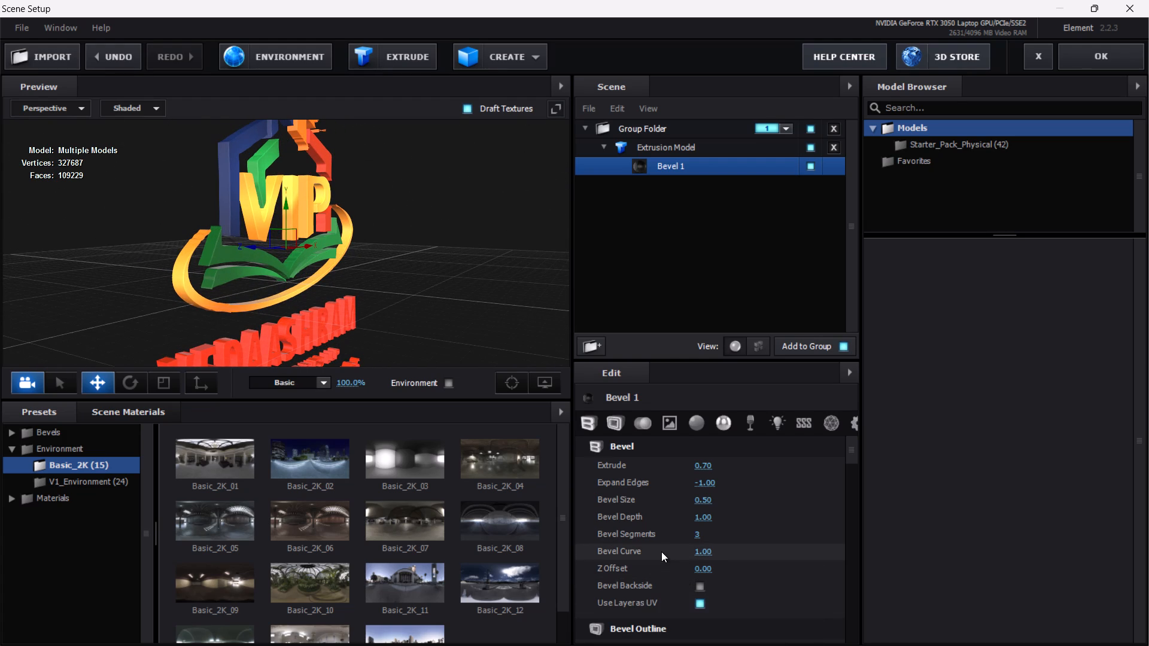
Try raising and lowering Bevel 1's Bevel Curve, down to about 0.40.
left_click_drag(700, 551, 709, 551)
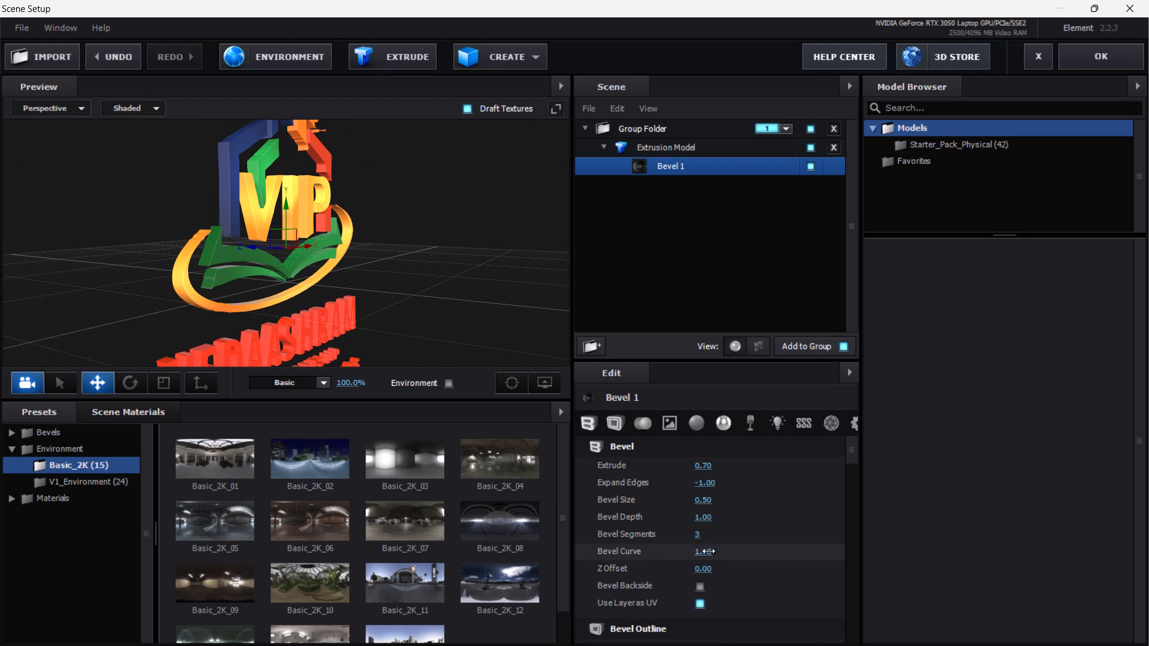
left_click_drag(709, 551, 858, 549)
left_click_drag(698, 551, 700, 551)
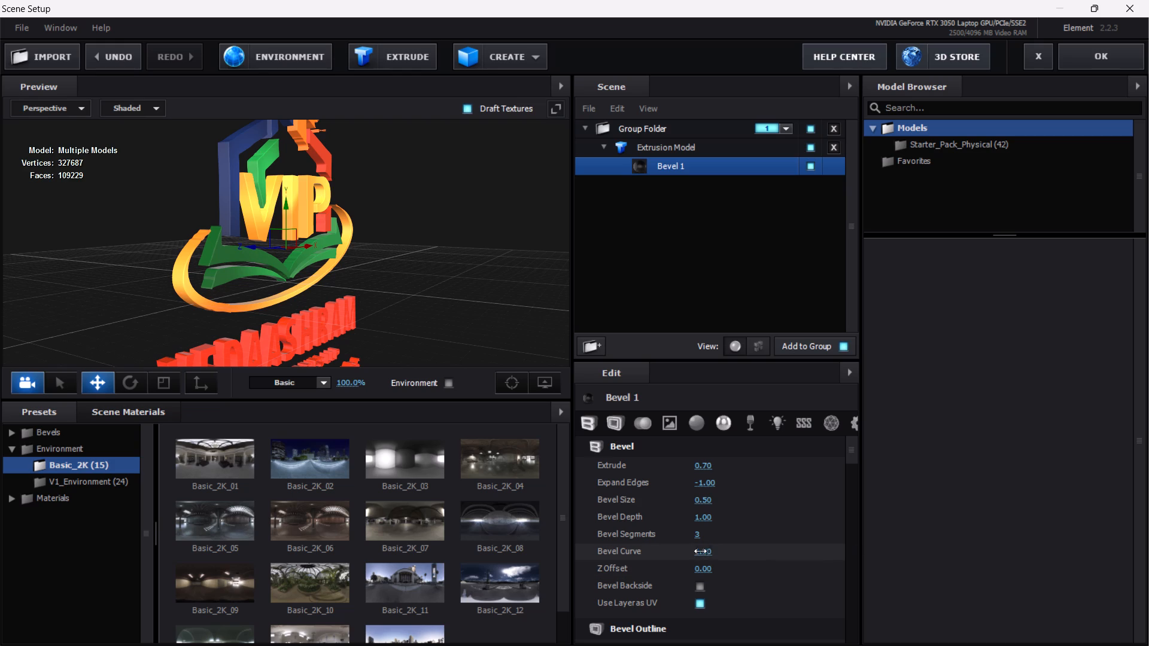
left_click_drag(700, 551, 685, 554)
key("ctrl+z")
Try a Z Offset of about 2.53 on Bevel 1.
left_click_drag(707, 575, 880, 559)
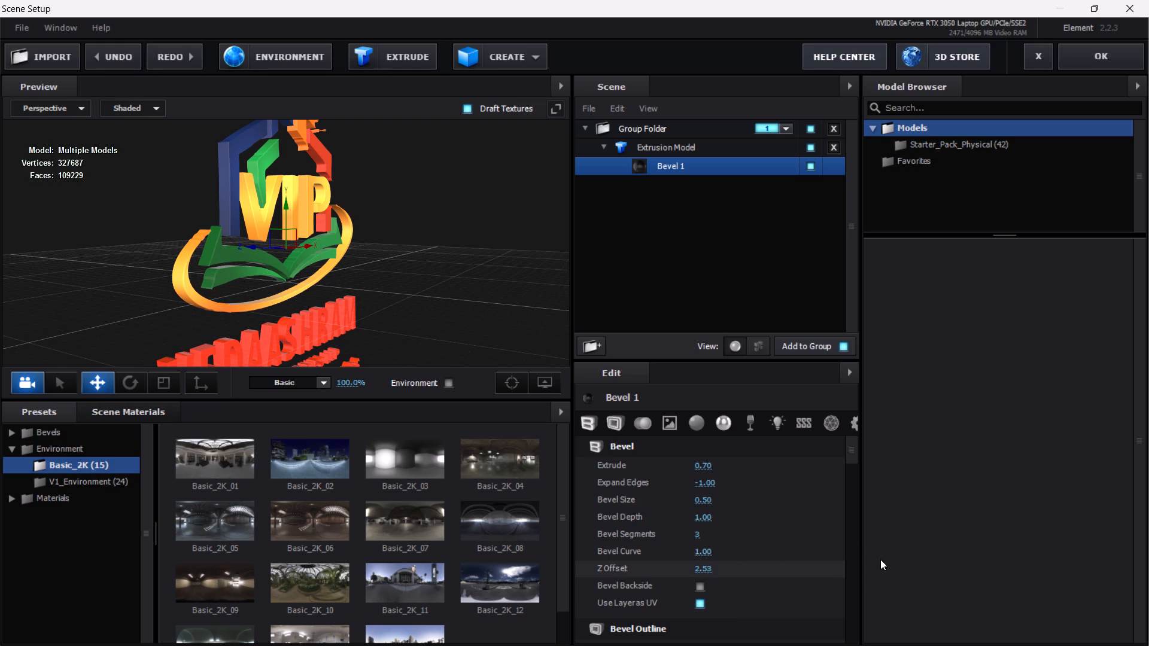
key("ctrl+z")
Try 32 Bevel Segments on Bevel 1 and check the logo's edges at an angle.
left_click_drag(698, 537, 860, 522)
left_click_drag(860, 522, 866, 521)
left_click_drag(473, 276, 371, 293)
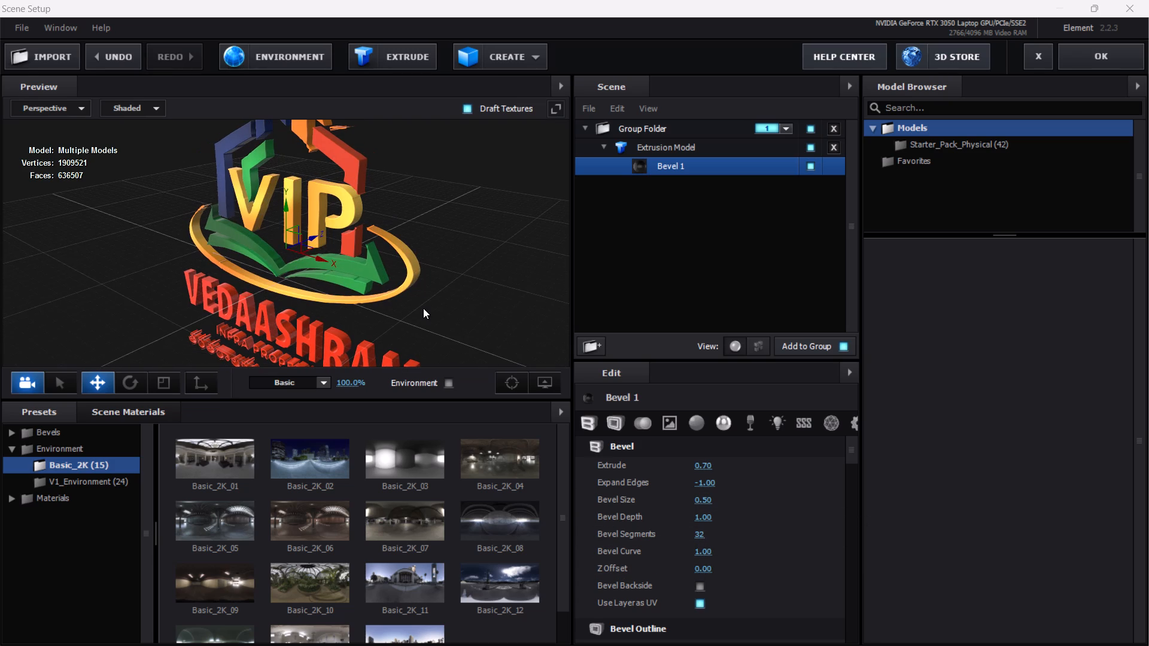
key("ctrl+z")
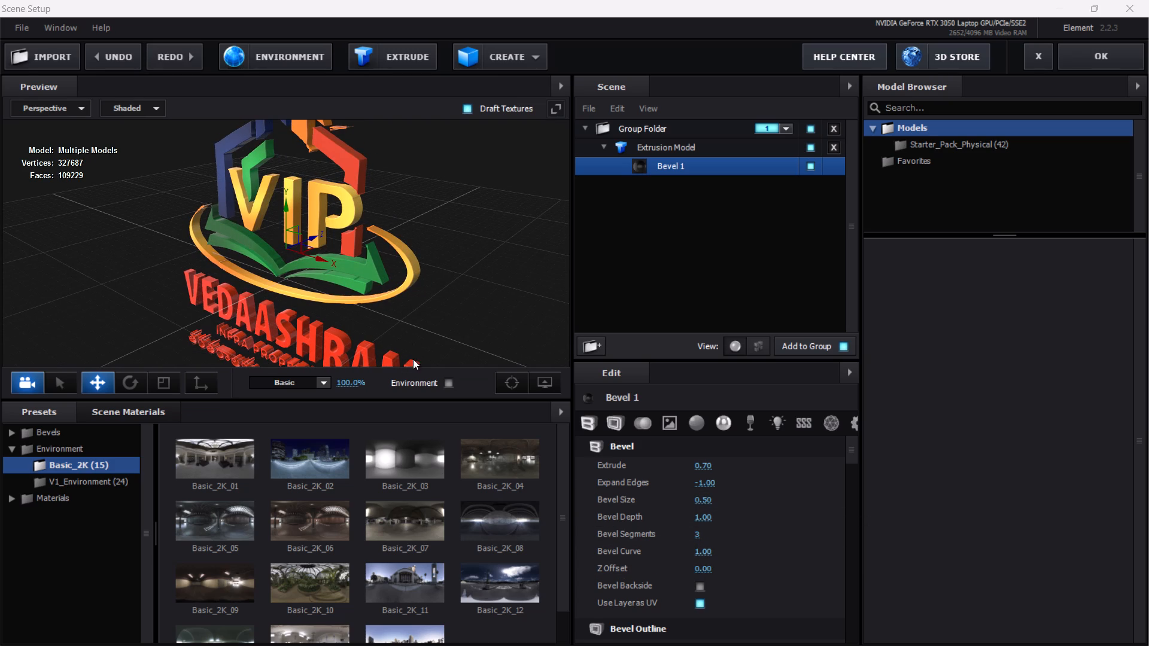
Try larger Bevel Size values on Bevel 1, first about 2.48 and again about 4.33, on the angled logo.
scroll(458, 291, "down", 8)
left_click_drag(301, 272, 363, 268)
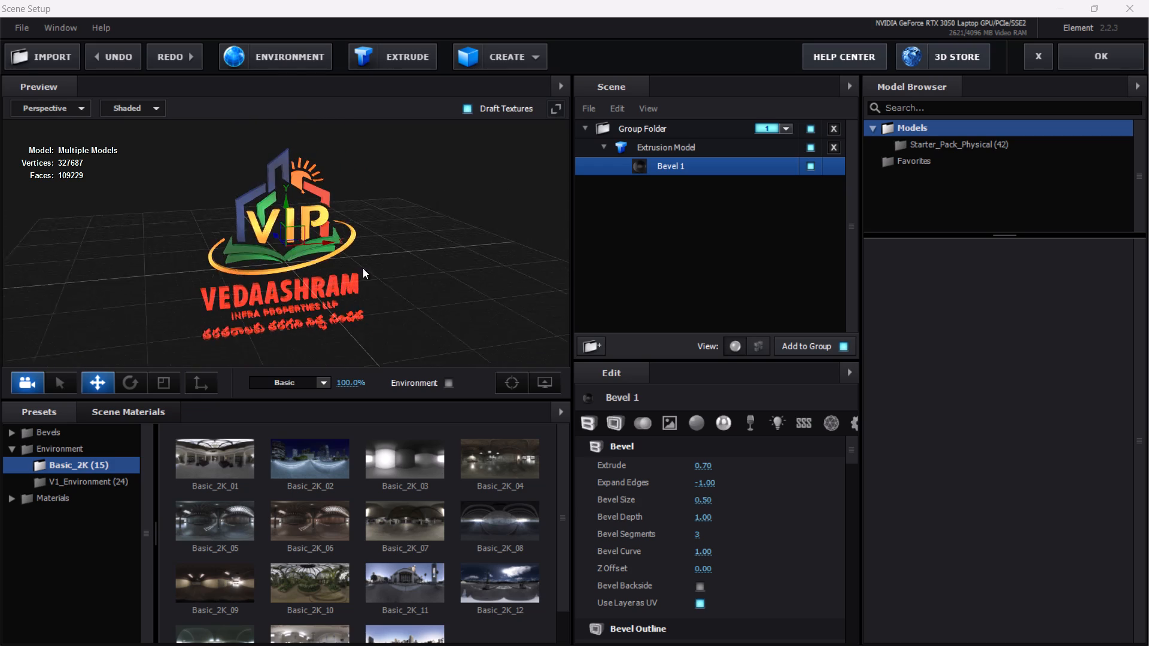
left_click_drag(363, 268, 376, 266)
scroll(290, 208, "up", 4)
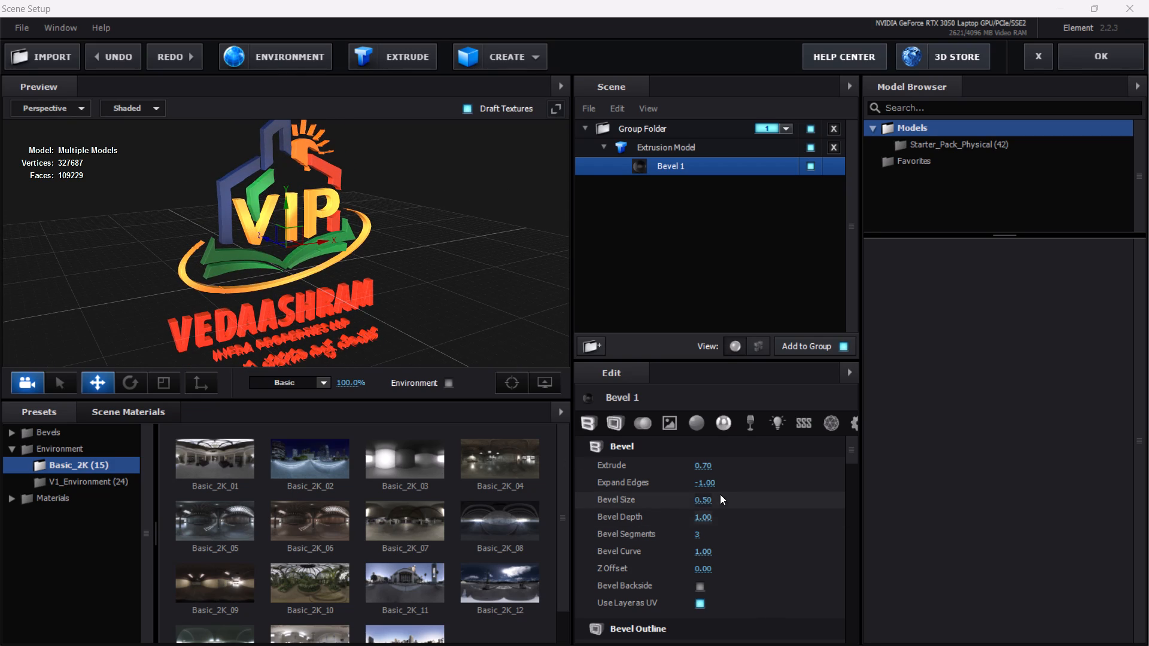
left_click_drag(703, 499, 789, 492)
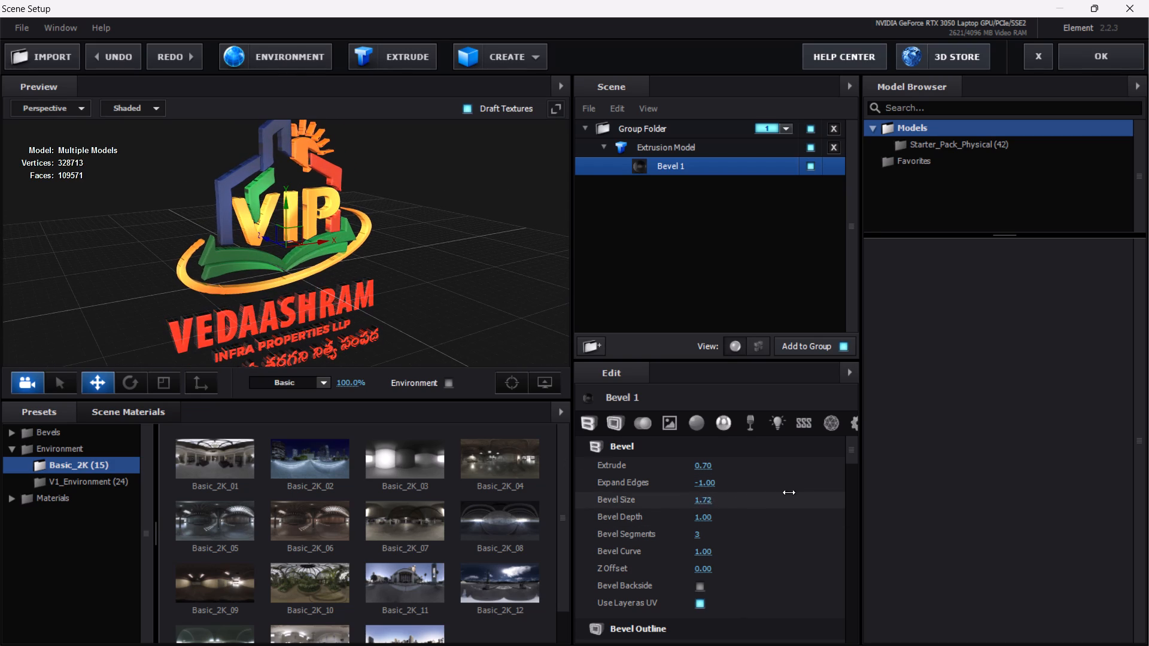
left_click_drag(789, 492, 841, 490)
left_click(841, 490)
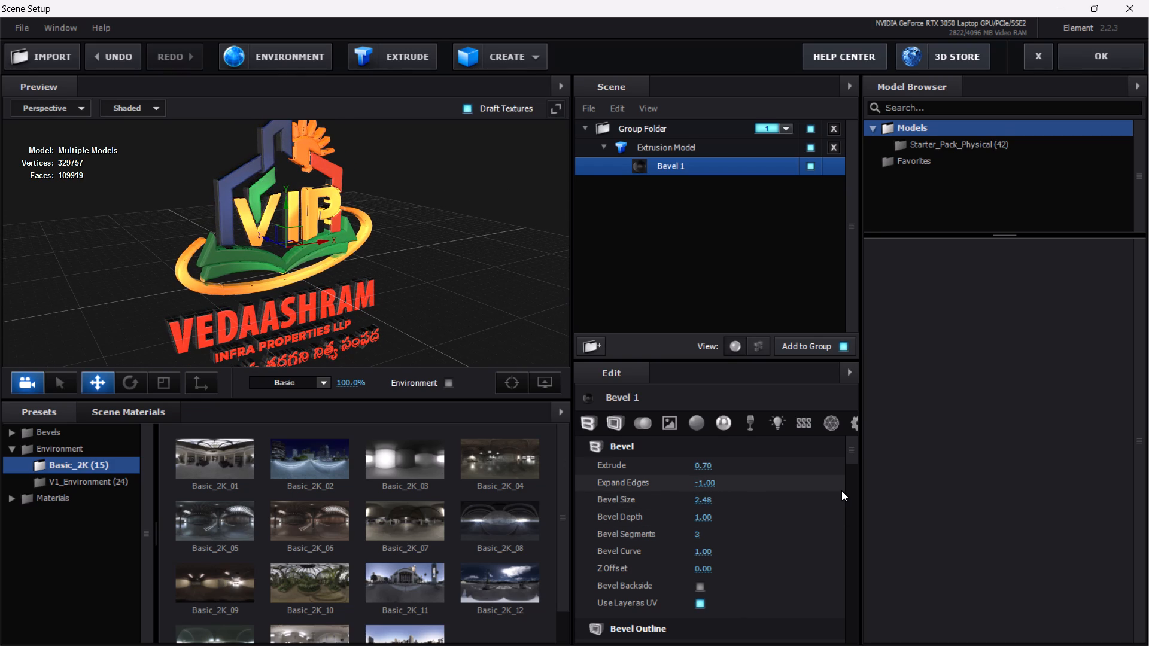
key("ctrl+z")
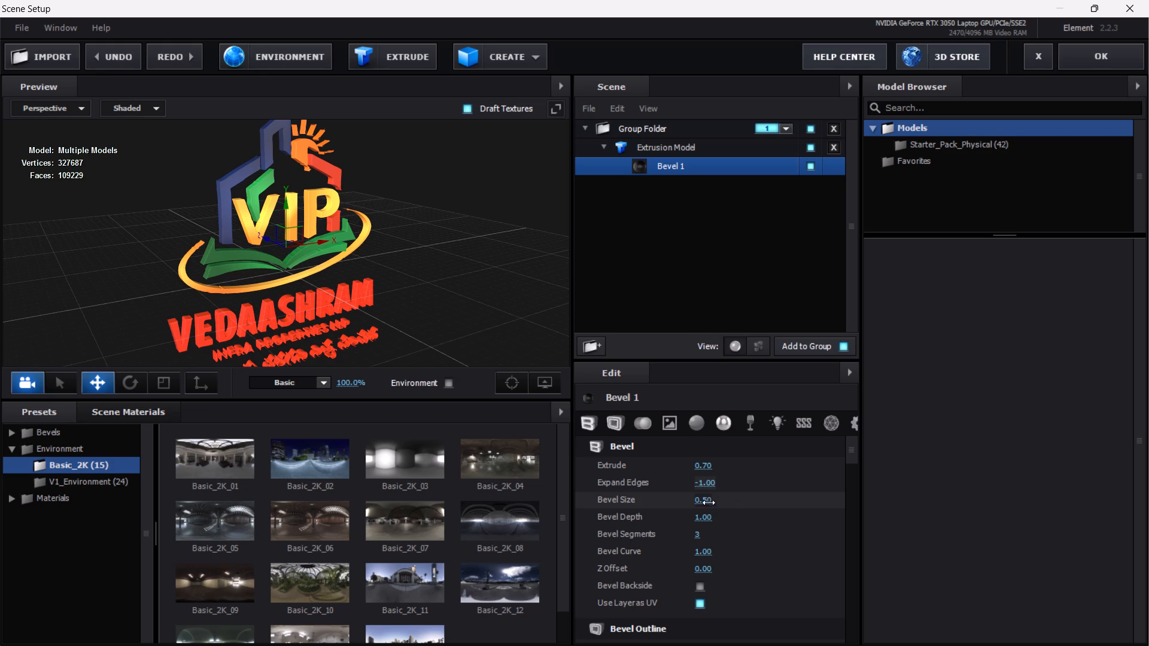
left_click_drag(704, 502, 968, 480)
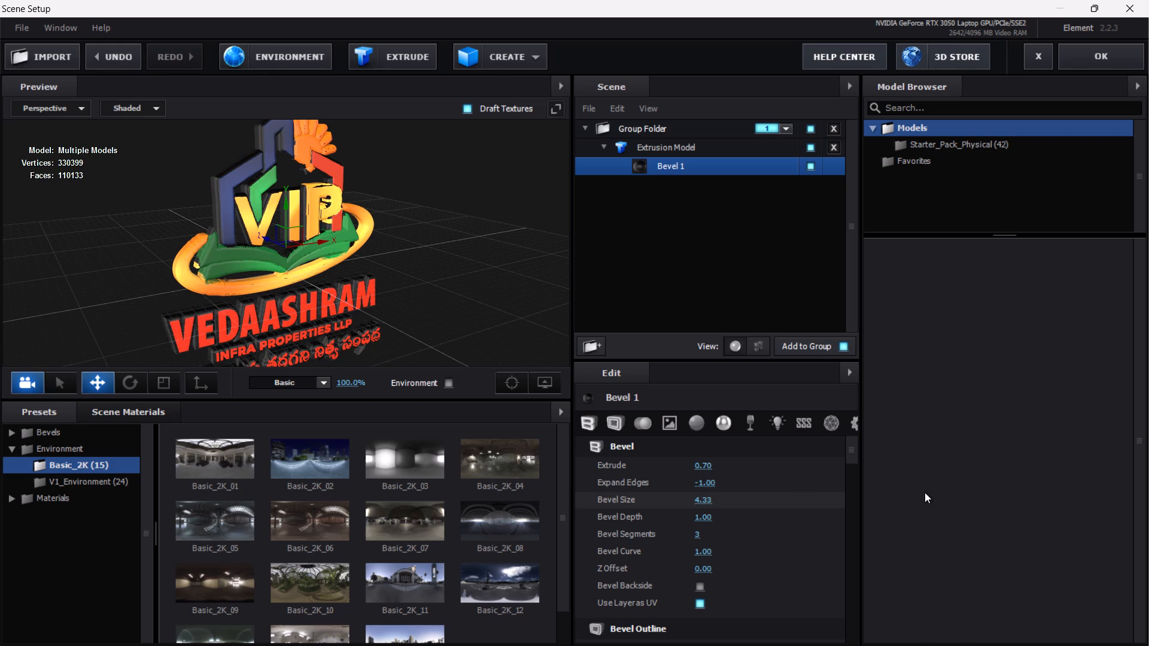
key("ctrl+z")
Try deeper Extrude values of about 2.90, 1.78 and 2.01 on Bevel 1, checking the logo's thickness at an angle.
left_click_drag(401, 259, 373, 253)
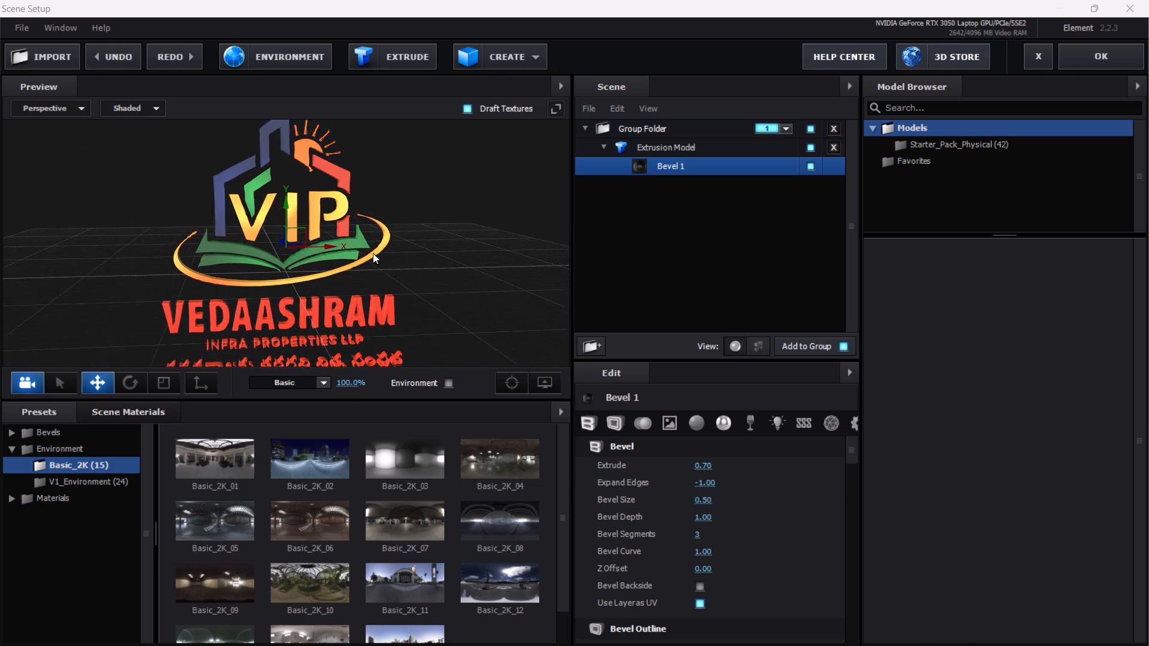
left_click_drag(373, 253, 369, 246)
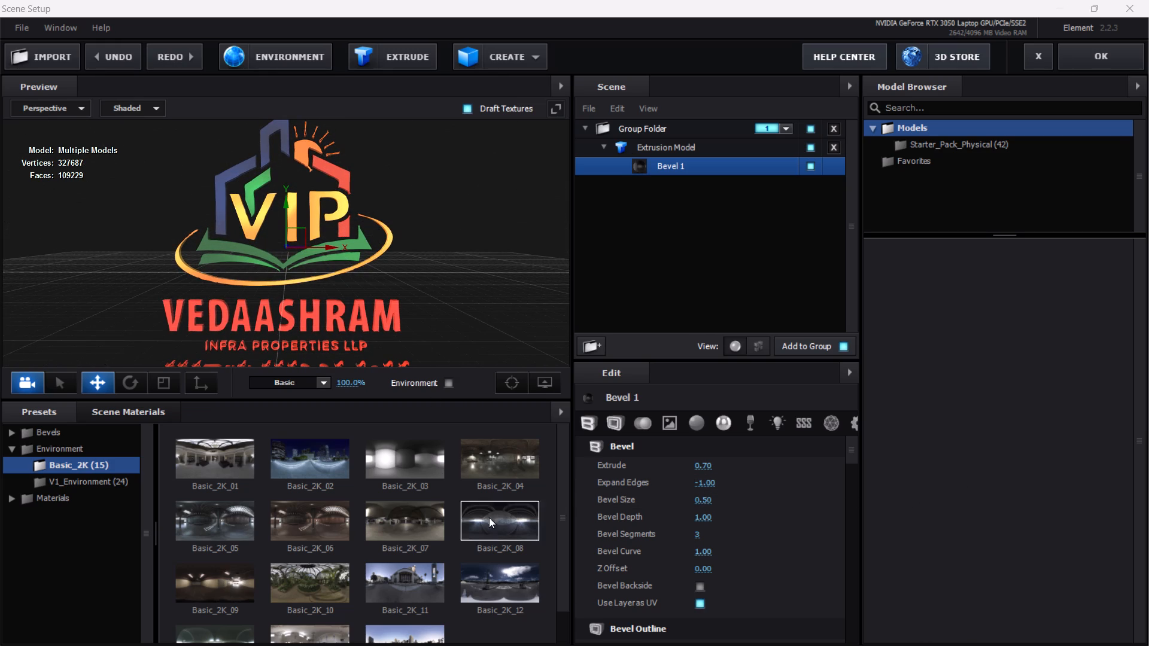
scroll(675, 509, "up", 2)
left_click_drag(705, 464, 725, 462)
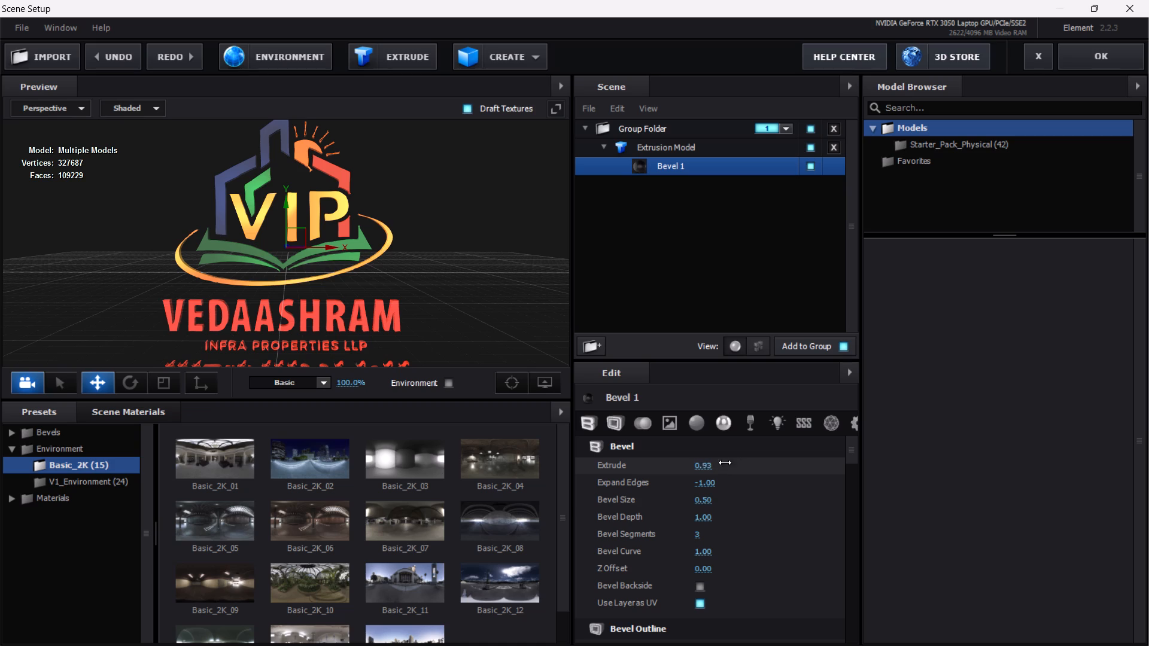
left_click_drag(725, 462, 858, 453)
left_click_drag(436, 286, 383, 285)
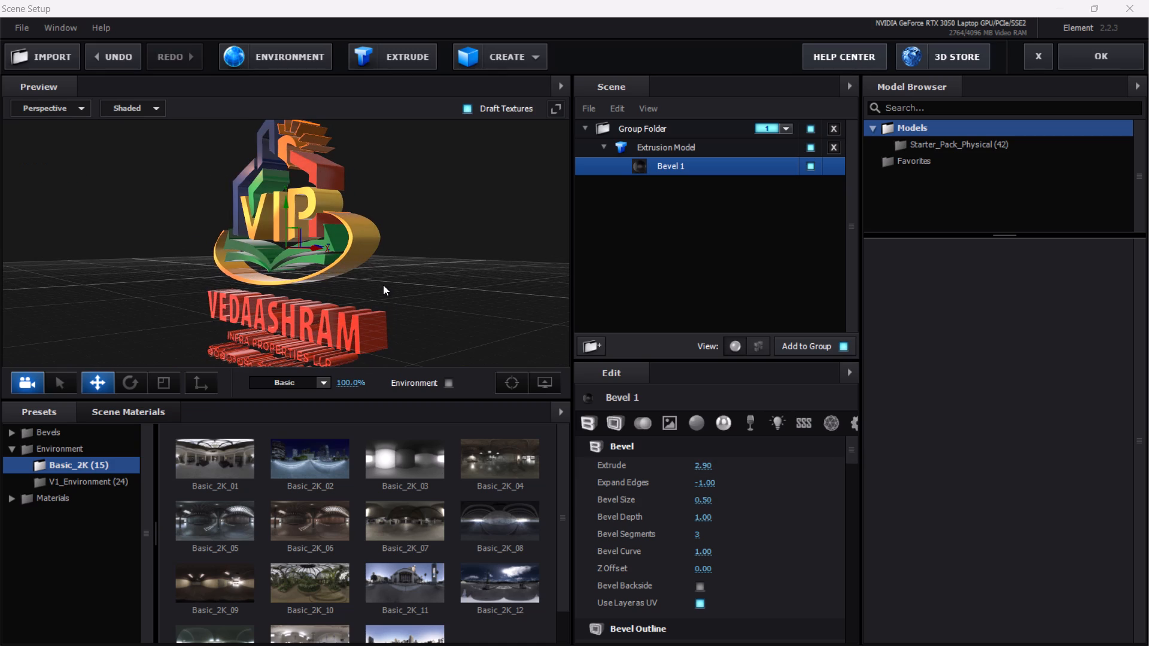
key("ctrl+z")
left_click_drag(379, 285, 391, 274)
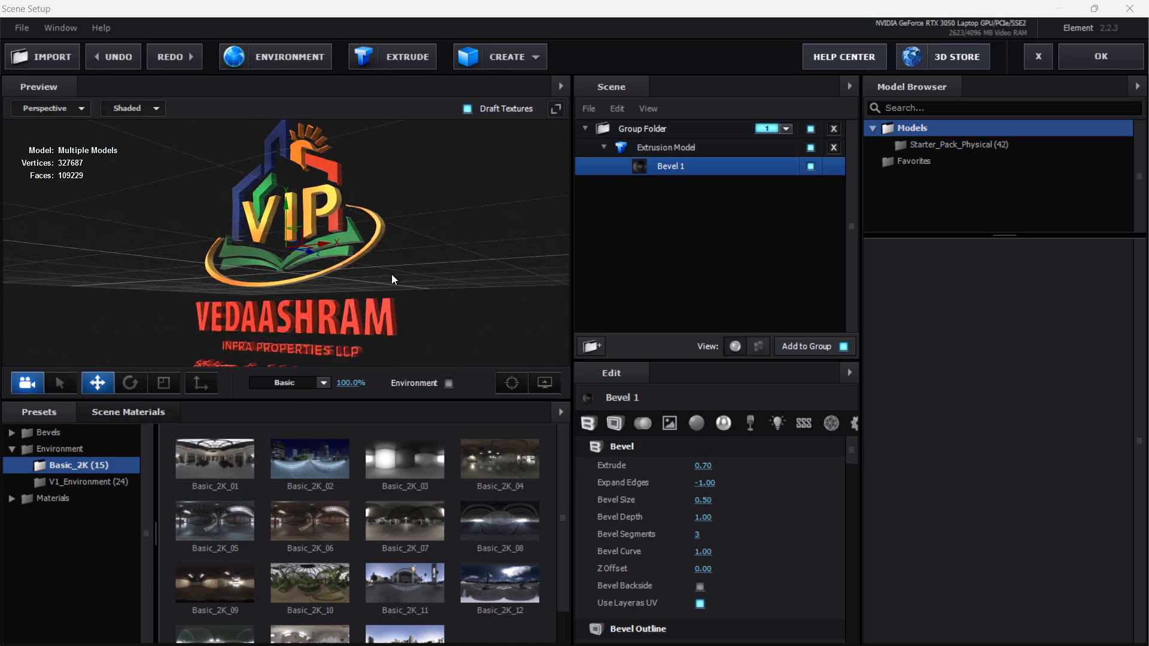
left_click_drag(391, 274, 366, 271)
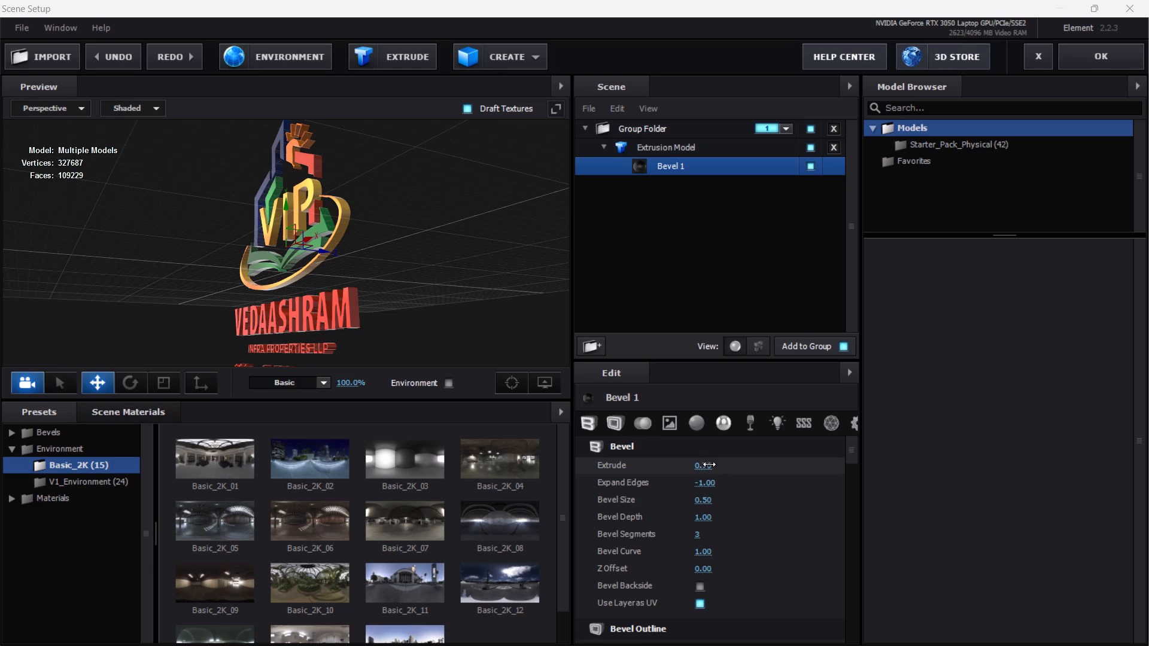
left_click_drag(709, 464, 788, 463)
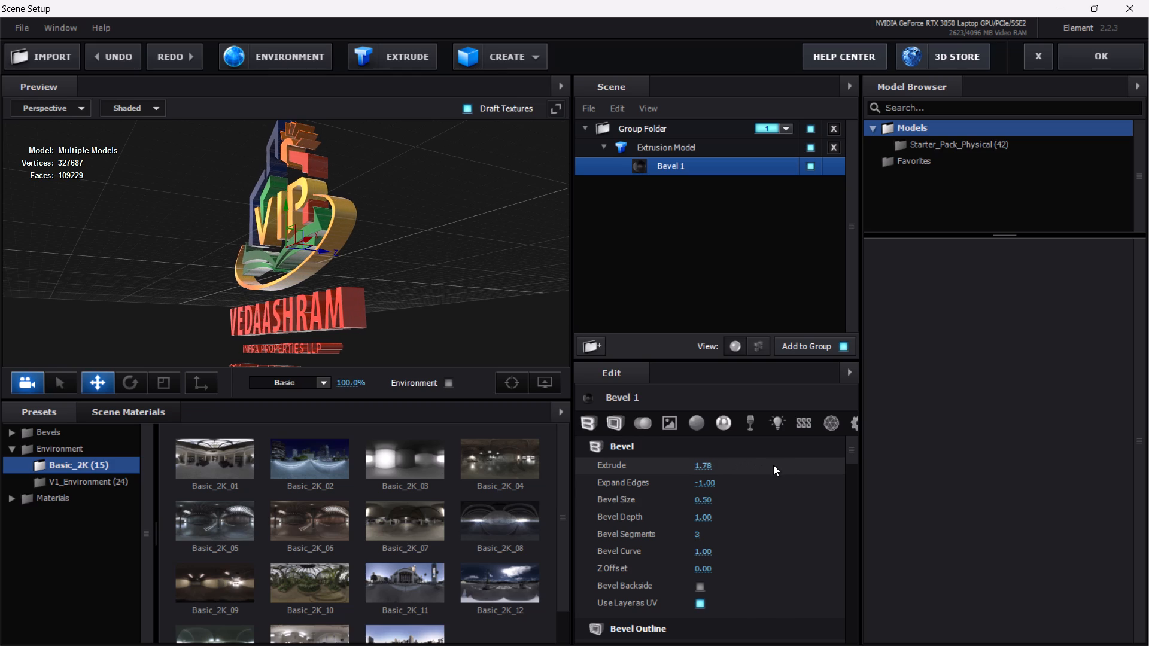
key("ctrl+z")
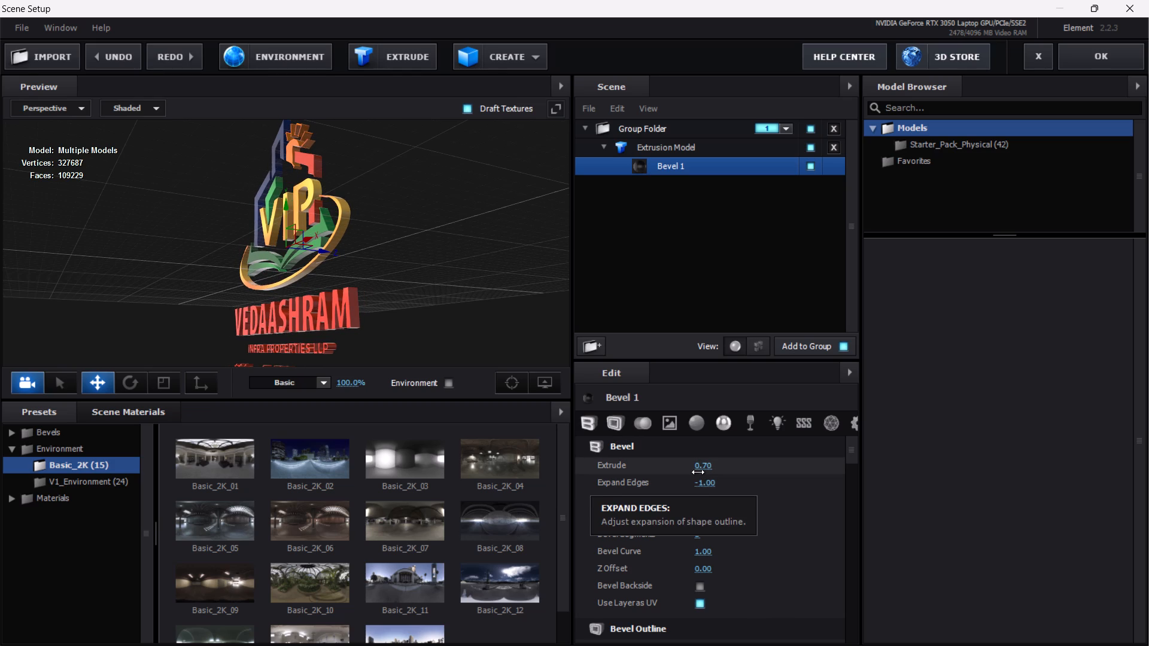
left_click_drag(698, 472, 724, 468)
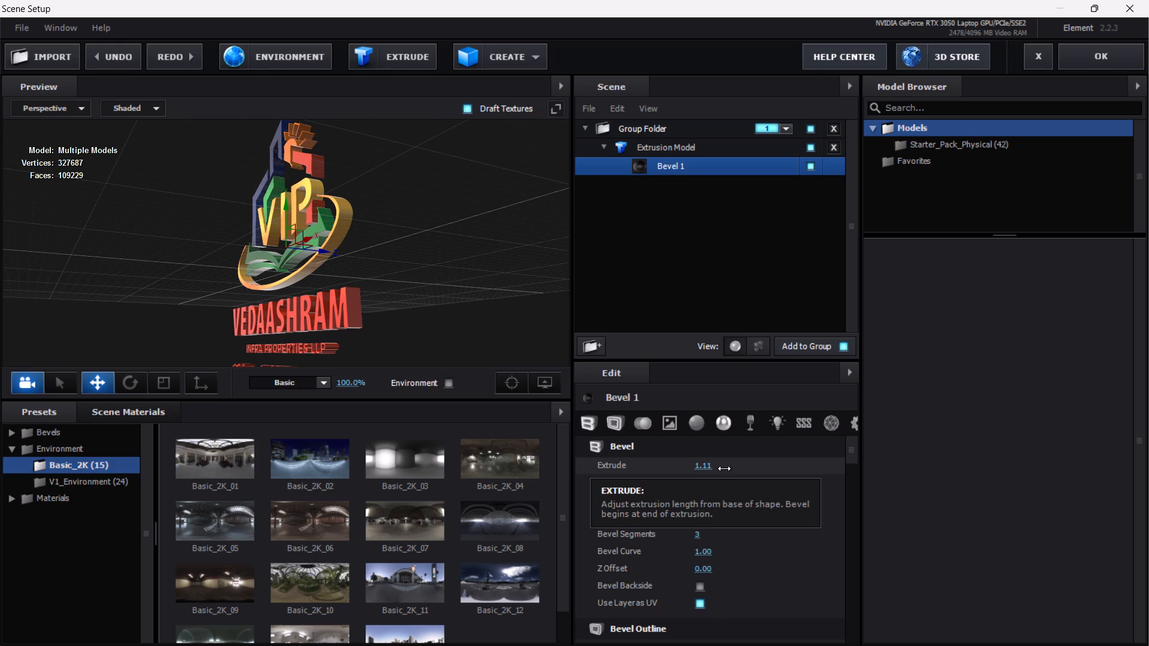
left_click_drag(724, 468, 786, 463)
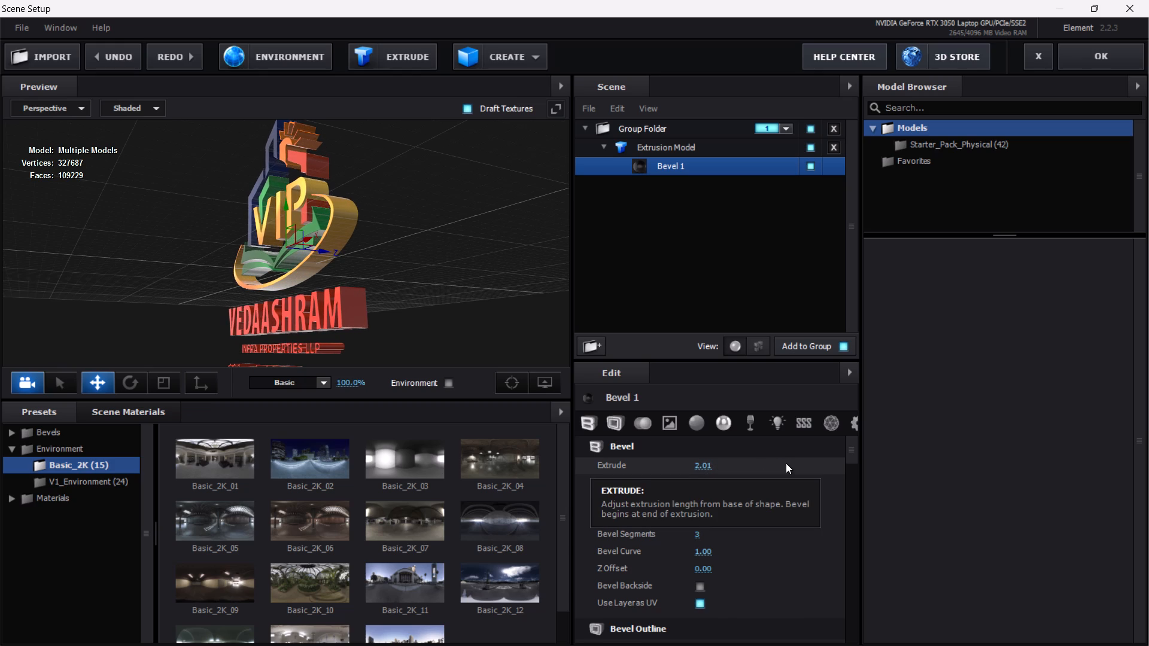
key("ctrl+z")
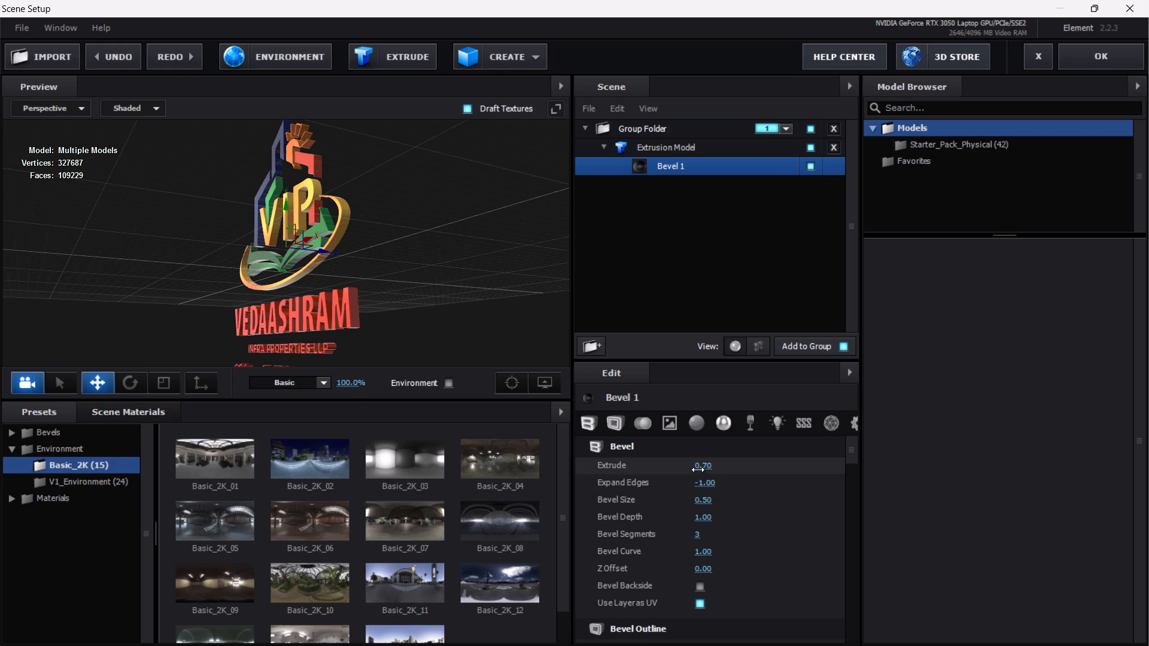
Set Bevel 1's Extrude to 1.00, compare it with the previous depth, and keep the new thickness.
left_click_drag(698, 470, 721, 470)
left_click_drag(375, 275, 373, 292)
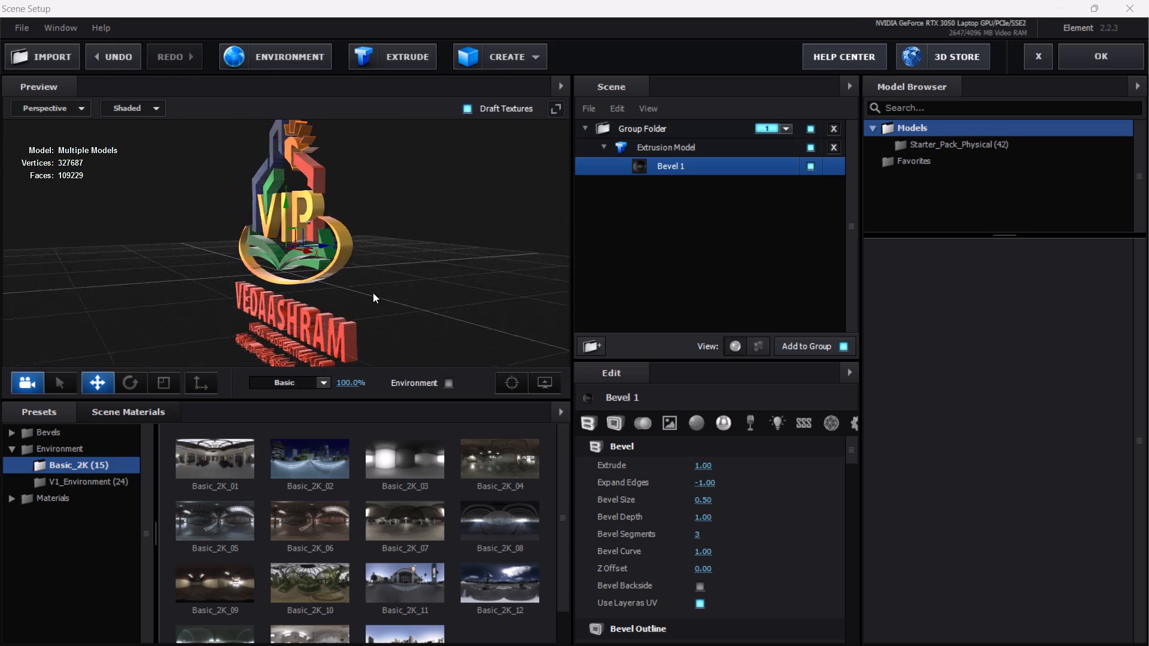
left_click_drag(373, 292, 379, 272)
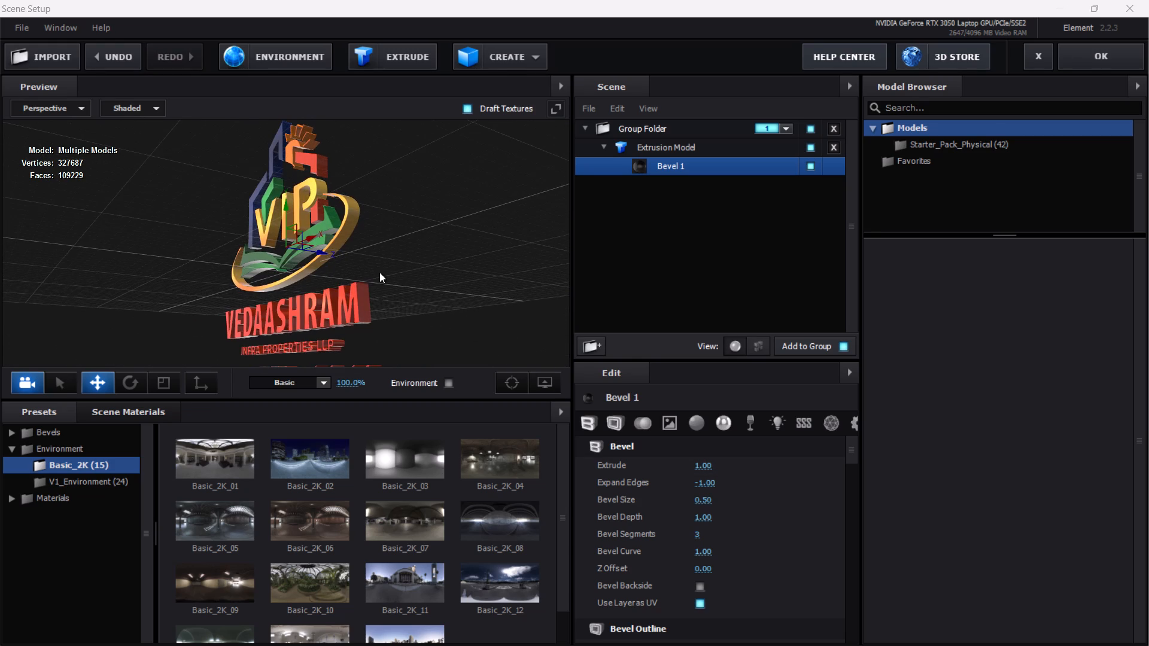
left_click_drag(379, 272, 387, 272)
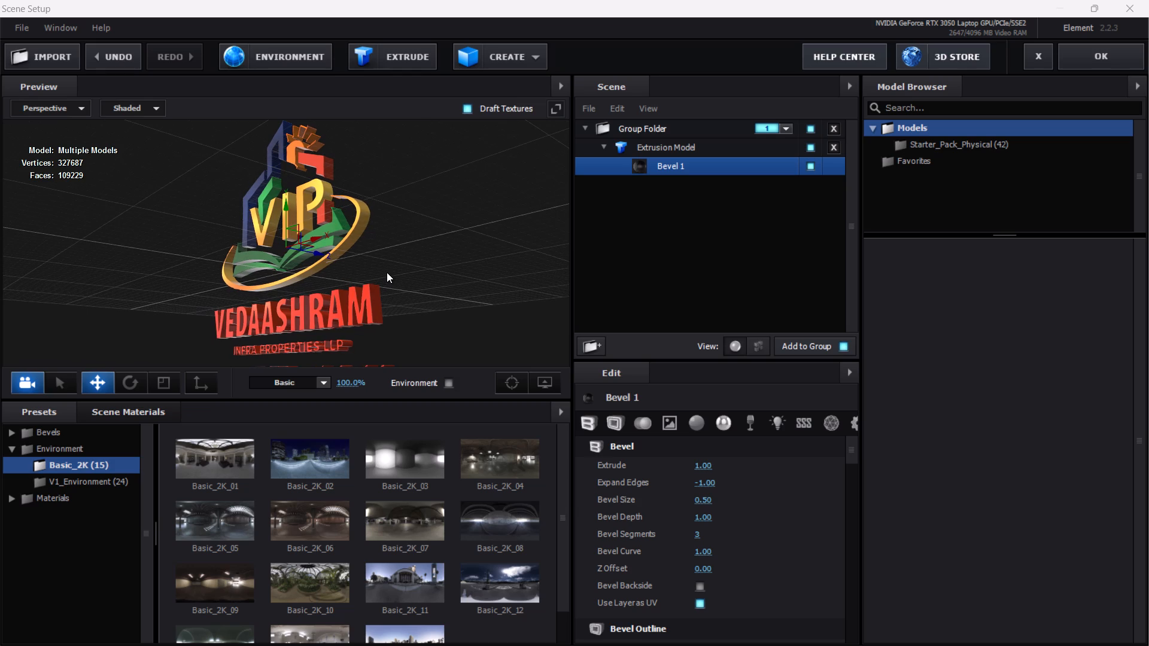
key("ctrl+z")
key("ctrl+shift+z")
Enable Bevel Outline for Bevel 1.
scroll(641, 560, "down", 3)
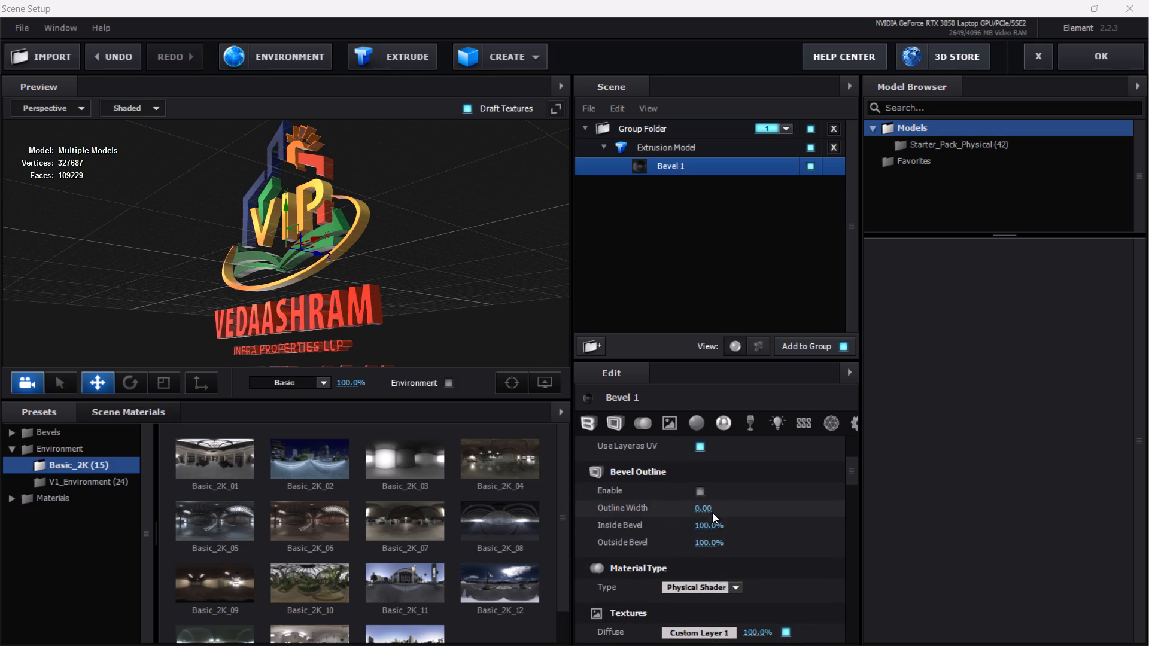
left_click(698, 495)
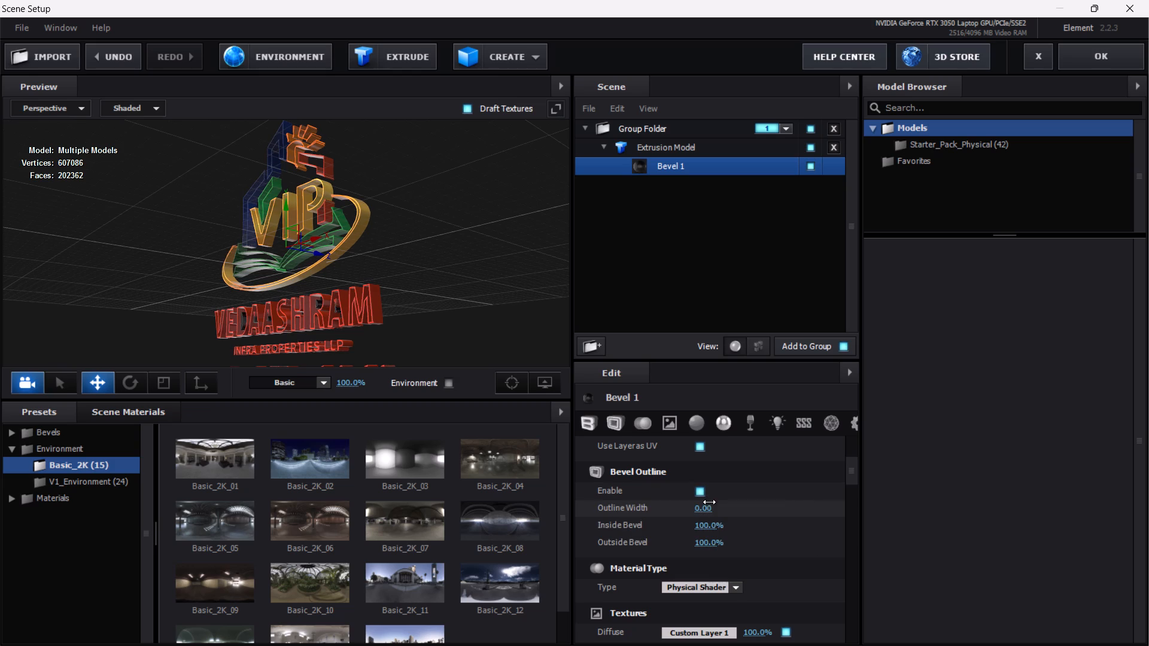
Disable Bevel Outline for Bevel 1.
left_click(701, 498)
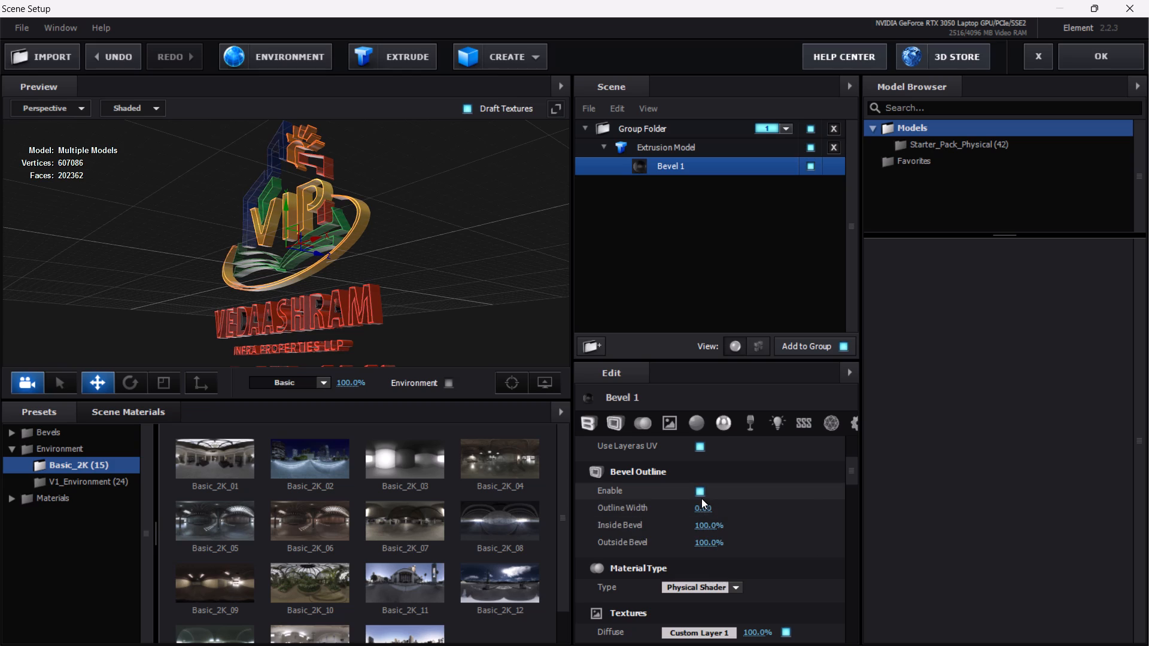
left_click(697, 488)
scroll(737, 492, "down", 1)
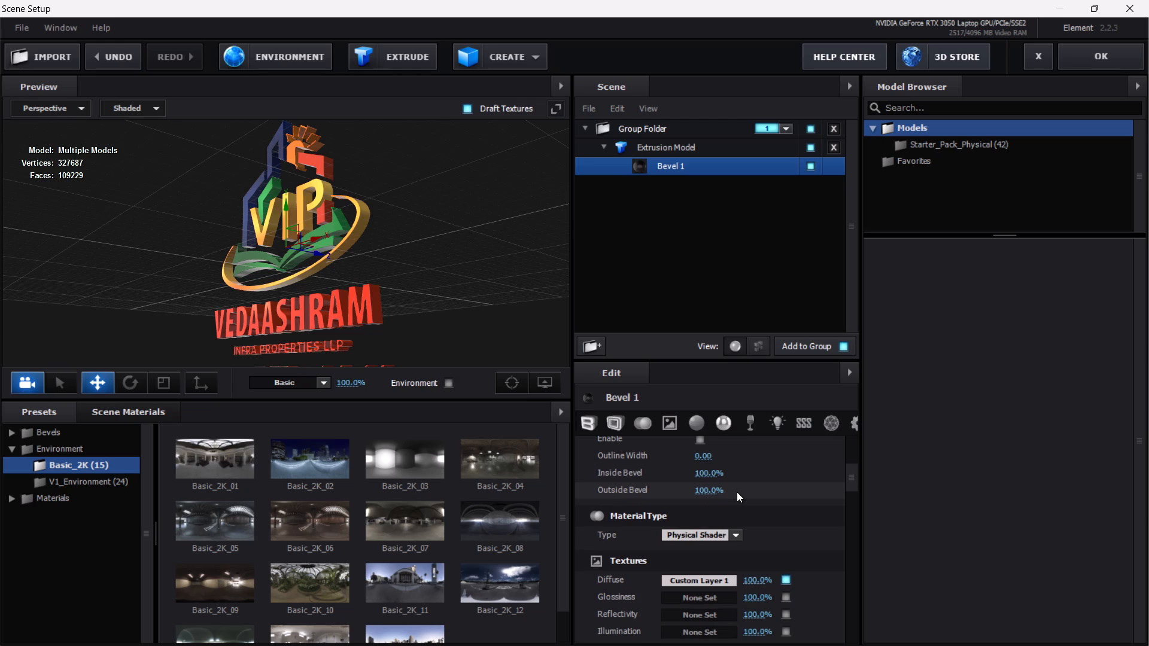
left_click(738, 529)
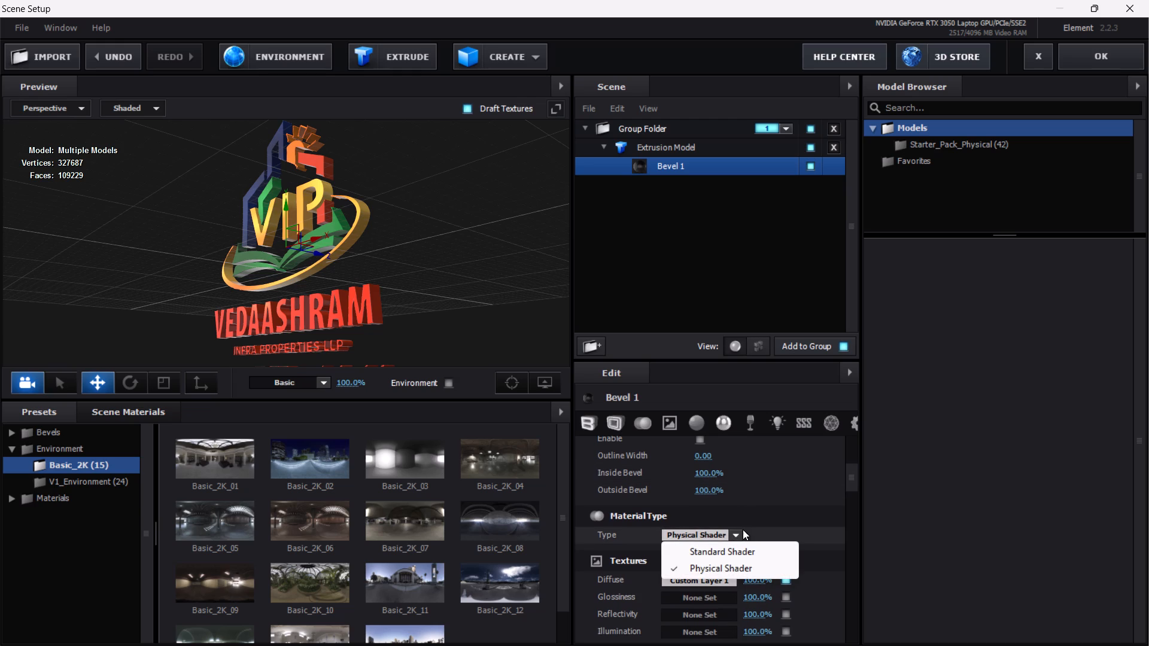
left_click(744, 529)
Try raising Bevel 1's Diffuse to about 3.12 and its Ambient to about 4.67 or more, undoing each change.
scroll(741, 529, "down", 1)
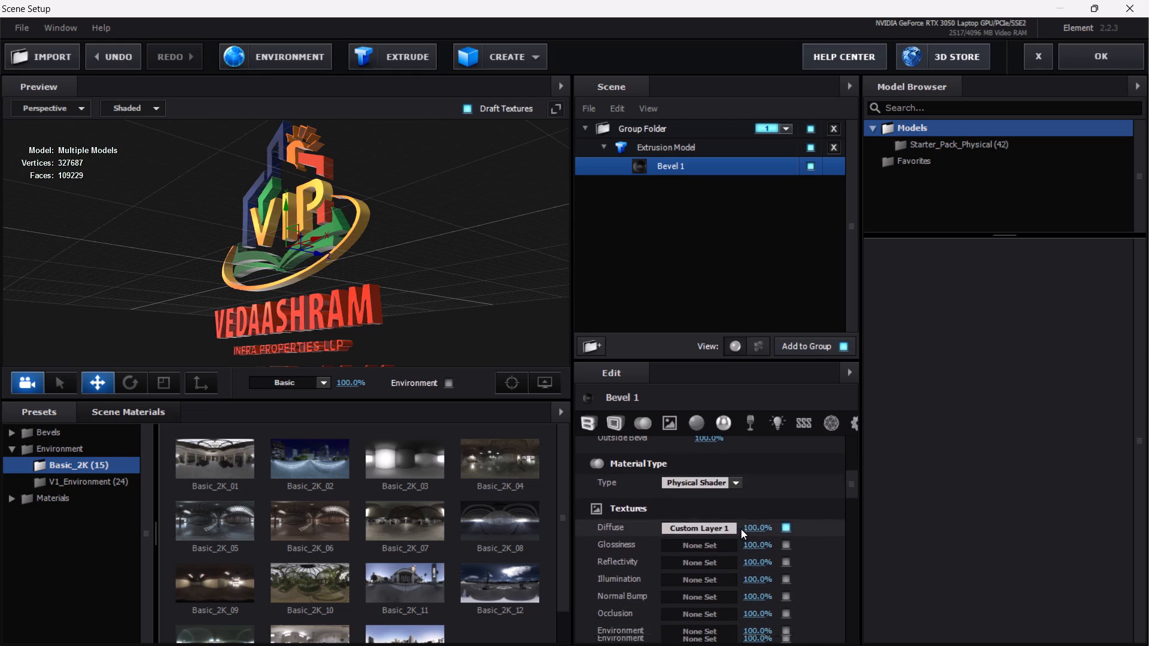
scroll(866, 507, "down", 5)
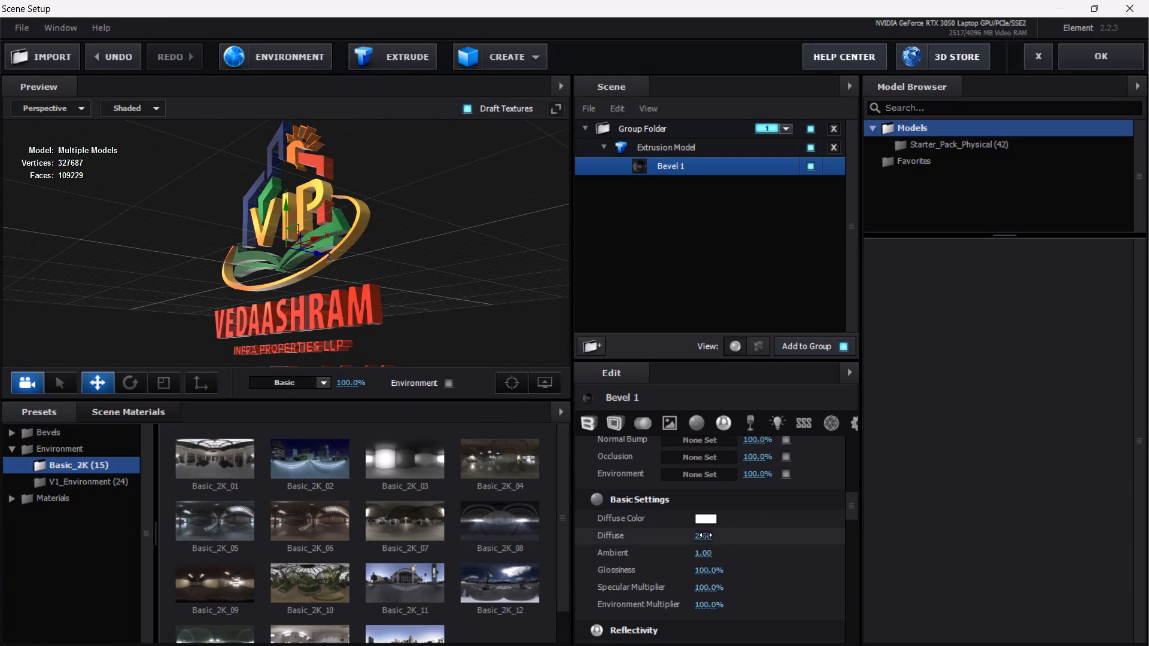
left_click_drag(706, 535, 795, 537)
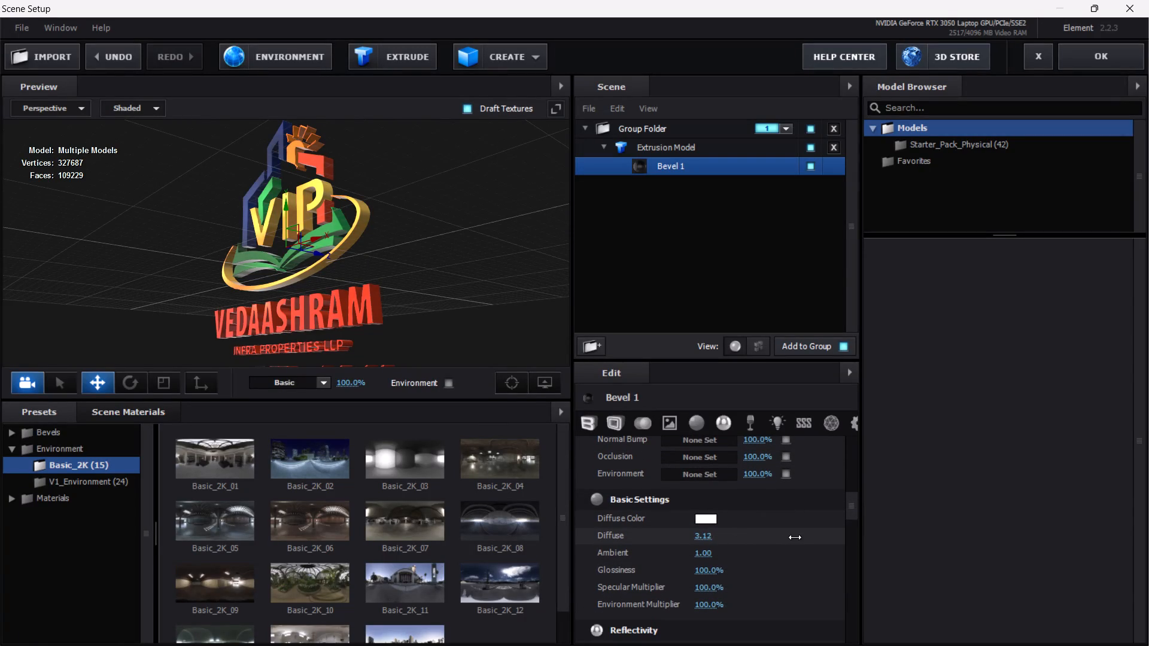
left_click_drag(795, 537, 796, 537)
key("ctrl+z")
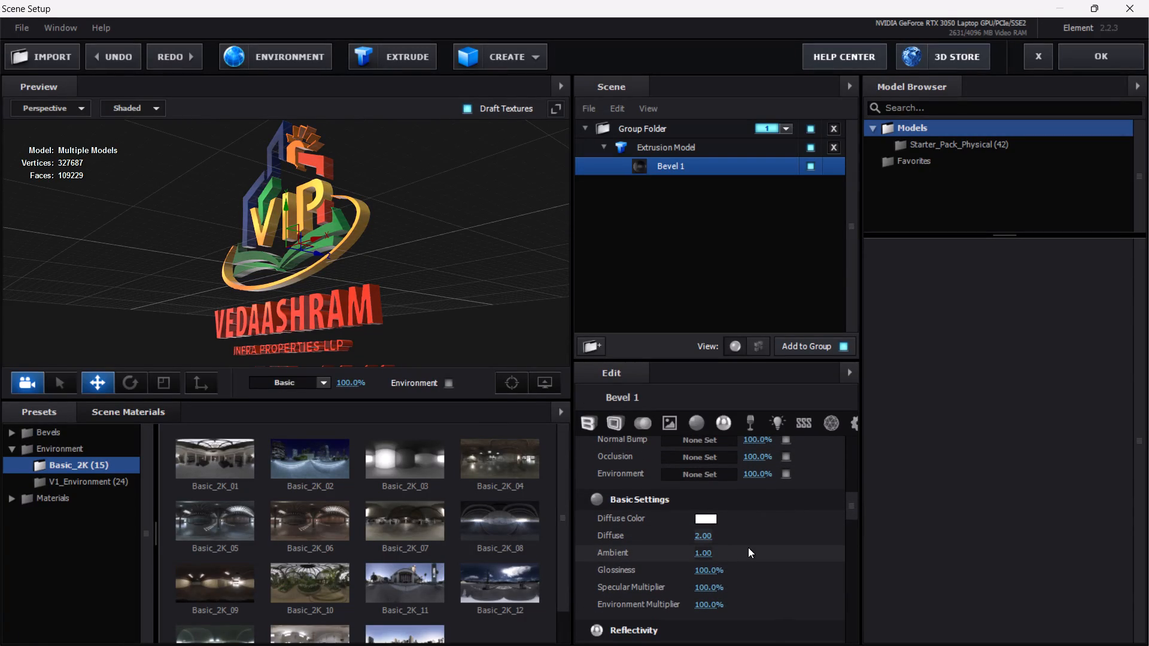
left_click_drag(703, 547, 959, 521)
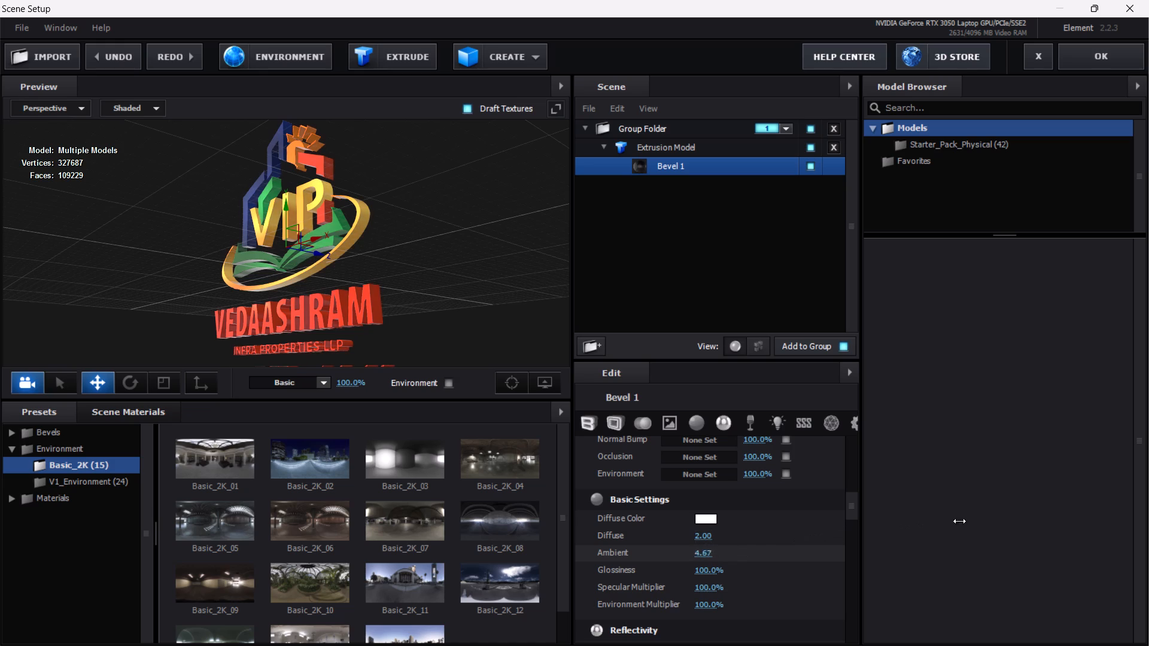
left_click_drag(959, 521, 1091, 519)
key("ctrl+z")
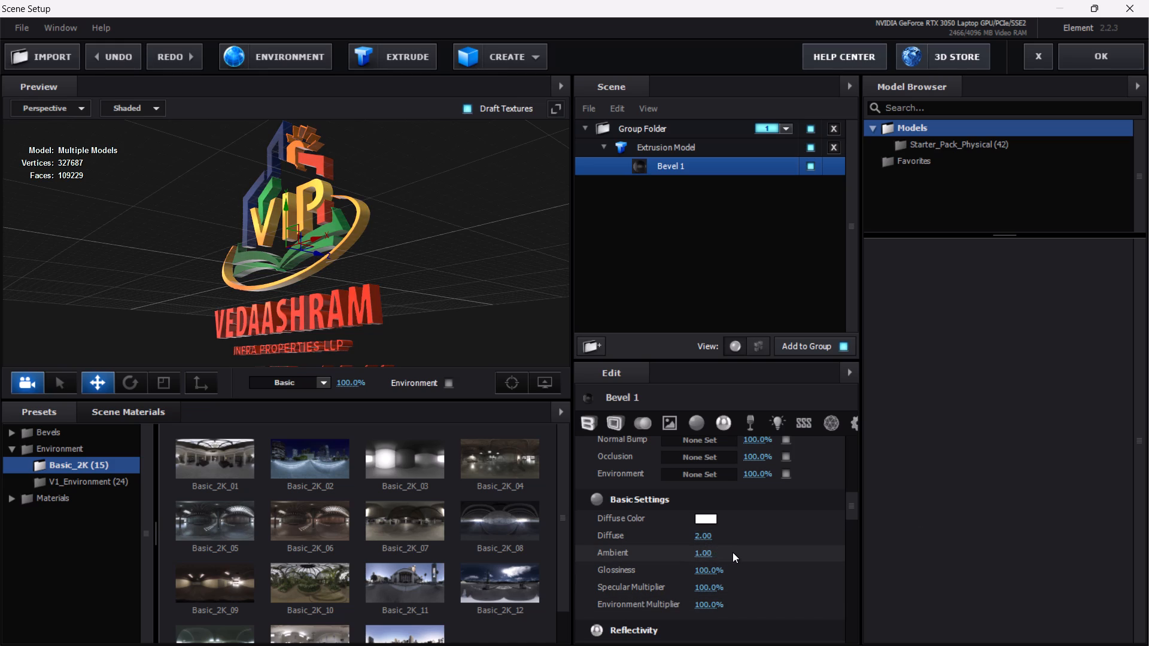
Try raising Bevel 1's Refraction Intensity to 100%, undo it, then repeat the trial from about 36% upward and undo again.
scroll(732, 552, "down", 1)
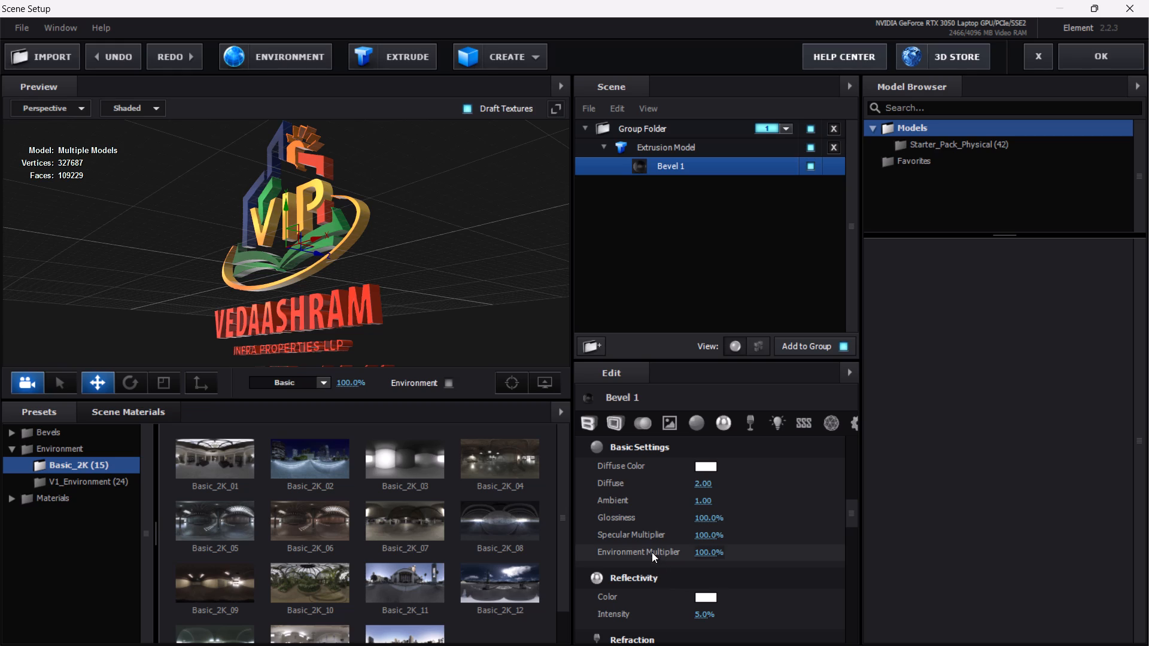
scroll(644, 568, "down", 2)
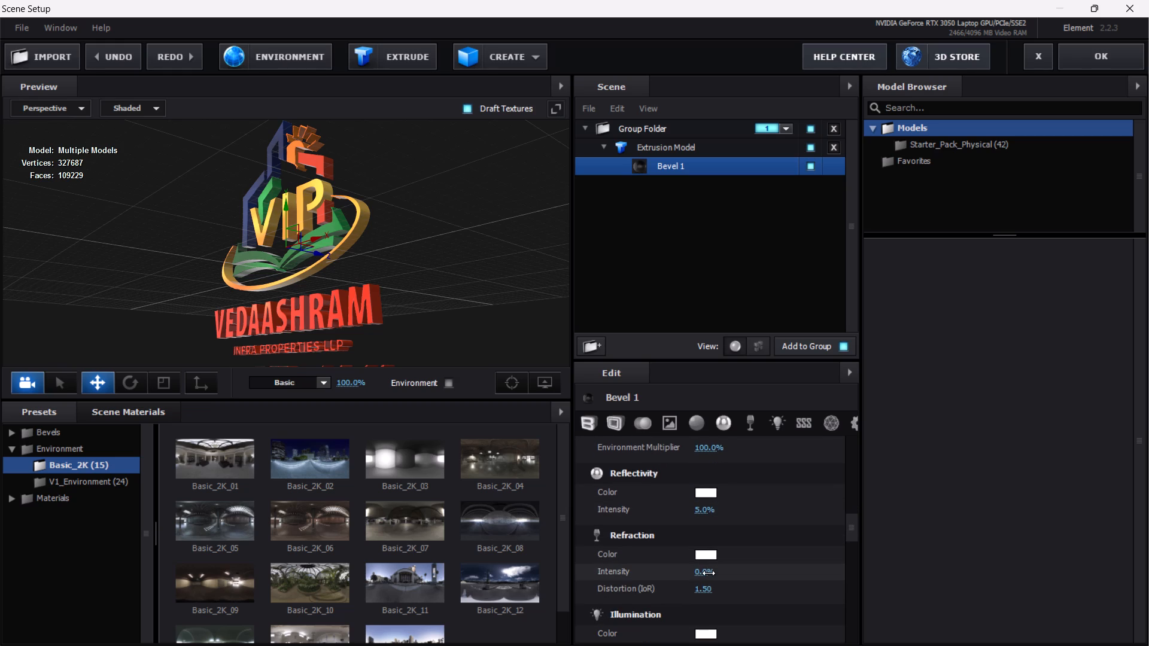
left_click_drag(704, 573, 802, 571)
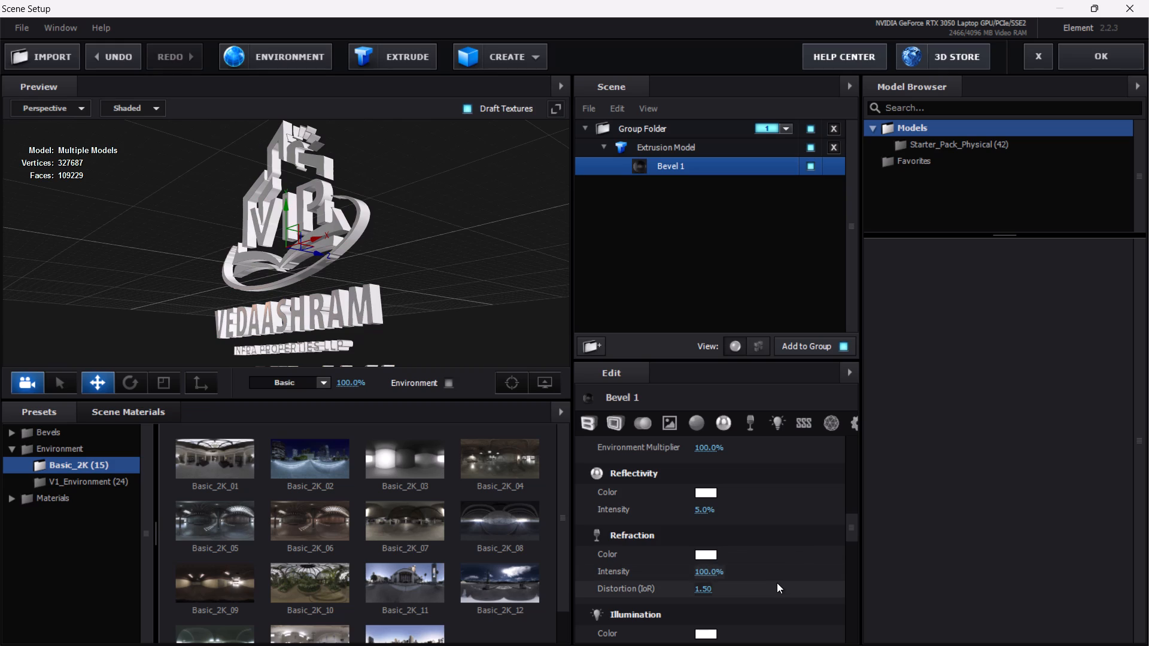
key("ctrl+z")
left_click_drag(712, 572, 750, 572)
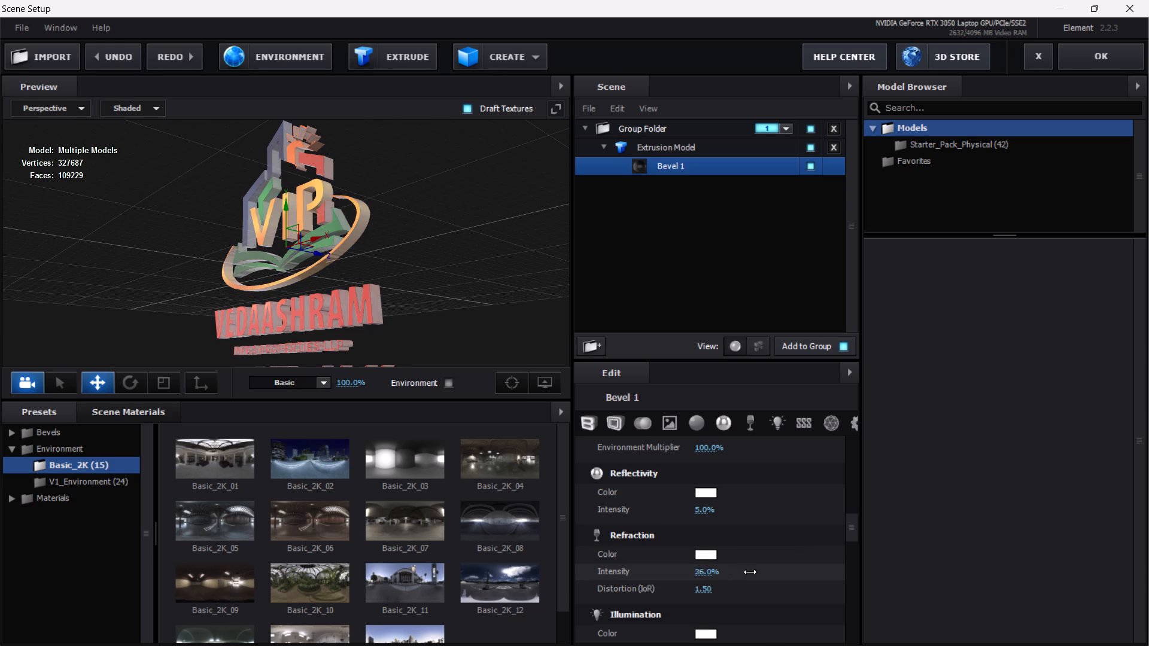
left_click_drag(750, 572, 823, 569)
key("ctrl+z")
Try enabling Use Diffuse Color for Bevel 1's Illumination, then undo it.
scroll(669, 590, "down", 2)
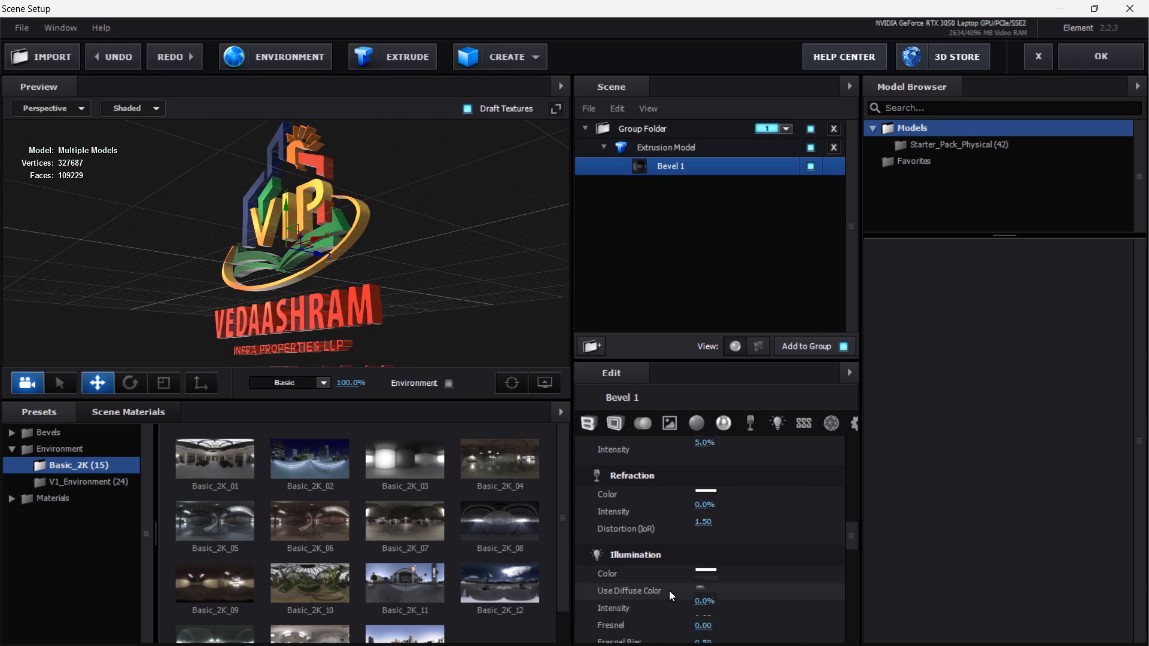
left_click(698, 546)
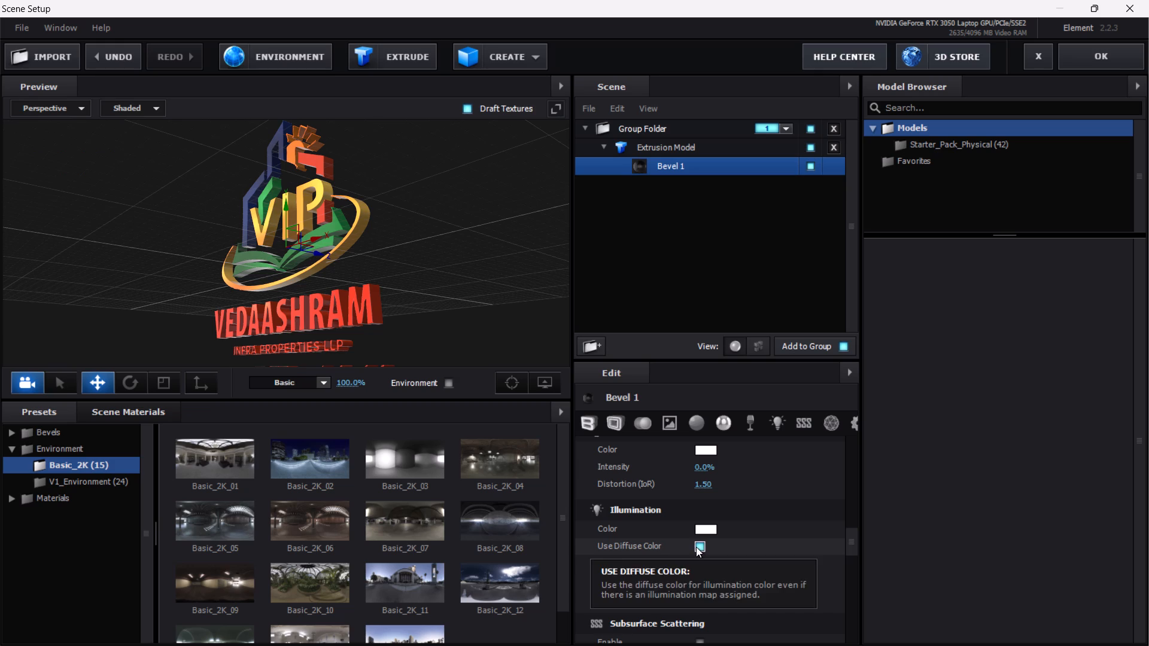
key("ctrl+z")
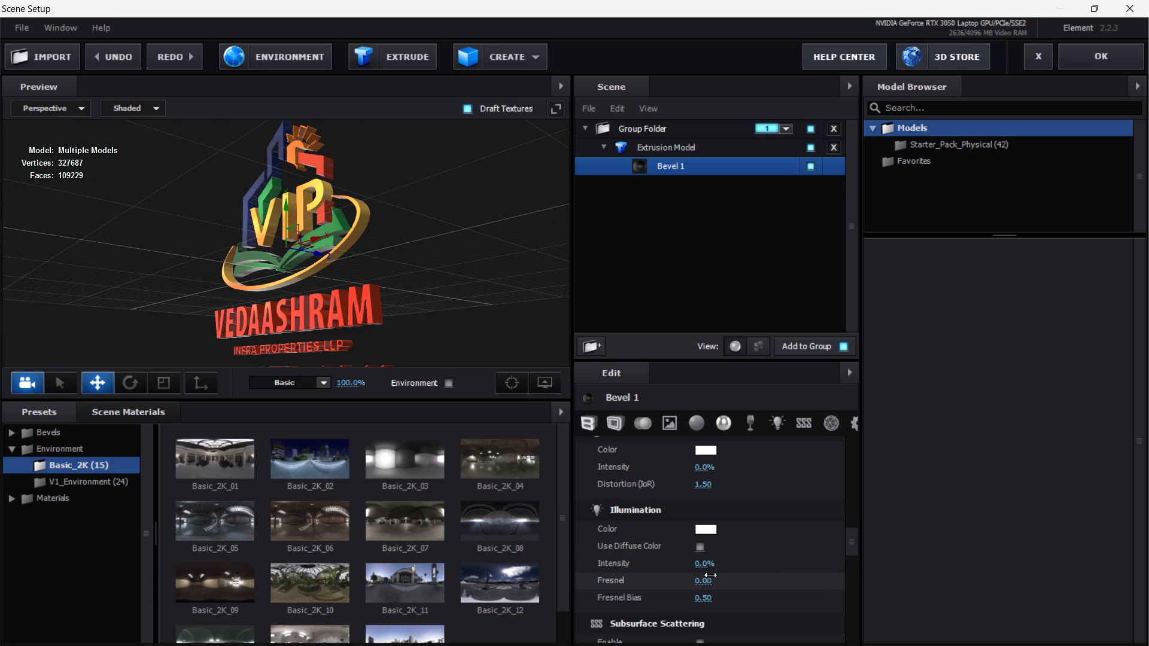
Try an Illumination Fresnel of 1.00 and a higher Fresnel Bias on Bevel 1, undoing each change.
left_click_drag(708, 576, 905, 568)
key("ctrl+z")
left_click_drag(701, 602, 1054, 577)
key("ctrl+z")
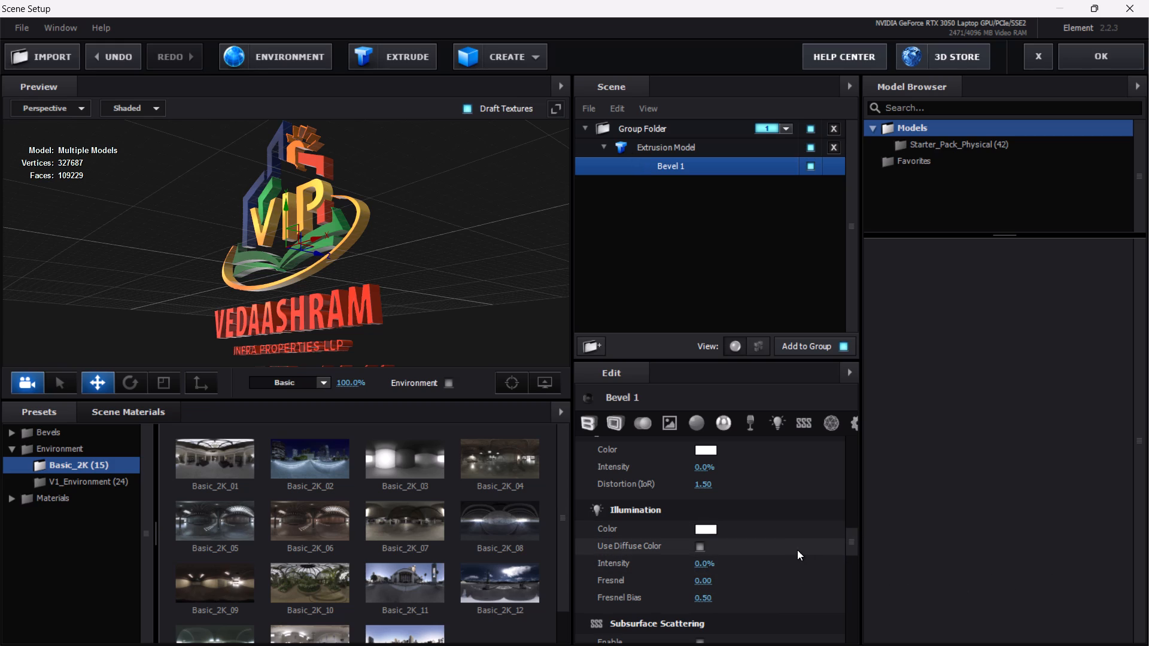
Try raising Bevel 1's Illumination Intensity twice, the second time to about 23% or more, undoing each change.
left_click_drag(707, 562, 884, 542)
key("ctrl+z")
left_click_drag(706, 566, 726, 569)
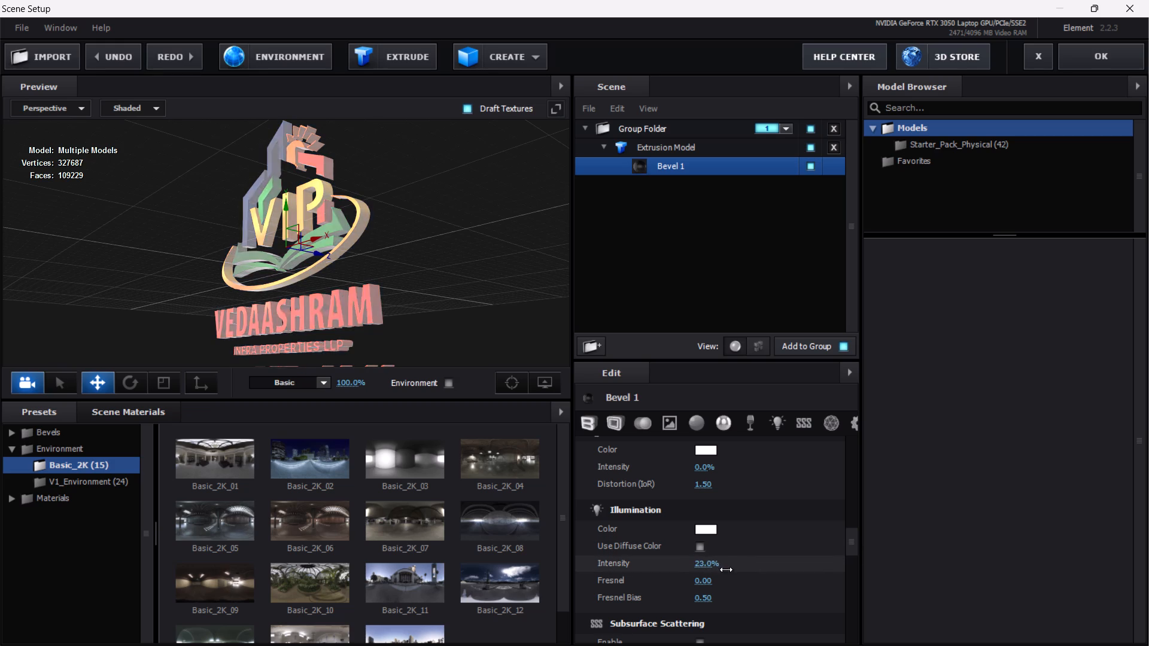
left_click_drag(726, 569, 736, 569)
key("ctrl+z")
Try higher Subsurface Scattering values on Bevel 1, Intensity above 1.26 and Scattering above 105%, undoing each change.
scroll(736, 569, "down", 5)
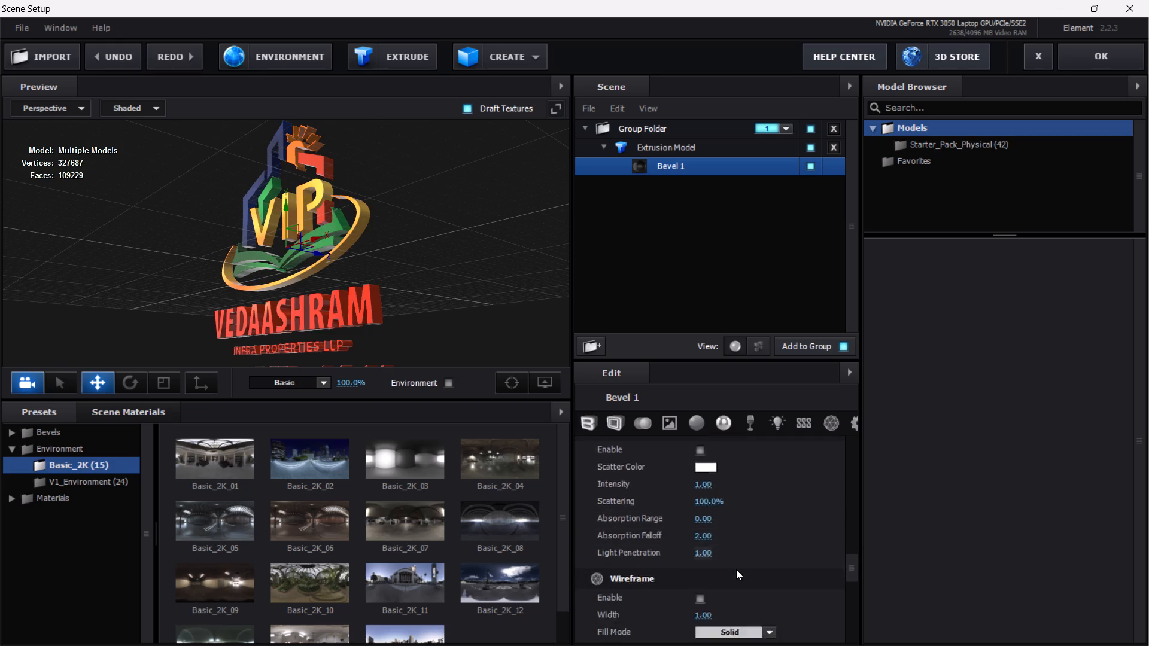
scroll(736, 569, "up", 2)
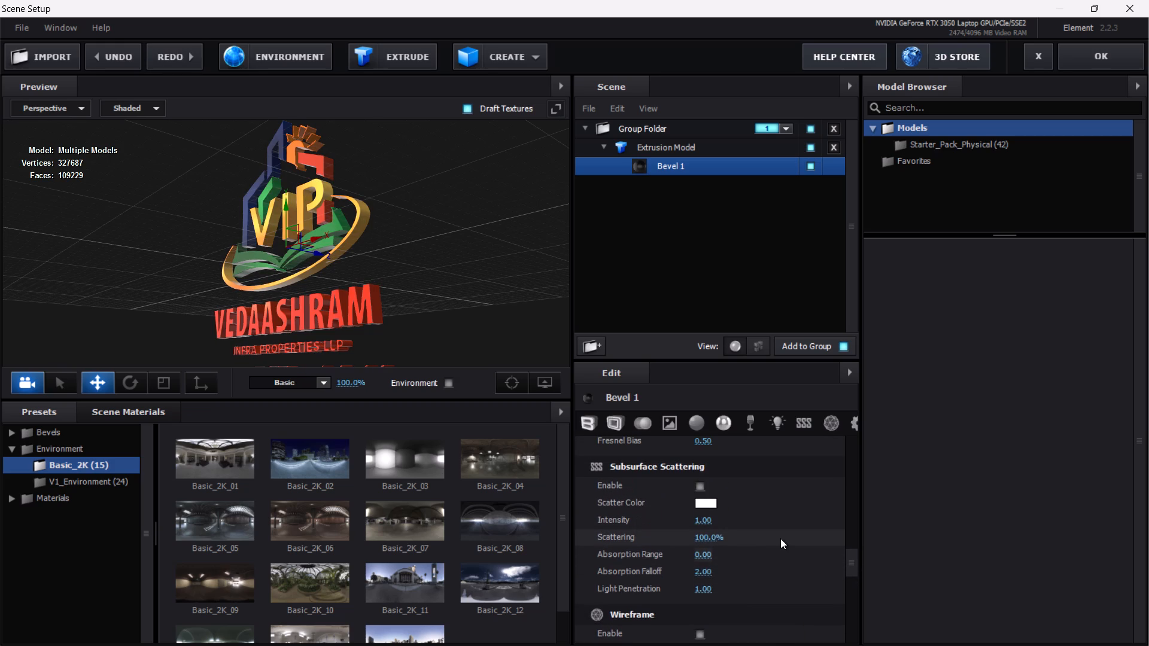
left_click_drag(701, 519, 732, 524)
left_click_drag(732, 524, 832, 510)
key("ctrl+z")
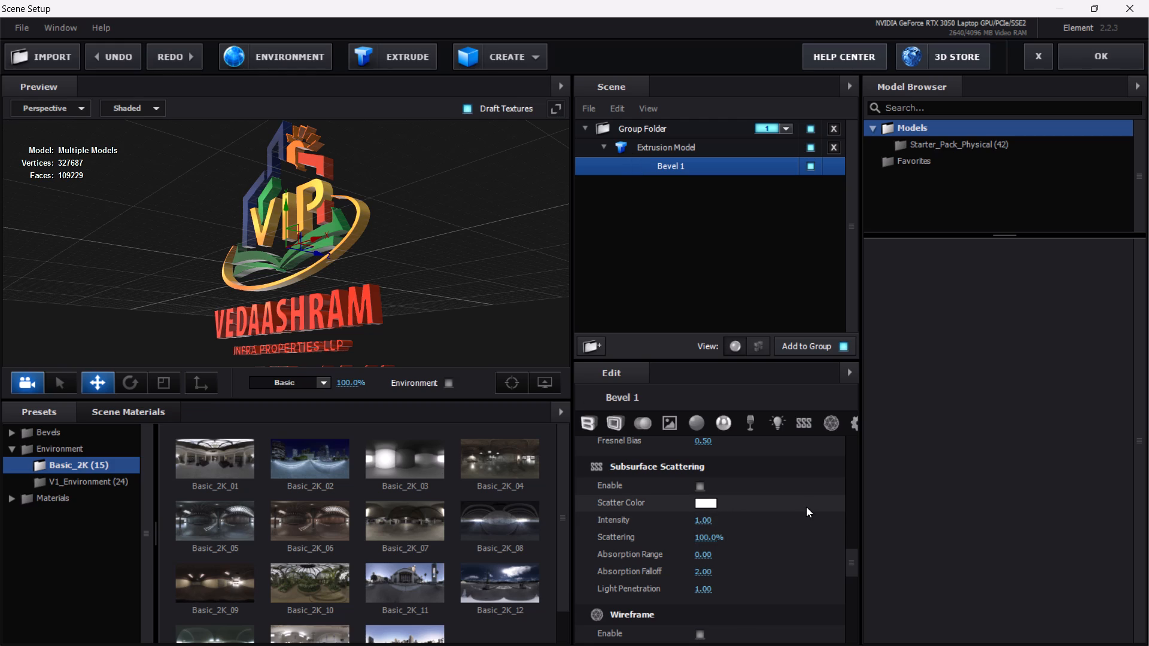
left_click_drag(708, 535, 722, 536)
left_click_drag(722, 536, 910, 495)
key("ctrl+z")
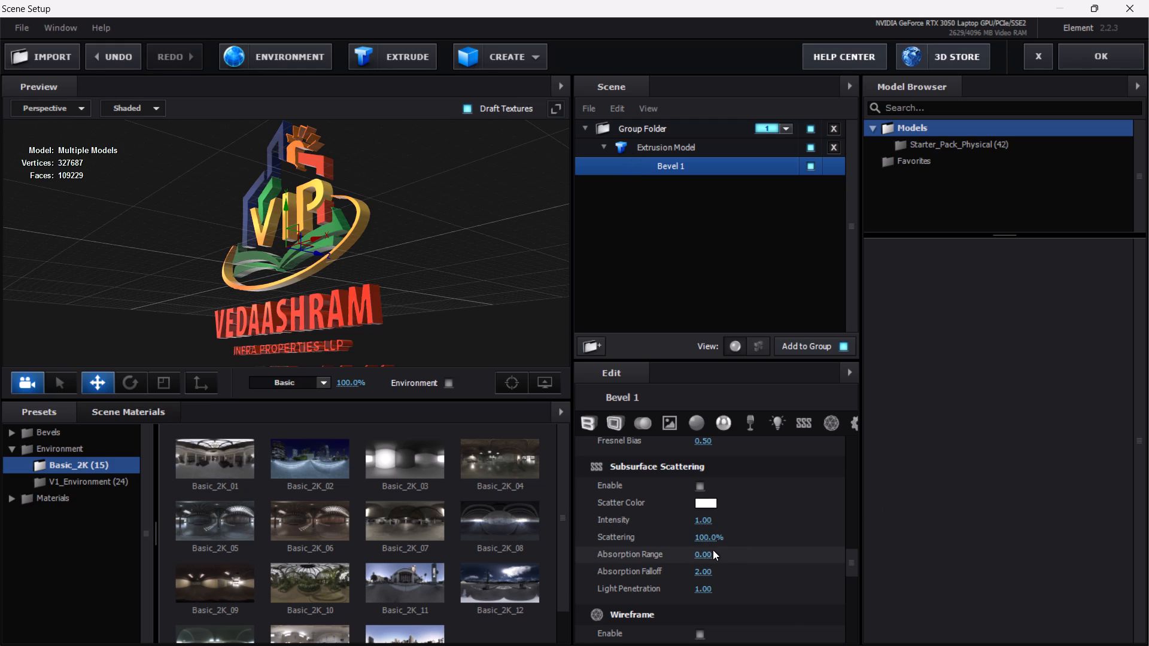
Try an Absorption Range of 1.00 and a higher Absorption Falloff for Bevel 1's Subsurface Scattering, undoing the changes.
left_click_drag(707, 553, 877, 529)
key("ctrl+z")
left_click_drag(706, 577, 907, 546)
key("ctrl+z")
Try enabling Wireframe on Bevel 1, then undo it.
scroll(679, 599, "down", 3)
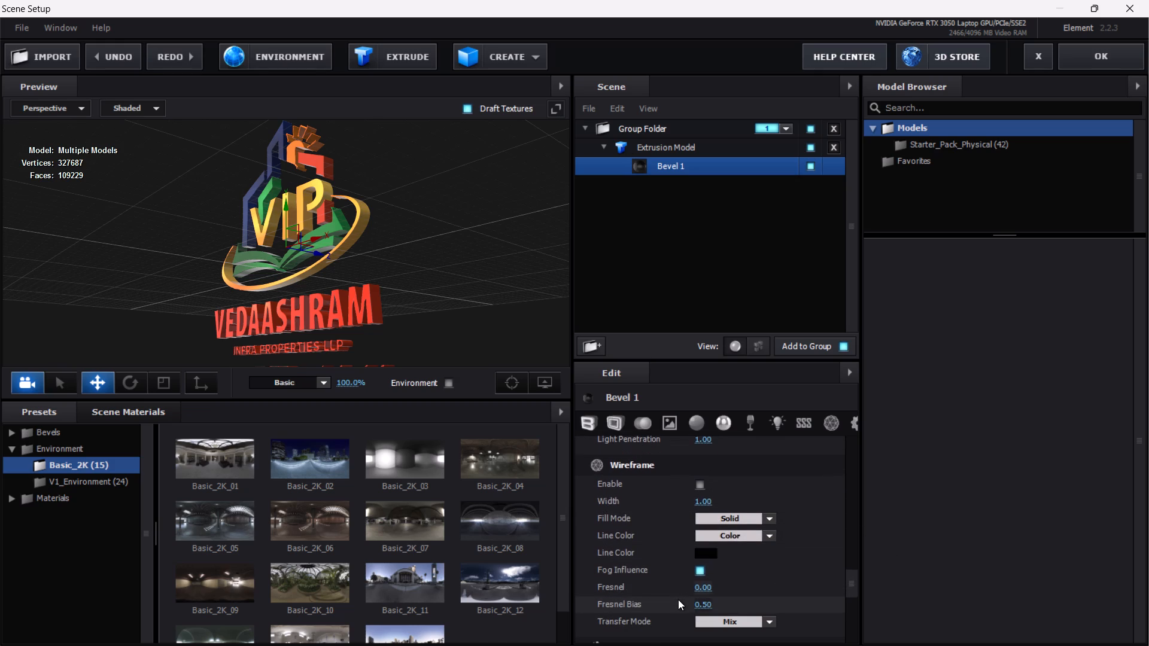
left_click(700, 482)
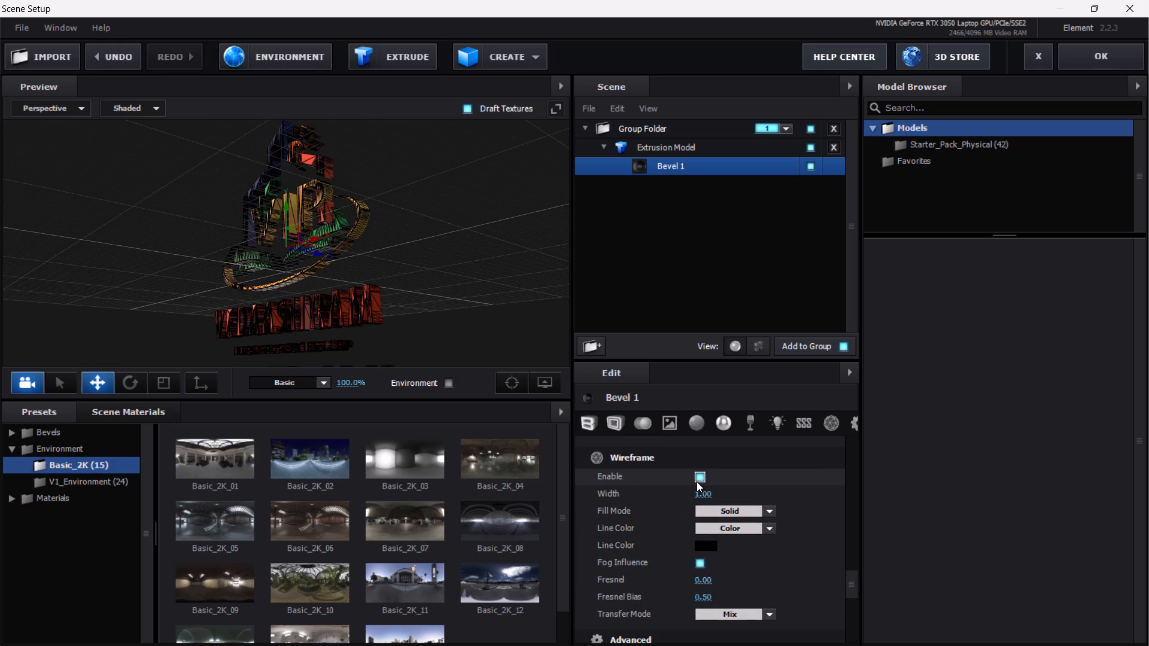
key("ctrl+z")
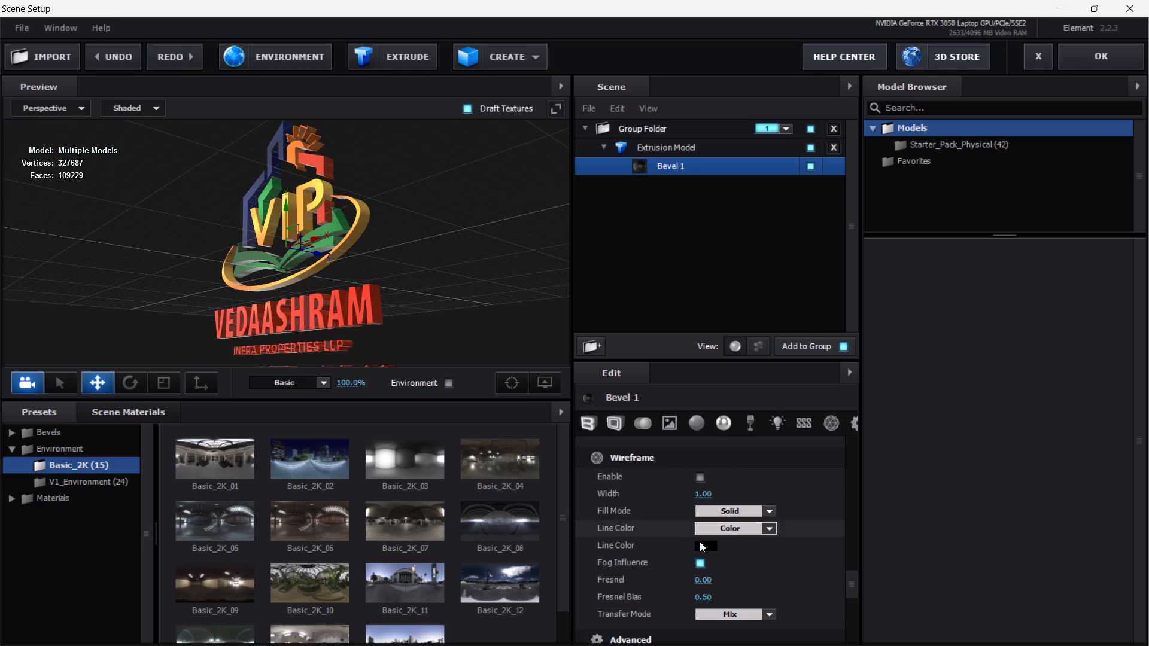
Examine Bevel 1's Advanced material settings, including blend mode, shadow, AO, matte and glow options.
scroll(667, 581, "down", 4)
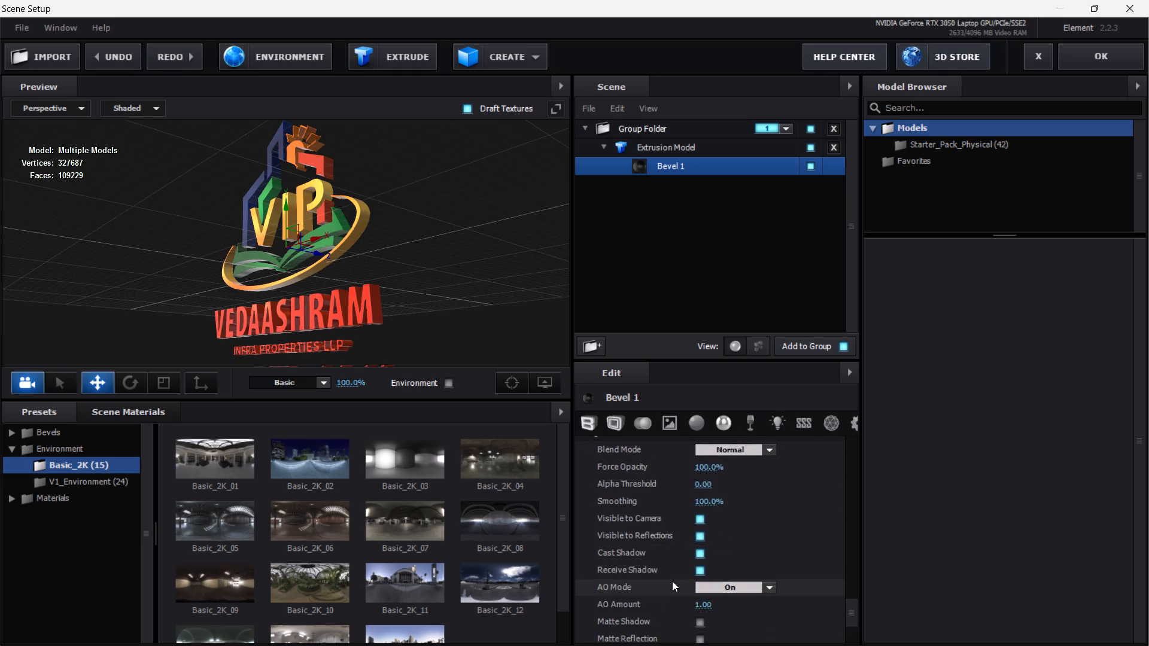
scroll(672, 581, "up", 1)
scroll(672, 581, "down", 6)
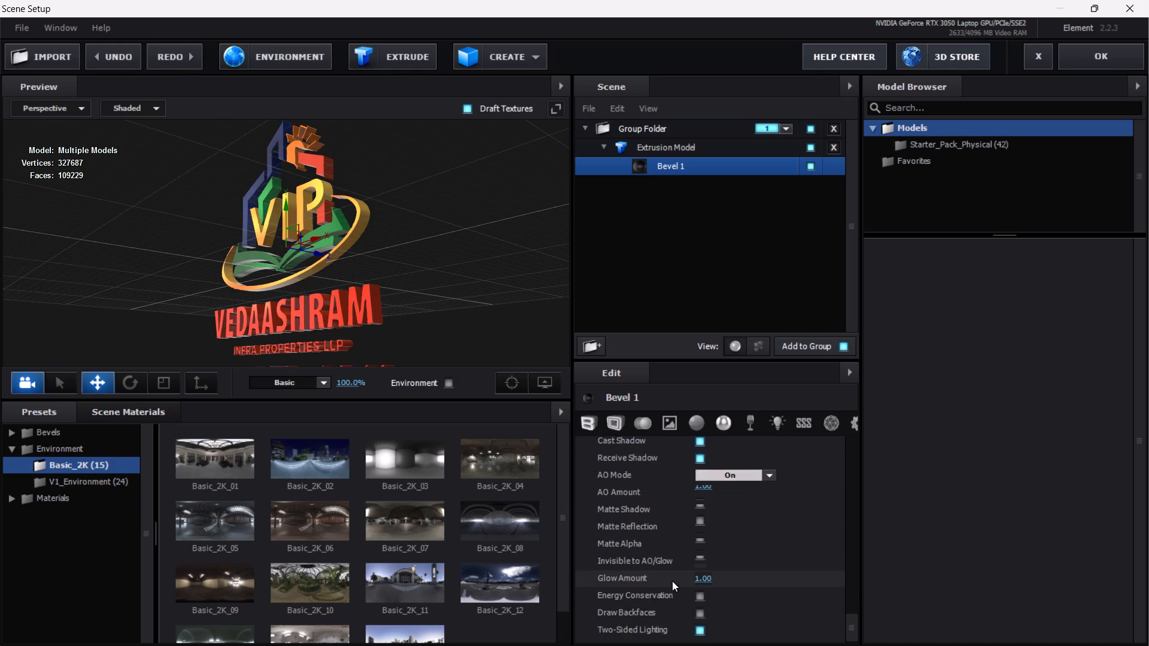
scroll(672, 581, "down", 1)
scroll(672, 581, "up", 18)
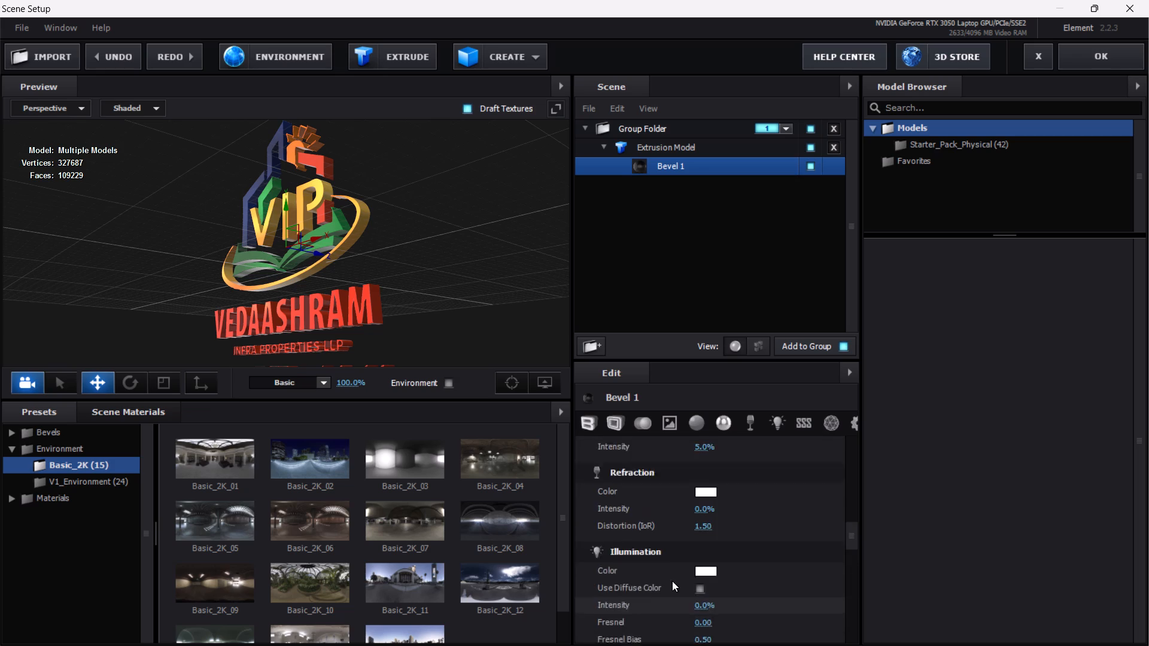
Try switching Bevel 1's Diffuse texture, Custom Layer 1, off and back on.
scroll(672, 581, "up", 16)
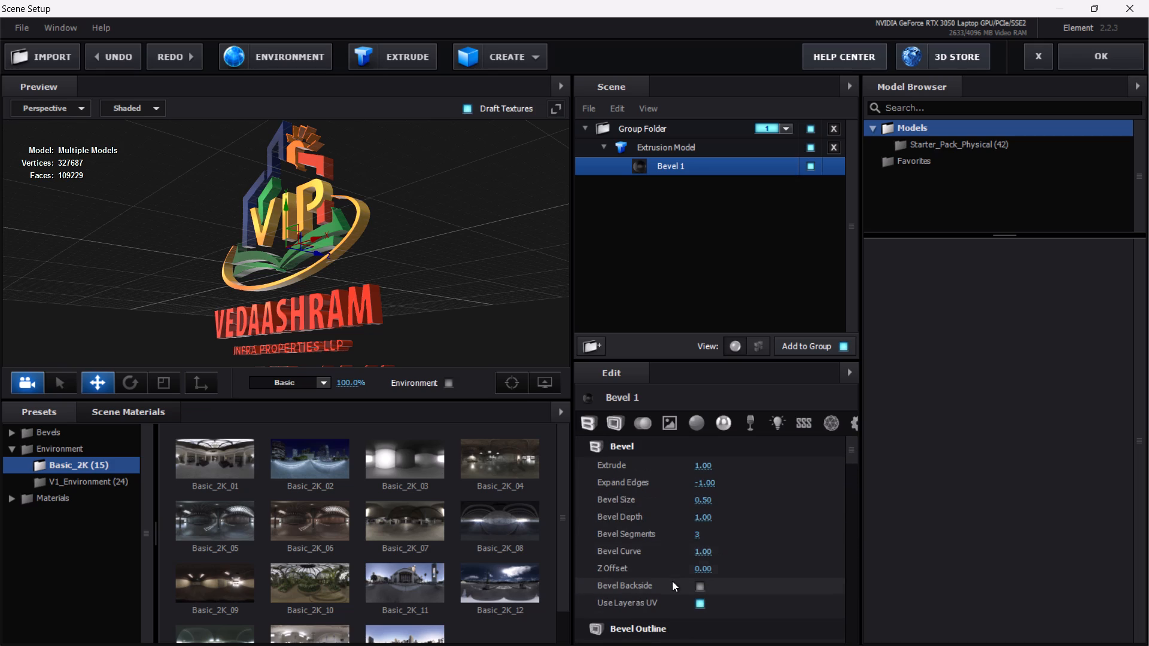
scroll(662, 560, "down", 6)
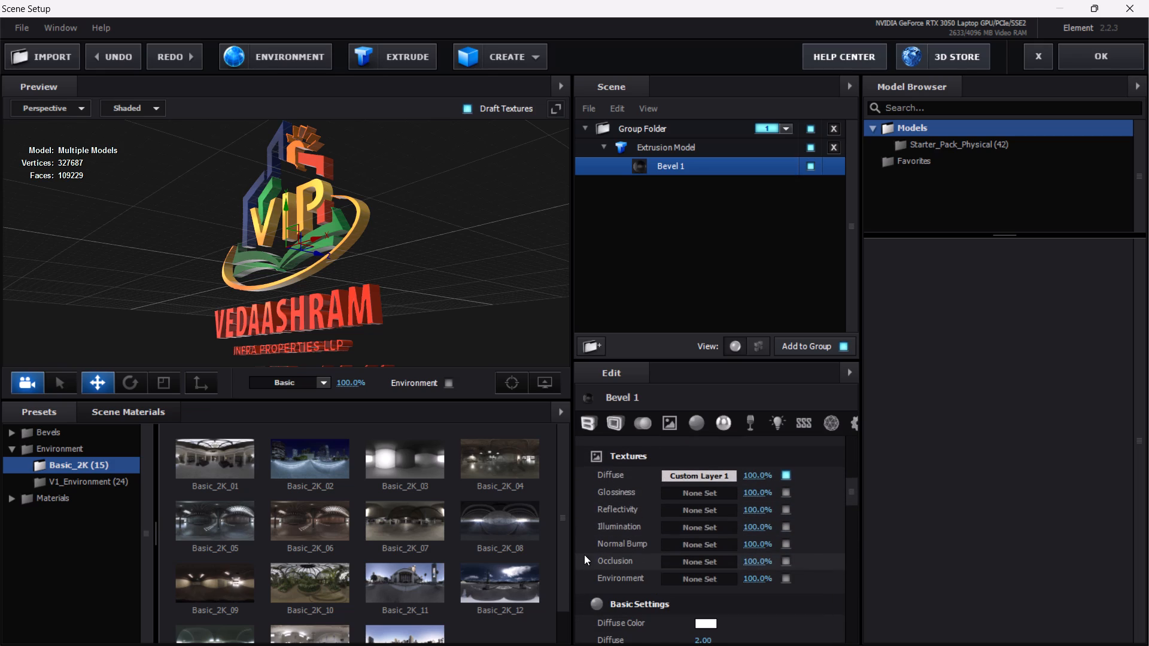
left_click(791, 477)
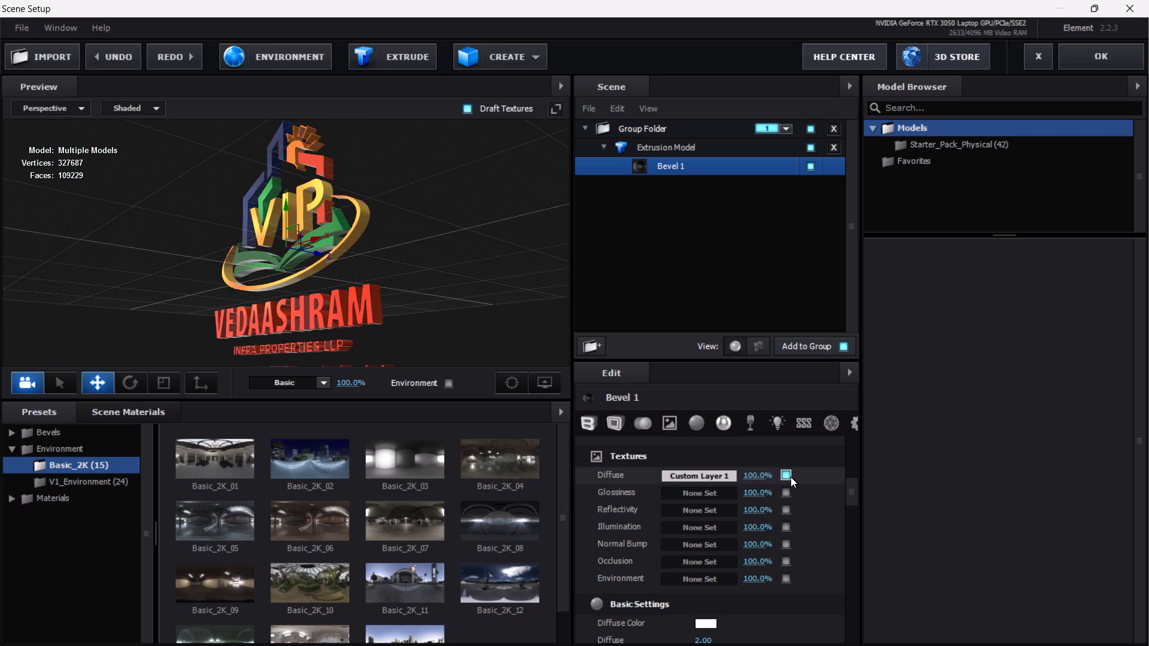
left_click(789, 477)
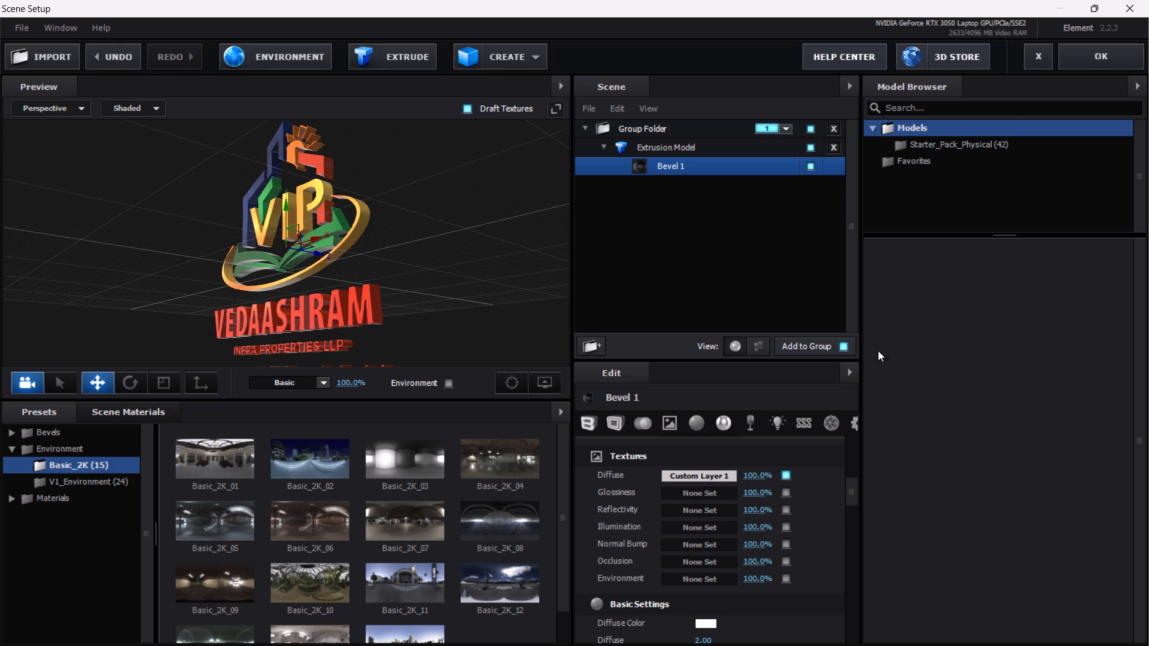
Accept the Element scene setup and return to the composition.
left_click(1086, 47)
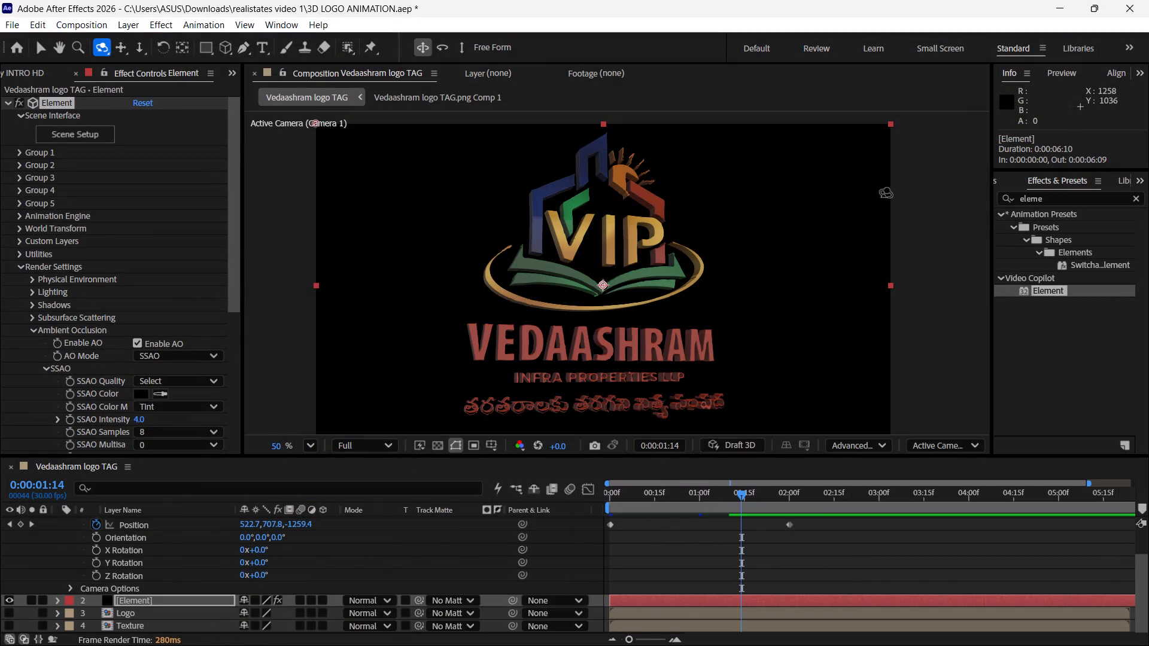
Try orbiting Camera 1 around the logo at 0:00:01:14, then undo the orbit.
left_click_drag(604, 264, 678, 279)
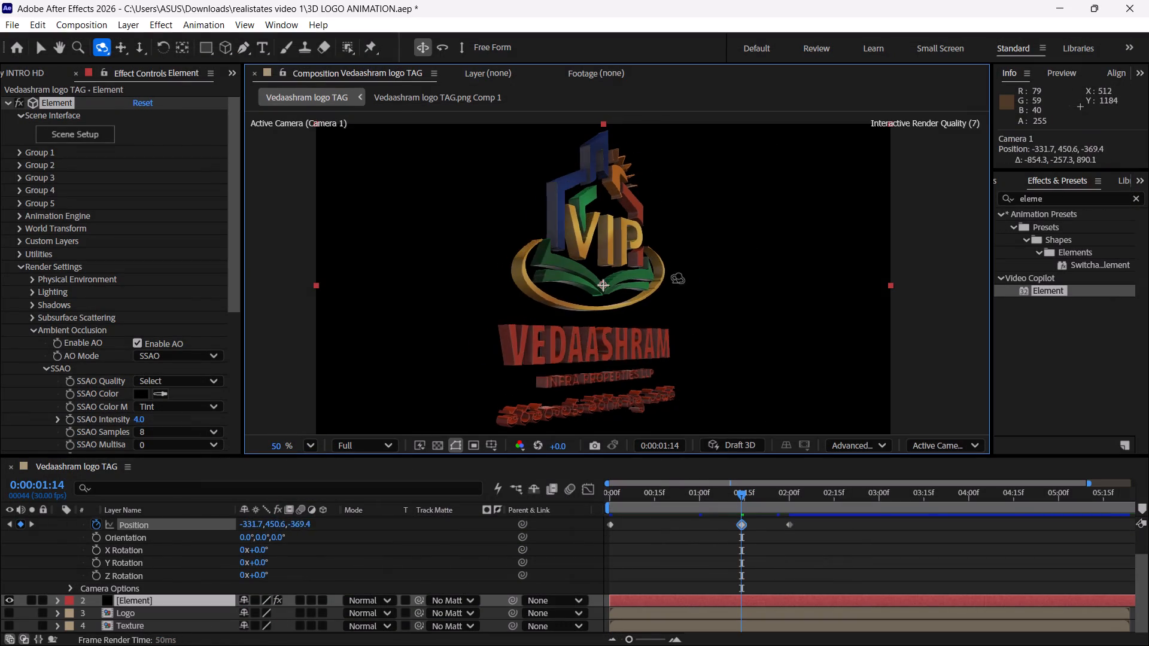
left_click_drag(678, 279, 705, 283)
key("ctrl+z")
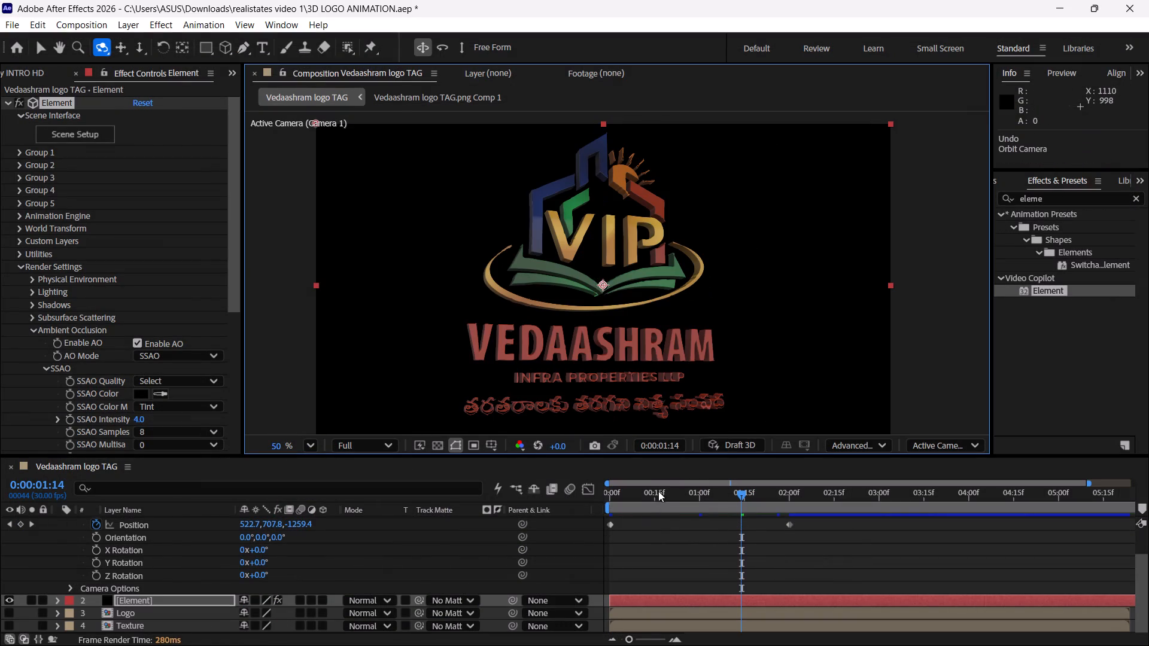
Play the logo animation from the first frame to review the camera move, and return to 0:00:00:00.
left_click_drag(658, 490, 579, 493)
scroll(256, 535, "up", 4)
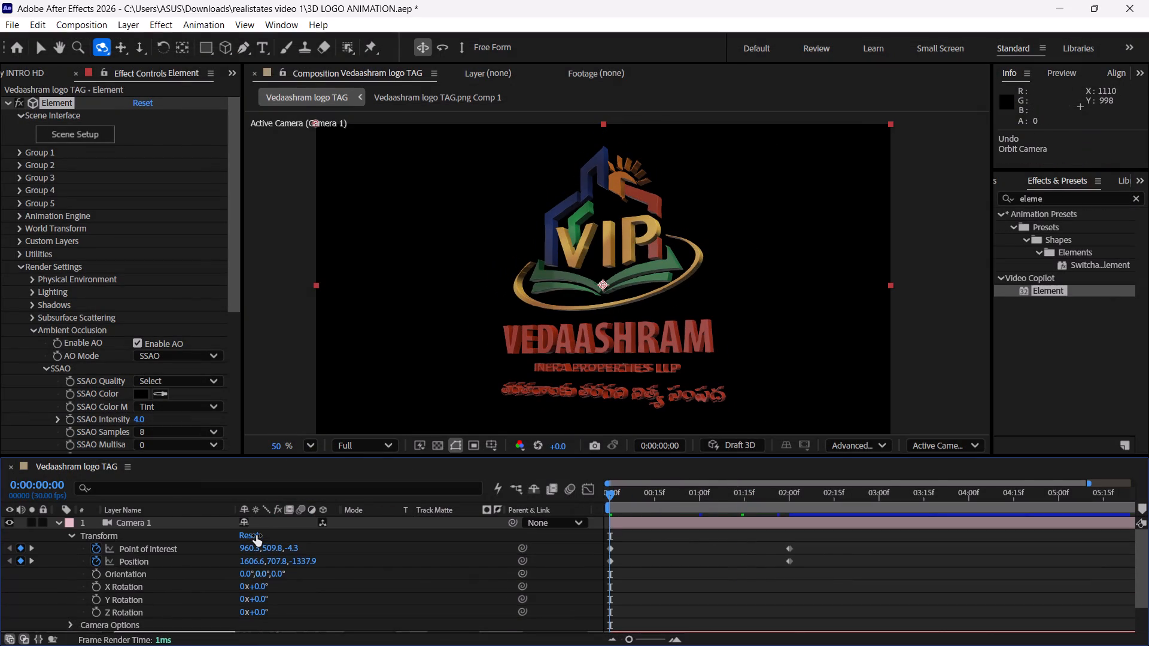
key("space")
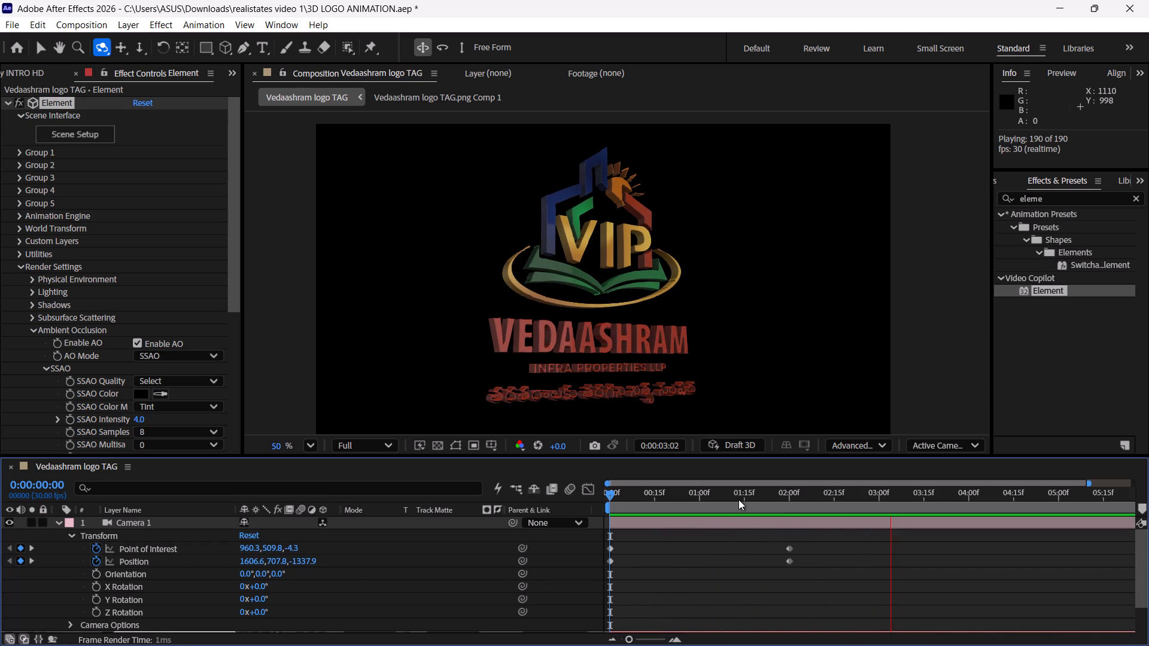
left_click_drag(740, 498, 577, 492)
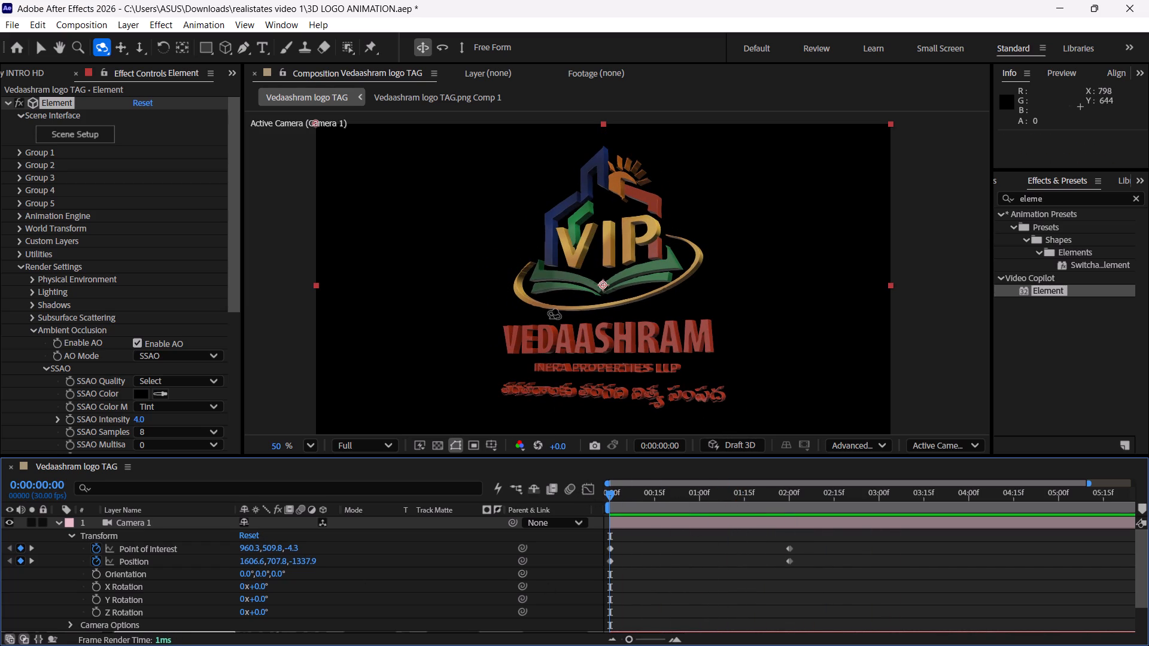
key("space")
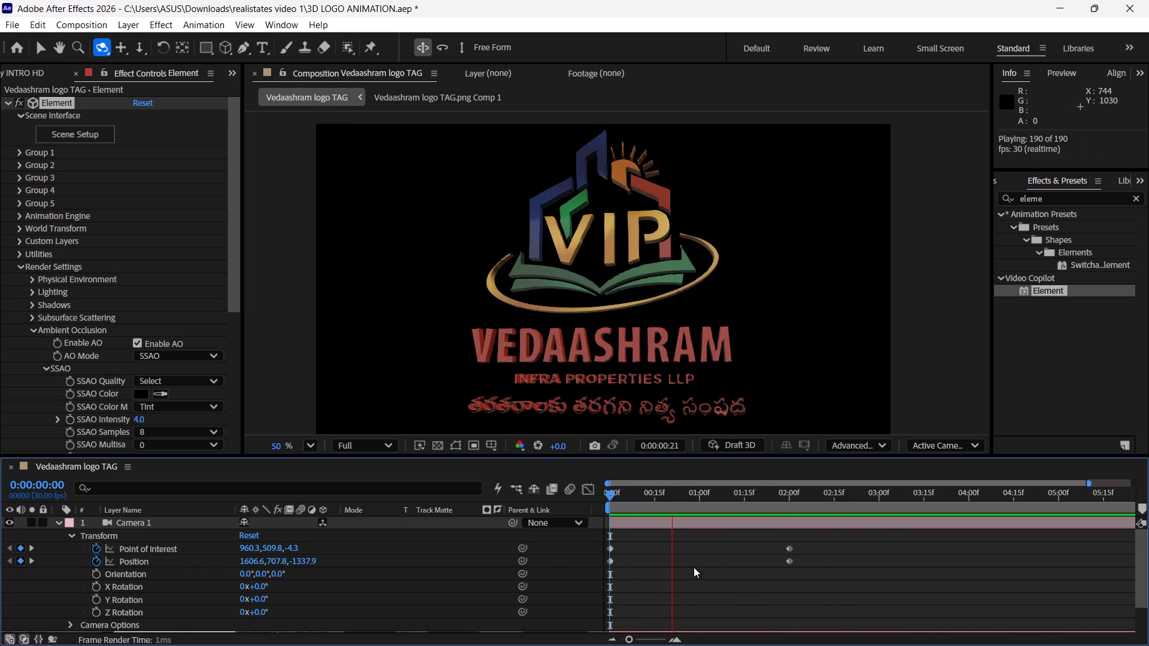
key("space")
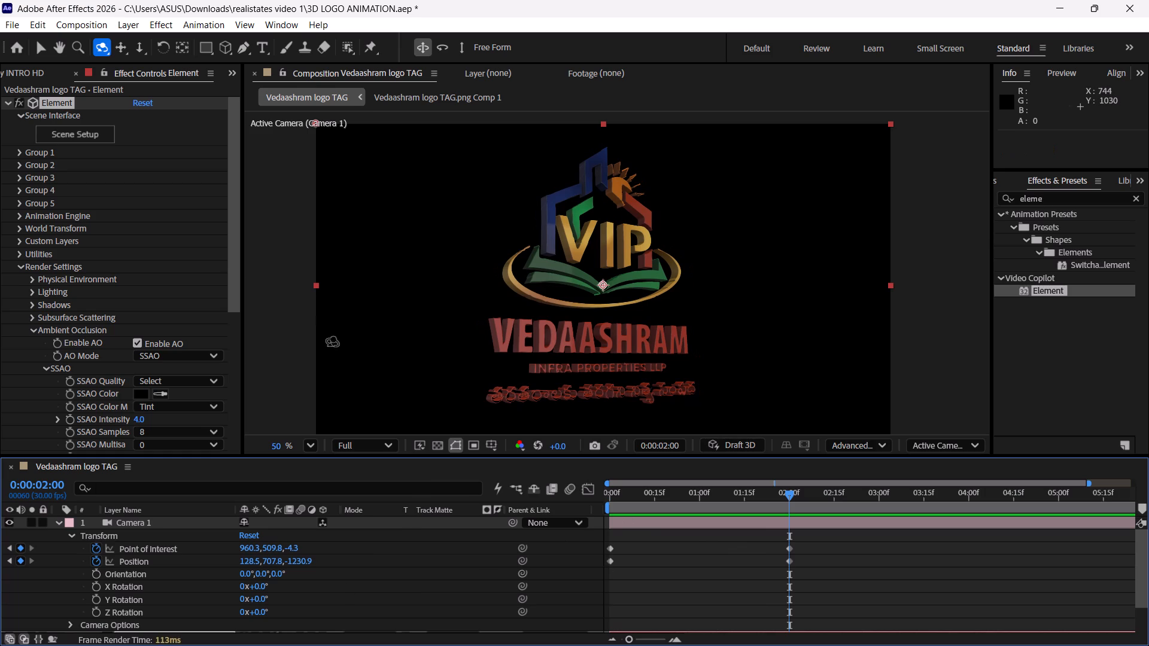
left_click(47, 47)
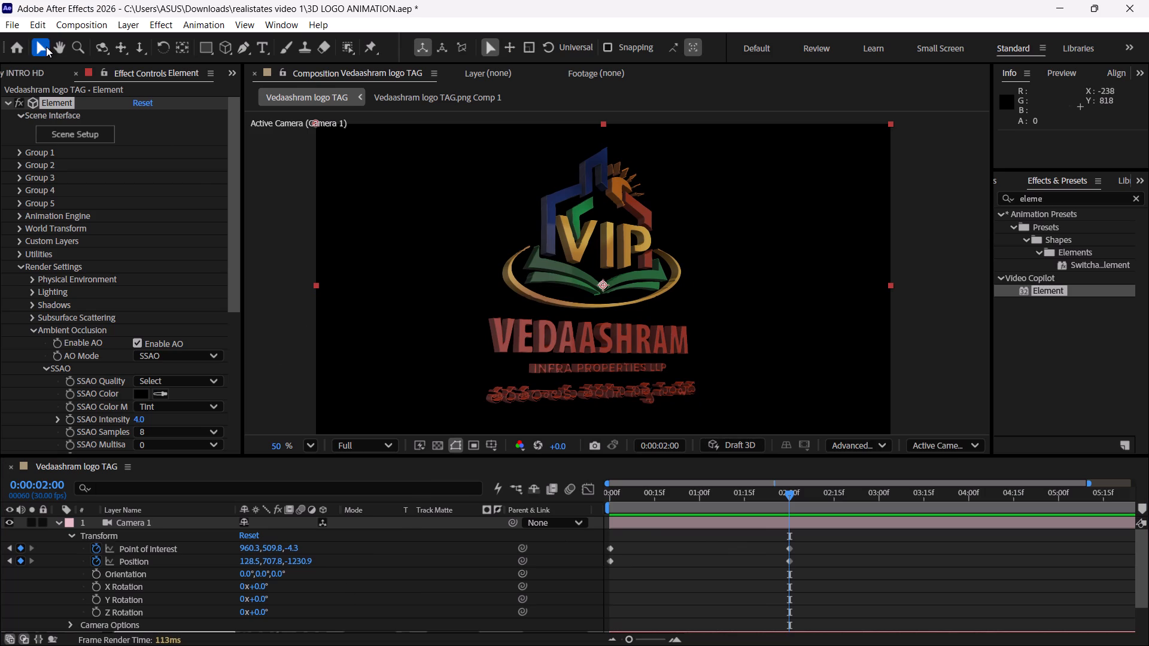
left_click_drag(694, 496, 497, 499)
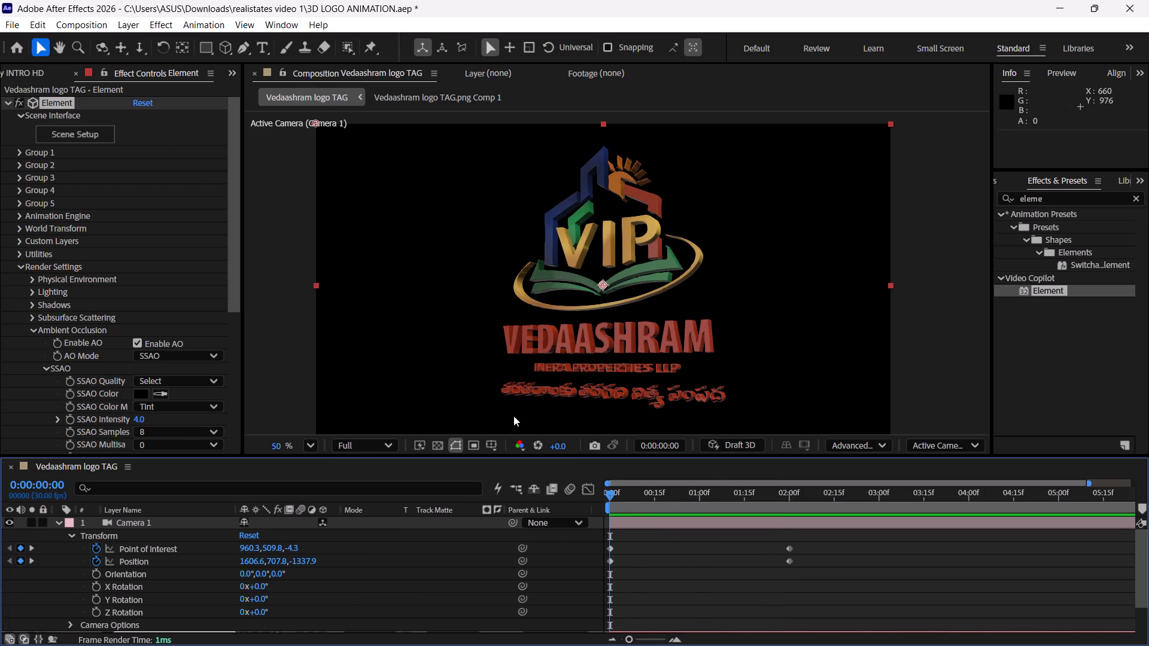
Change the Vedaashram logo TAG composition's background color to white.
left_click(433, 570)
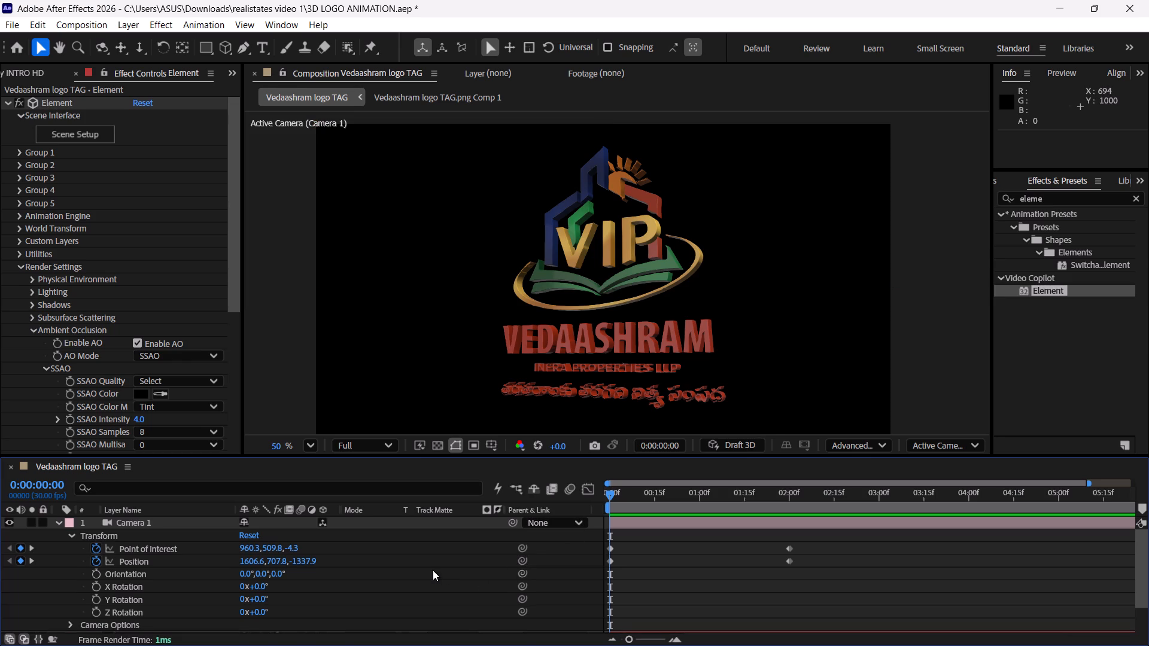
key("ctrl+k")
left_click(476, 447)
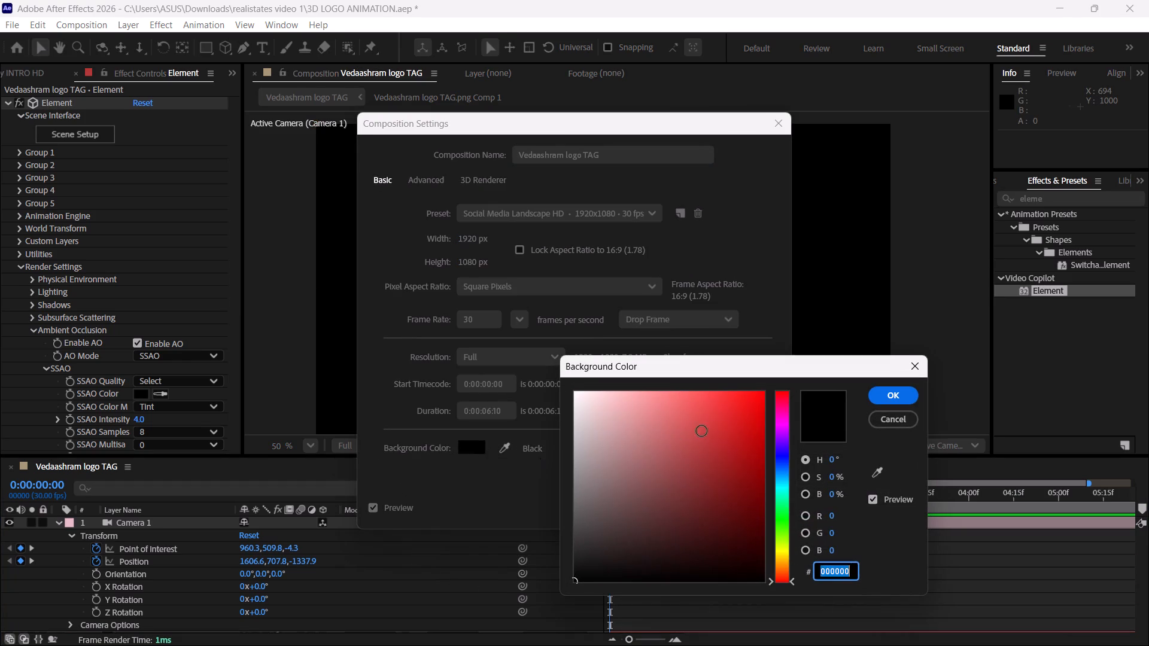
left_click_drag(718, 426, 383, 273)
left_click(883, 392)
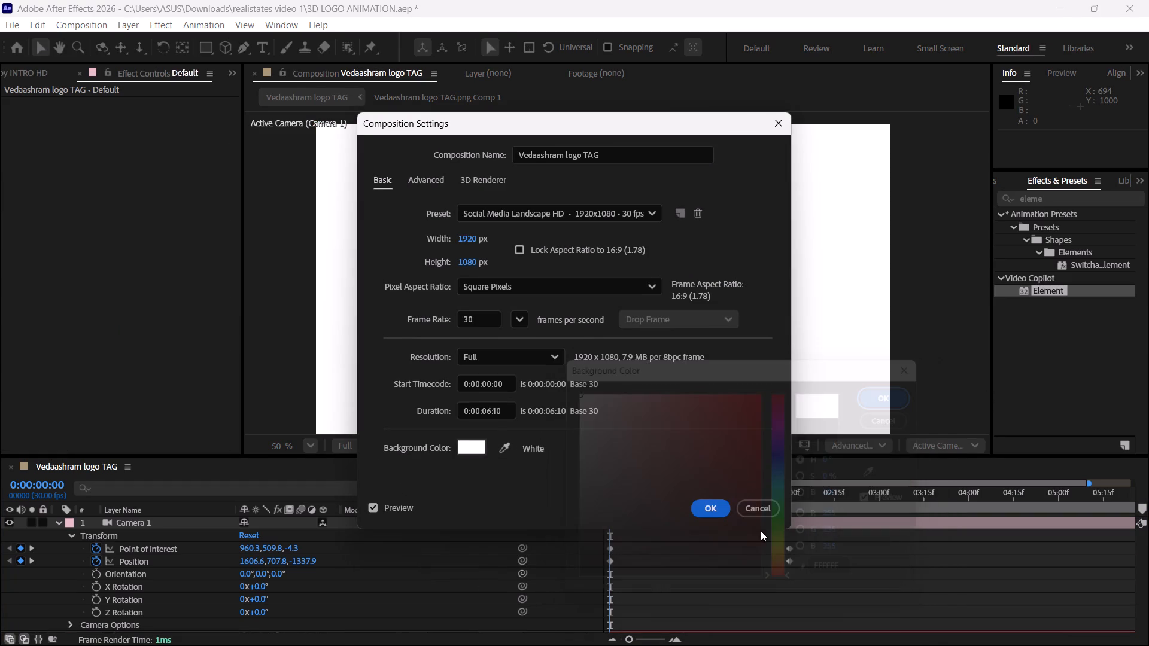
left_click(711, 507)
Review the animation against the white background, examining the extruded company name and Telugu tagline closely at different frames.
key("space")
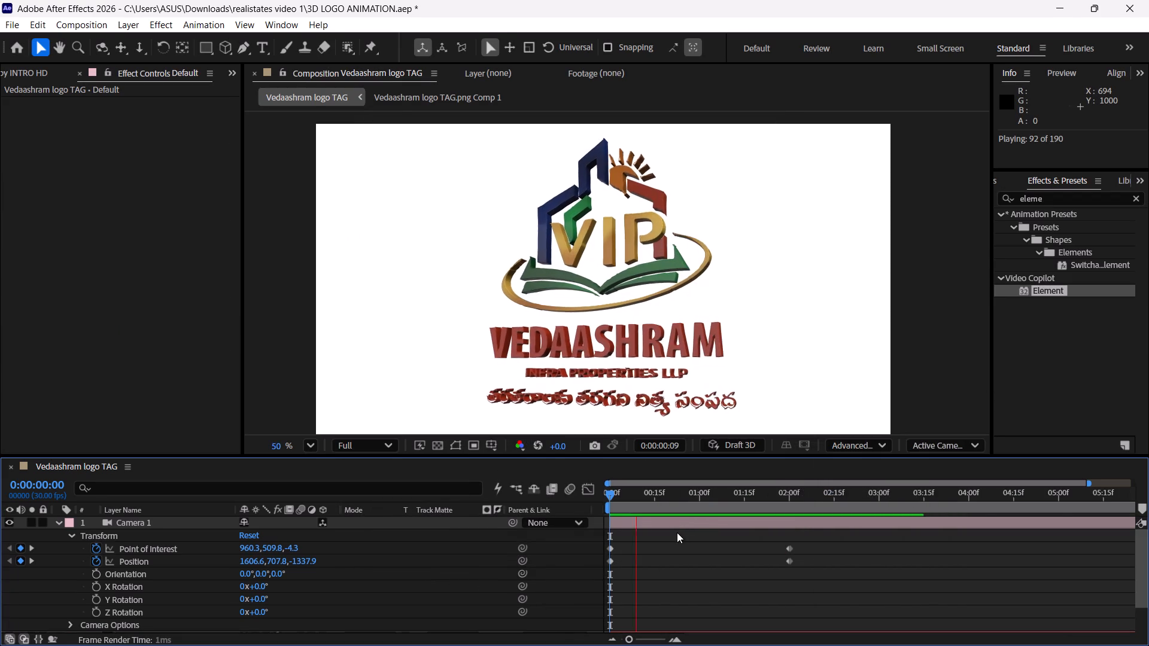
key("space")
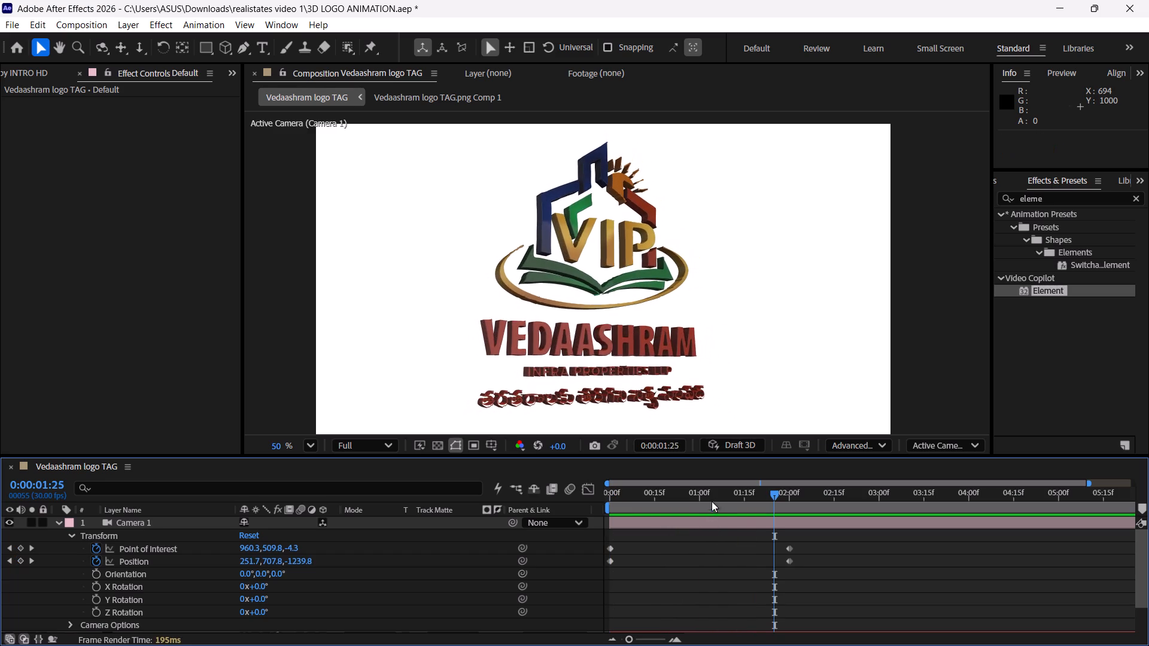
left_click_drag(715, 498, 695, 502)
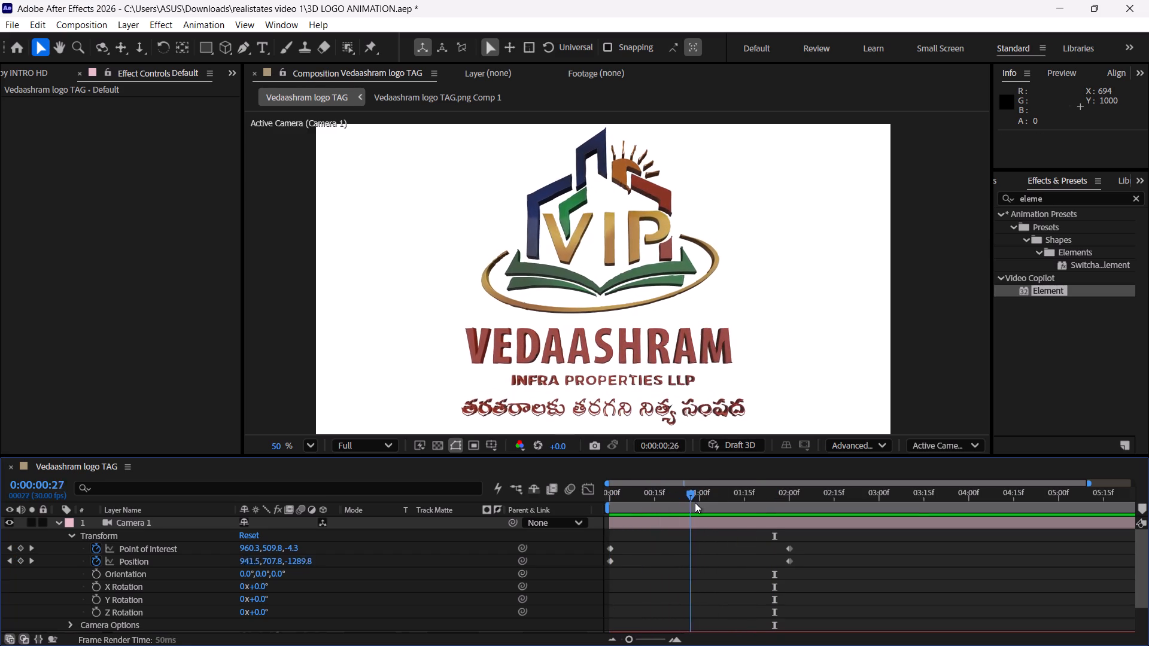
left_click_drag(695, 502, 704, 501)
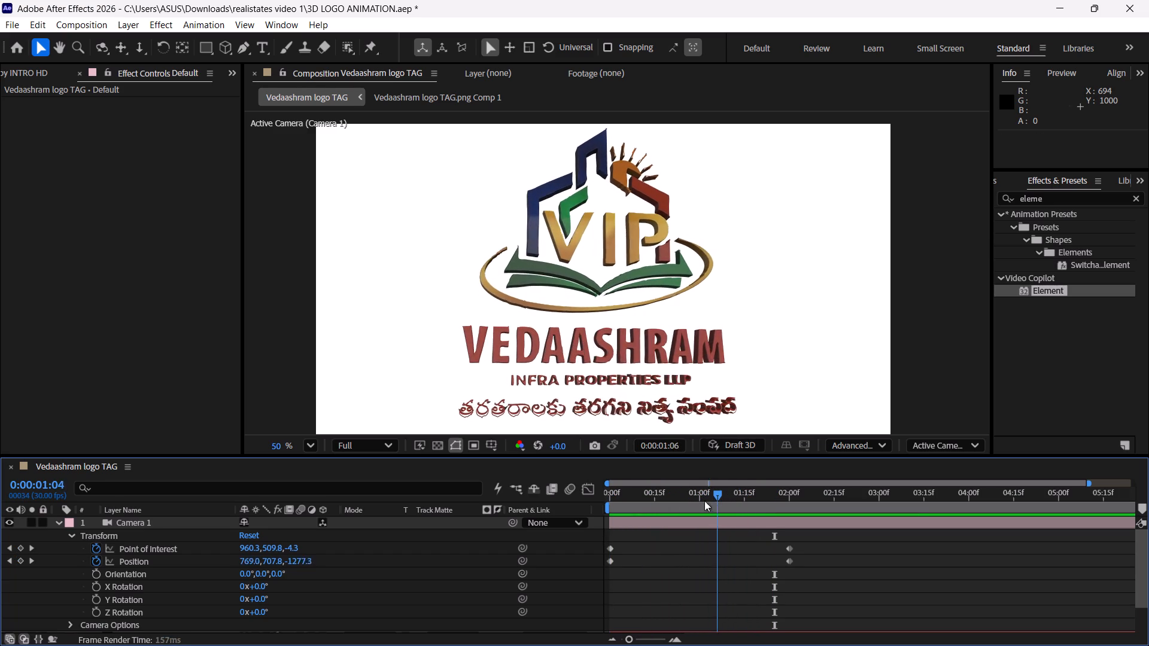
left_click_drag(704, 501, 700, 499)
scroll(685, 431, "up", 7)
scroll(625, 393, "up", 6)
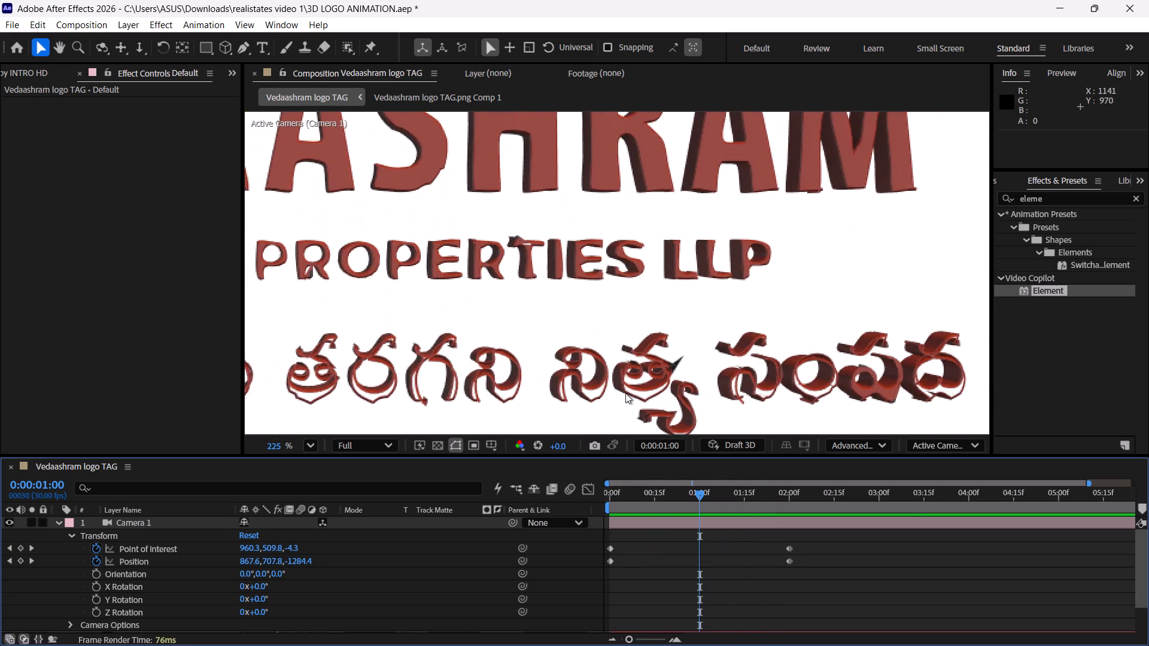
left_click_drag(691, 490, 719, 489)
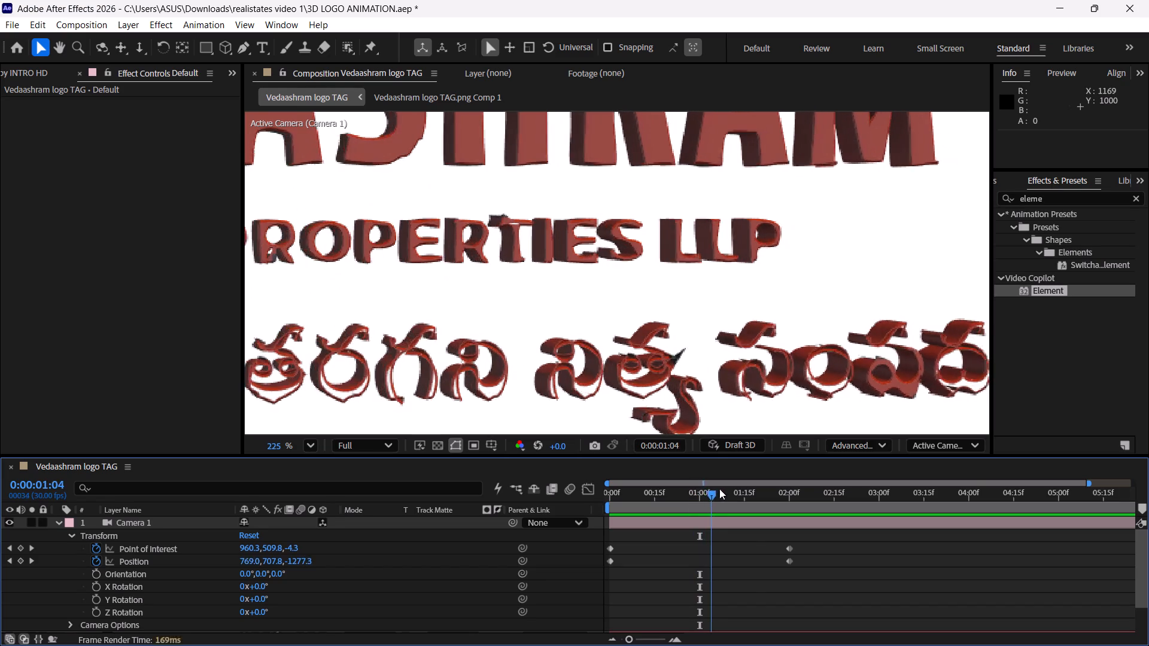
left_click_drag(719, 489, 667, 479)
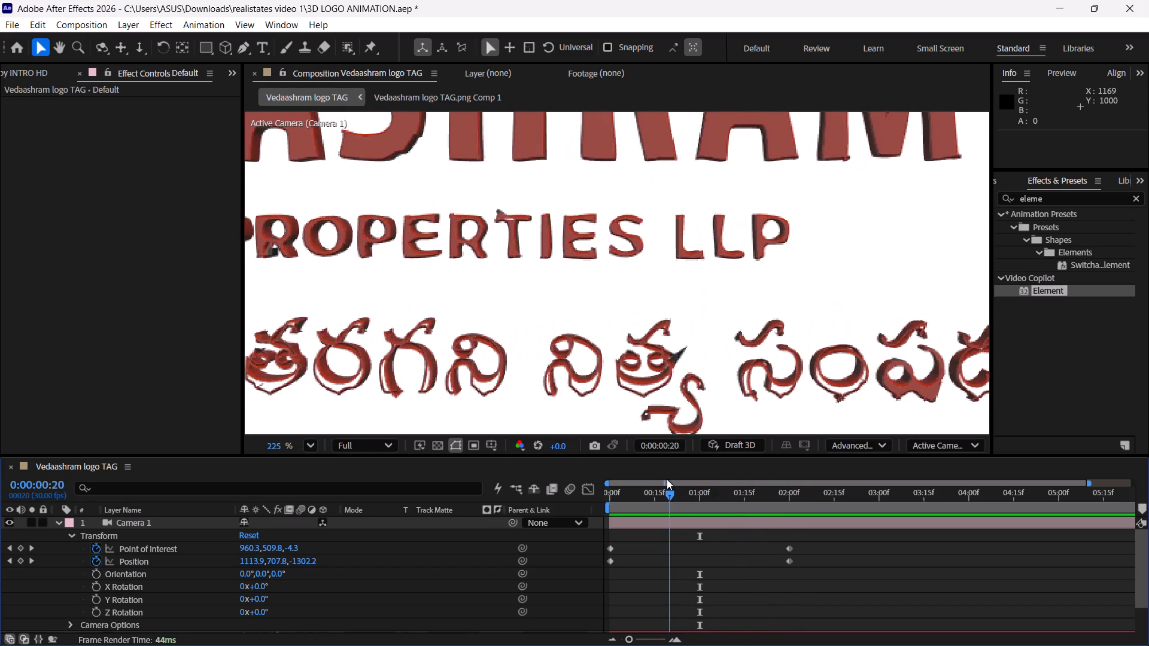
left_click_drag(667, 479, 680, 462)
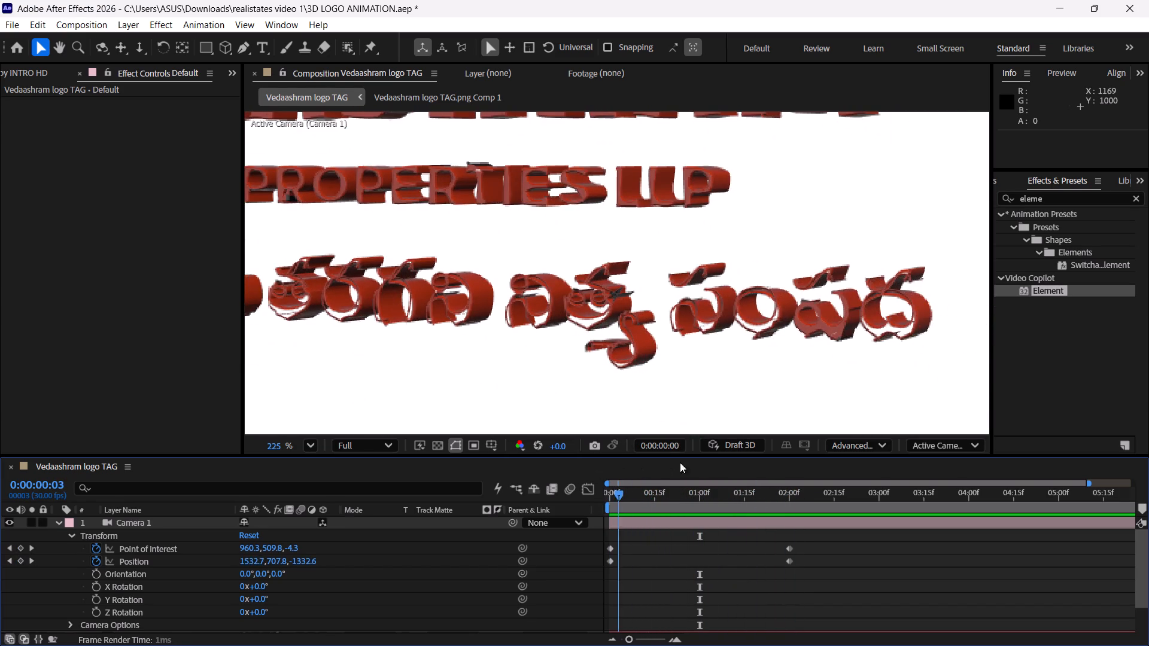
left_click_drag(680, 462, 577, 447)
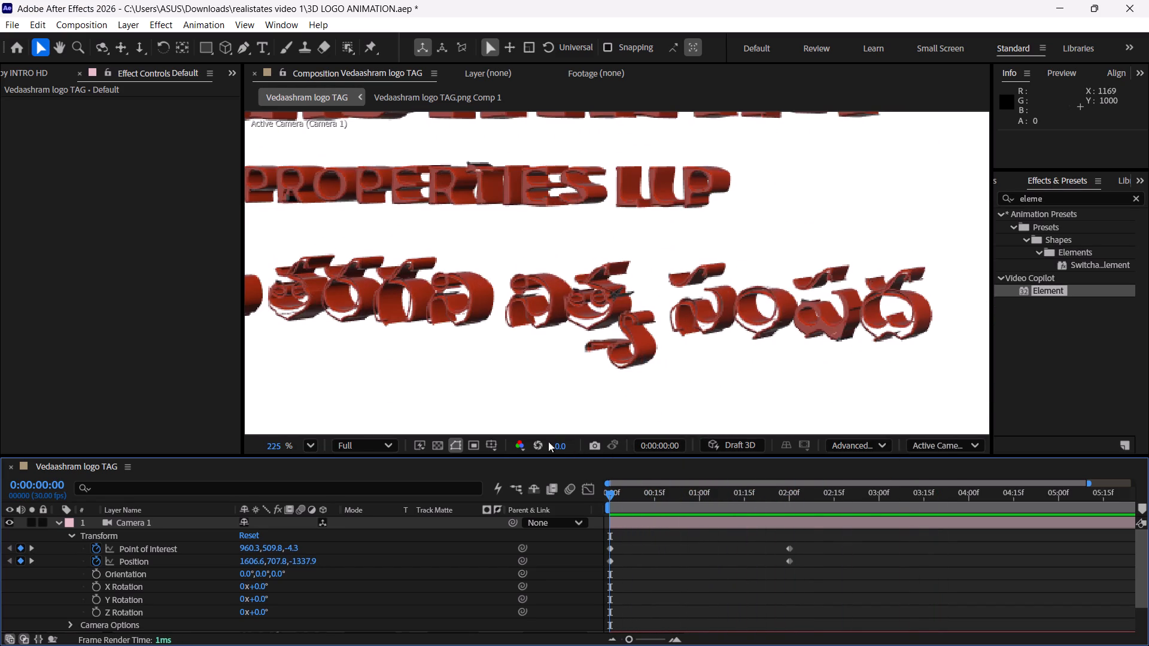
scroll(548, 362, "down", 7)
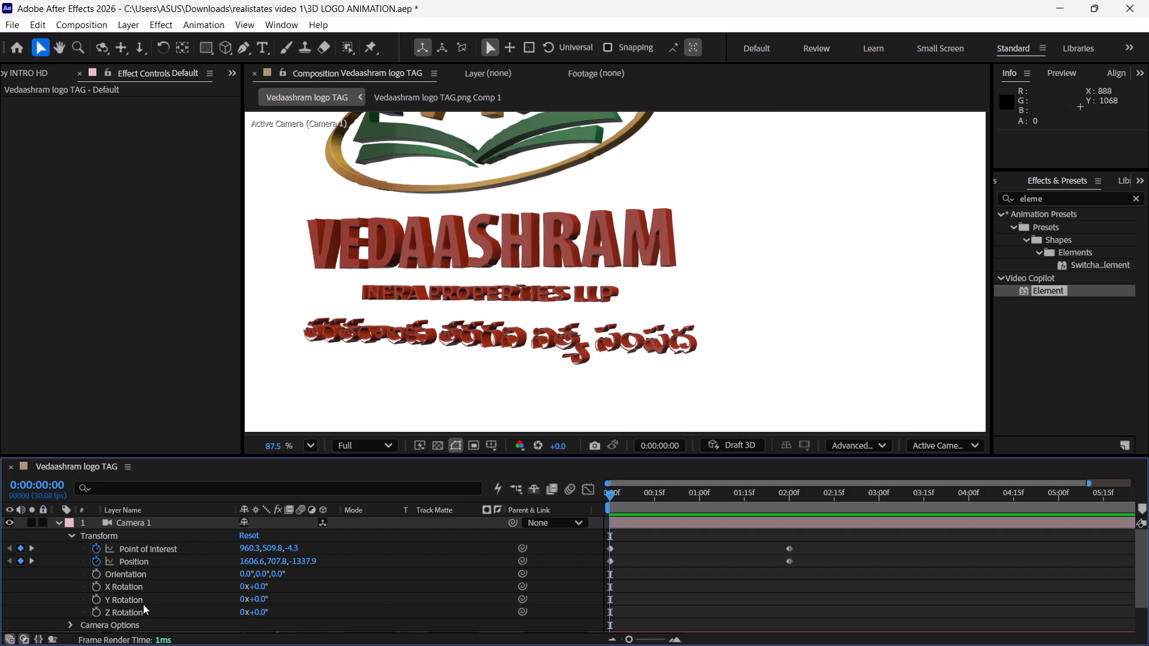
scroll(153, 601, "down", 8, "ctrl")
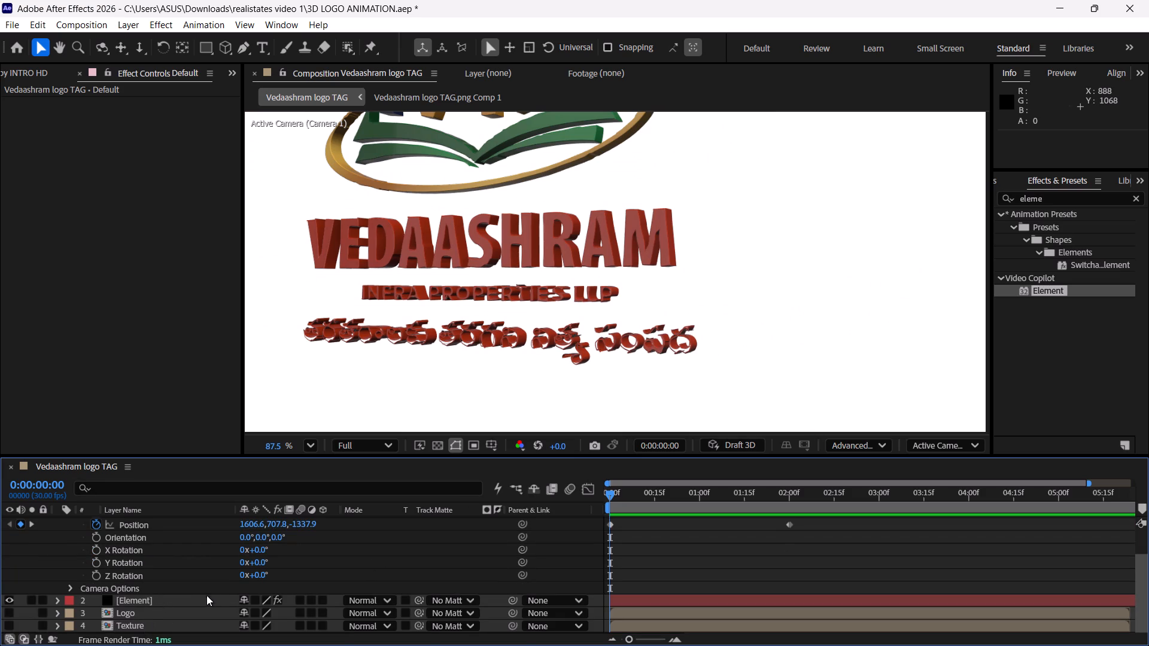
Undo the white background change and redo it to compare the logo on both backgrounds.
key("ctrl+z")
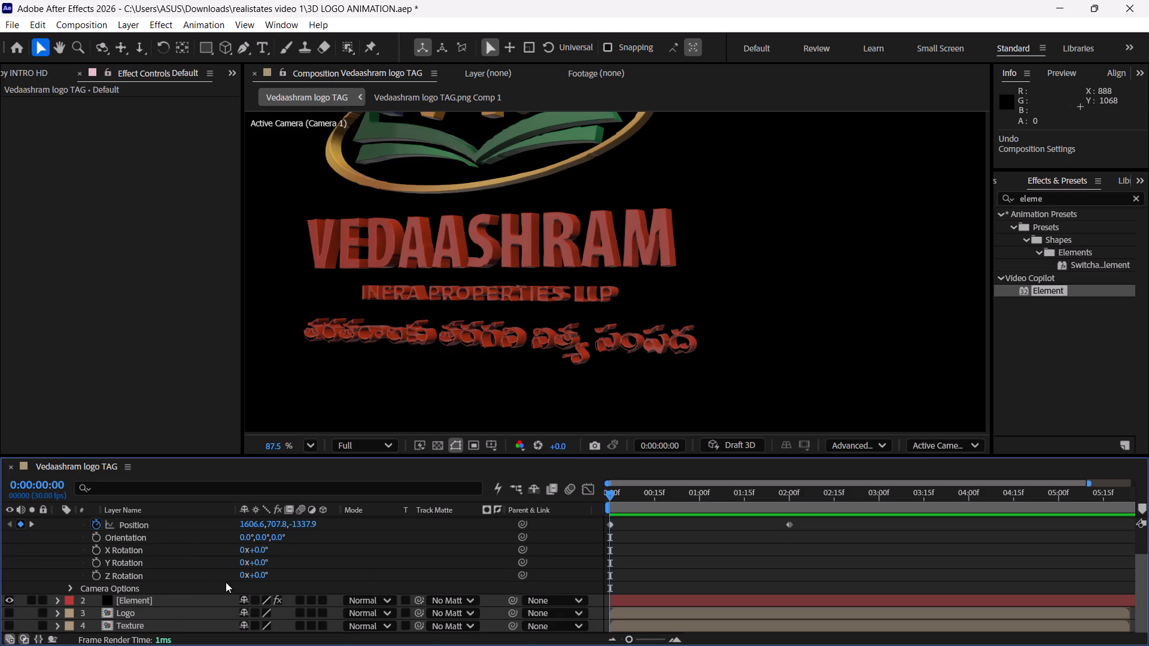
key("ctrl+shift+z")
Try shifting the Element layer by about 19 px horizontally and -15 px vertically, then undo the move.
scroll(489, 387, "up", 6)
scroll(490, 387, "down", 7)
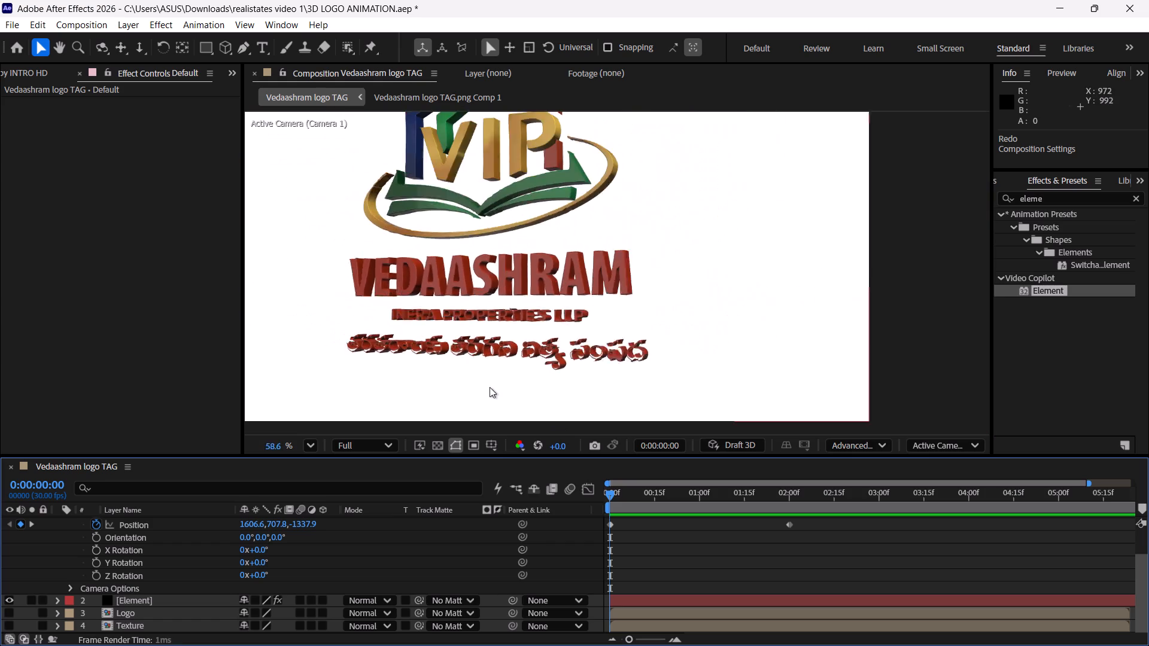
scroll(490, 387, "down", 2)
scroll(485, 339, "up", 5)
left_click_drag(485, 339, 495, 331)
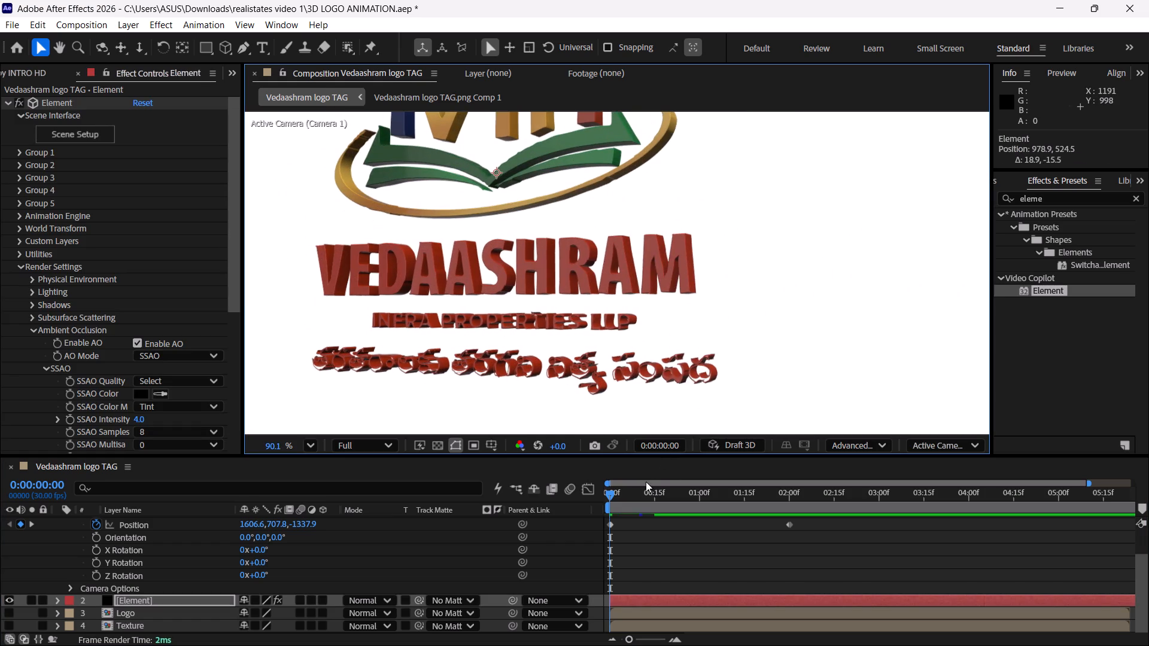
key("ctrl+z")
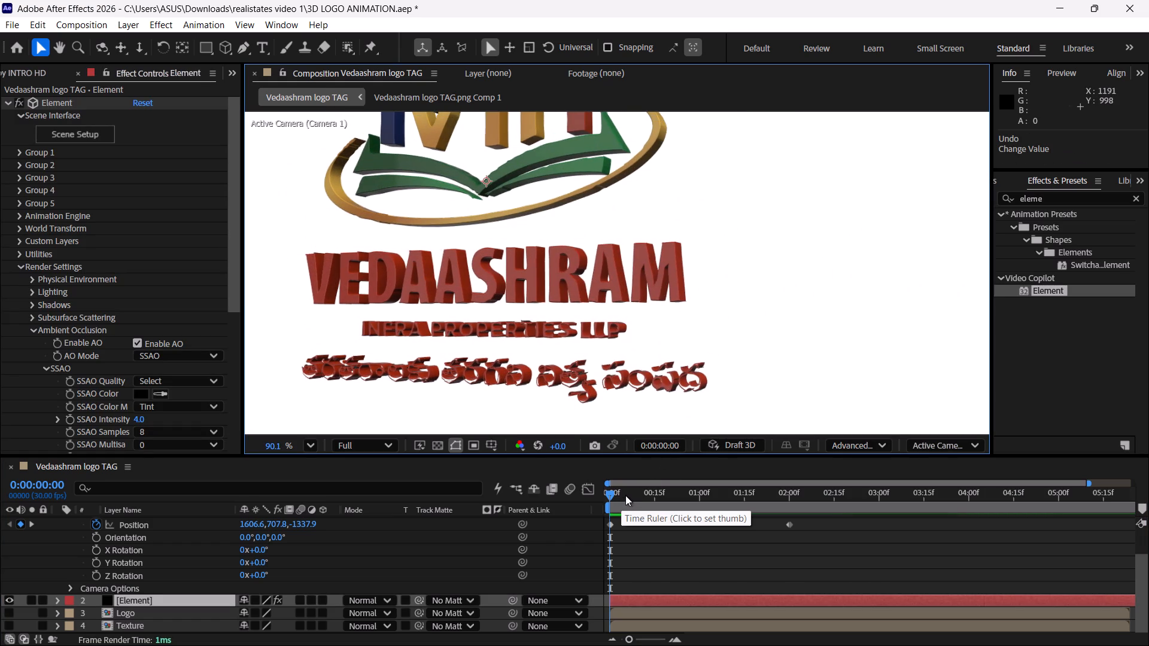
Scrub the opening of the camera move and examine the extruded lettering closely, including the gold VIP letters at 0:00:01:17.
left_click_drag(619, 493, 631, 493)
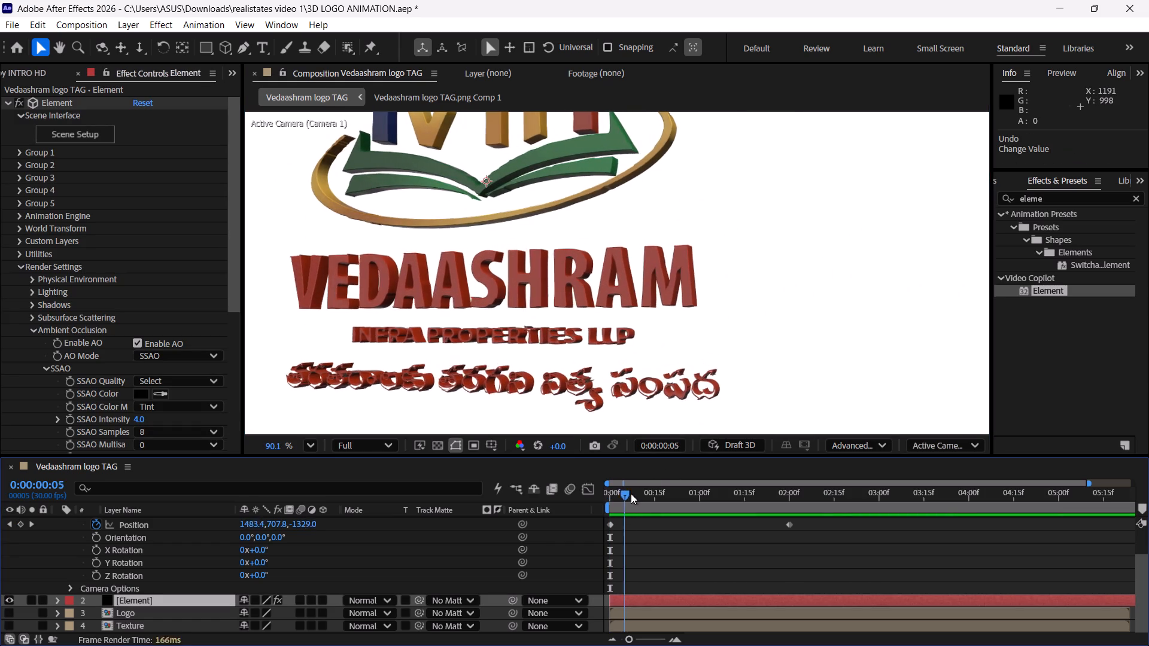
left_click_drag(631, 493, 672, 505)
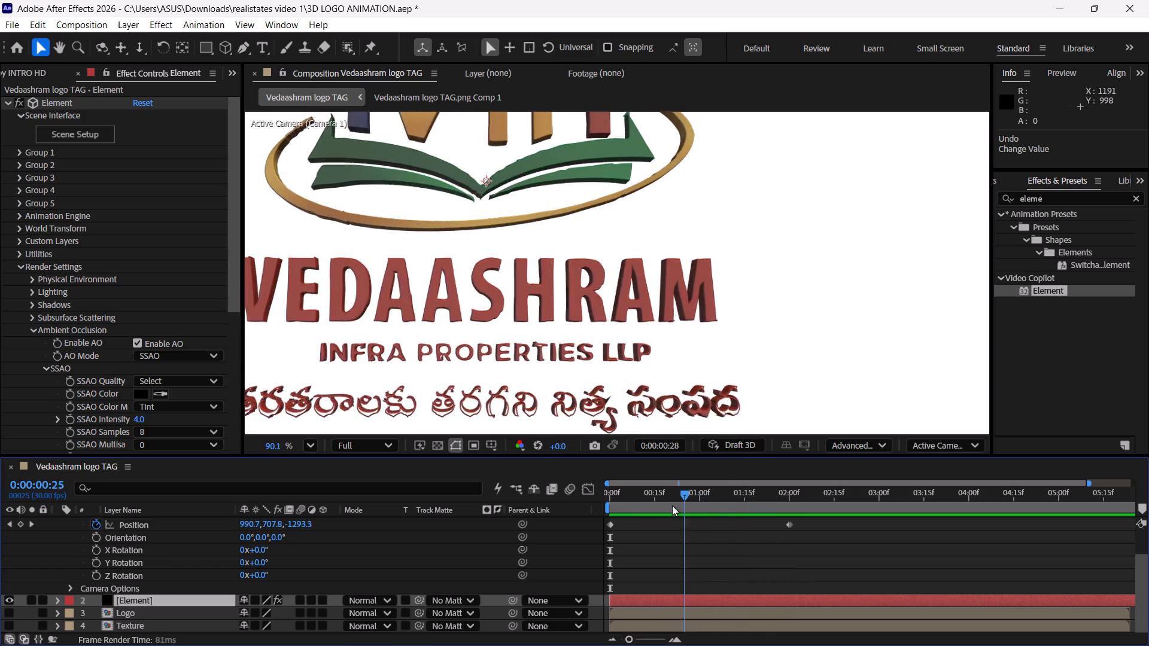
left_click_drag(672, 505, 746, 493)
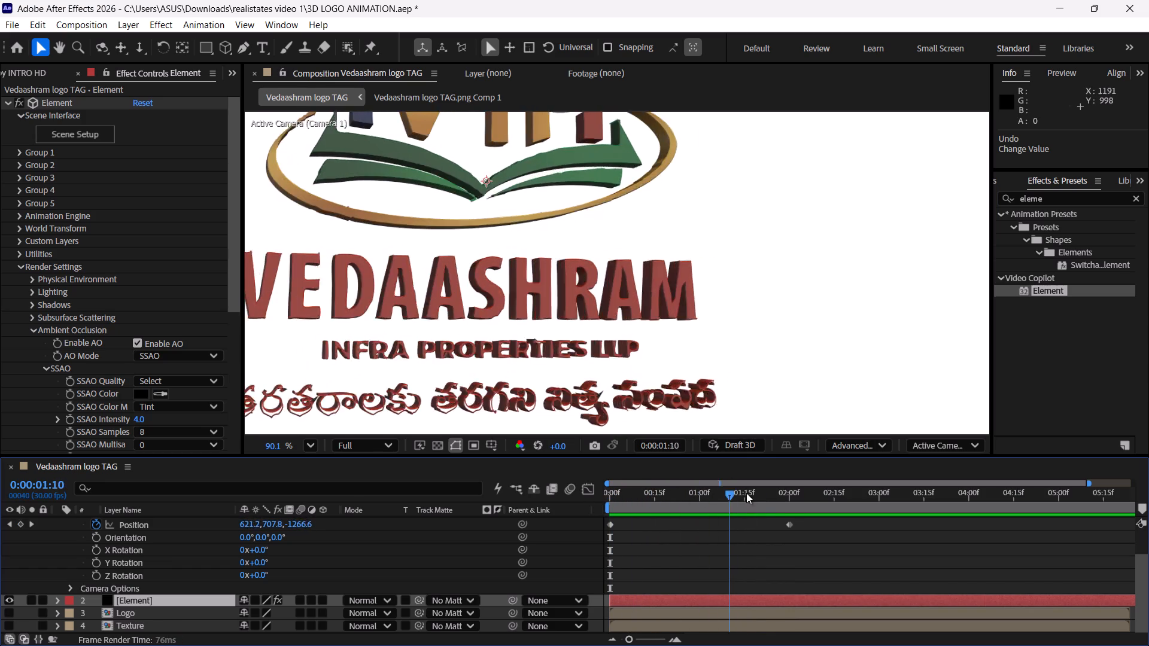
left_click_drag(746, 493, 751, 493)
scroll(622, 334, "down", 3)
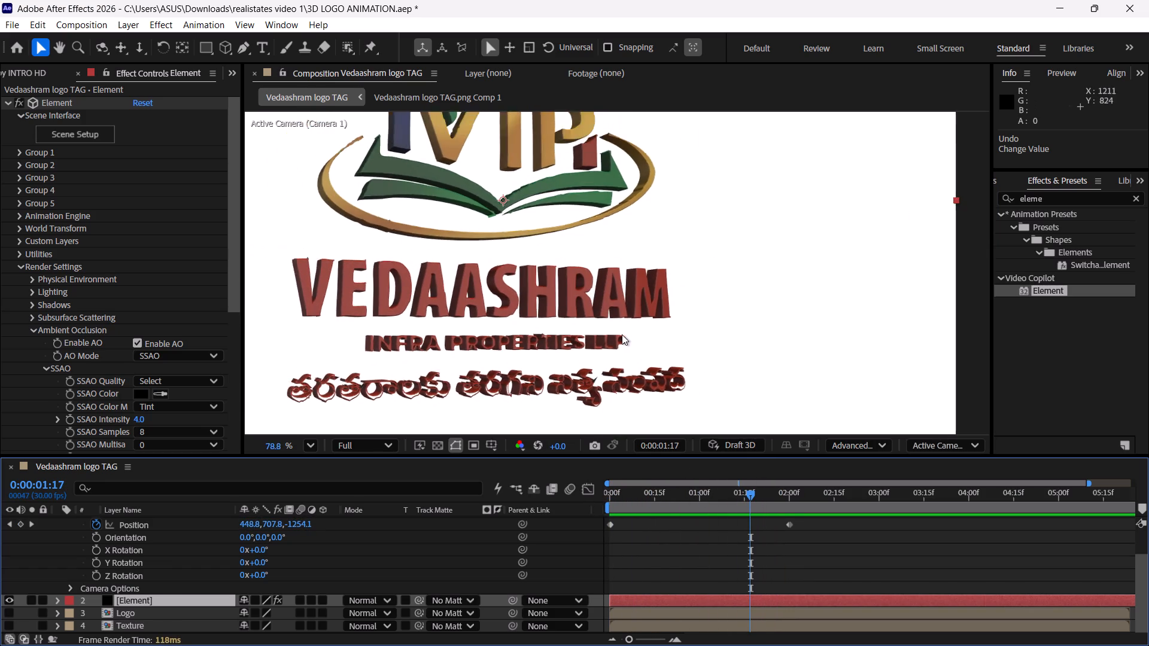
scroll(622, 334, "down", 5)
scroll(582, 253, "up", 19)
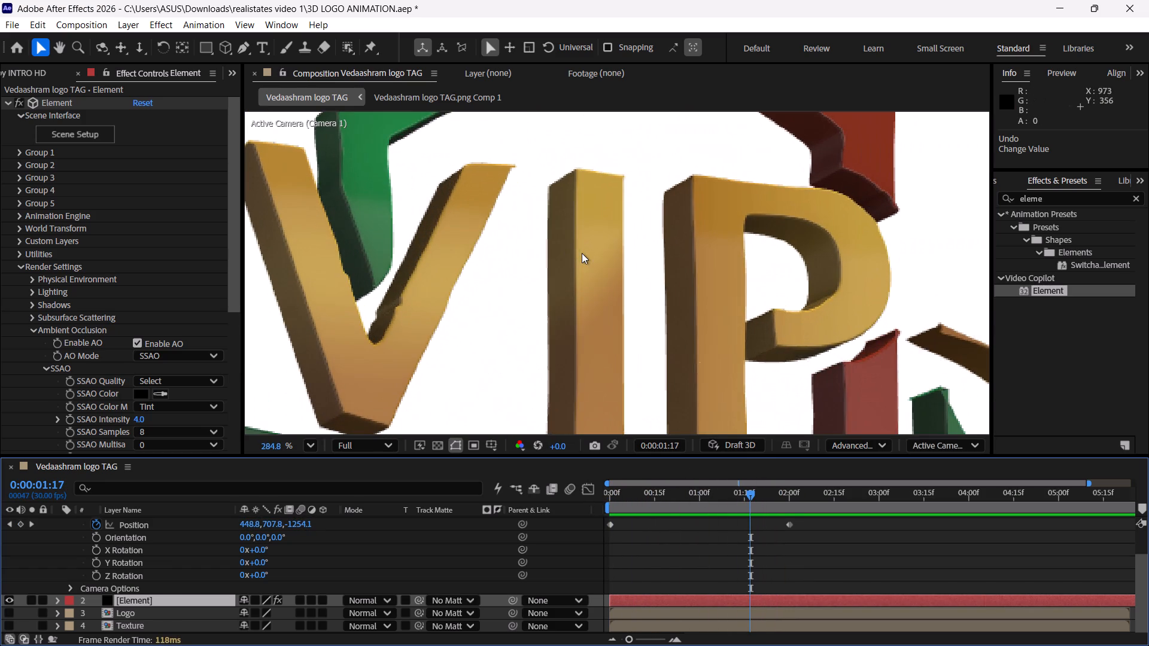
scroll(582, 254, "down", 10)
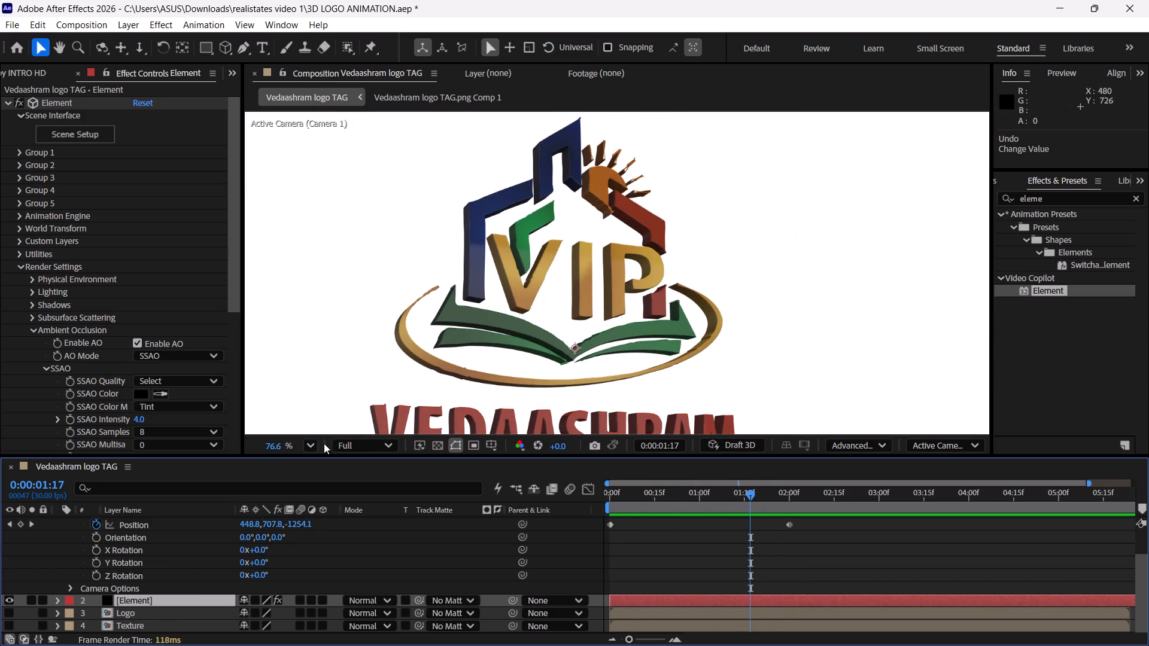
left_click(315, 444)
left_click(358, 143)
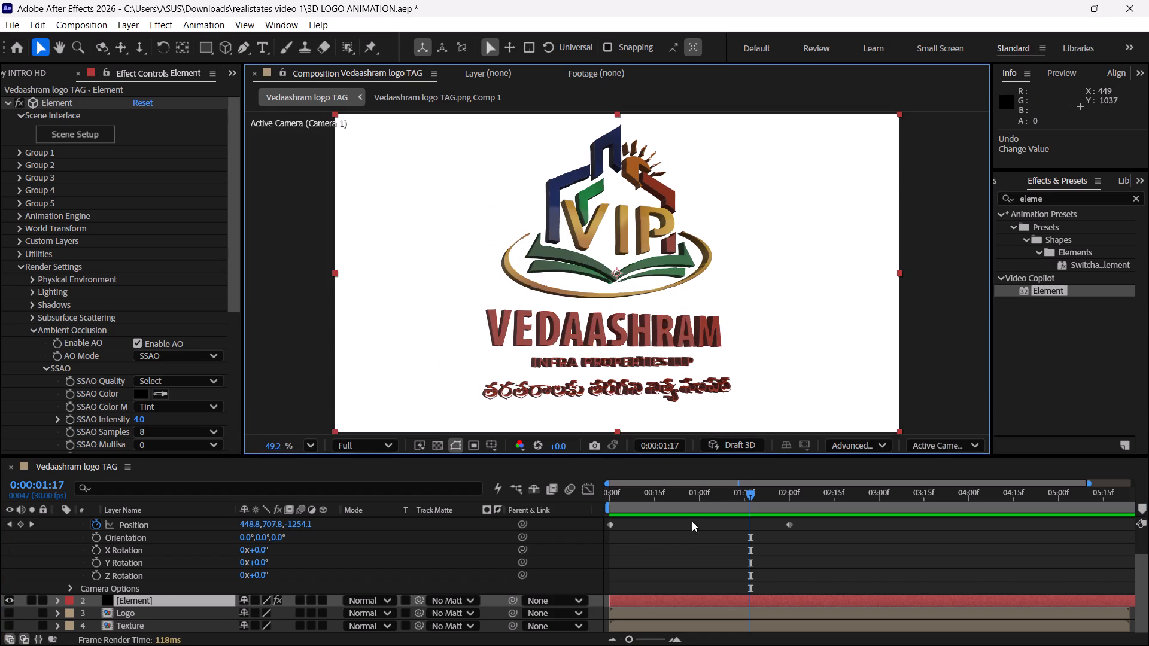
Play the logo animation repeatedly from the first frame to review the opening camera move at full-frame view.
left_click_drag(700, 498, 580, 495)
key("space")
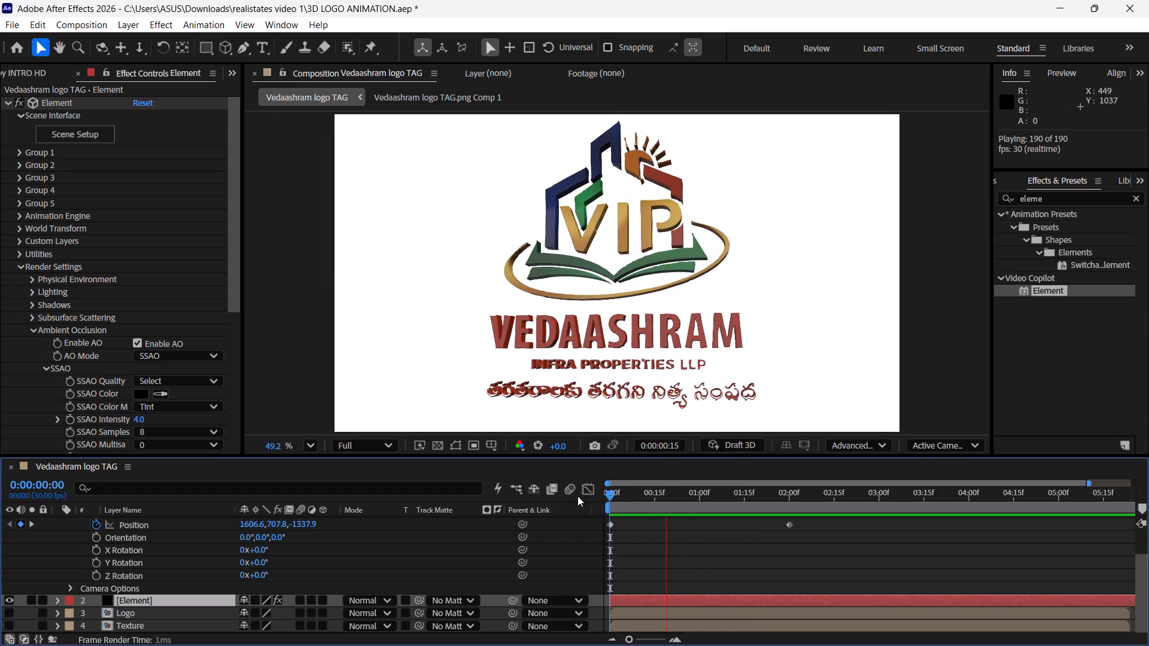
left_click_drag(769, 496, 591, 480)
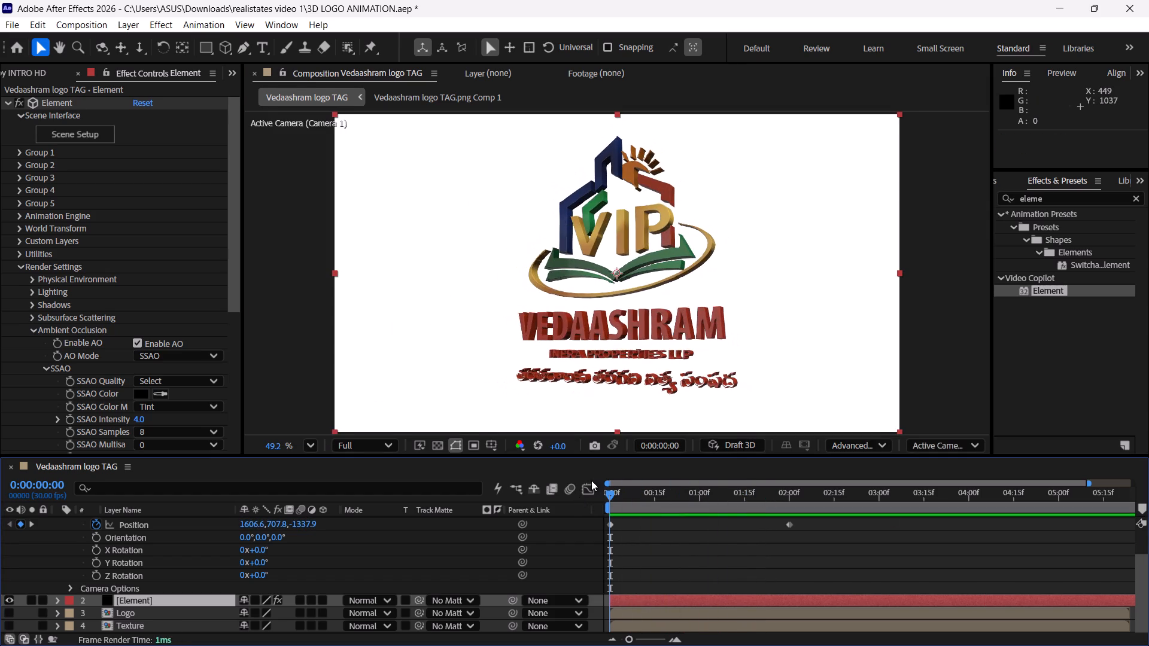
key("space")
key("space")
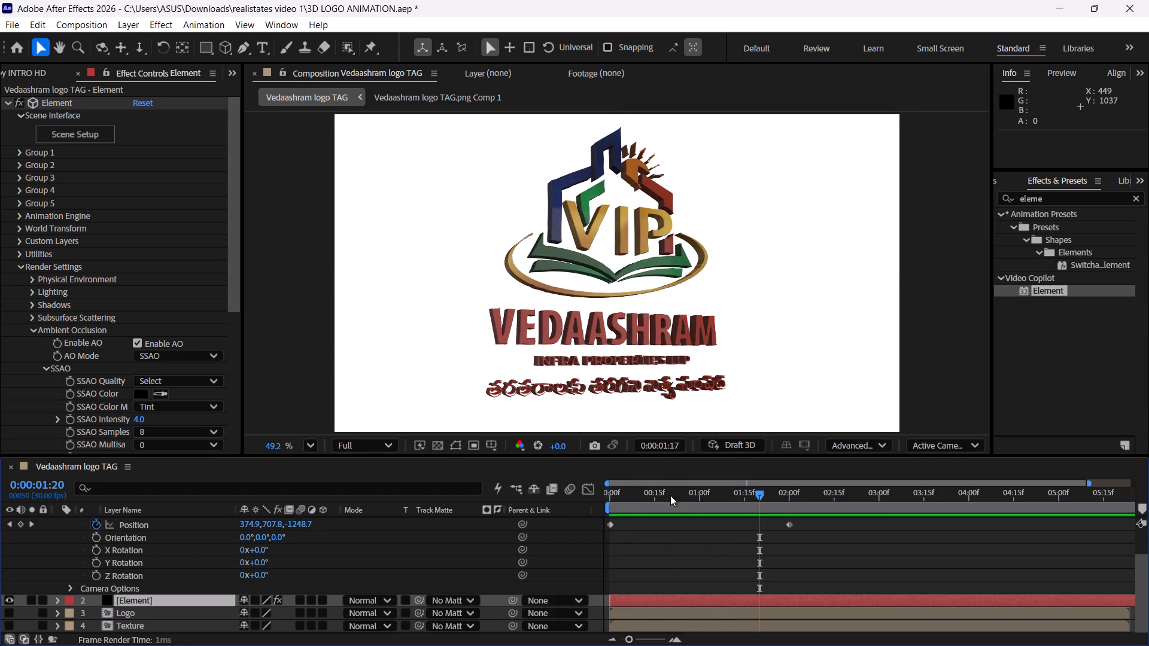
left_click_drag(674, 493, 527, 468)
key("space")
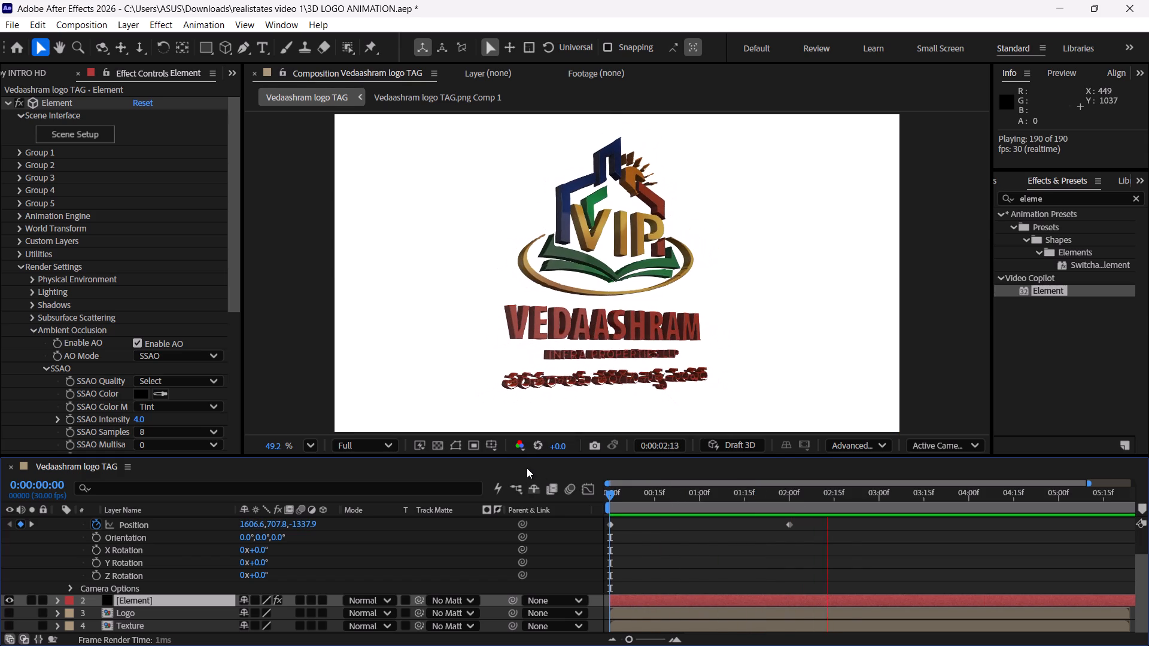
key("space")
left_click_drag(795, 494, 767, 492)
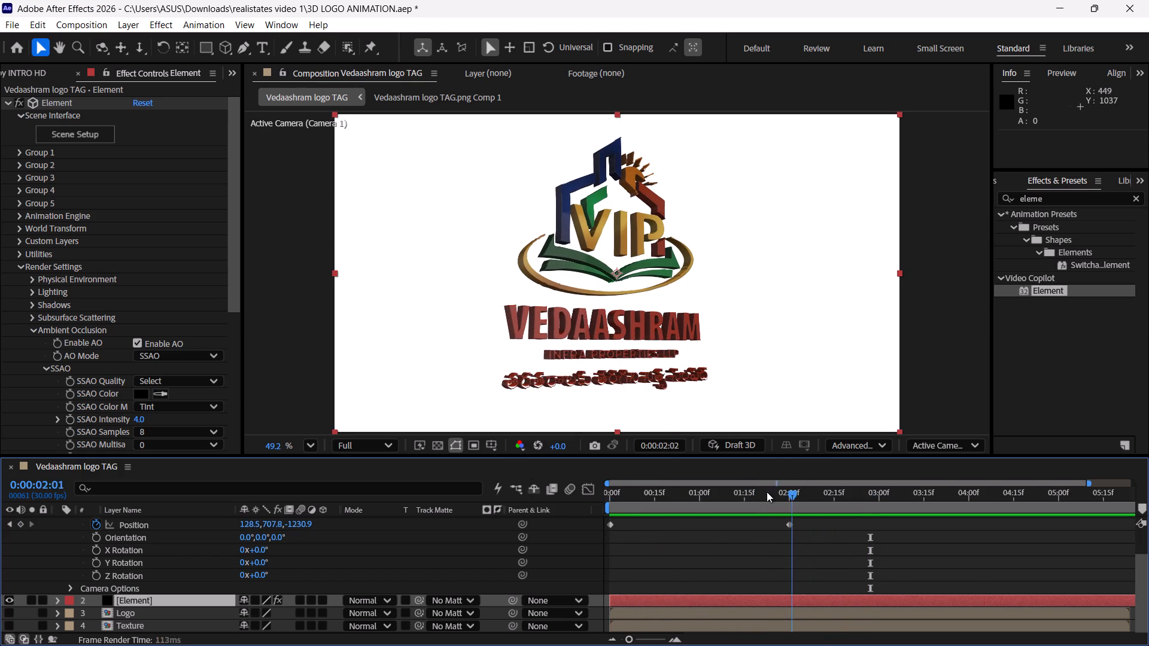
left_click_drag(767, 492, 748, 488)
Inspect the logo at Camera 1's two-second keyframe, and replay and scrub the move leading up to it.
scroll(748, 551, "up", 6)
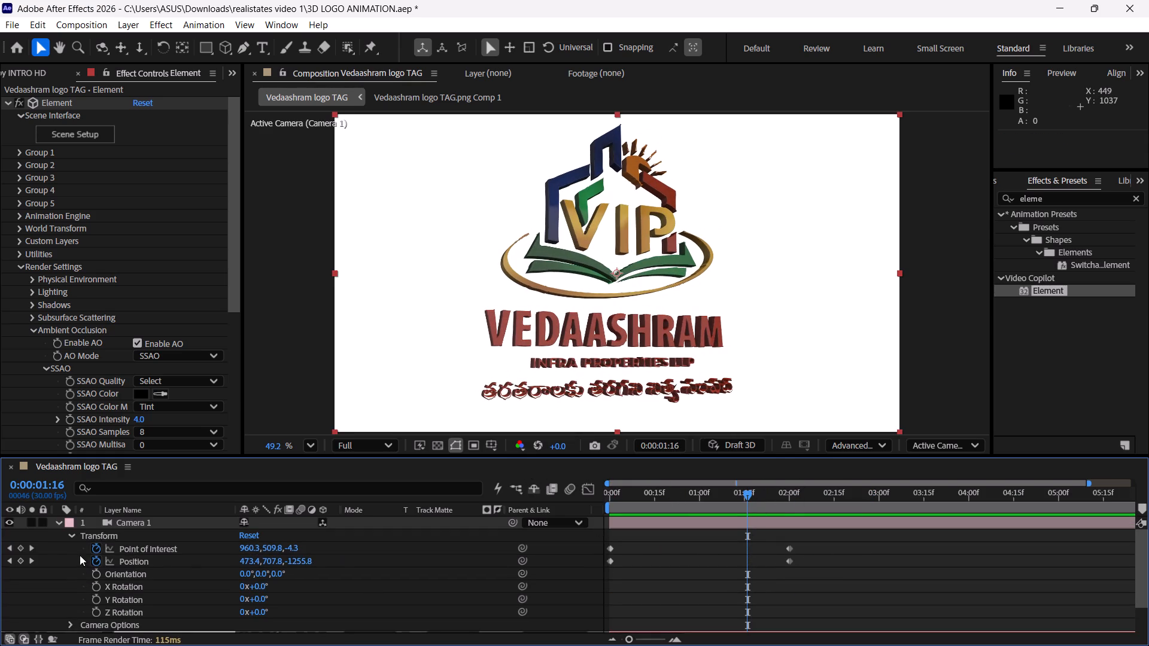
left_click(29, 550)
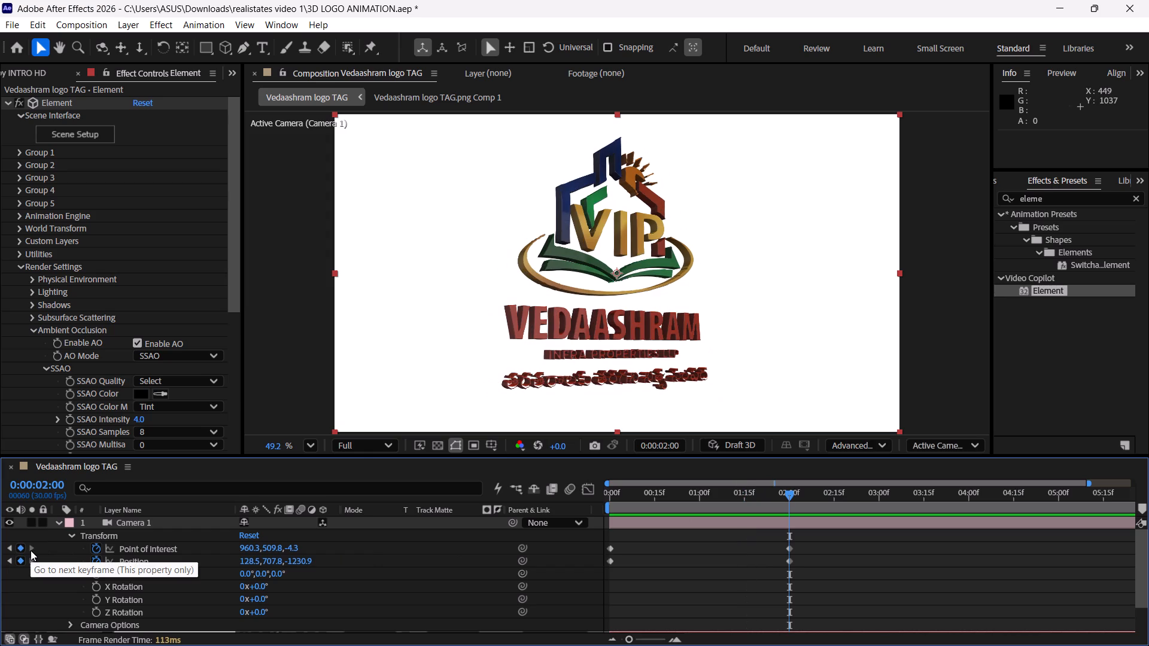
left_click_drag(787, 496, 732, 484)
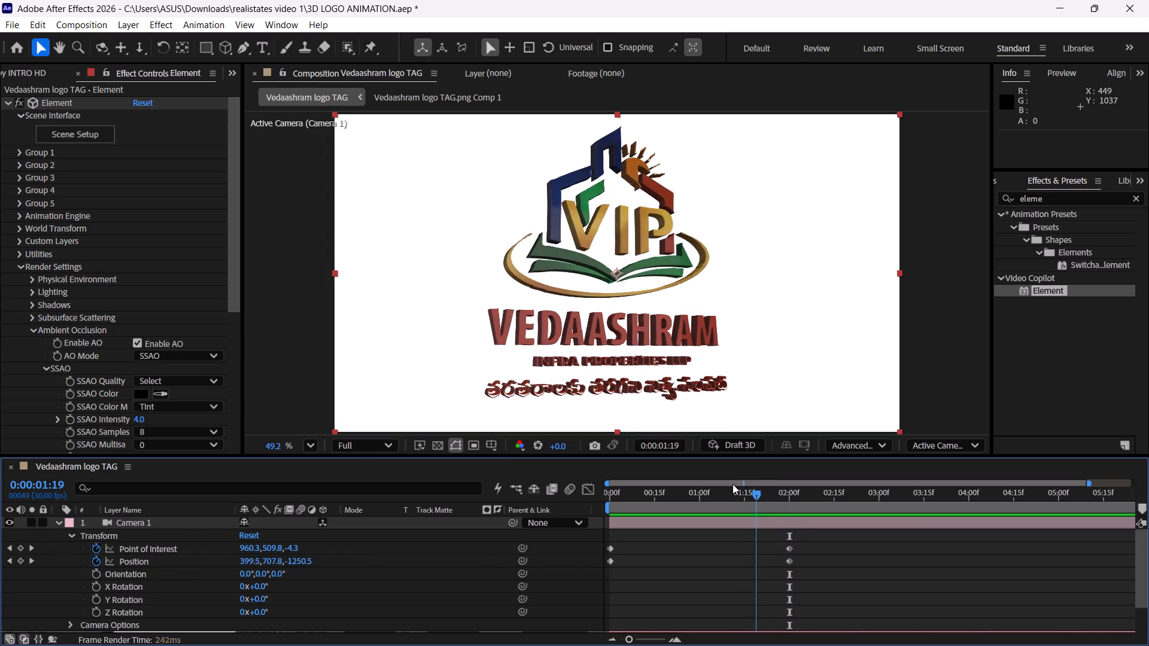
left_click_drag(732, 484, 529, 455)
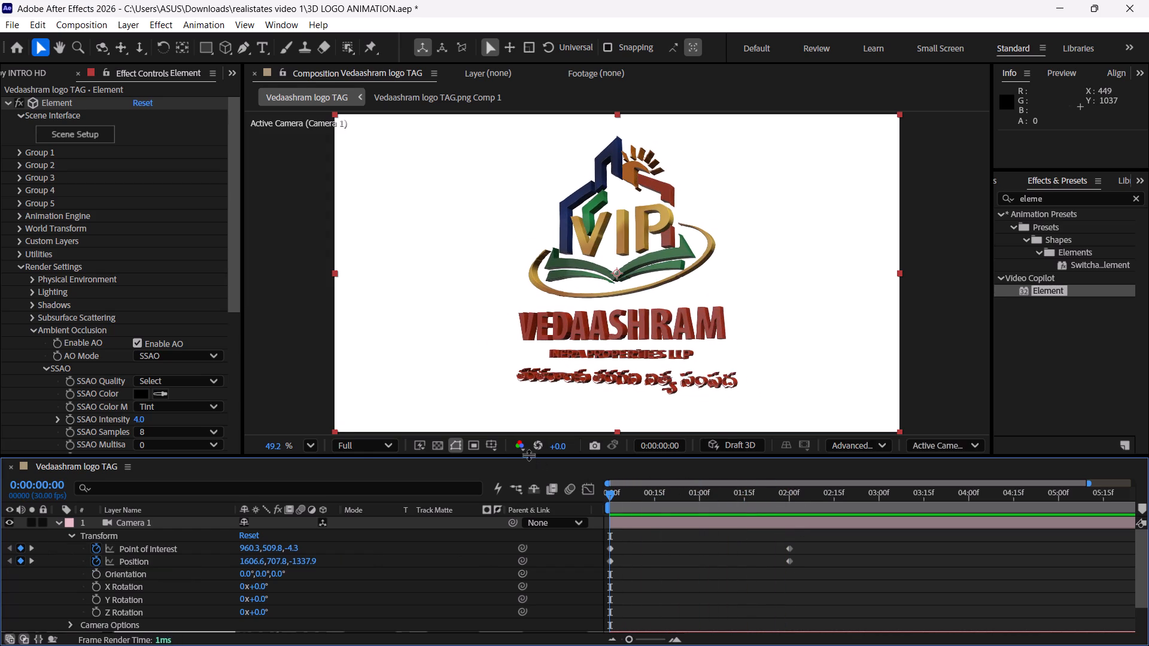
key("space")
key("space")
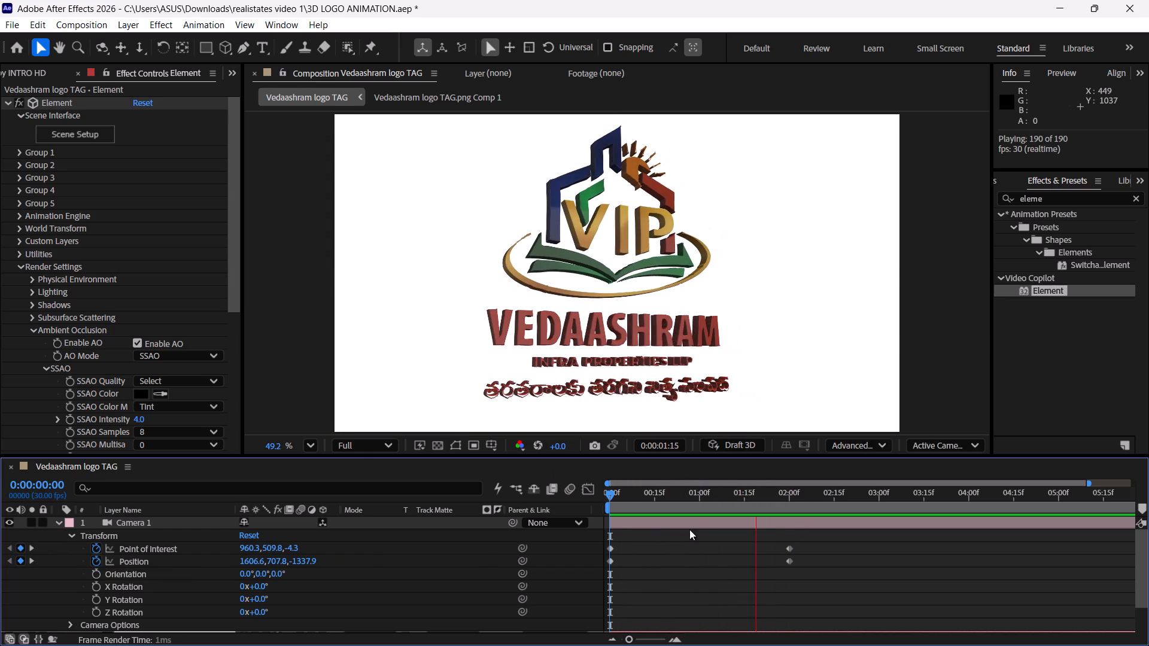
left_click_drag(741, 507, 576, 487)
key("space")
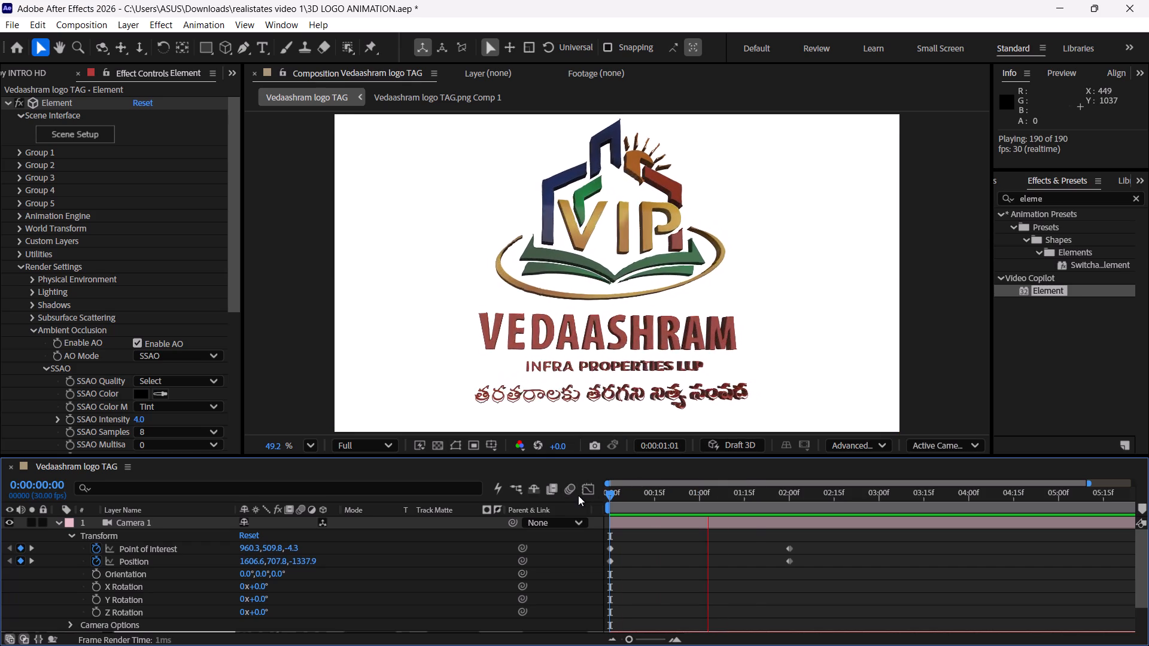
key("space")
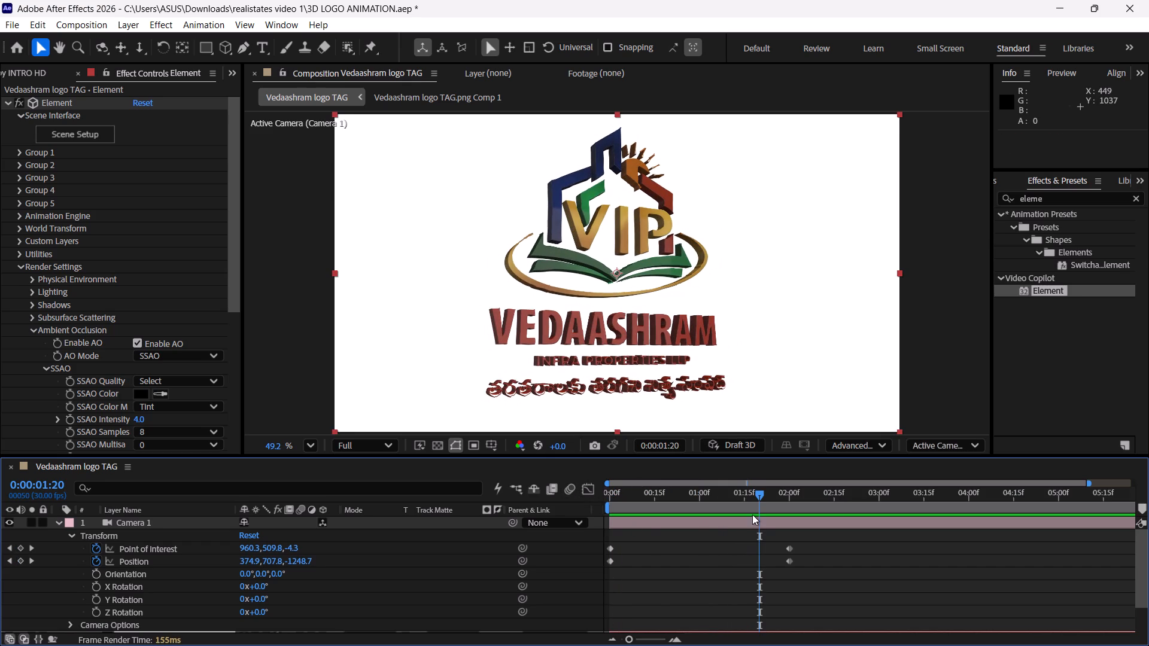
left_click_drag(750, 500, 692, 498)
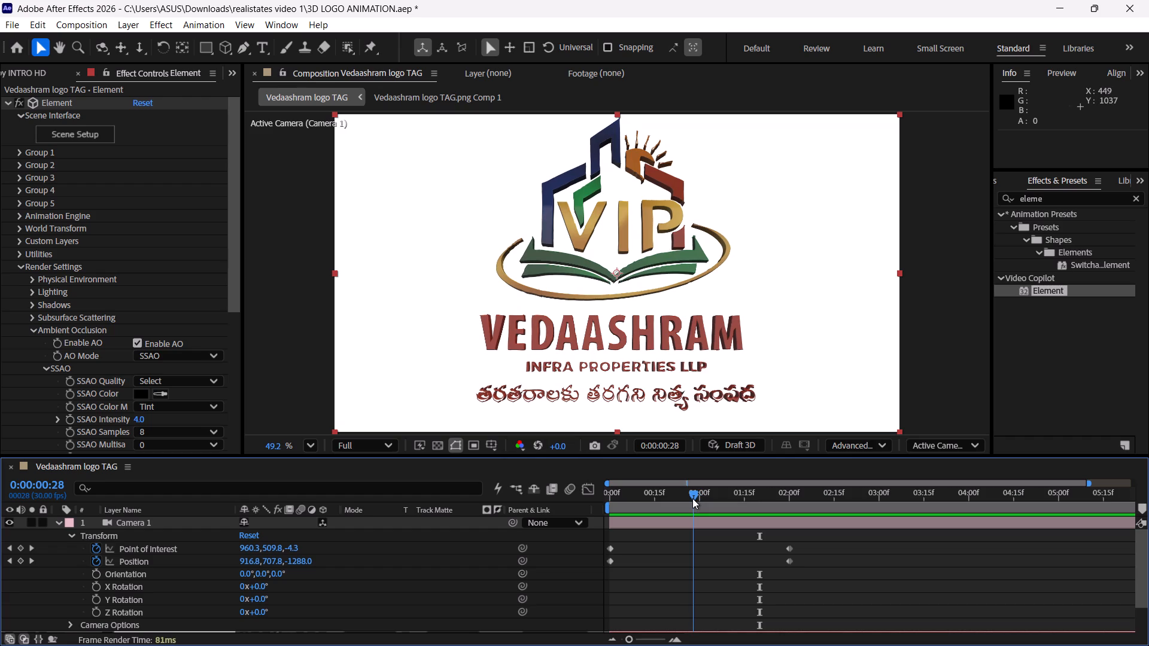
left_click_drag(692, 498, 682, 540)
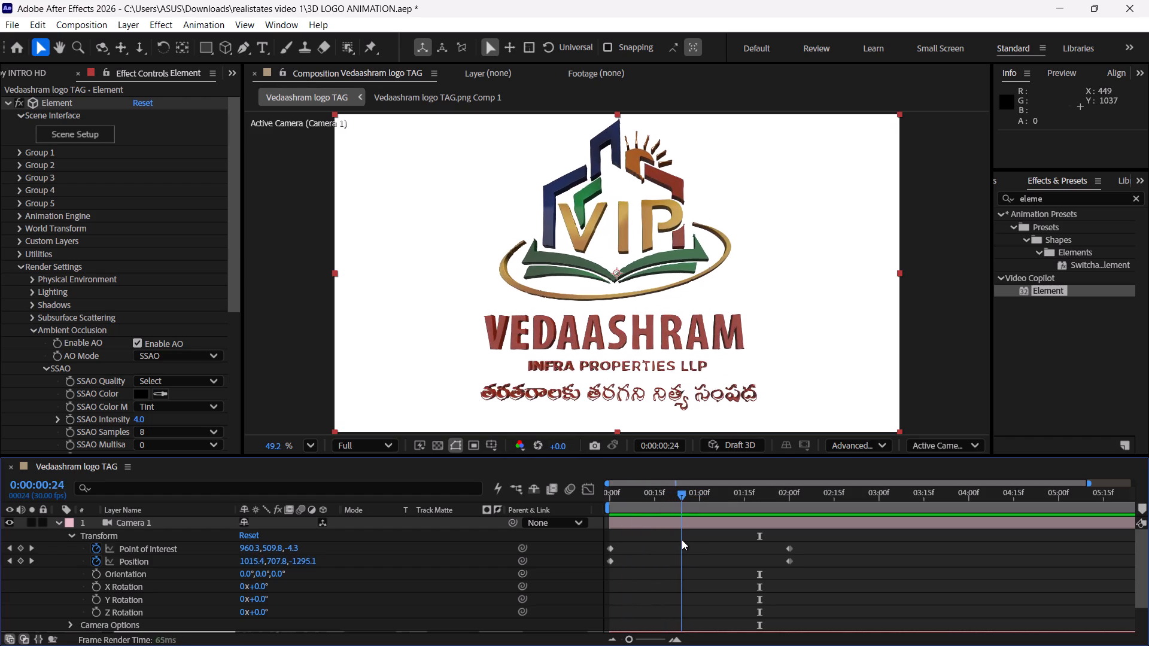
Scrub between the start and the composition's final frames, examining the logo's pose and material colors after Camera 1's two-second keyframe.
left_click_drag(682, 540, 837, 574)
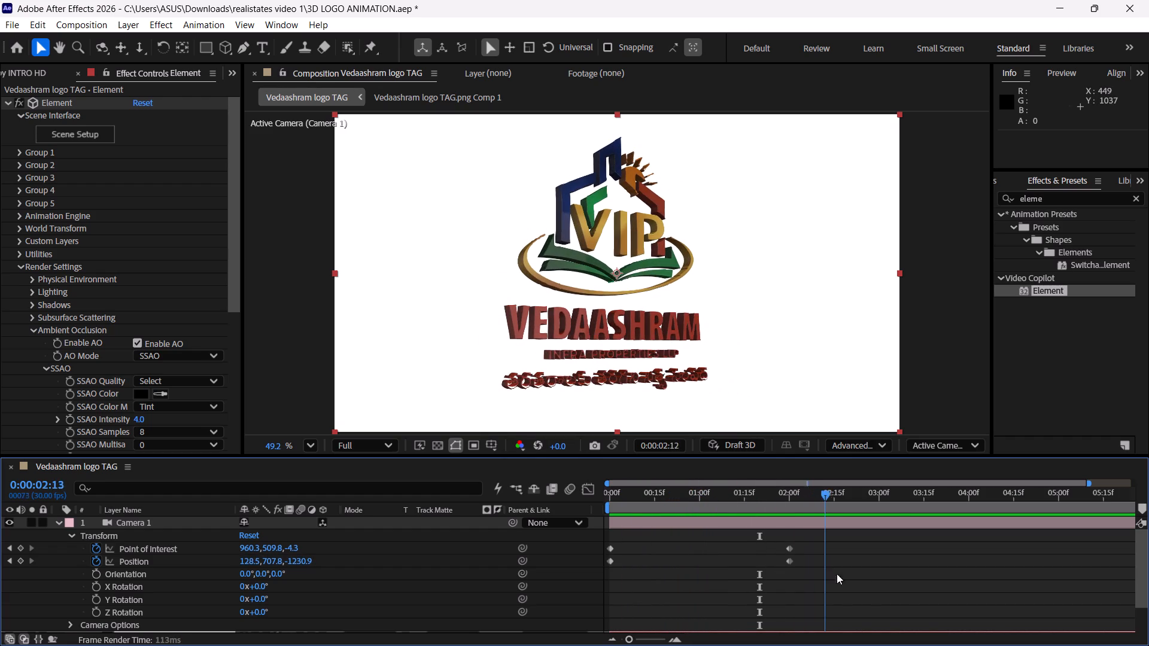
left_click_drag(837, 574, 1022, 602)
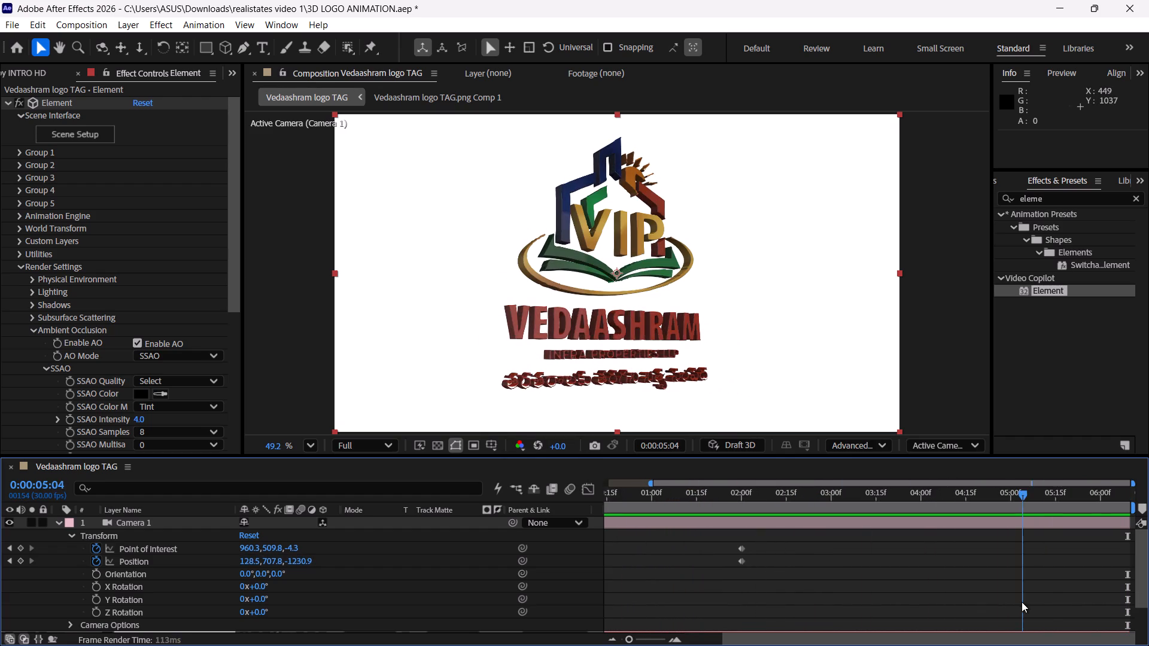
left_click_drag(1022, 602, 1077, 601)
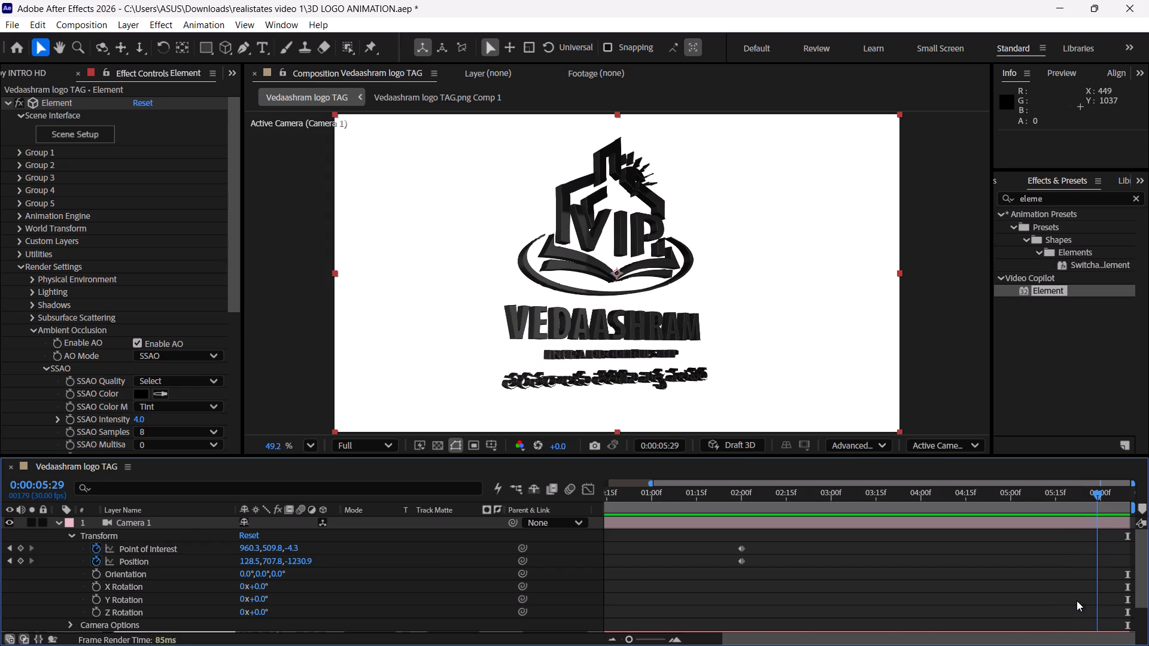
left_click_drag(1077, 601, 1087, 596)
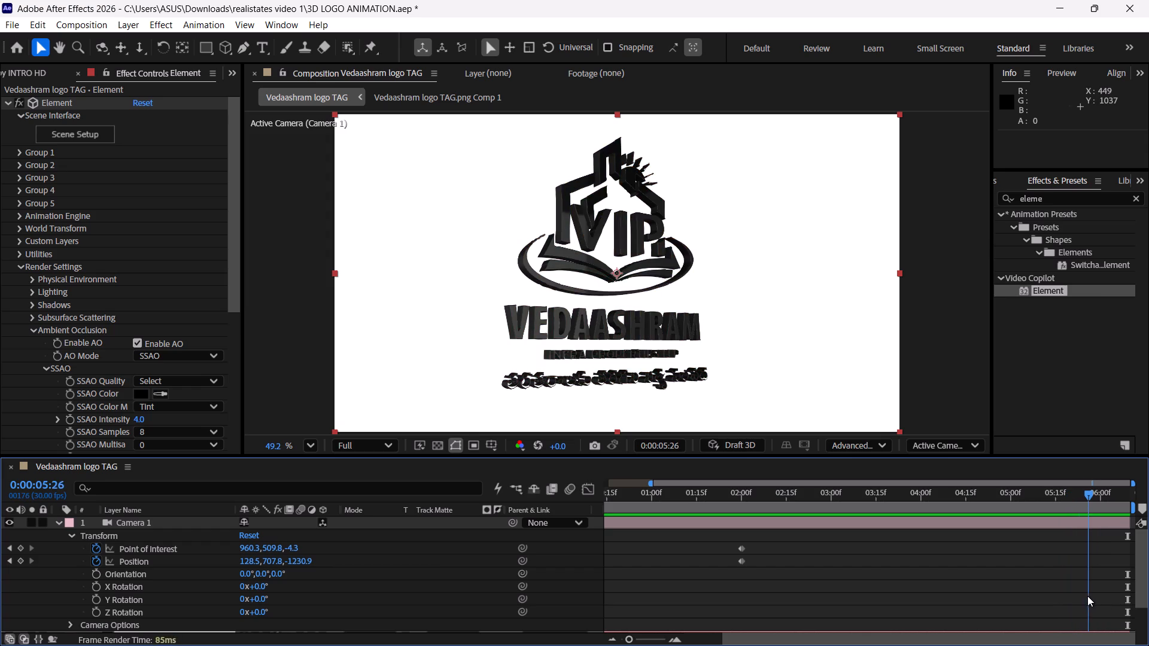
left_click_drag(1087, 596, 765, 595)
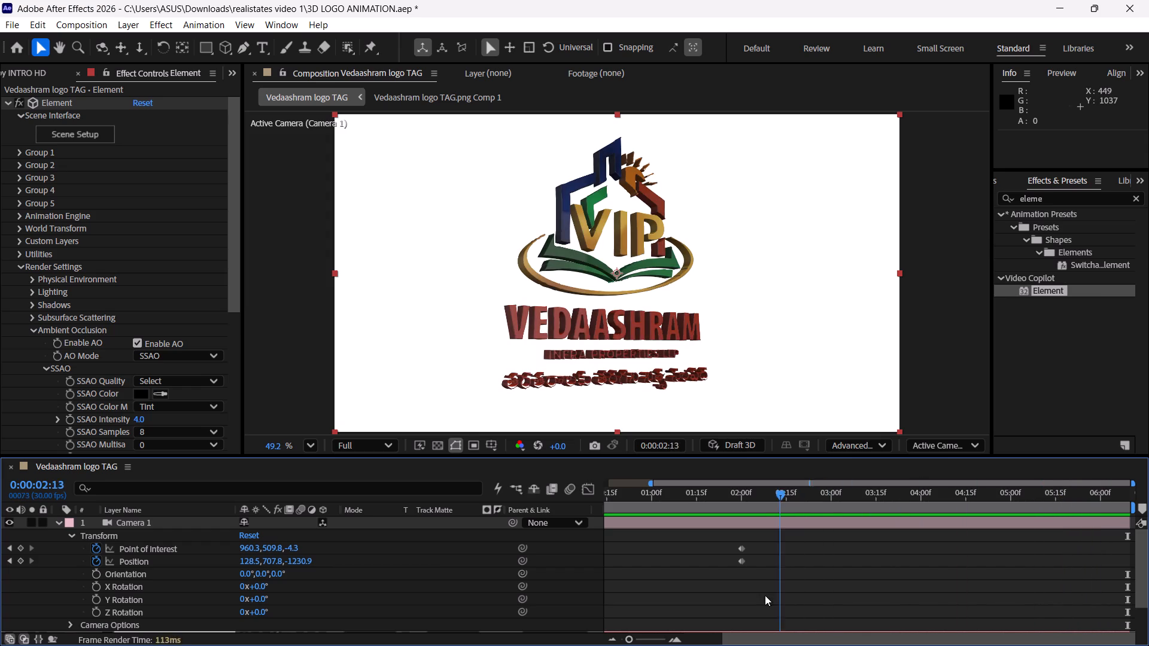
left_click_drag(765, 595, 563, 593)
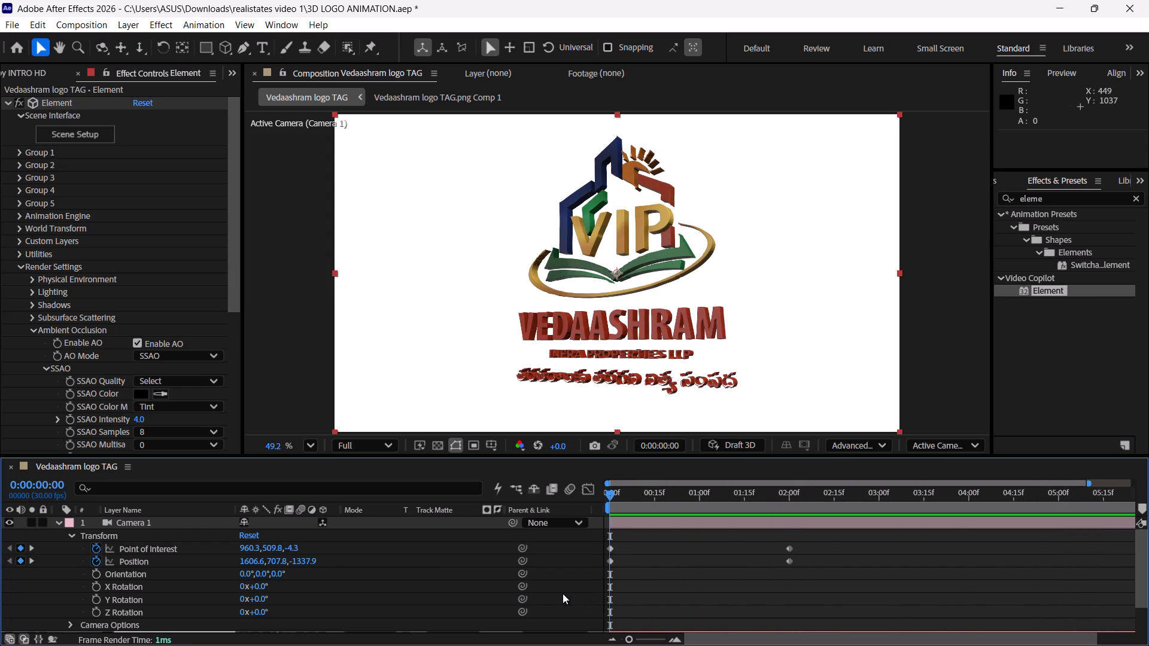
key("space")
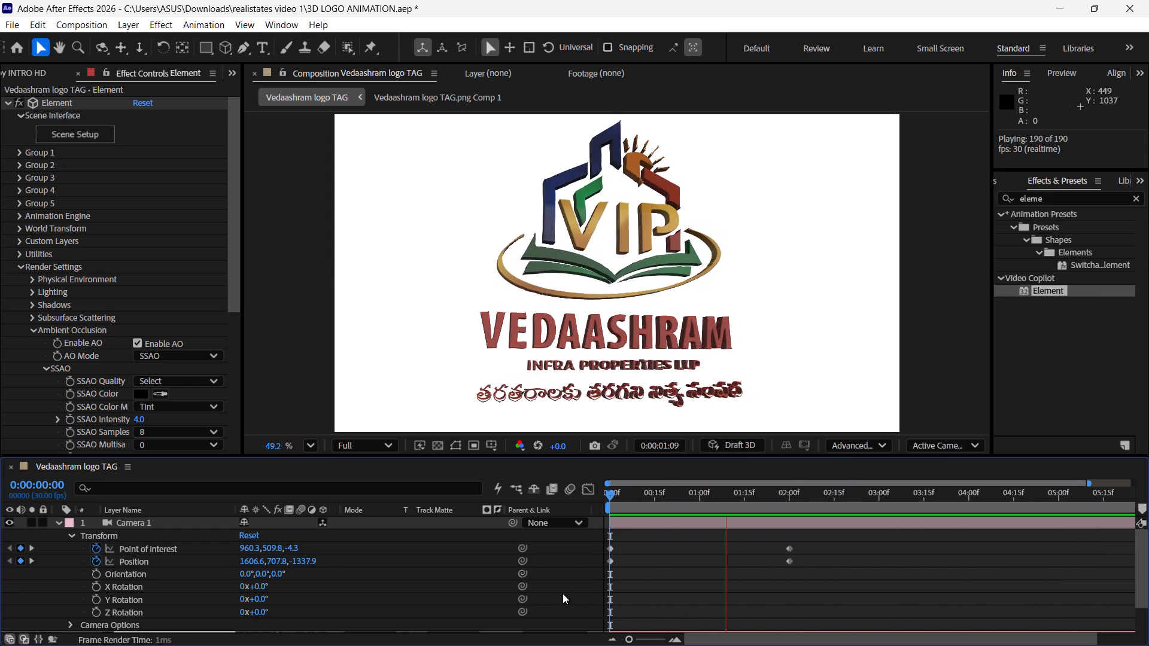
key("space")
left_click_drag(784, 500, 720, 511)
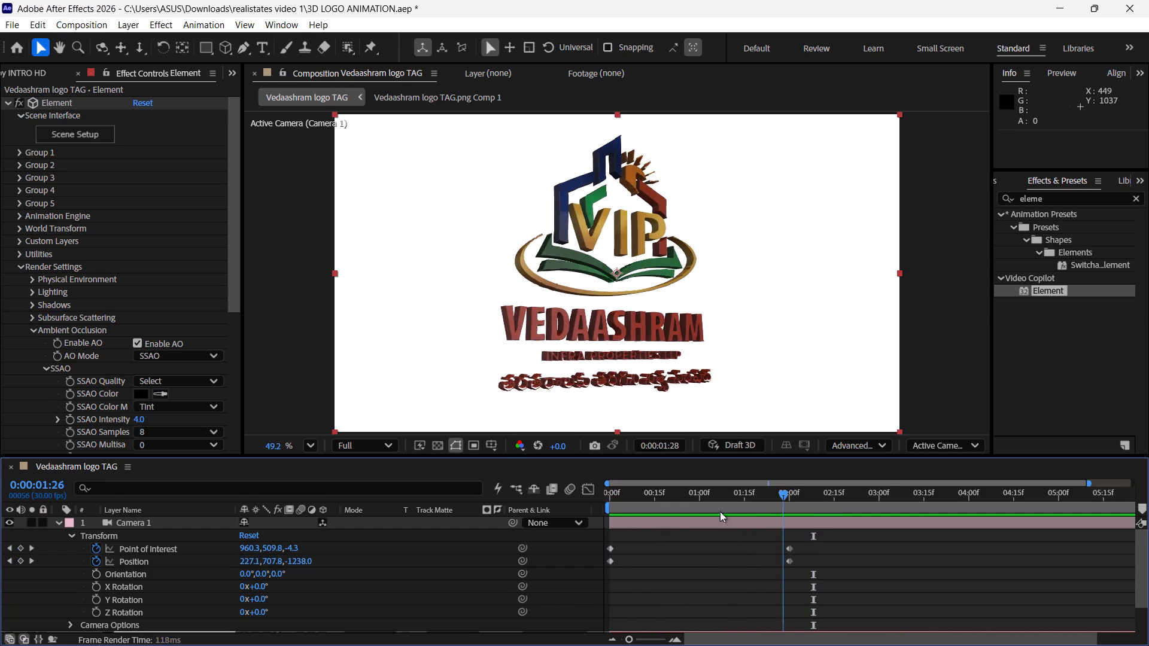
left_click_drag(720, 511, 548, 529)
left_click(35, 551)
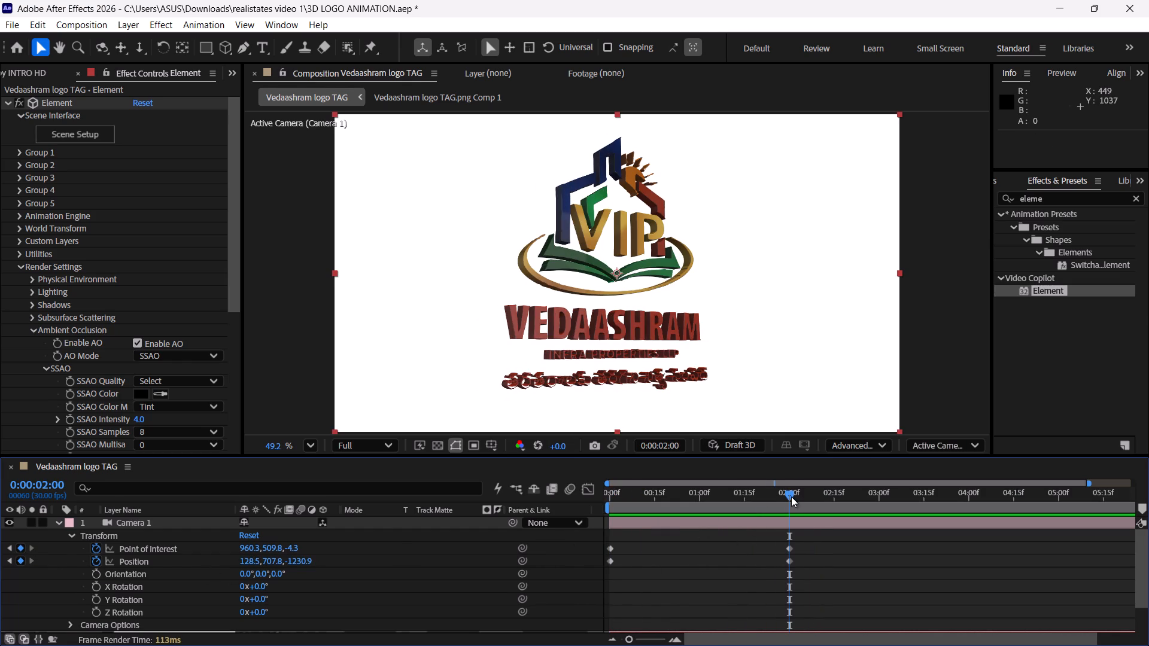
left_click_drag(791, 496, 721, 583)
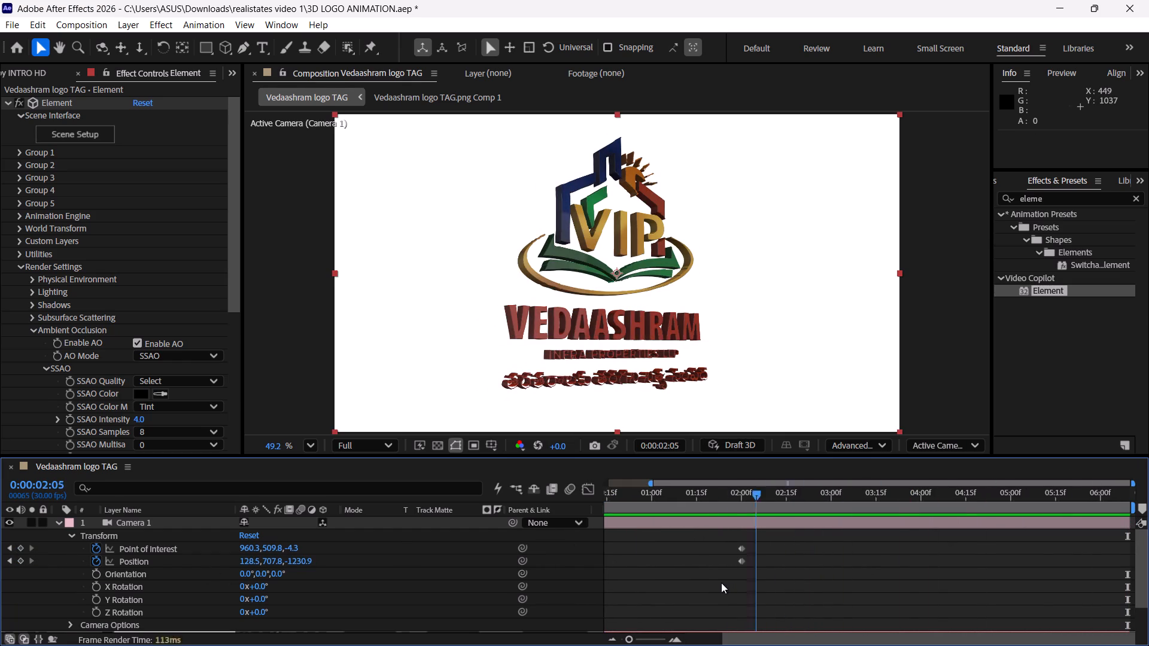
left_click_drag(721, 583, 1148, 526)
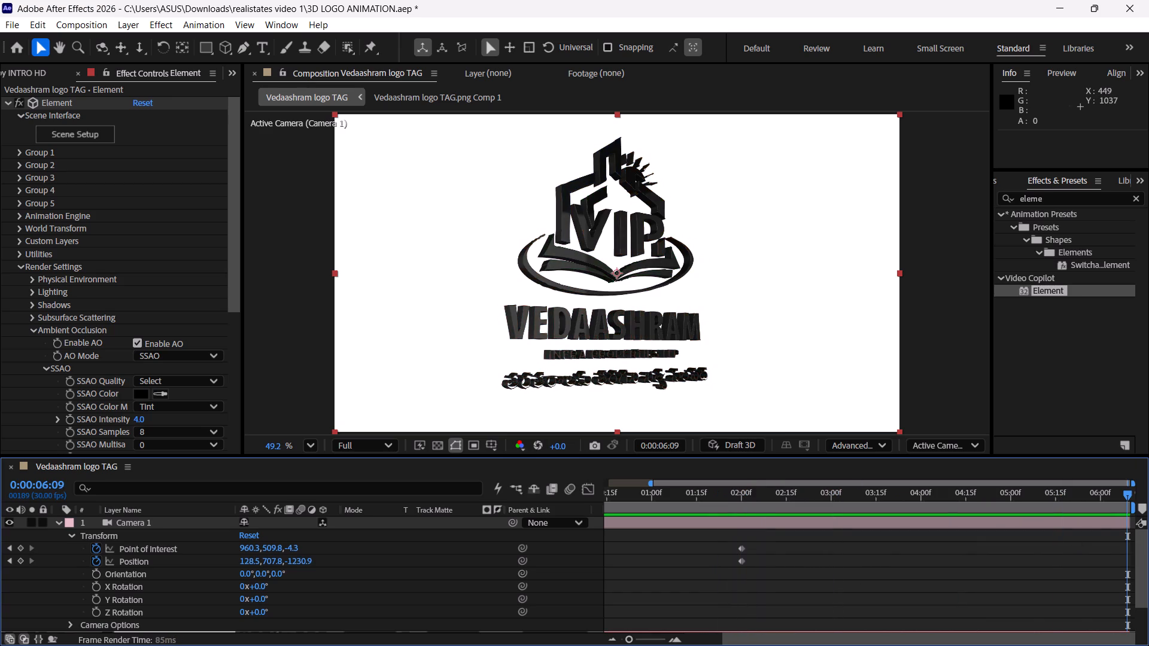
left_click_drag(1148, 526, 1047, 549)
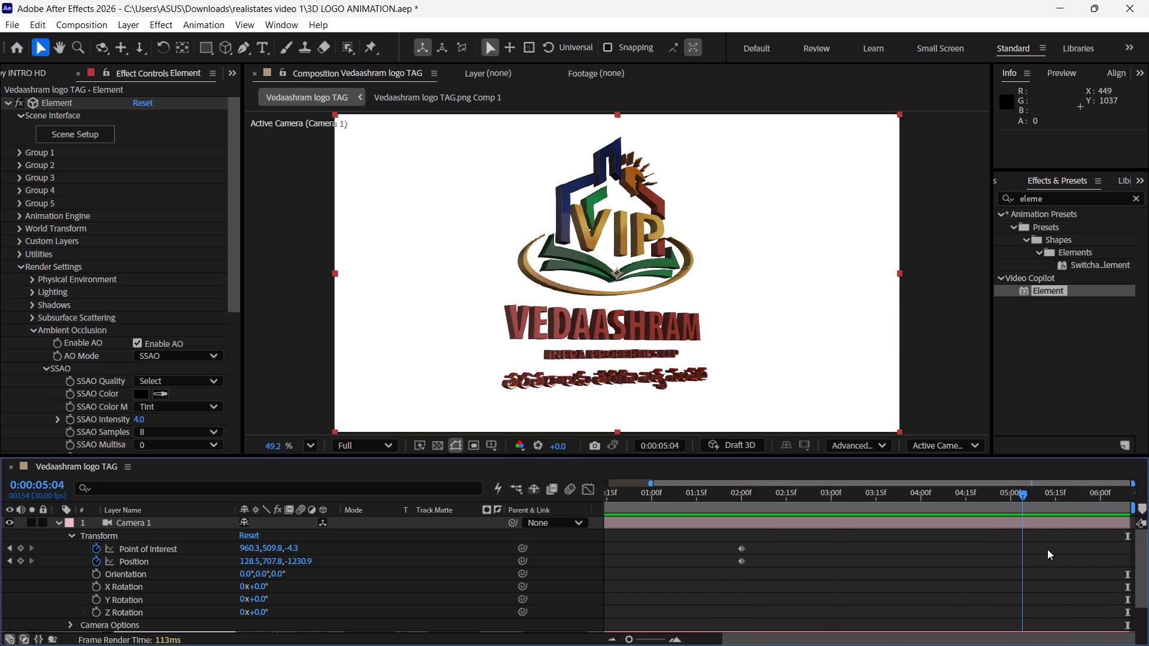
left_click_drag(1047, 549, 1093, 550)
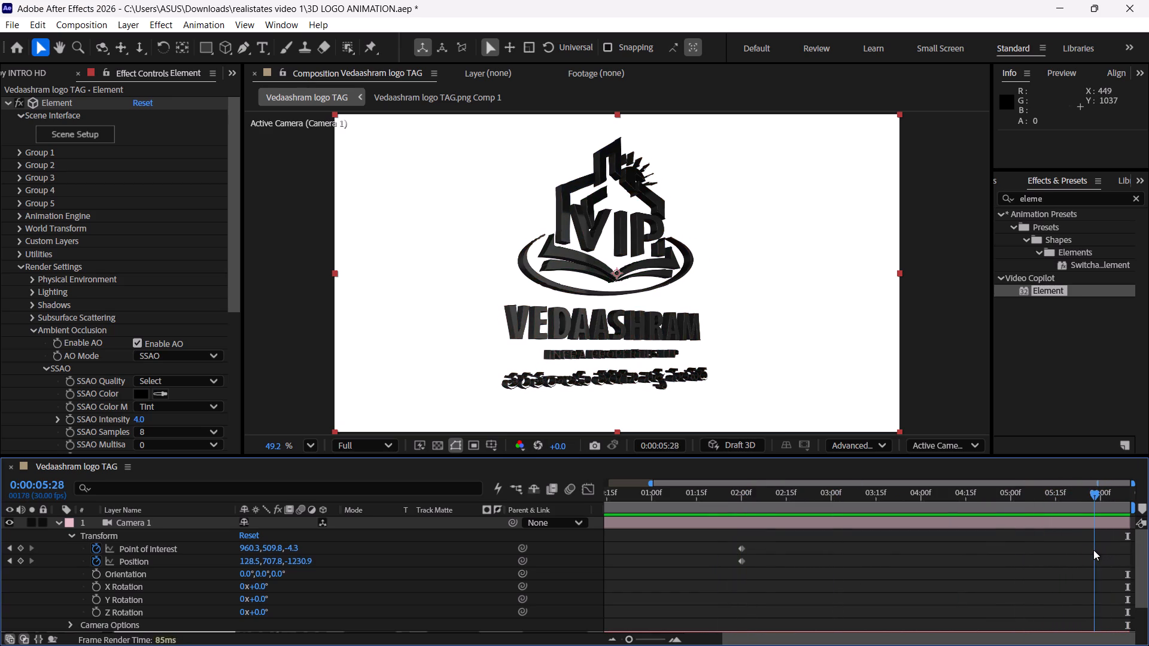
left_click_drag(1093, 550, 1085, 547)
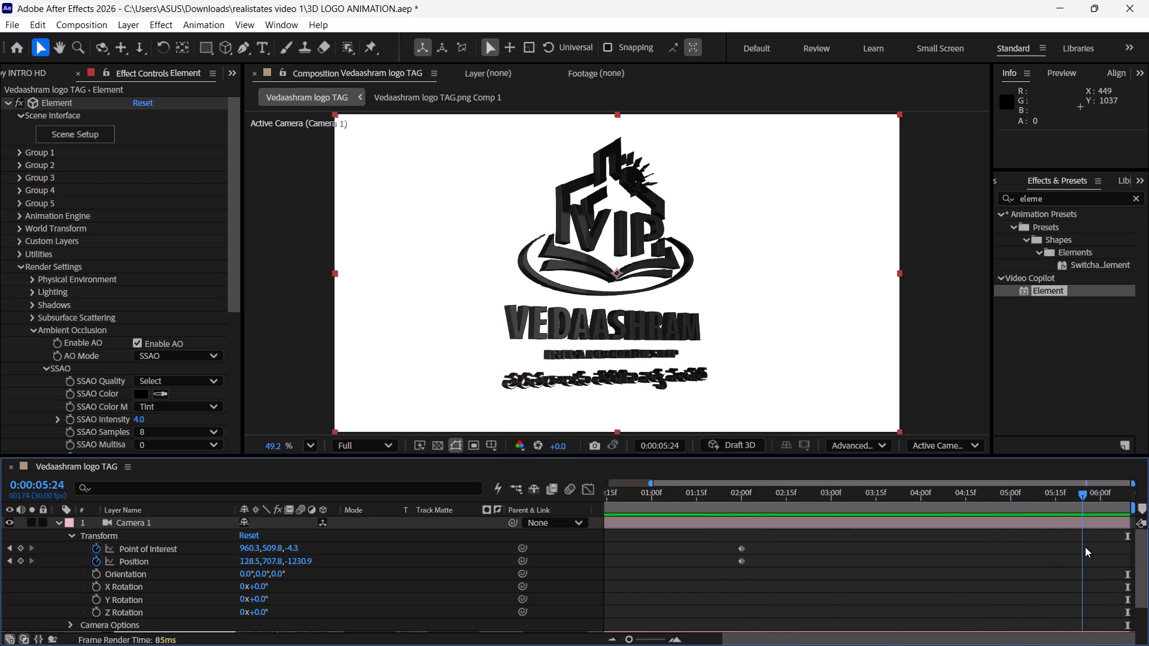
left_click_drag(1085, 547, 488, 585)
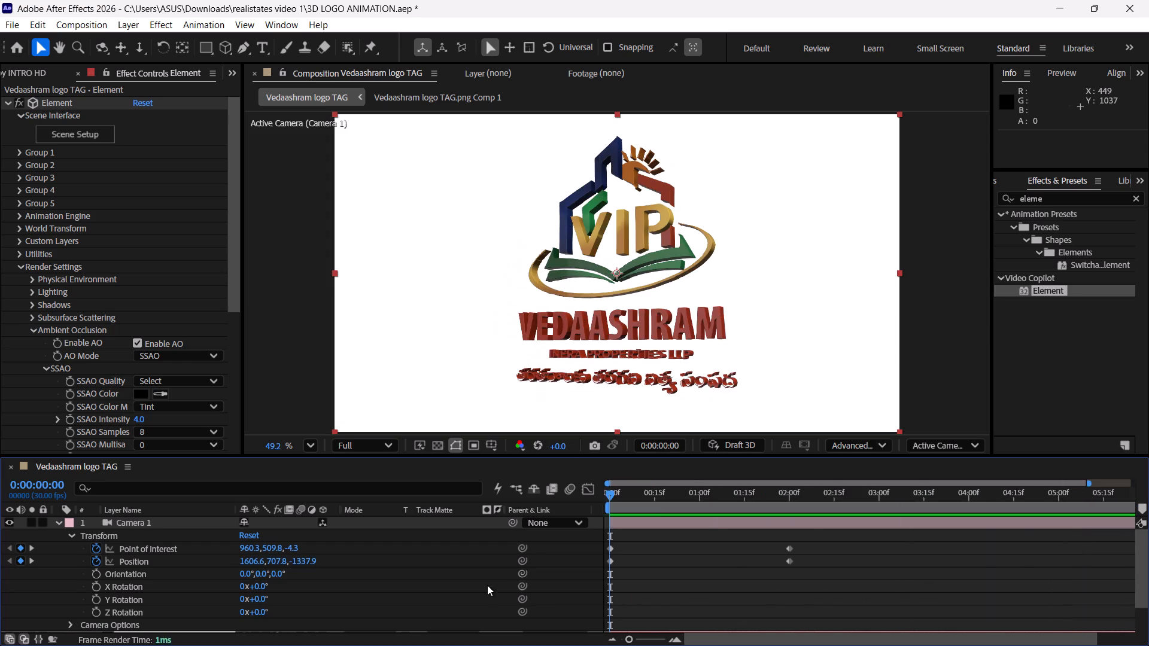
Replay the camera move from the first frame, pausing partway to check the logo's angle and text legibility.
key("space")
key("space")
key("space")
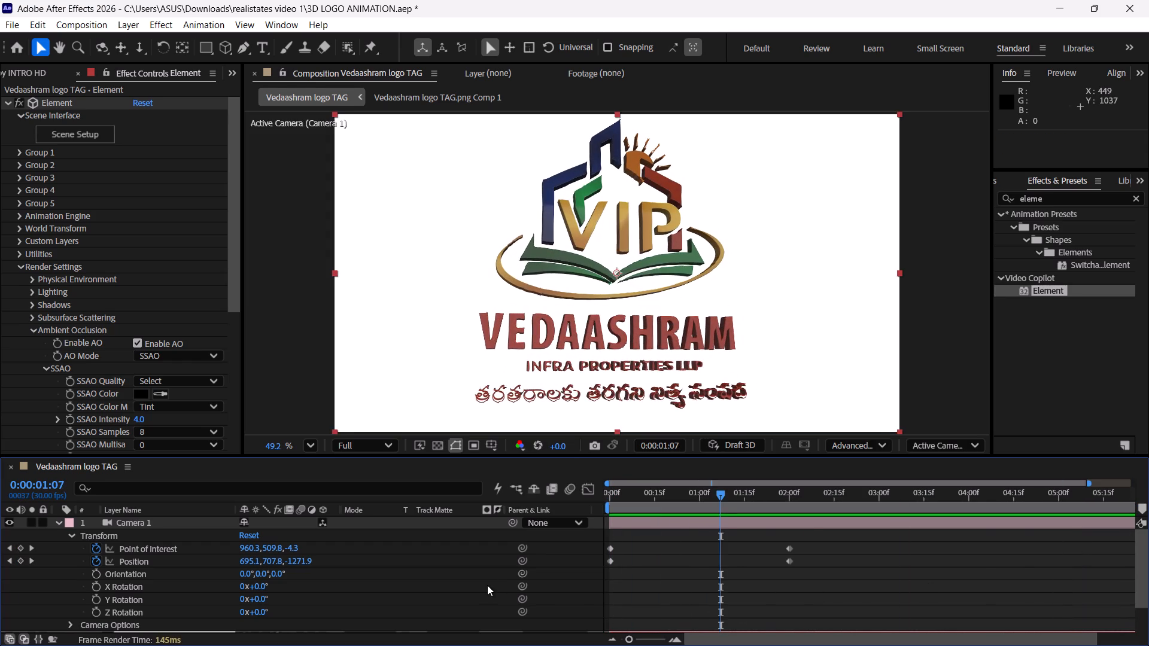
key("space")
key("space")
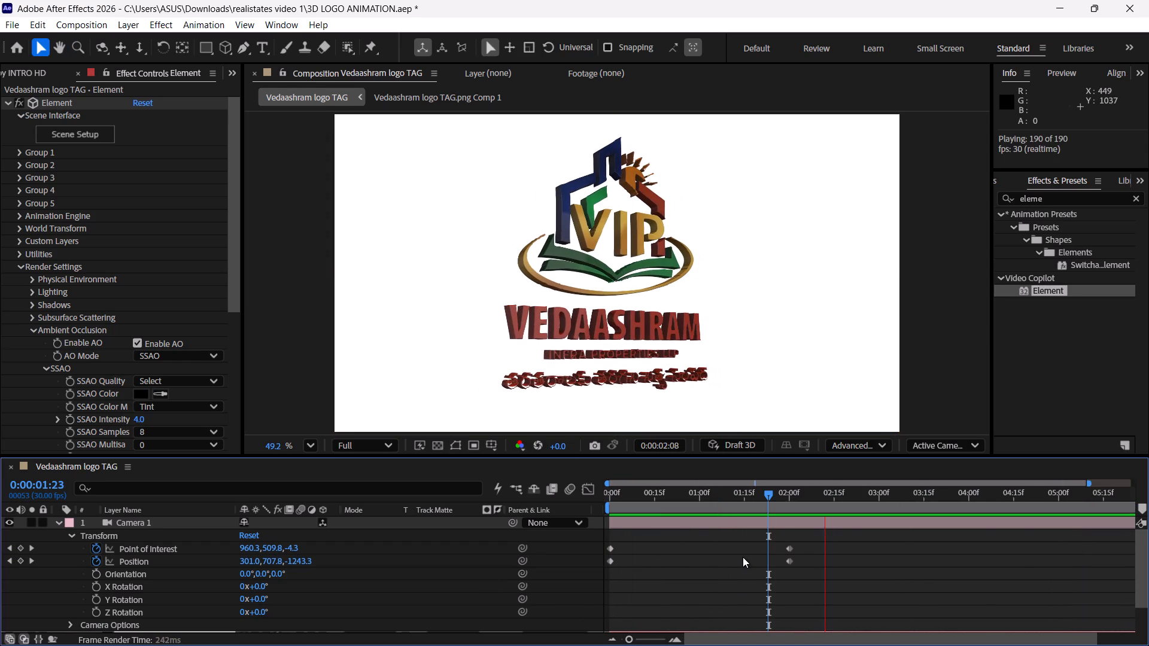
key("space")
left_click_drag(746, 492, 513, 498)
key("space")
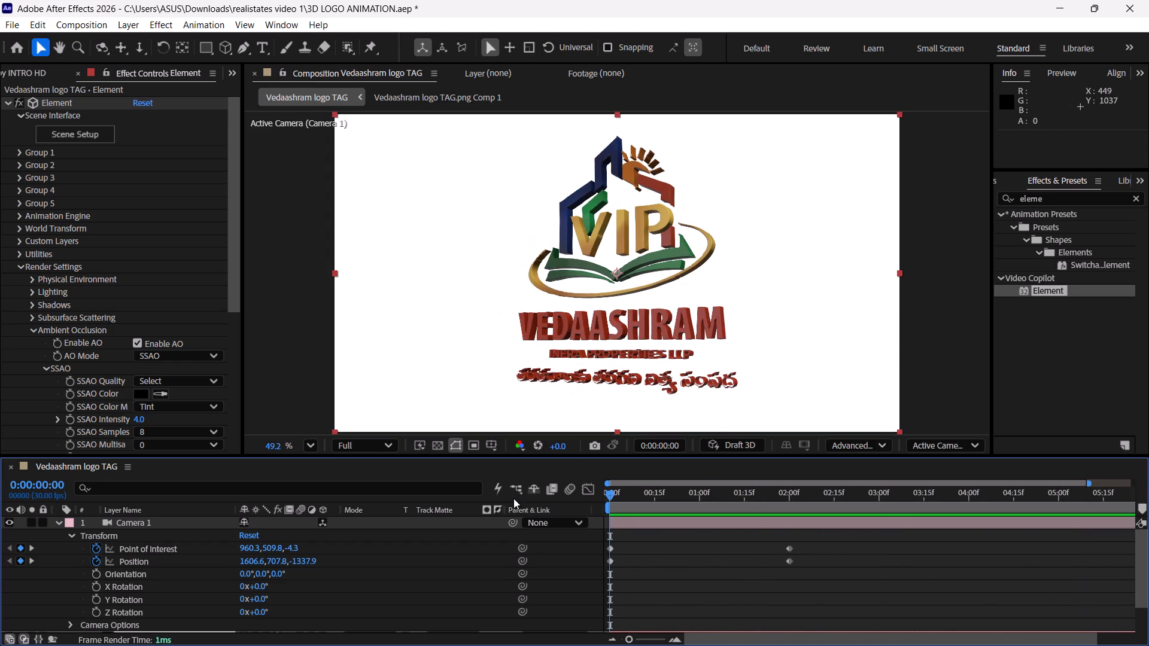
key("space")
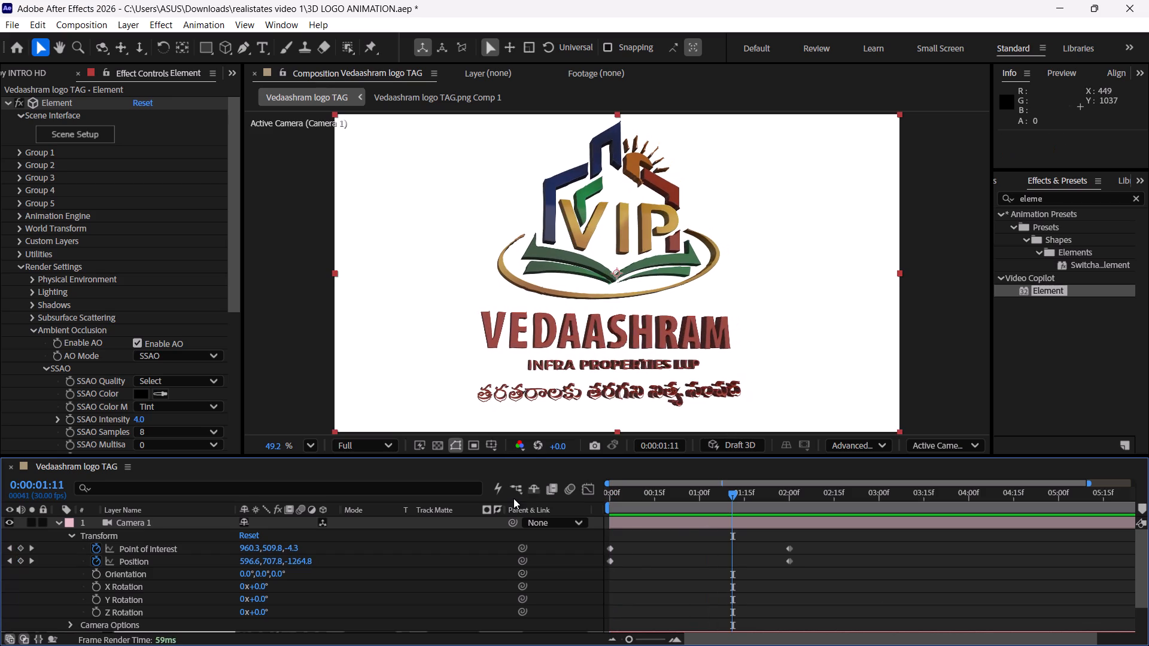
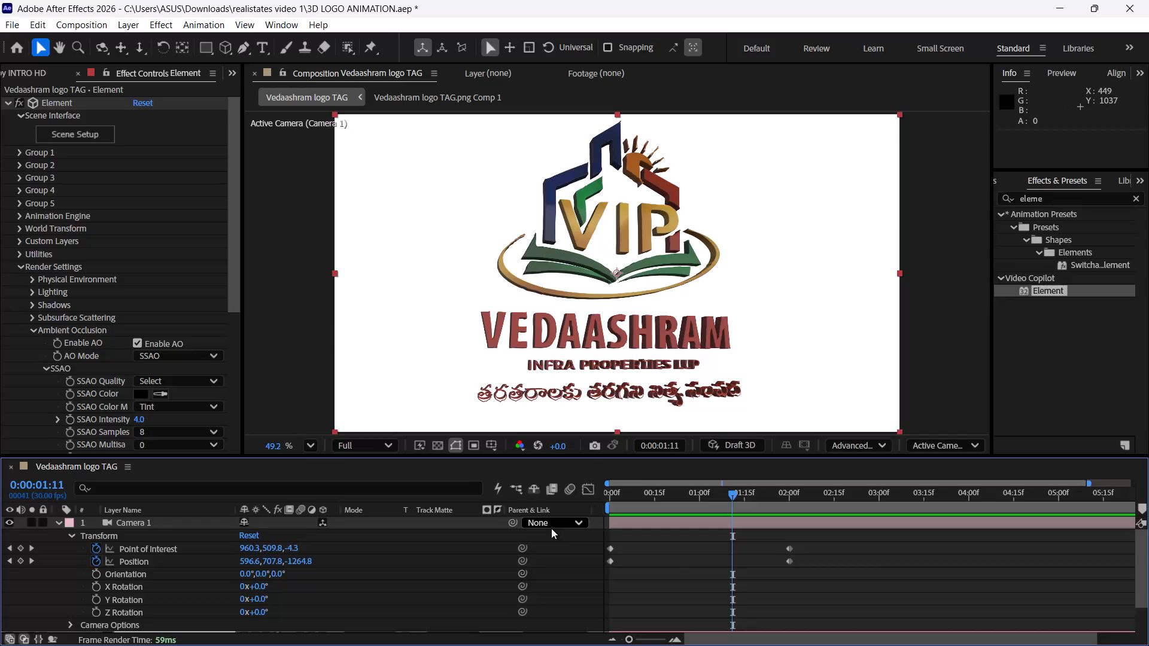
Replay the logo's camera move from the first frame, pausing around the two-second keyframe to check the pose.
left_click_drag(635, 495, 561, 492)
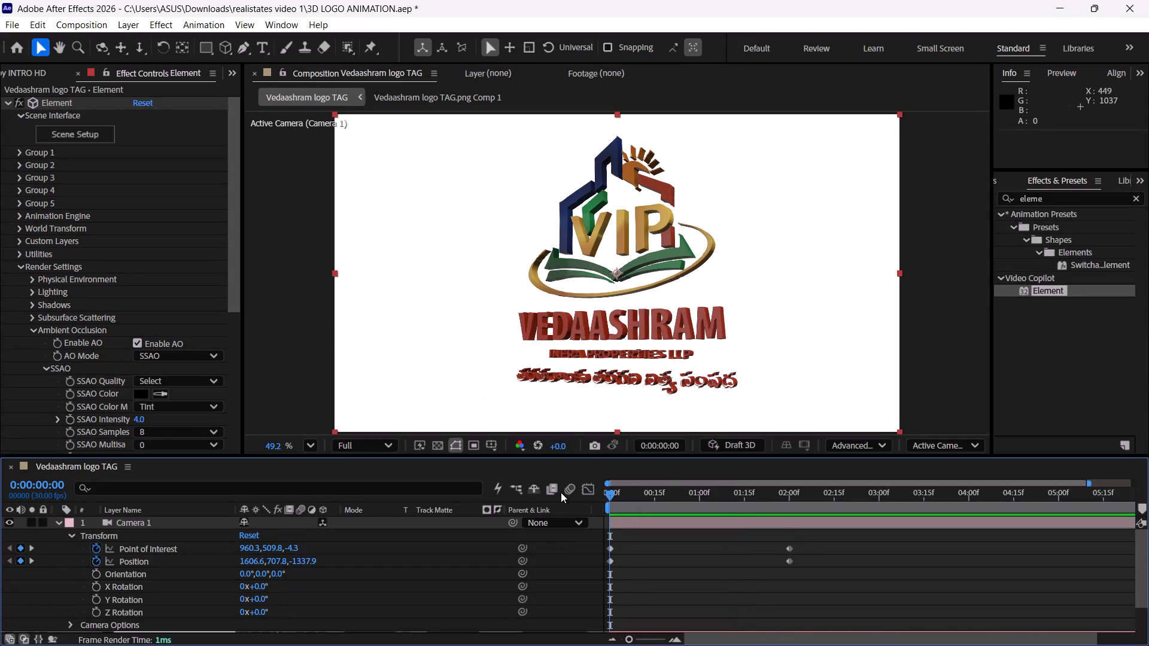
key("space")
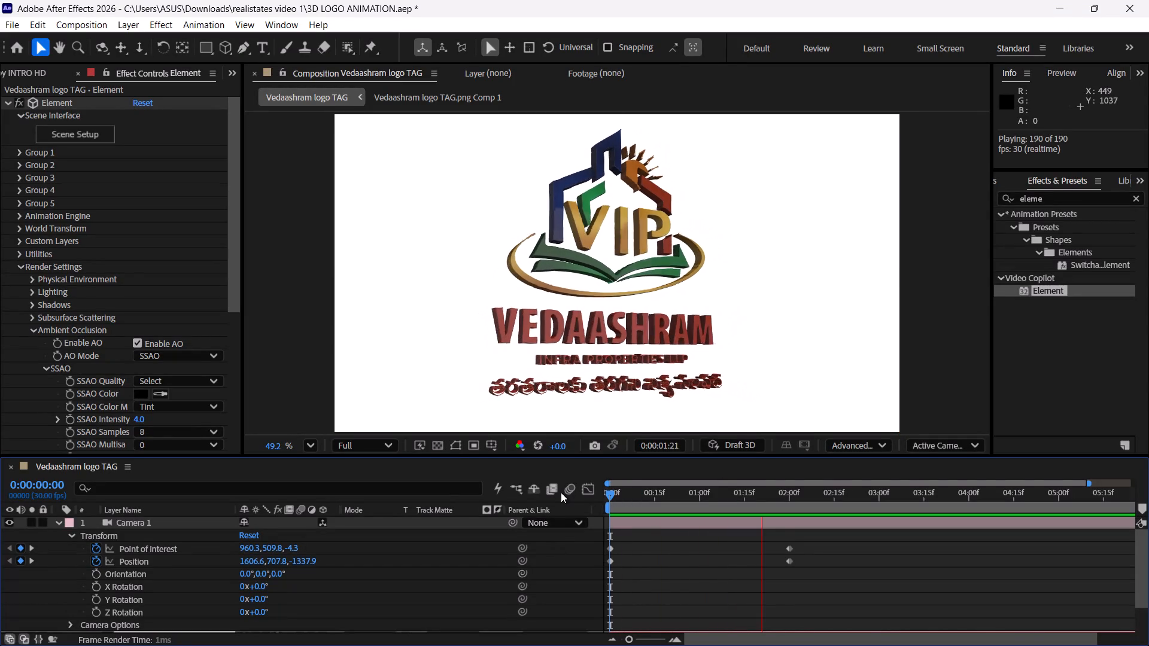
key("space")
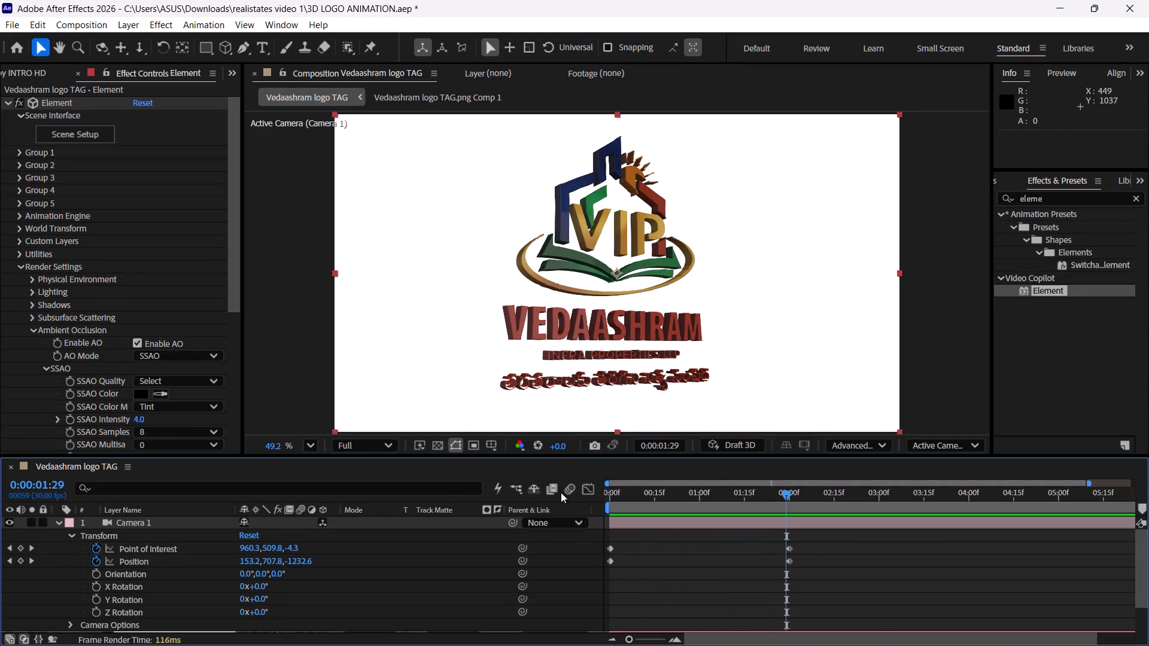
left_click_drag(702, 498, 555, 483)
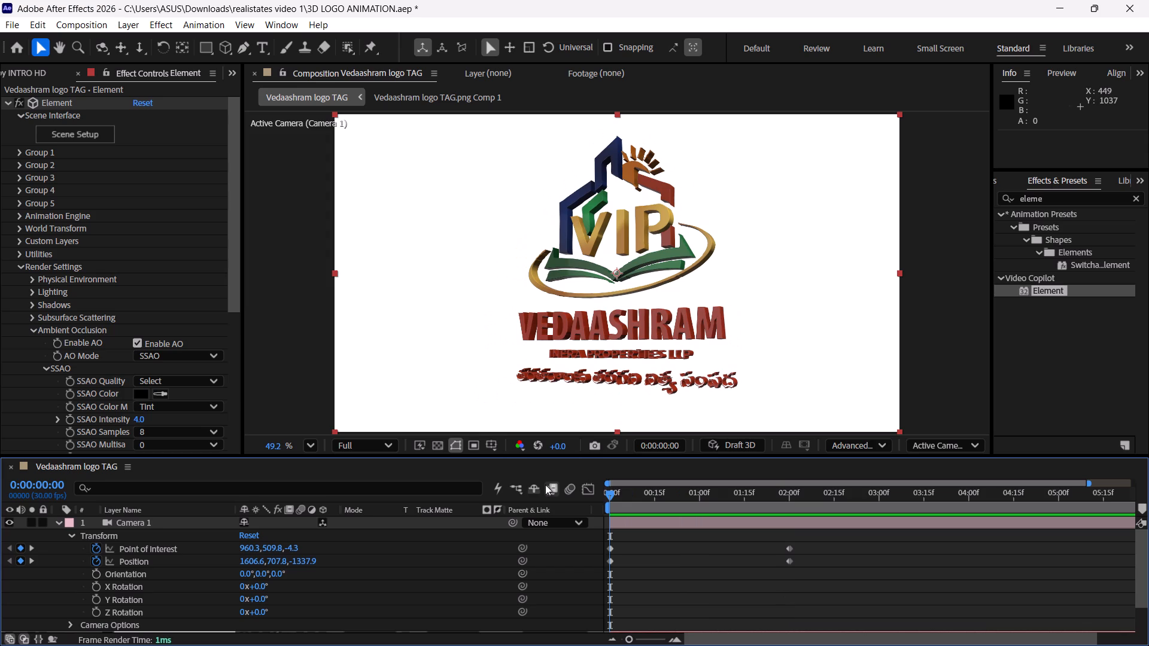
key("space")
key("space")
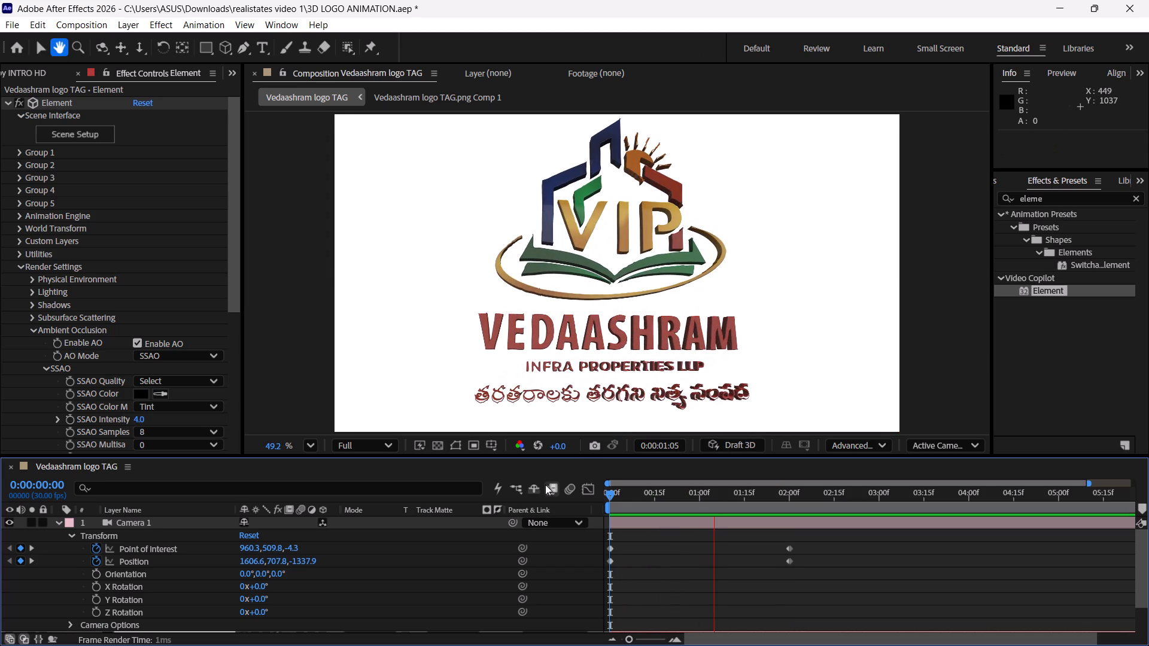
key("space")
key("space")
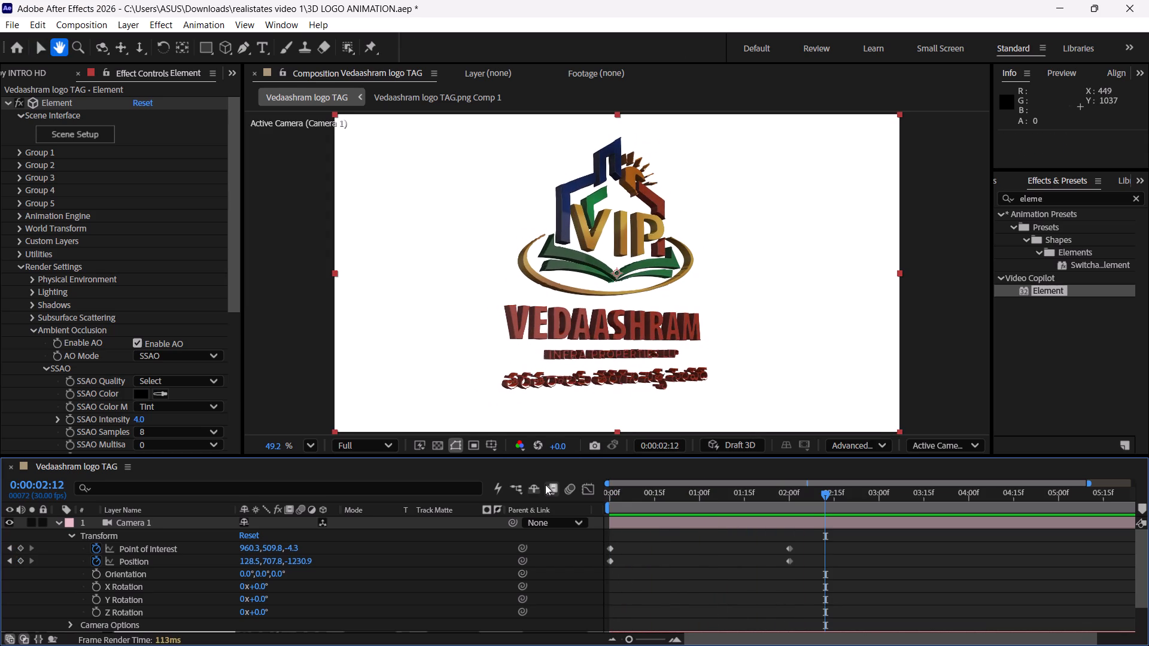
Inspect the logo on the composition's last frame and scrub back to the first frame.
key("End")
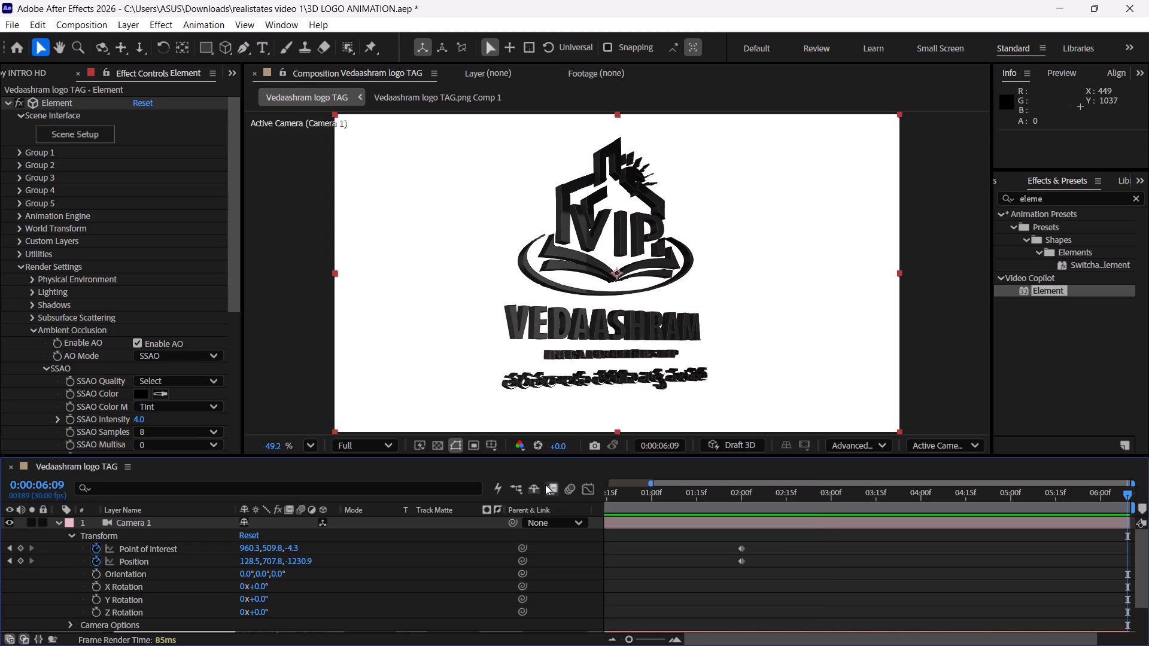
left_click(762, 580)
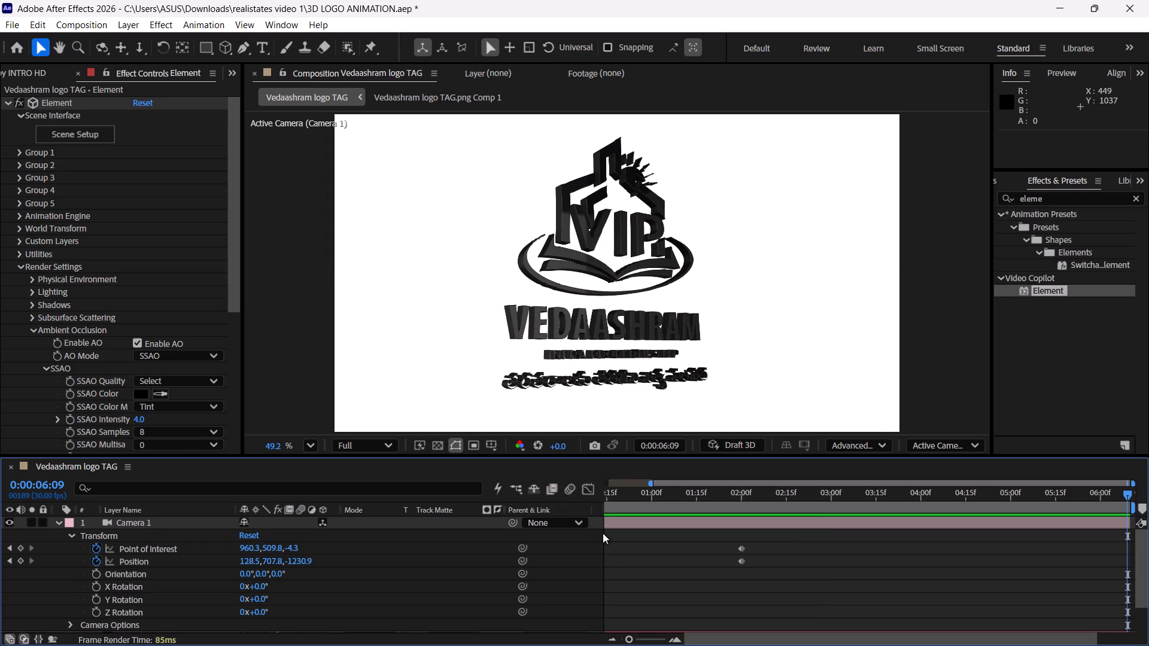
key("End")
key("End")
left_click_drag(662, 503, 631, 496)
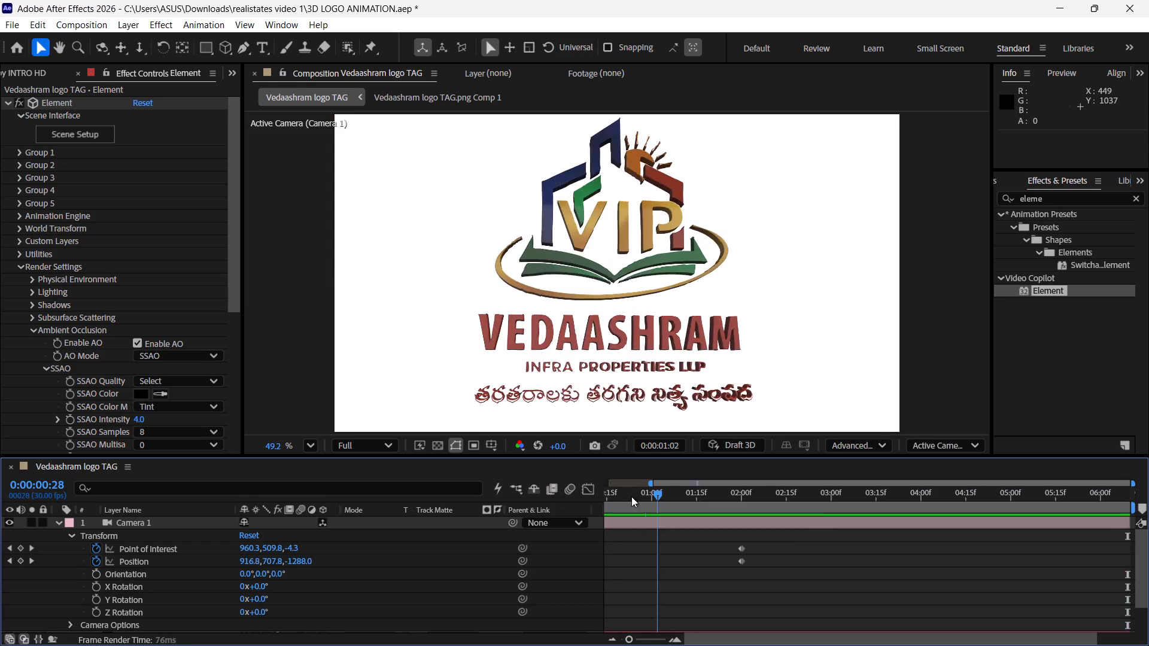
left_click_drag(631, 496, 548, 496)
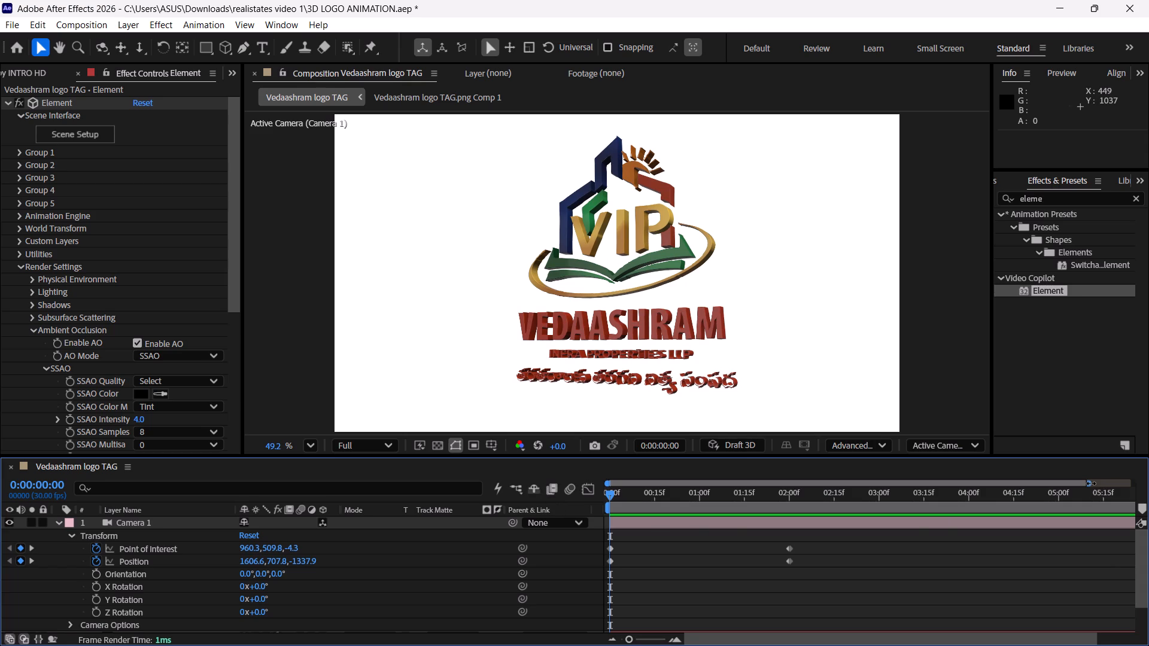
Play the camera move with the composition's full duration shown in the timeline, pausing partway, and return to the first frame.
left_click_drag(1091, 483, 1148, 470)
key("space")
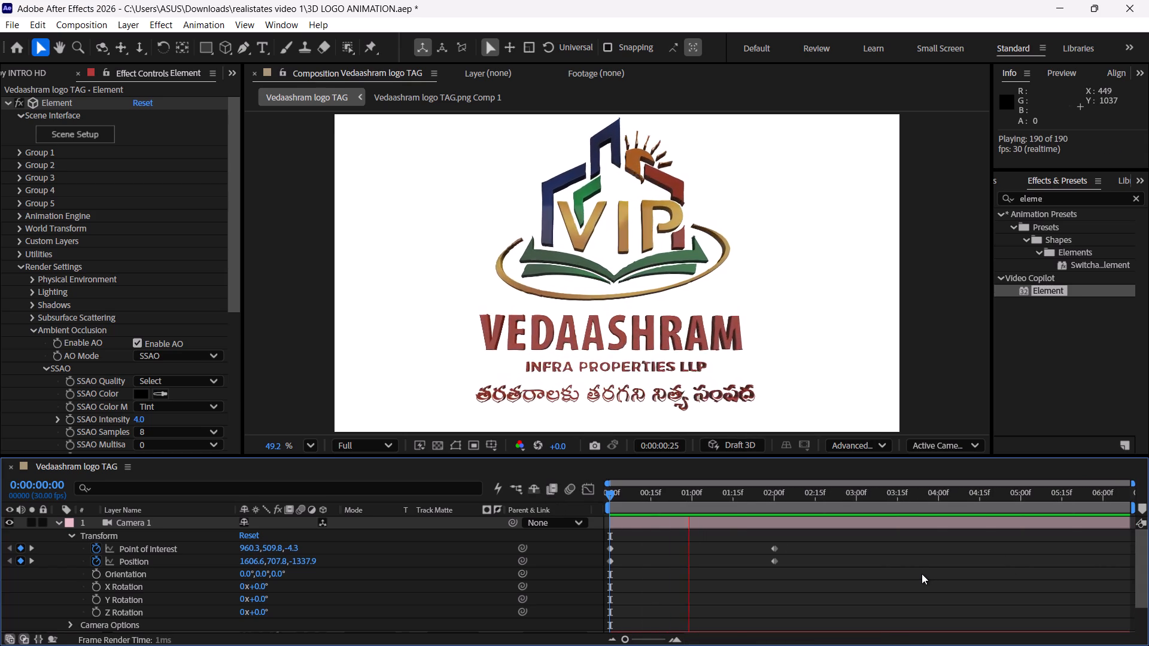
key("space")
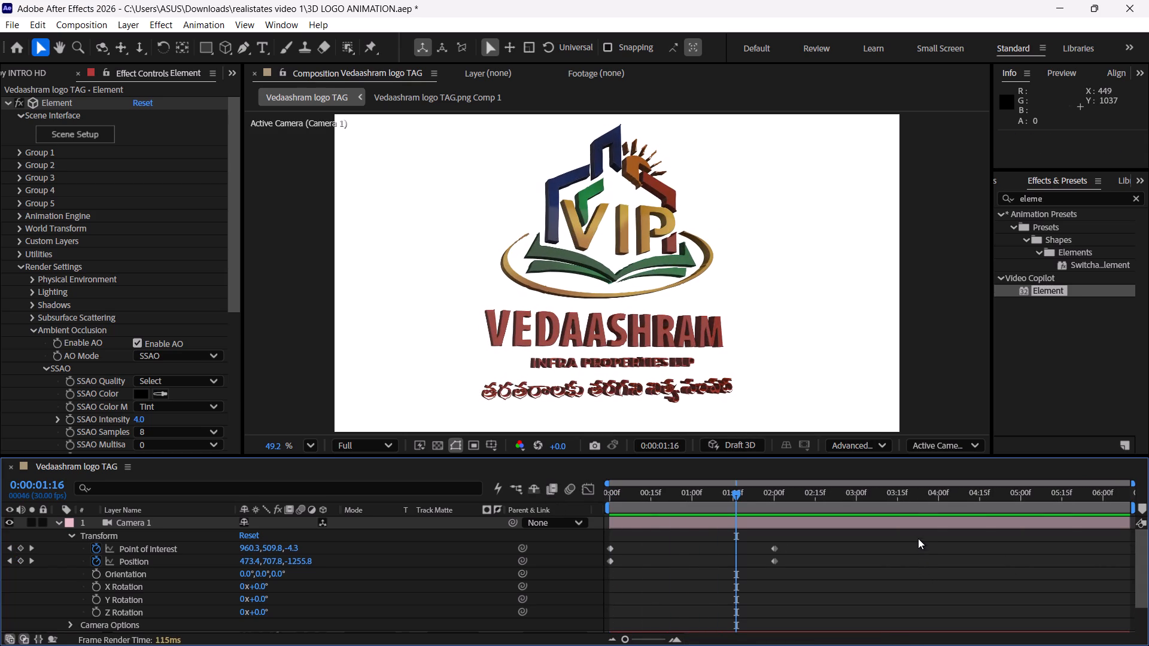
key("space")
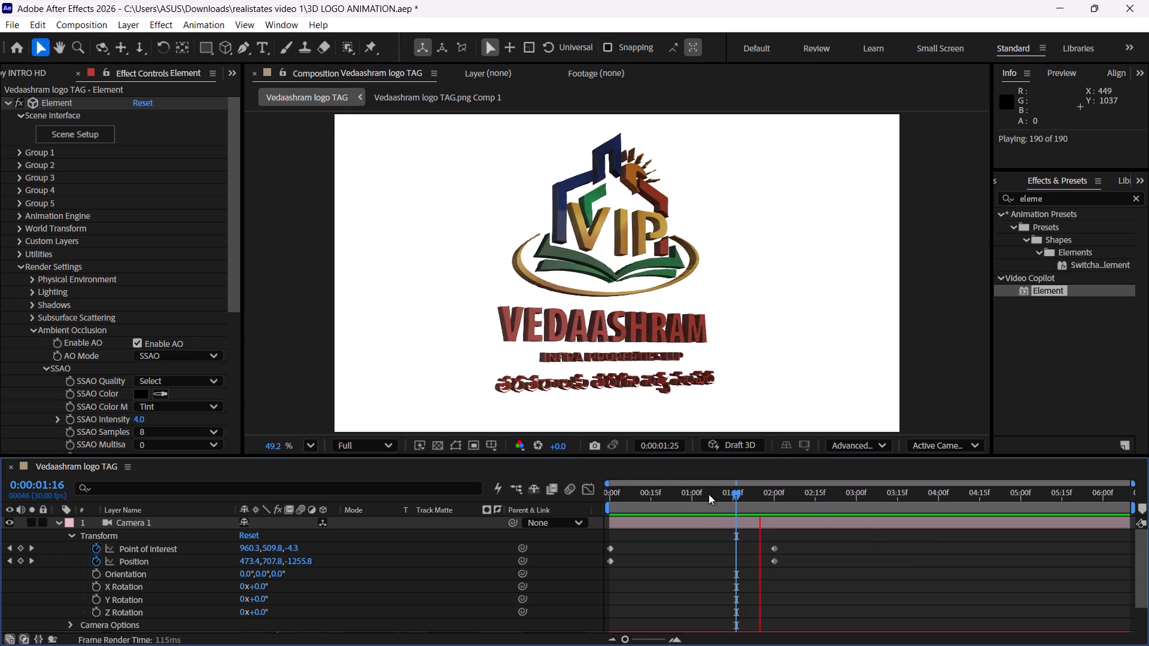
left_click_drag(709, 494, 562, 484)
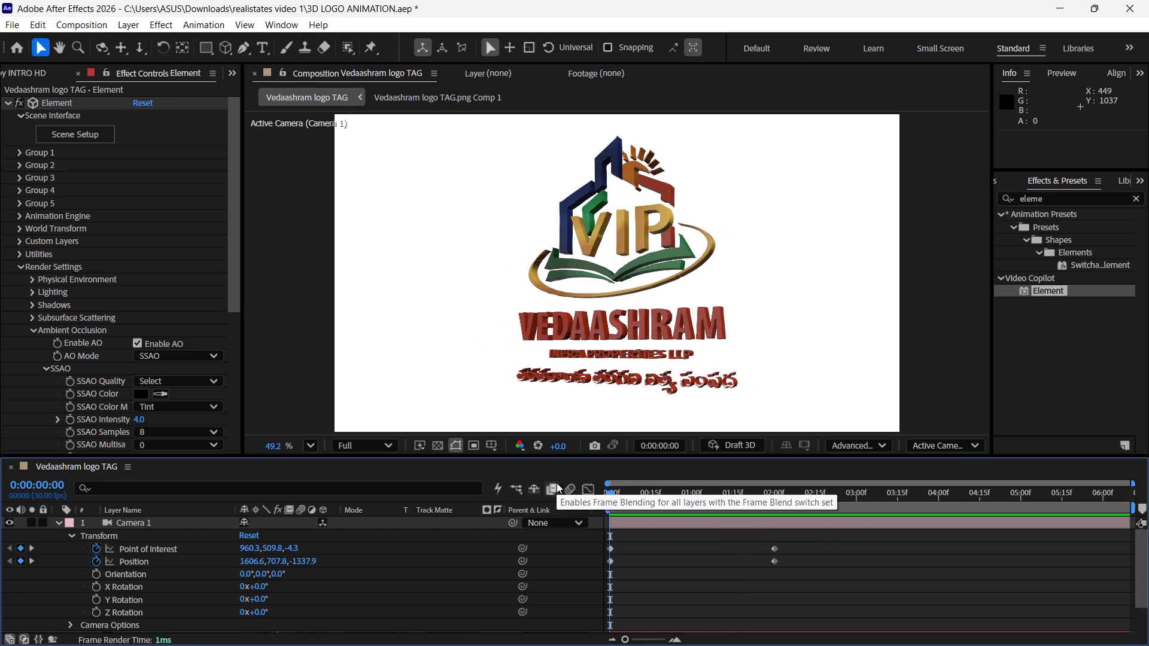
Save the 3D LOGO ANIMATION project.
key("ctrl+s")
Replay the camera move from the first frame with pauses to judge the logo's depth and angle.
key("space")
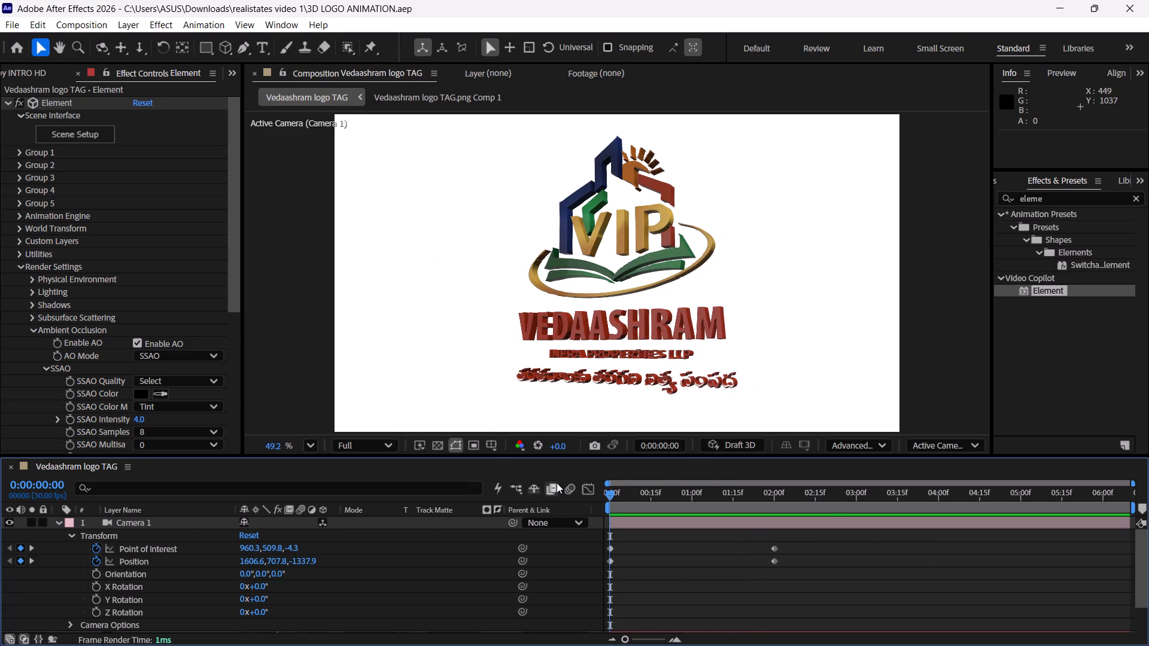
key("space")
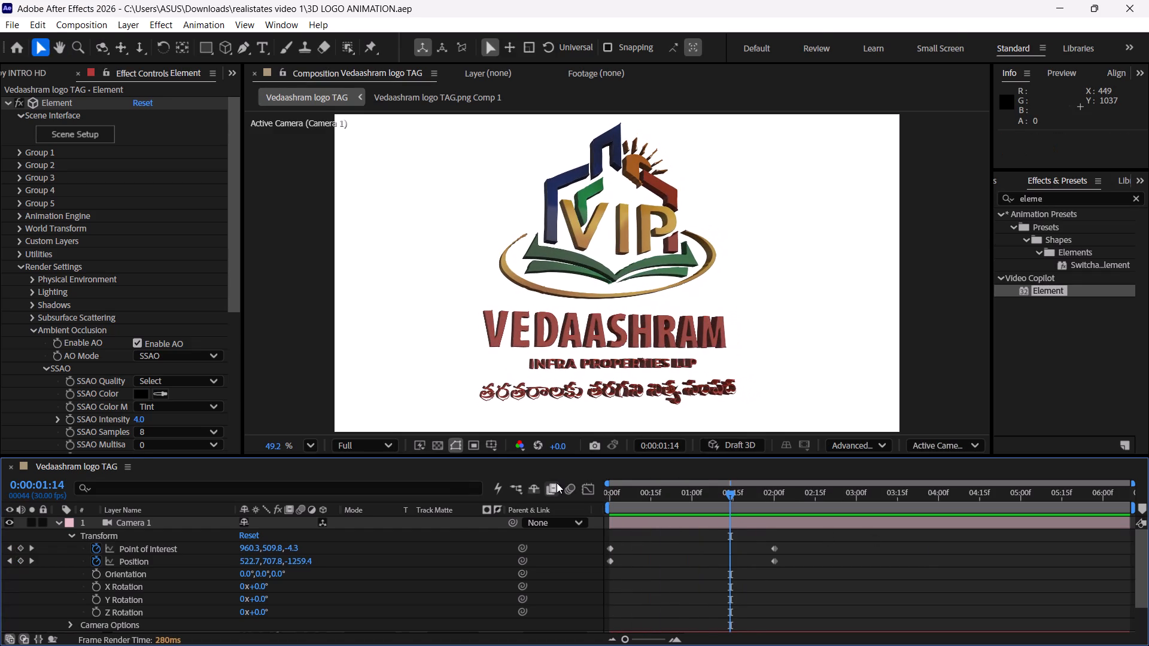
key("space")
key("space")
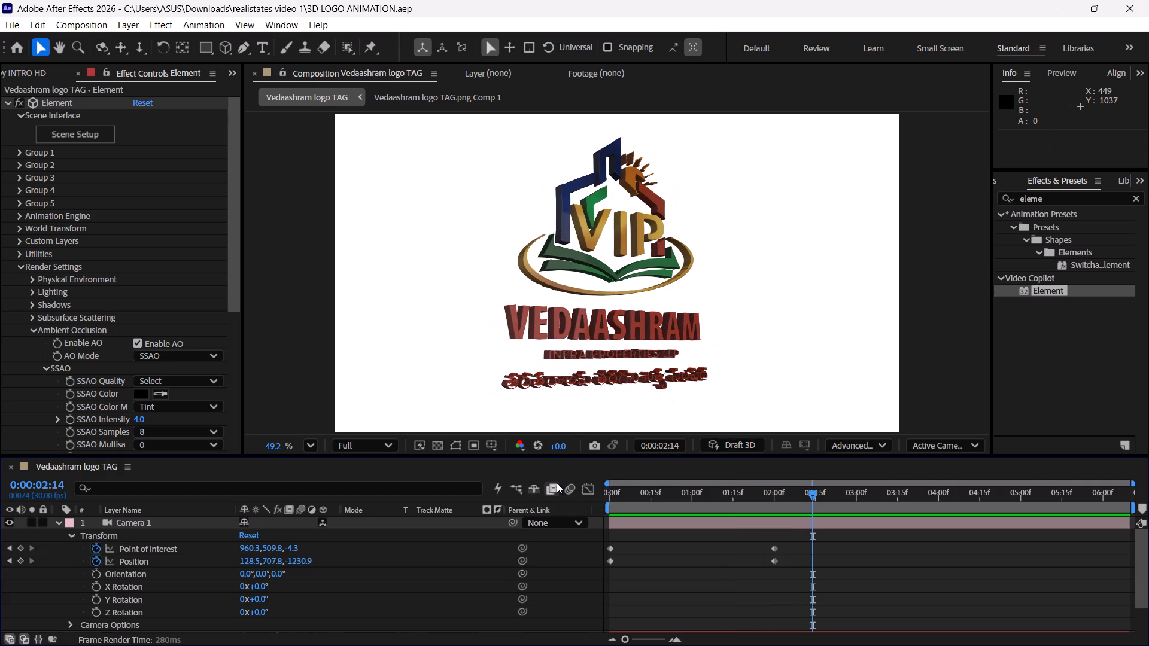
left_click_drag(663, 505, 622, 499)
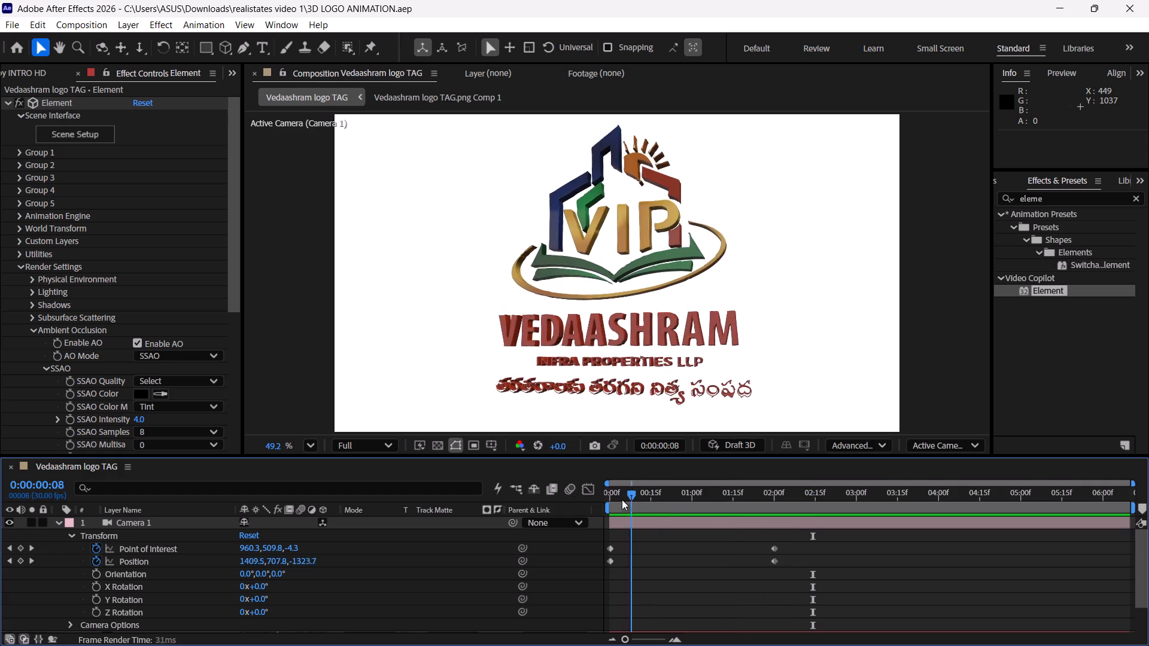
left_click_drag(622, 499, 570, 496)
In Scene Setup of the Element layer's effect, set Bevel 1's Extrude to 2.00.
scroll(145, 621, "down", 6)
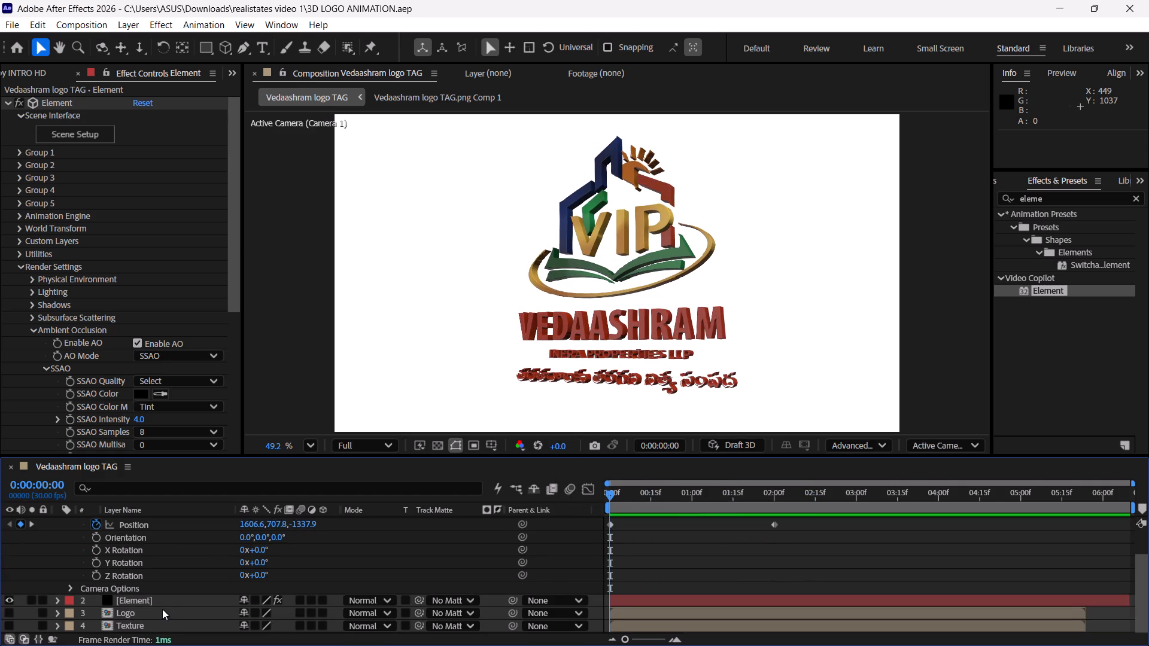
left_click(159, 607)
left_click(159, 603)
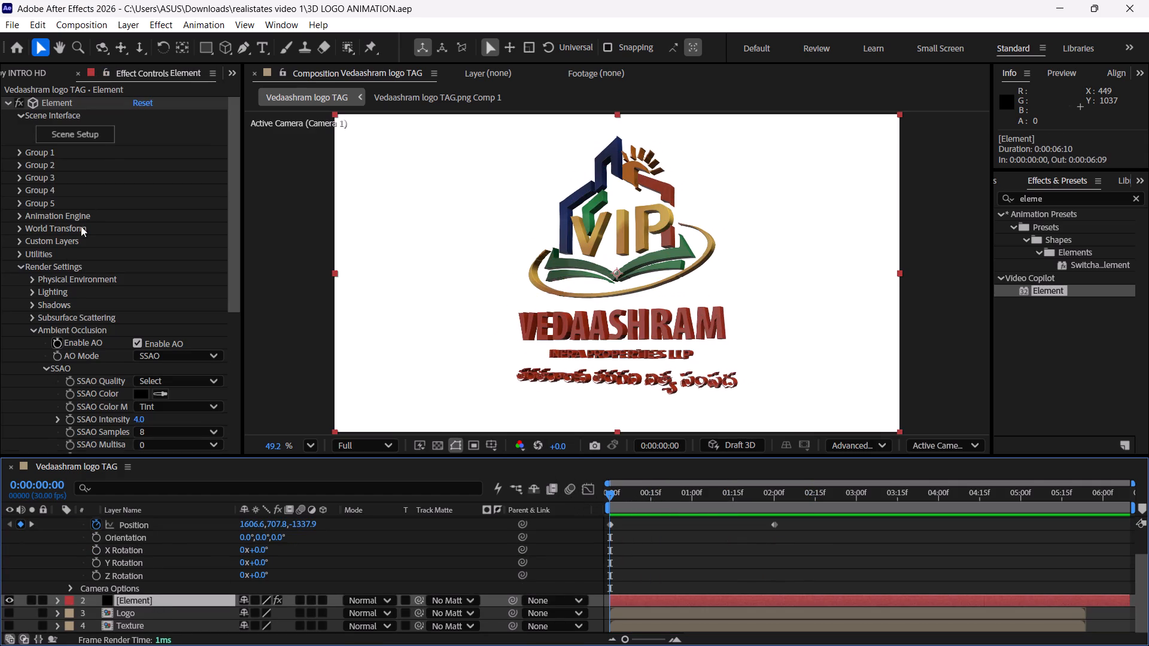
left_click(95, 141)
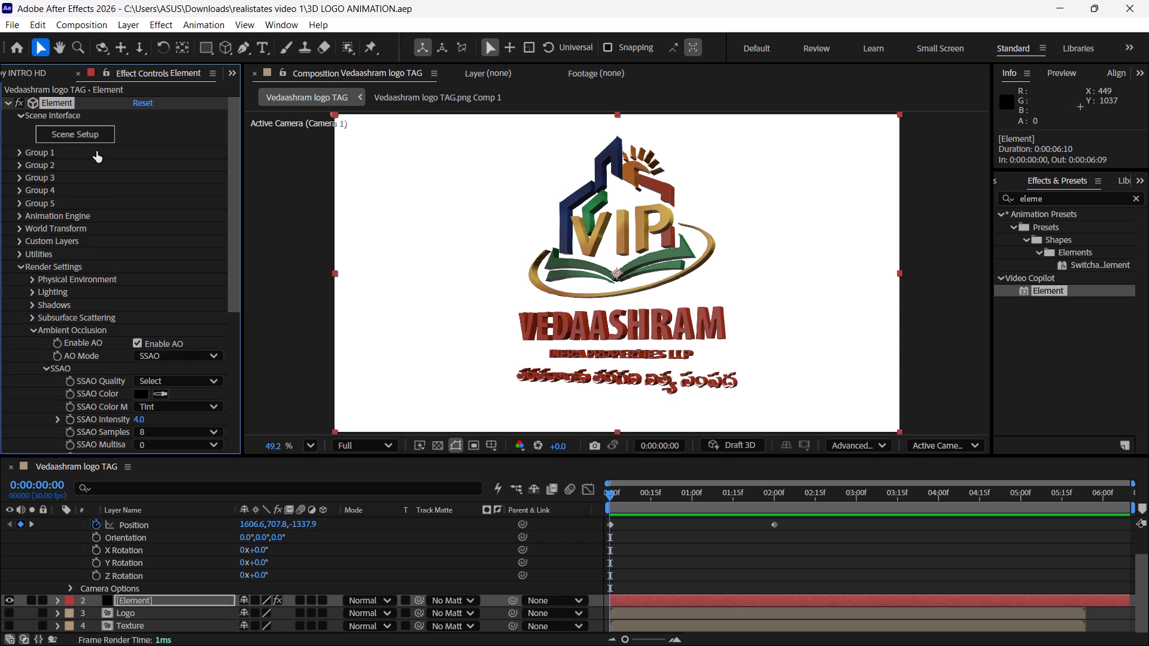
left_click(96, 151)
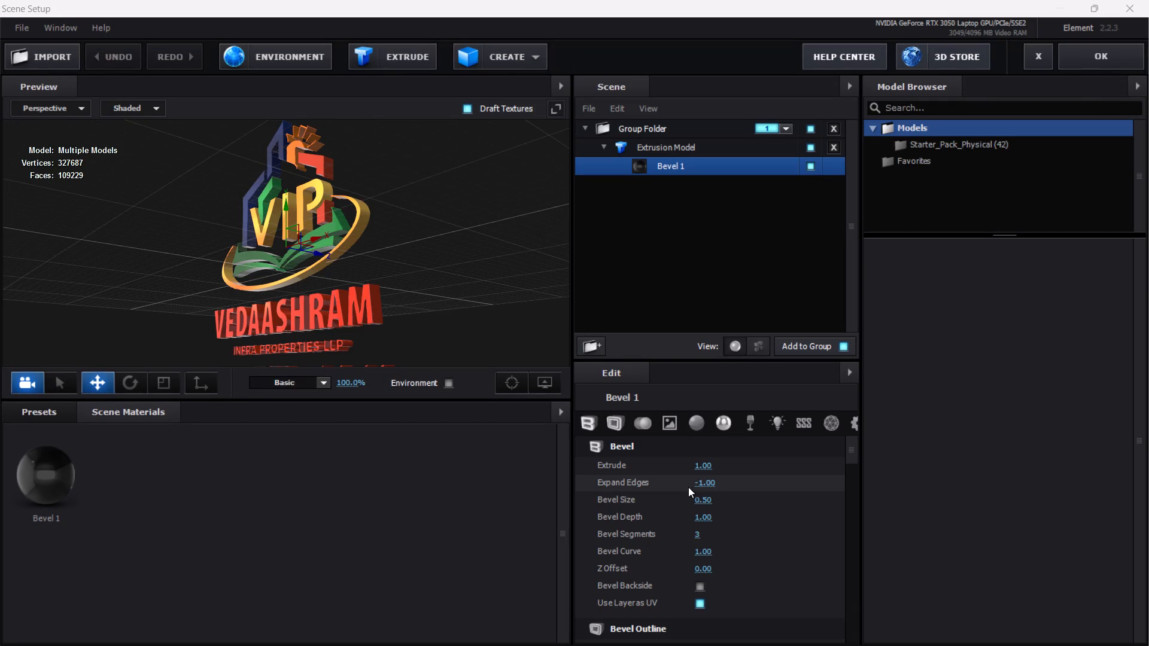
scroll(688, 487, "up", 3)
left_click_drag(705, 467, 730, 467)
left_click_drag(730, 467, 754, 468)
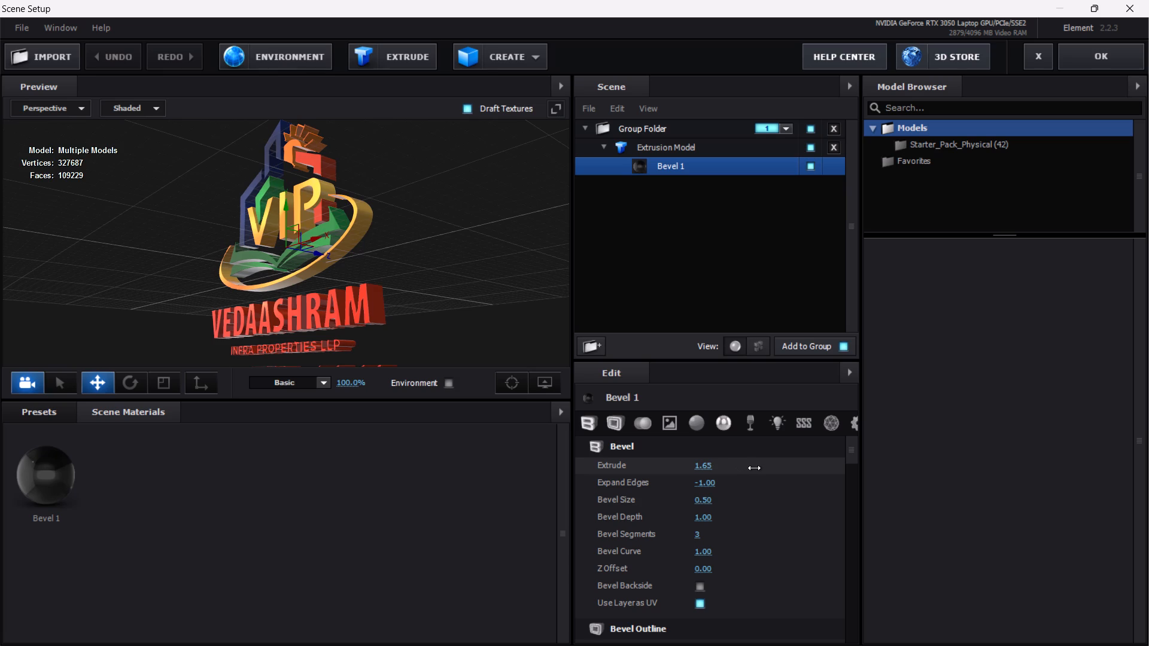
left_click_drag(754, 468, 774, 470)
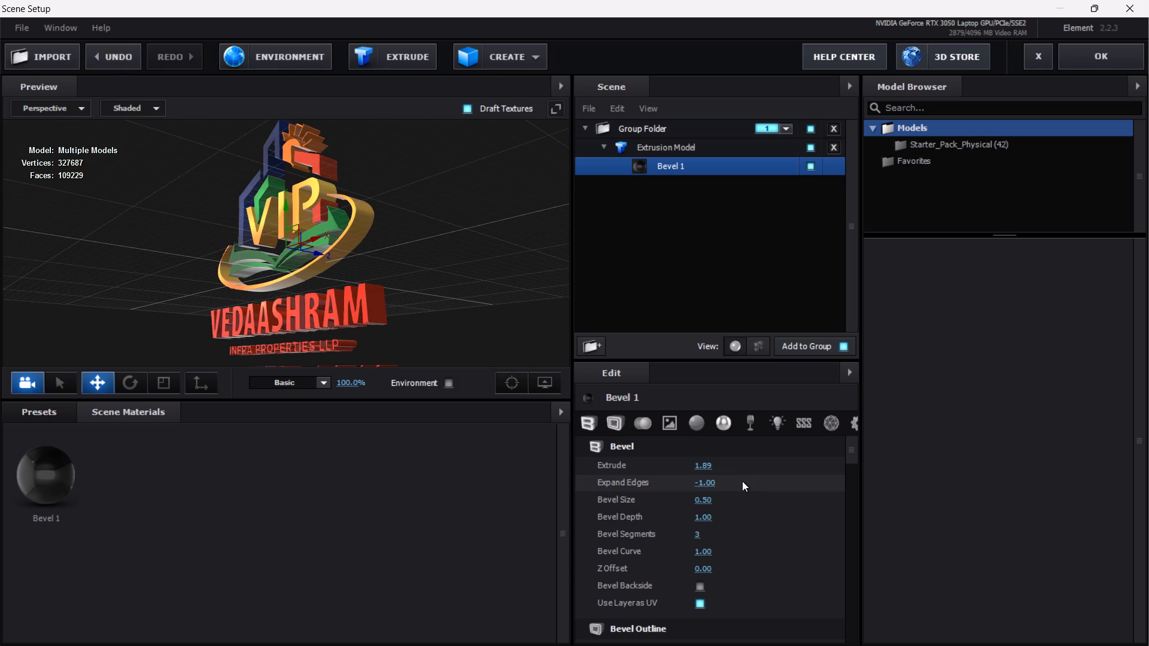
left_click(713, 468)
left_click(708, 467)
key("2")
left_click(734, 465)
Examine the thickness of the extruded logo model from the side and front at different distances.
left_click_drag(440, 258, 399, 281)
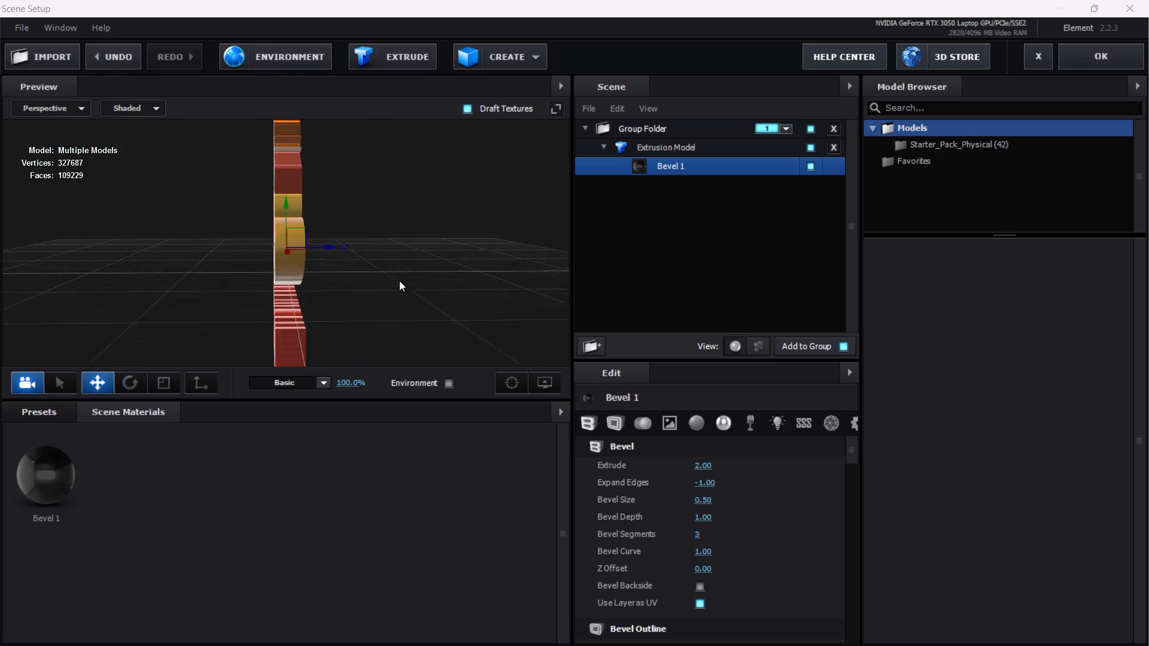
left_click_drag(399, 281, 464, 264)
scroll(330, 292, "up", 4)
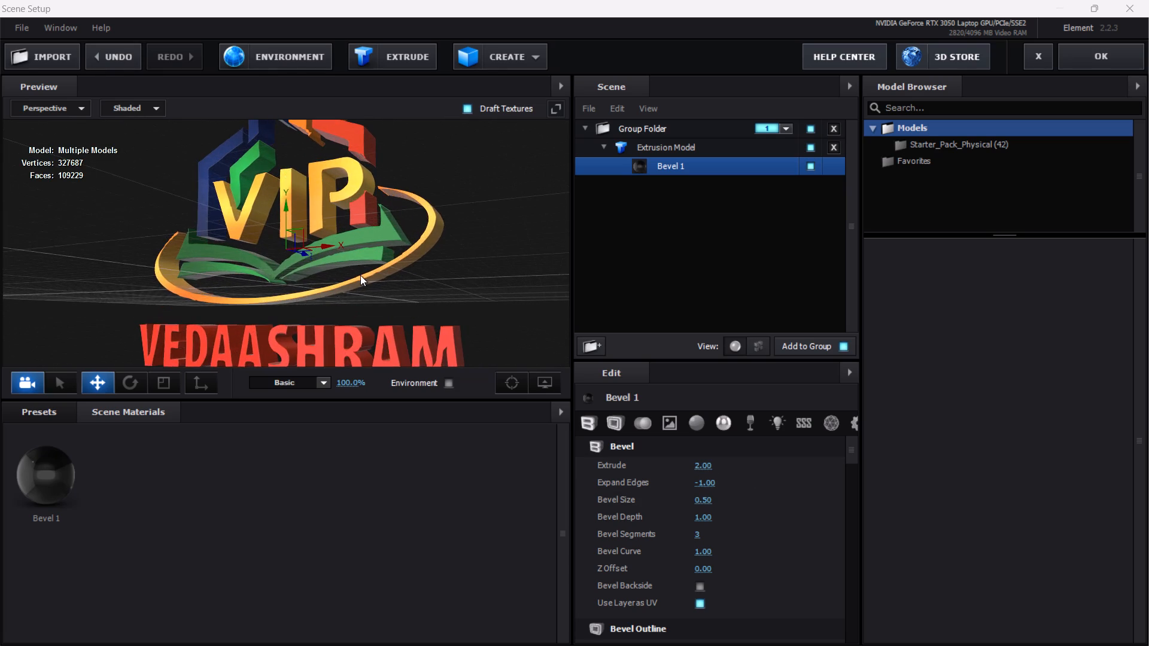
scroll(363, 274, "down", 6)
left_click_drag(389, 230, 371, 249)
scroll(272, 269, "up", 5)
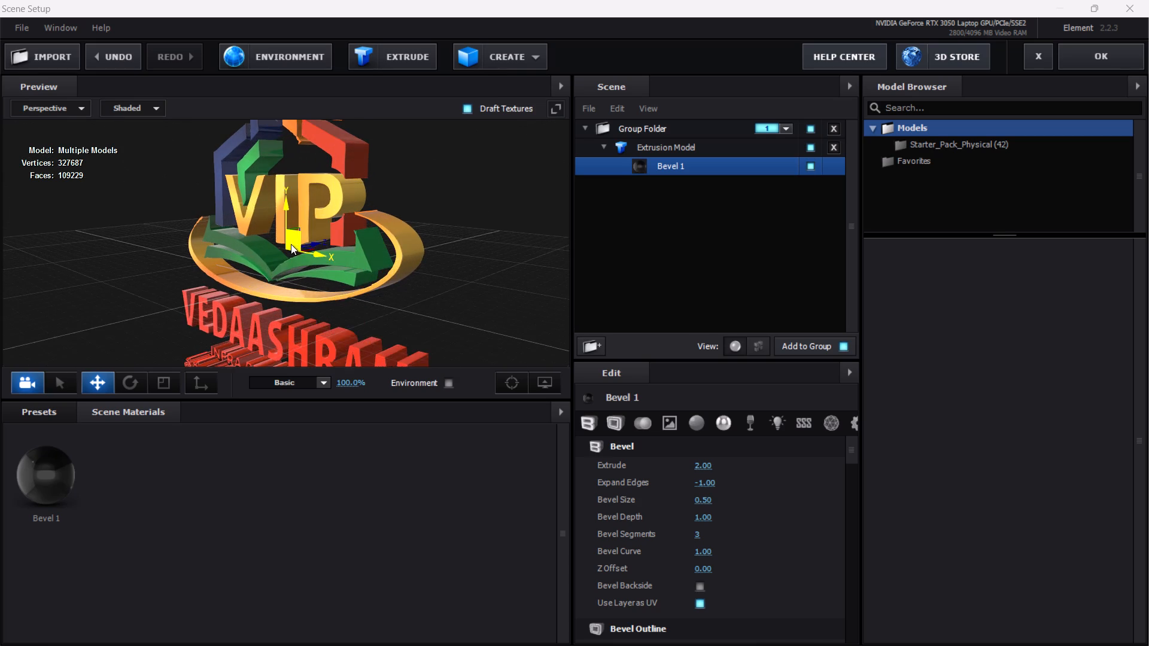
scroll(293, 243, "up", 4)
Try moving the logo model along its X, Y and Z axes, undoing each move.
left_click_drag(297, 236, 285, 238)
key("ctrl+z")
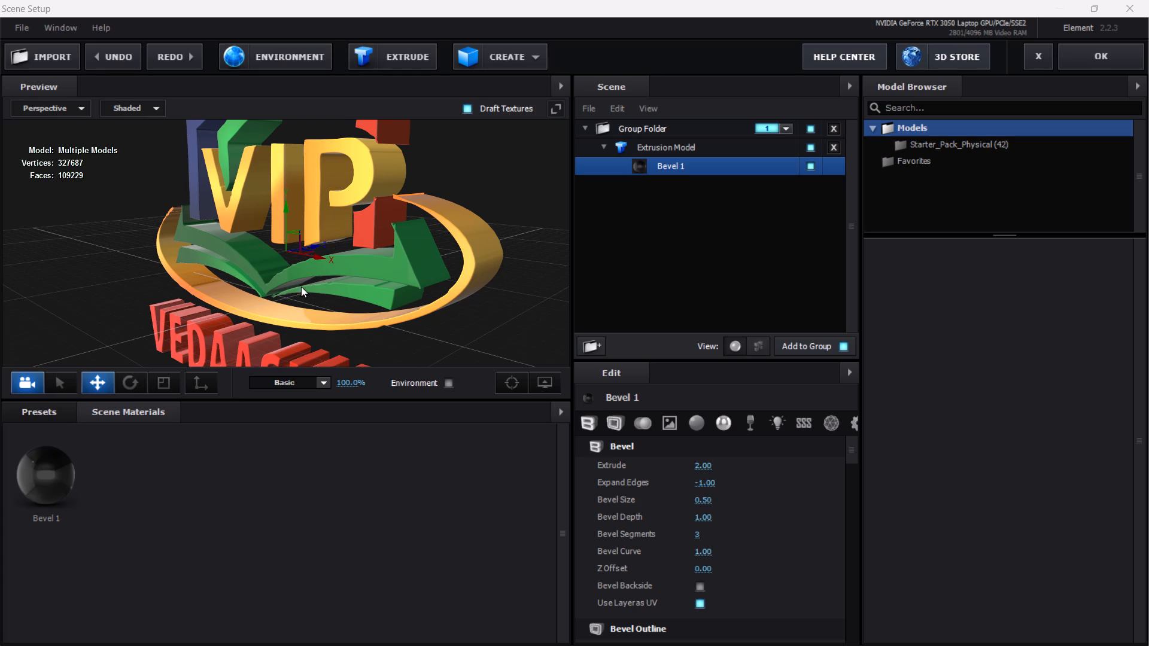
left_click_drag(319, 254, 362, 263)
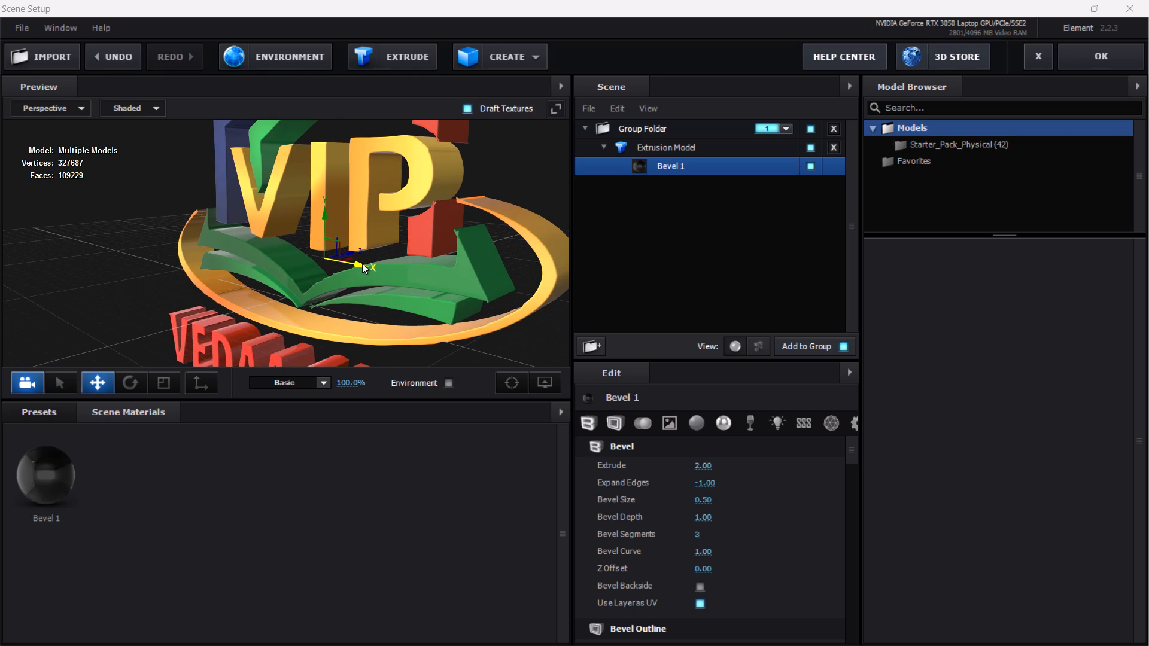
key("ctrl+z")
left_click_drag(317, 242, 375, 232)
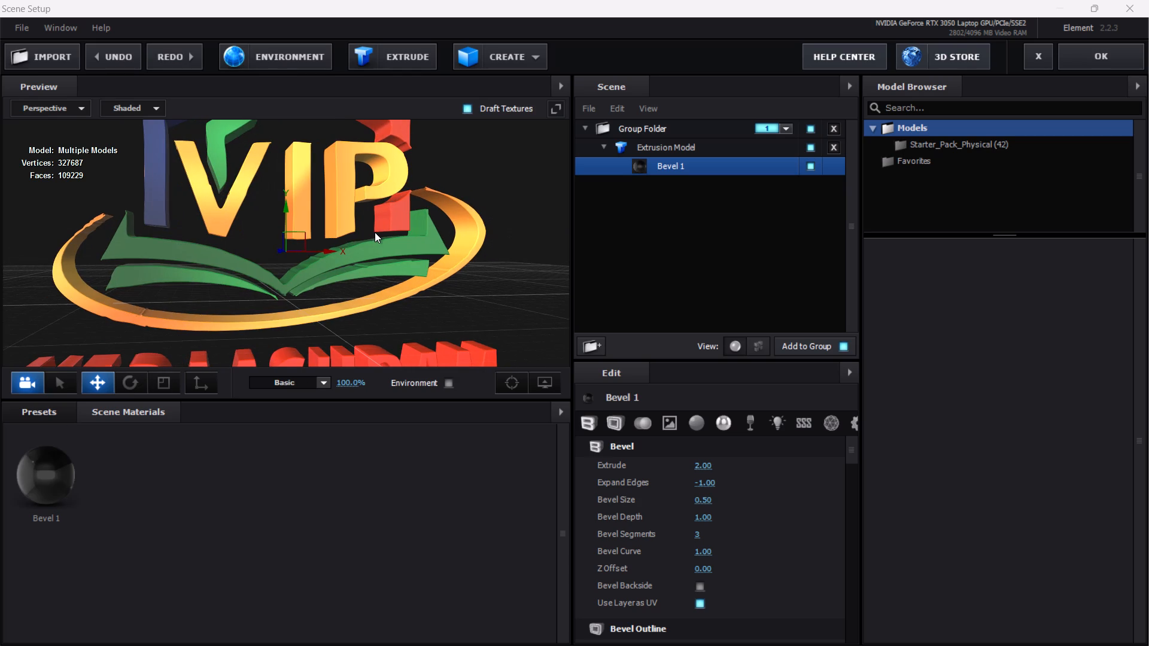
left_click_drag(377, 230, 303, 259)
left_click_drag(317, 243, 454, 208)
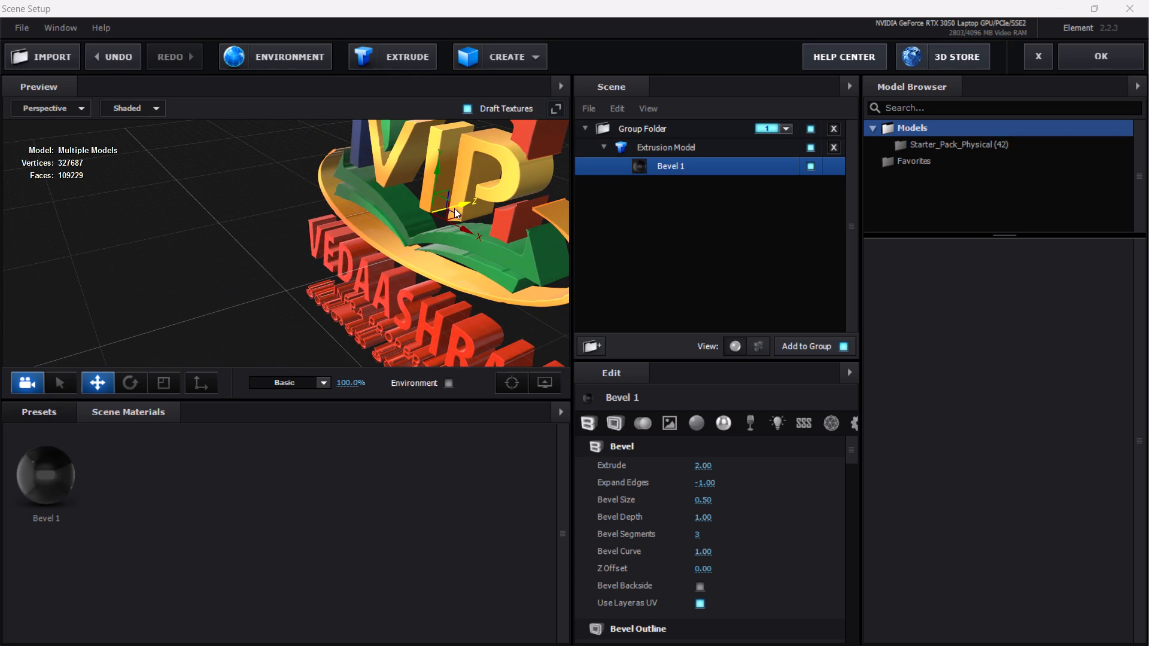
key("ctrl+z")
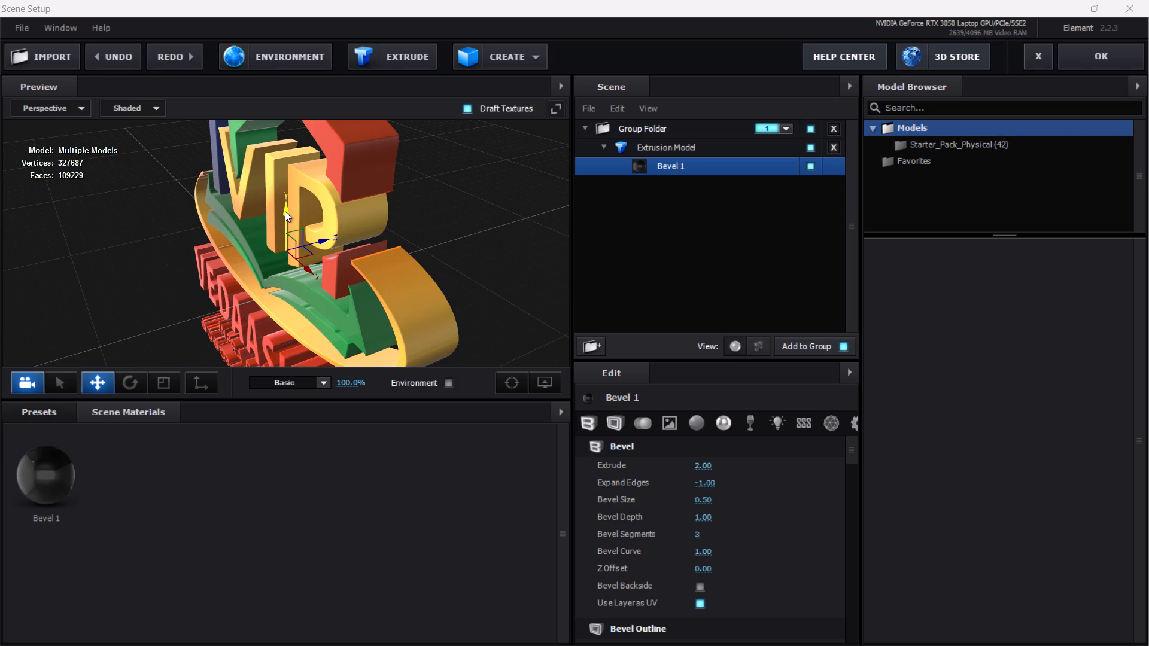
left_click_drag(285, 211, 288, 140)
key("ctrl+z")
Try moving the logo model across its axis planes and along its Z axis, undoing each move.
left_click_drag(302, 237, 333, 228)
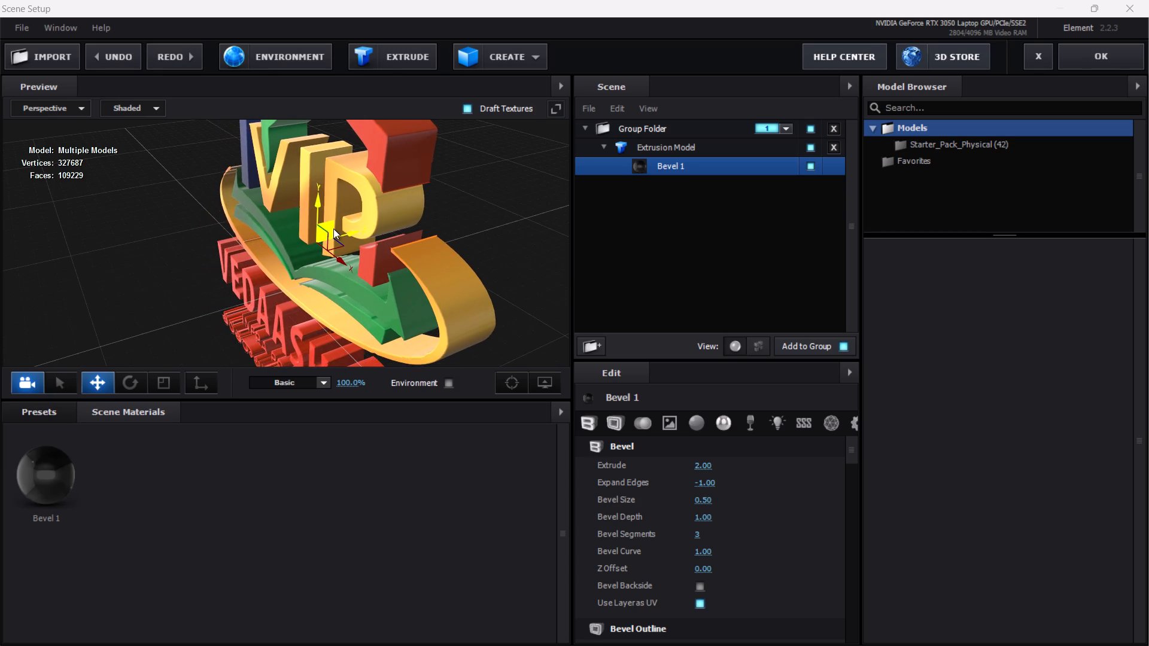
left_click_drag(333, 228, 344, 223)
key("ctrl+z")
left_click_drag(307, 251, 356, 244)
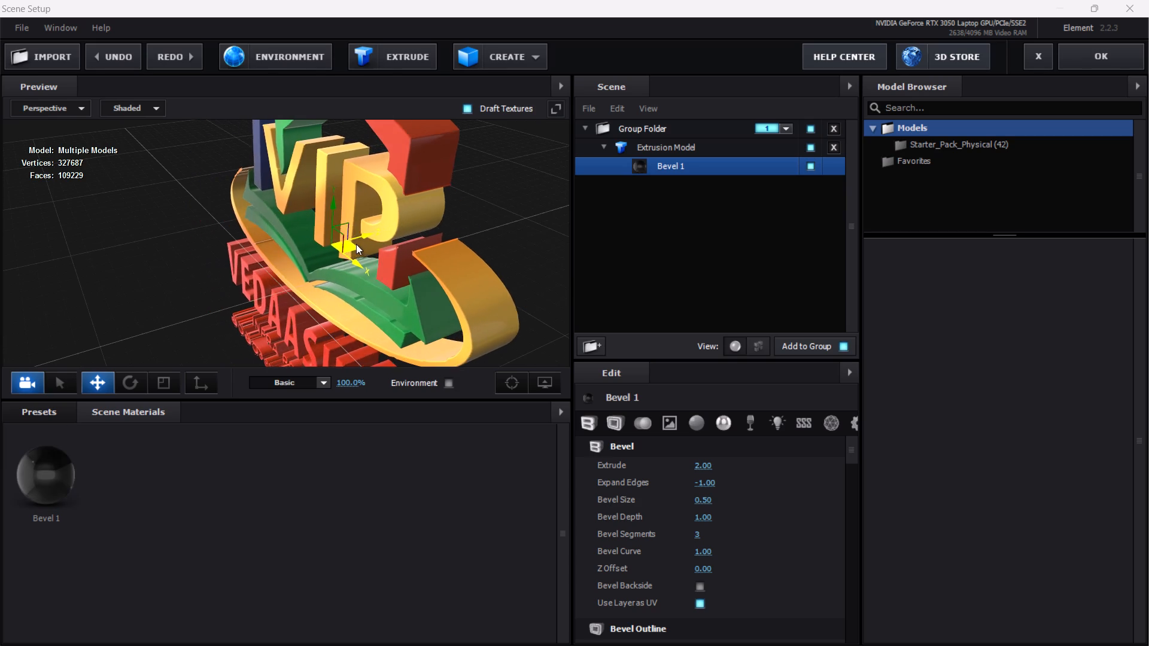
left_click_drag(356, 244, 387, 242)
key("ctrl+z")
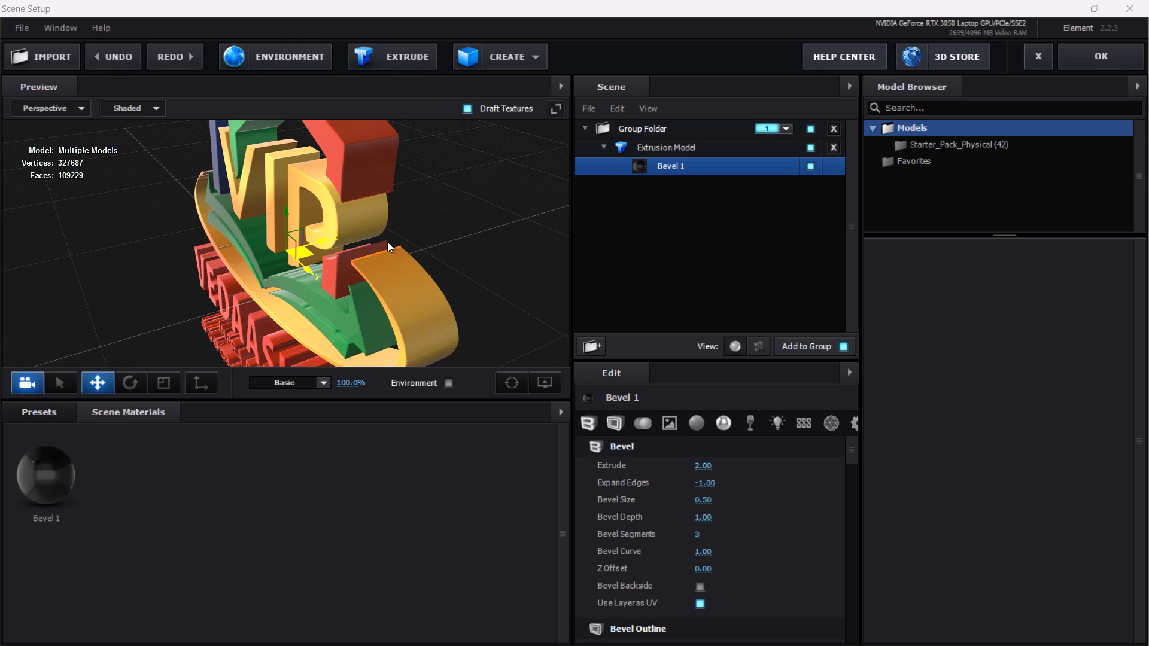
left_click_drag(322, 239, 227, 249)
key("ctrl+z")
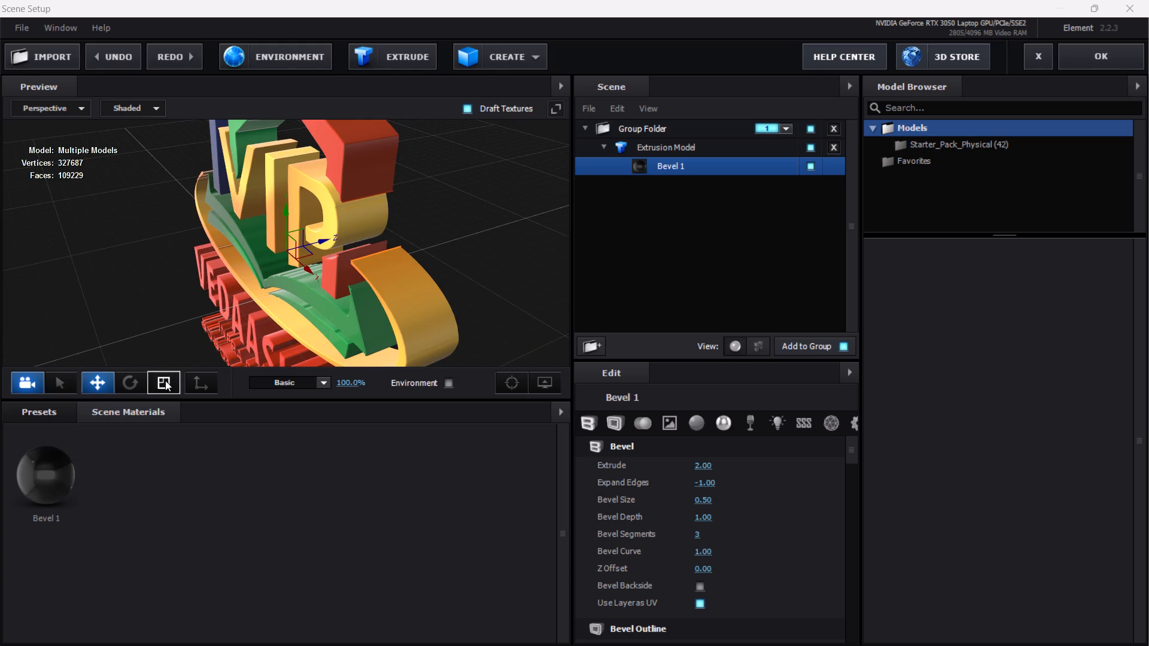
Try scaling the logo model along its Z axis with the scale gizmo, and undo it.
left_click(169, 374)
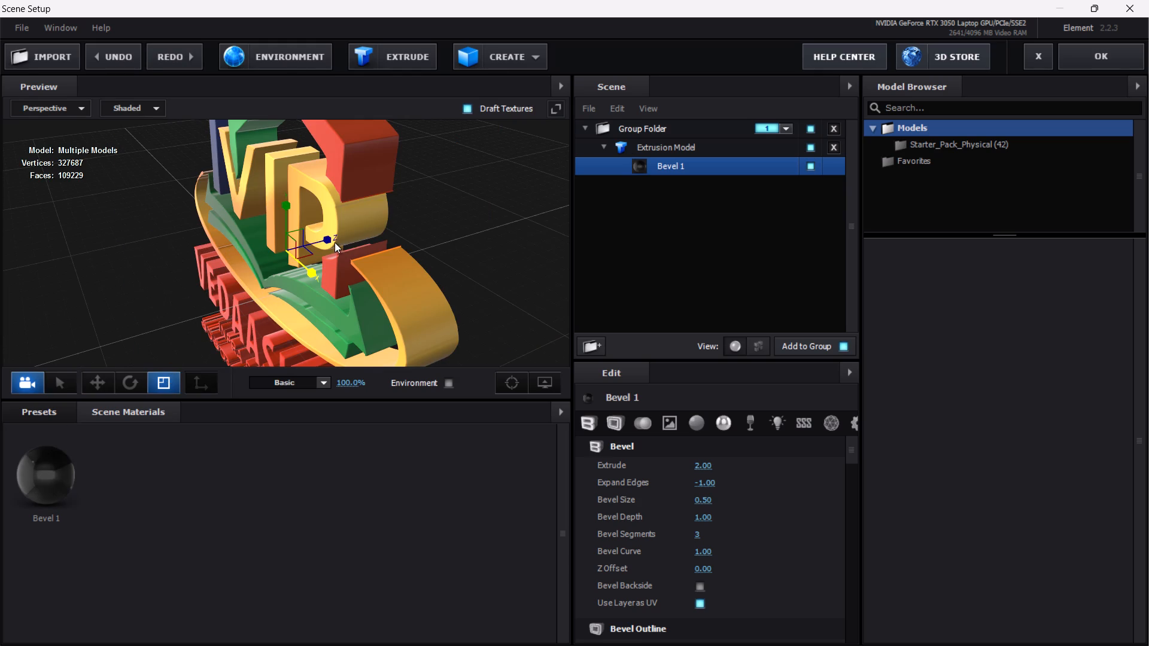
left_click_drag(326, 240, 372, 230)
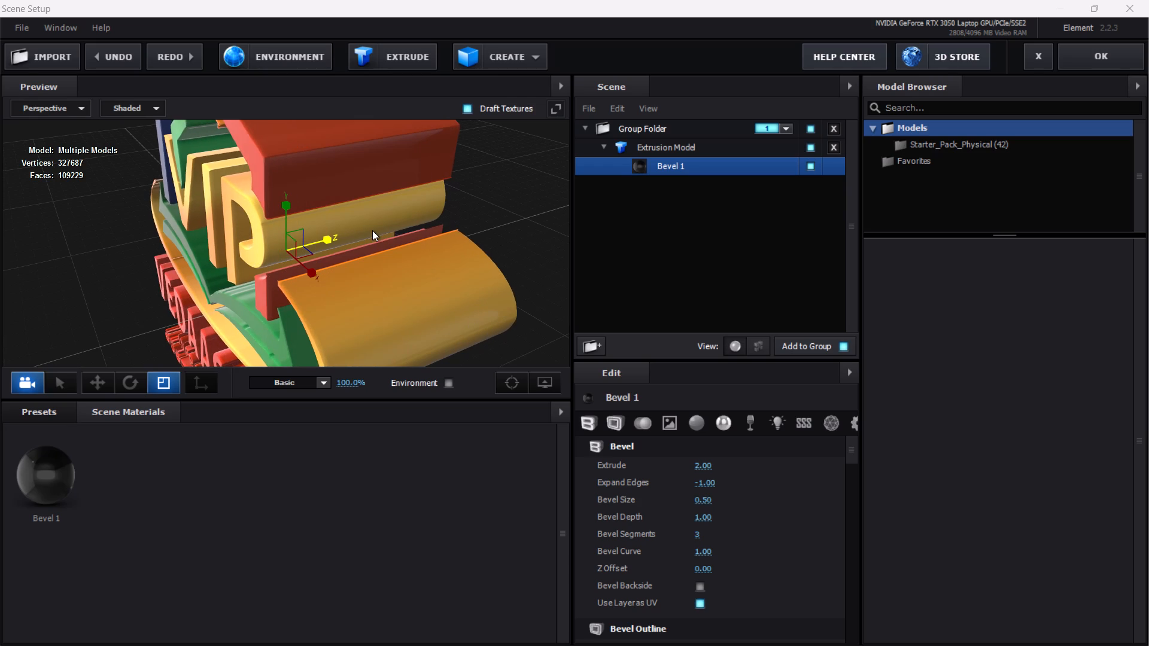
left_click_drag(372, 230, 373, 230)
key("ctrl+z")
Examine the extruded logo model from the side, above and front at near and far distances.
scroll(372, 191, "down", 7)
scroll(372, 191, "up", 2)
scroll(356, 237, "down", 7)
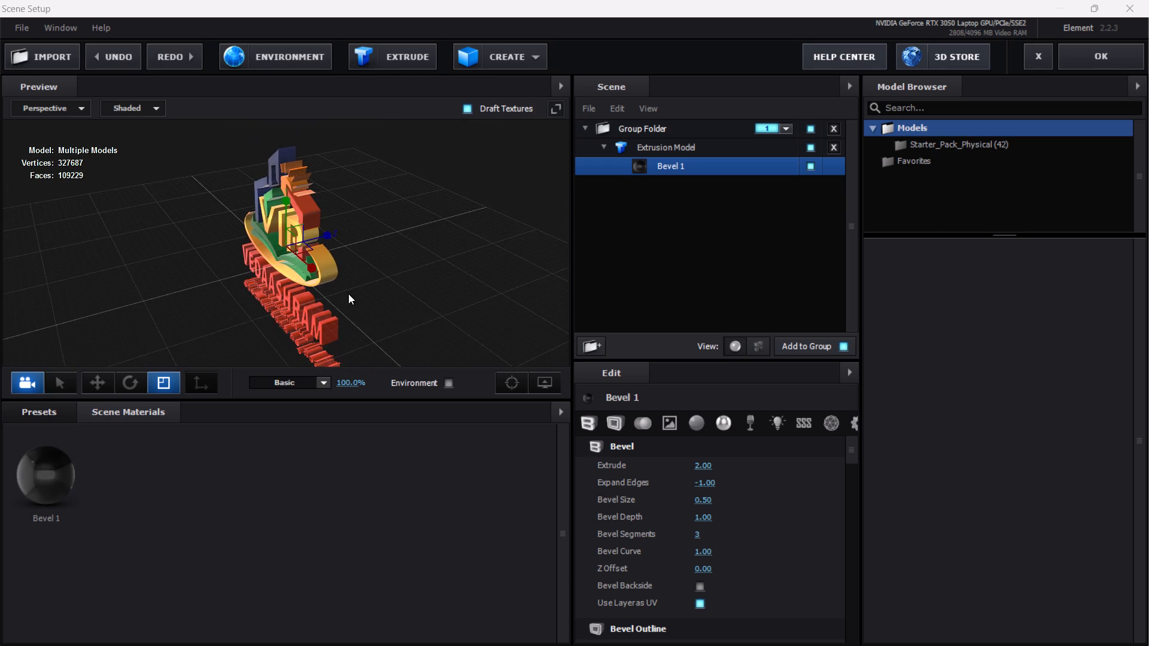
left_click_drag(338, 331, 420, 279)
scroll(329, 331, "up", 5)
left_click_drag(310, 346, 287, 360)
scroll(321, 292, "down", 10)
scroll(314, 333, "up", 8)
left_click_drag(316, 317, 330, 262)
scroll(294, 278, "down", 5)
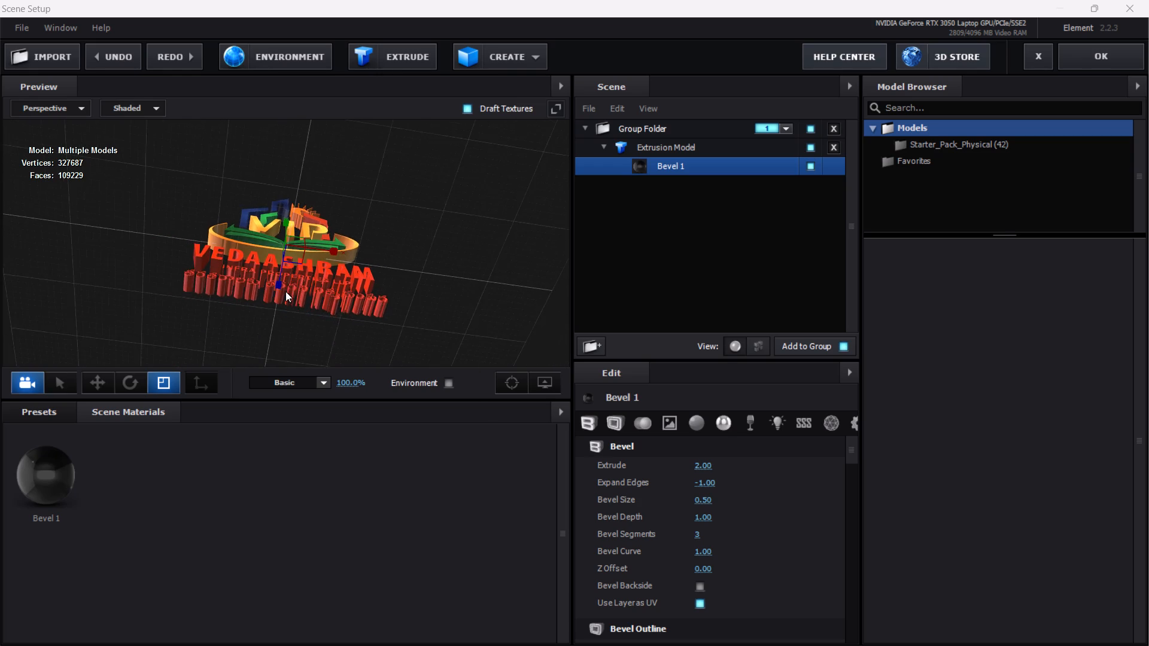
scroll(285, 293, "up", 5)
left_click_drag(331, 267, 292, 335)
left_click_drag(354, 265, 292, 273)
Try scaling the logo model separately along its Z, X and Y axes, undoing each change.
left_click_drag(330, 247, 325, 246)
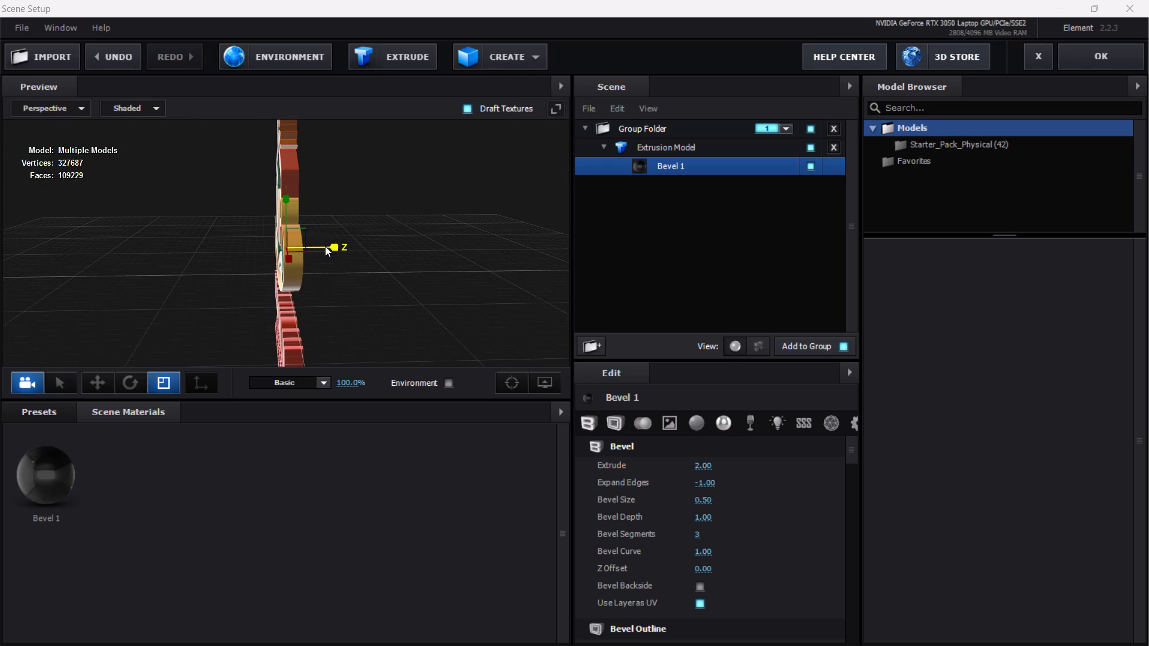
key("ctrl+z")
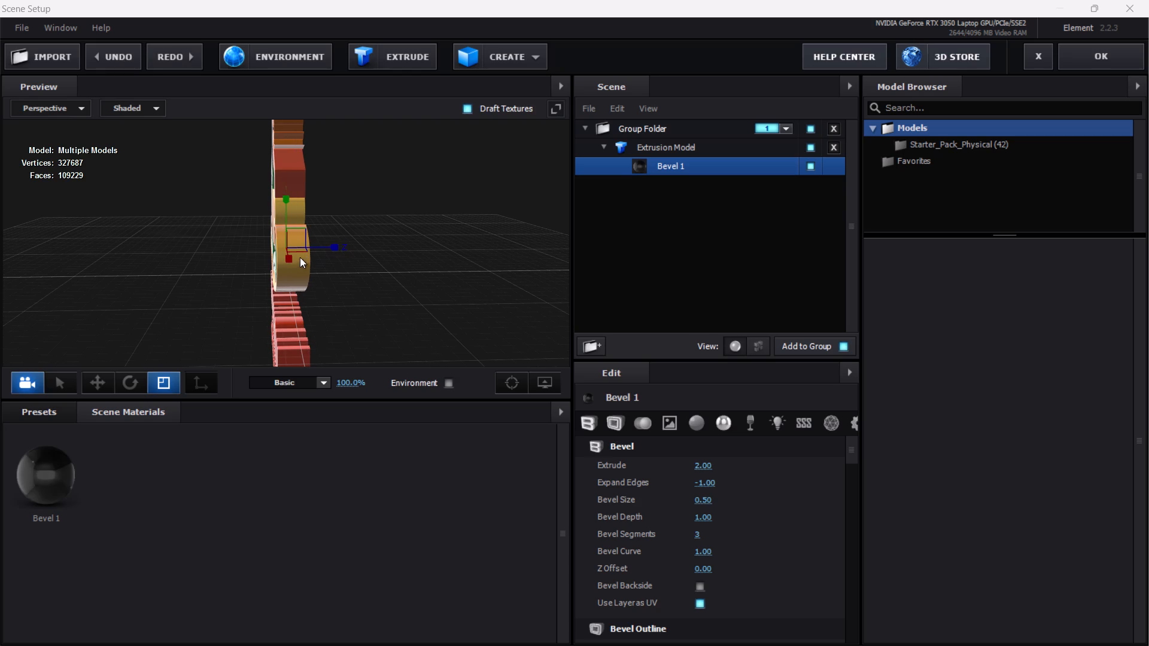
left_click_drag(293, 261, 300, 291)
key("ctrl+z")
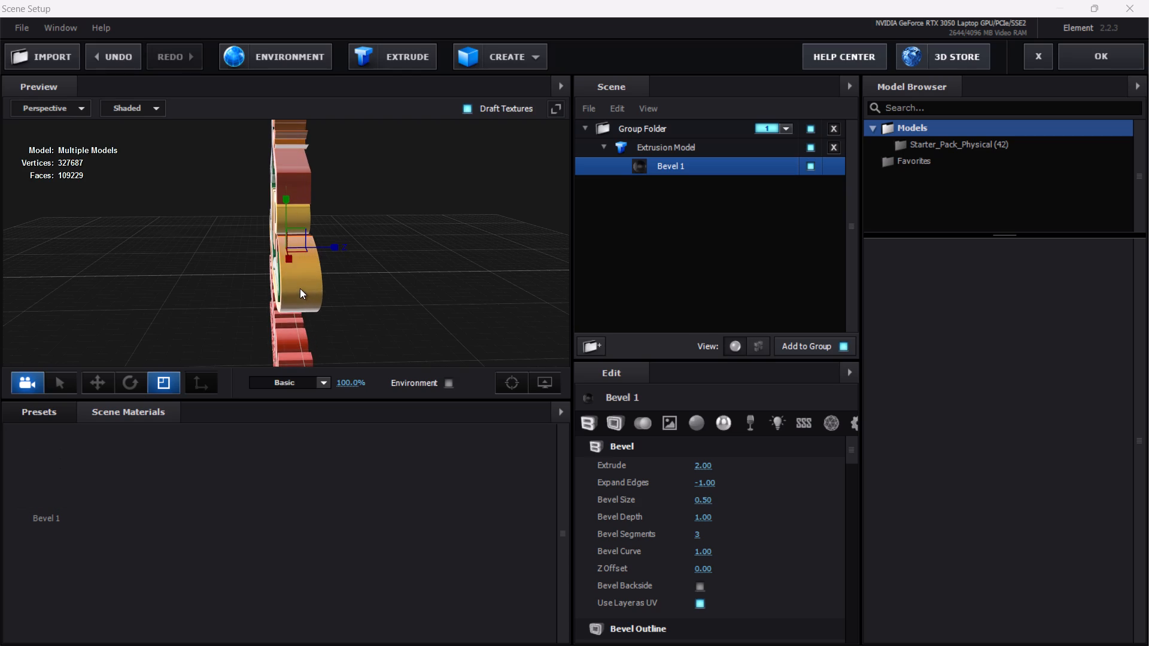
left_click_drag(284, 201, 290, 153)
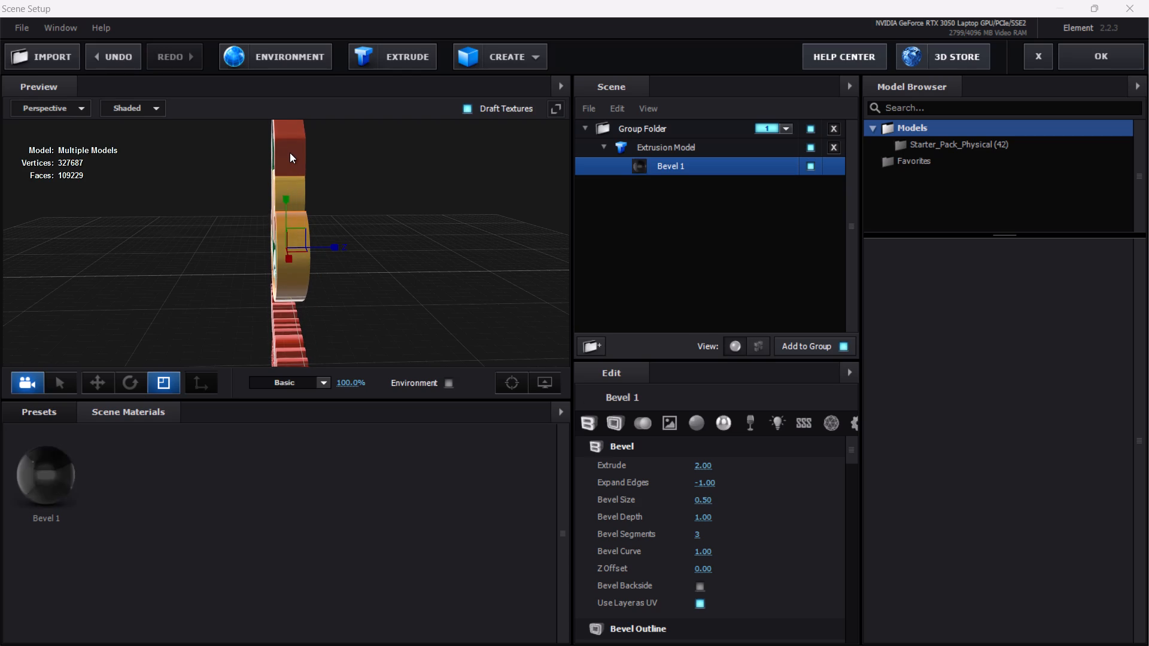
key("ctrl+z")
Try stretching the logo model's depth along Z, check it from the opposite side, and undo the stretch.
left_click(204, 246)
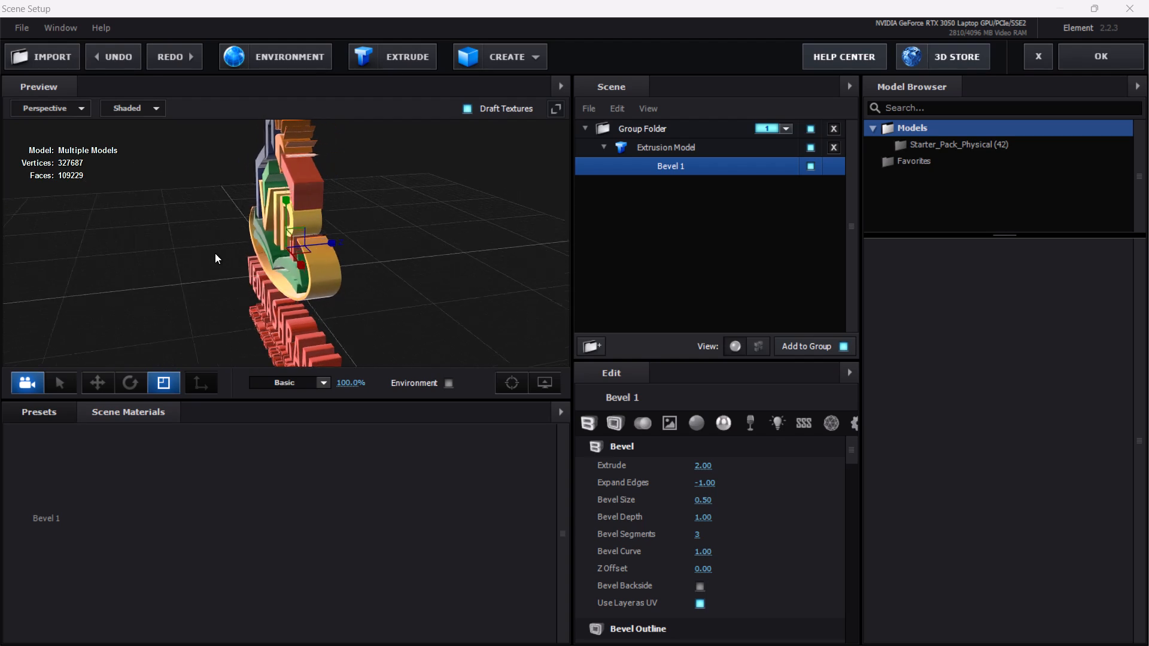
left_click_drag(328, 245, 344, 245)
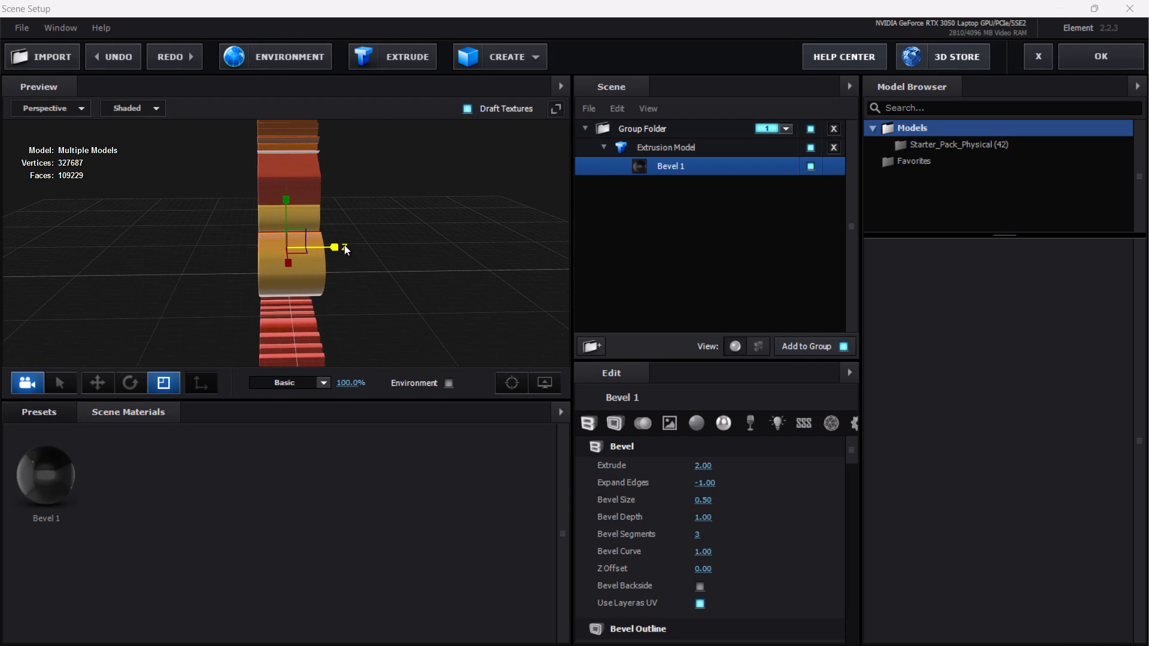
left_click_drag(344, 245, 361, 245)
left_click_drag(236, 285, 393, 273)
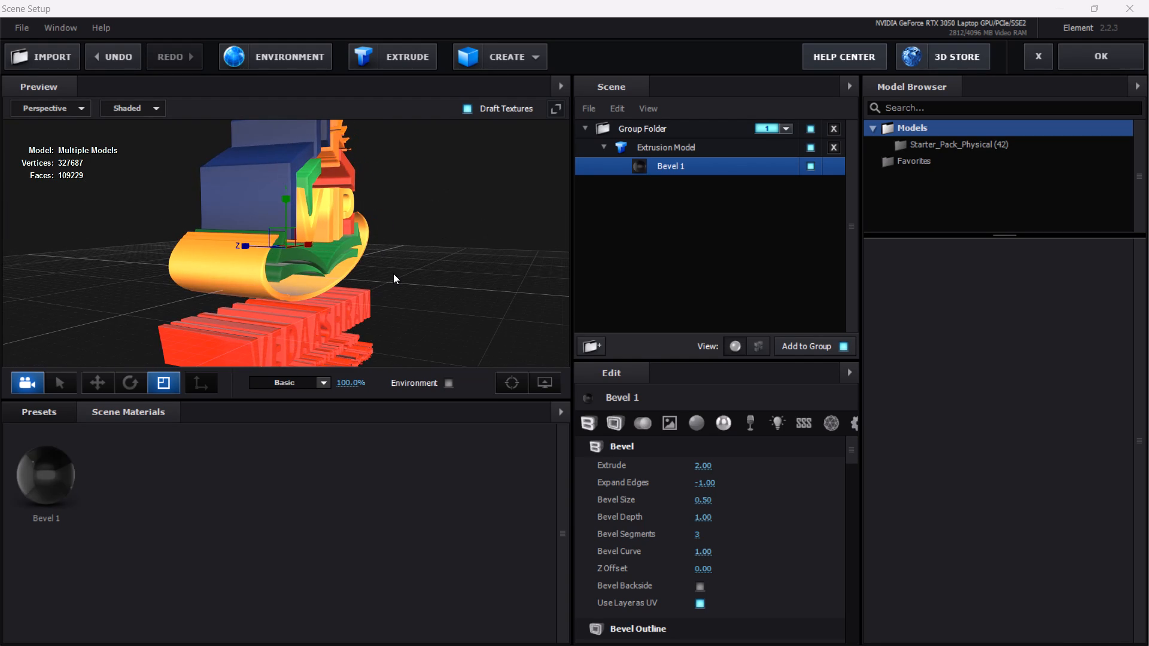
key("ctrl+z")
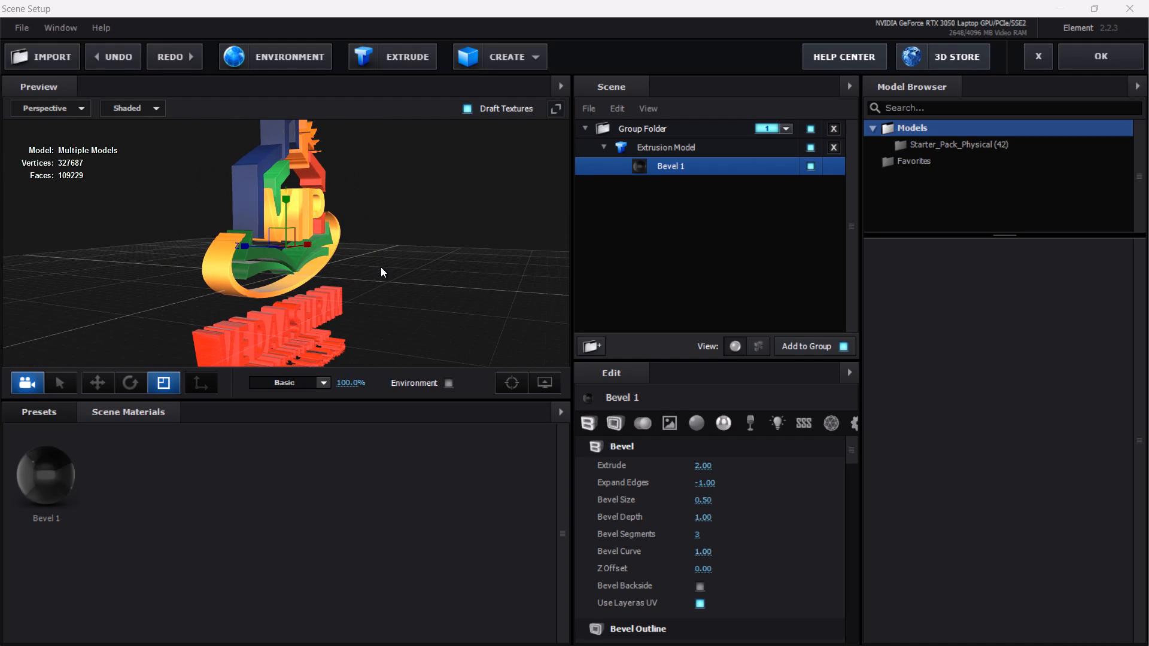
Accept the Scene Setup changes and return to the Vedaashram logo TAG composition.
left_click_drag(381, 267, 262, 283)
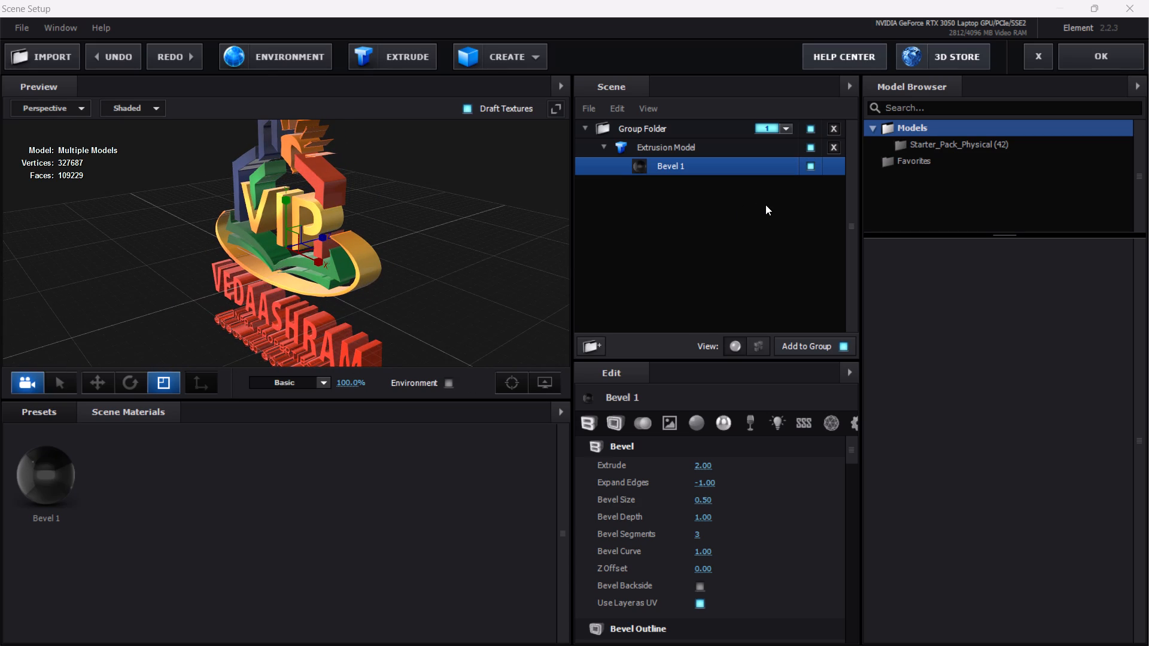
left_click(1088, 61)
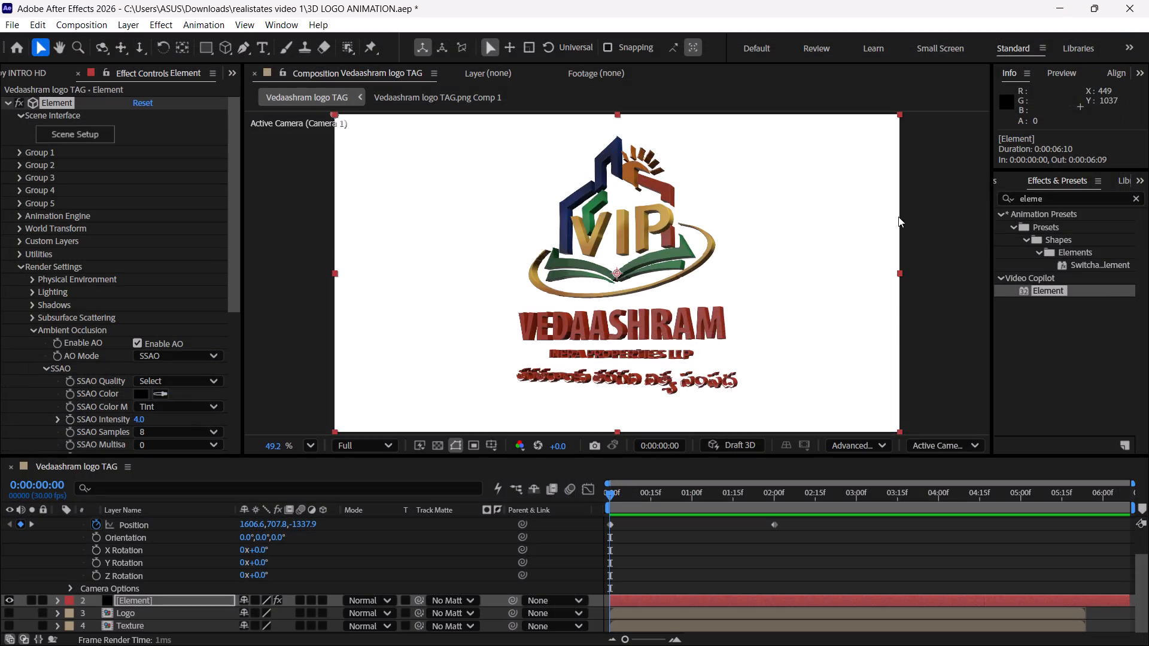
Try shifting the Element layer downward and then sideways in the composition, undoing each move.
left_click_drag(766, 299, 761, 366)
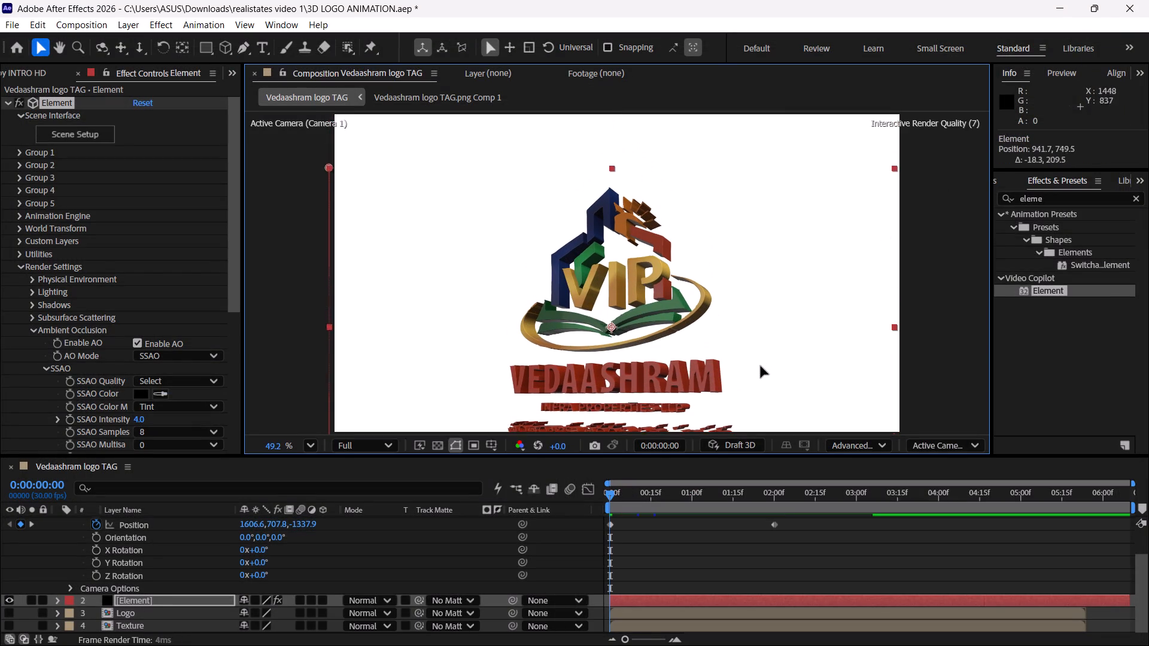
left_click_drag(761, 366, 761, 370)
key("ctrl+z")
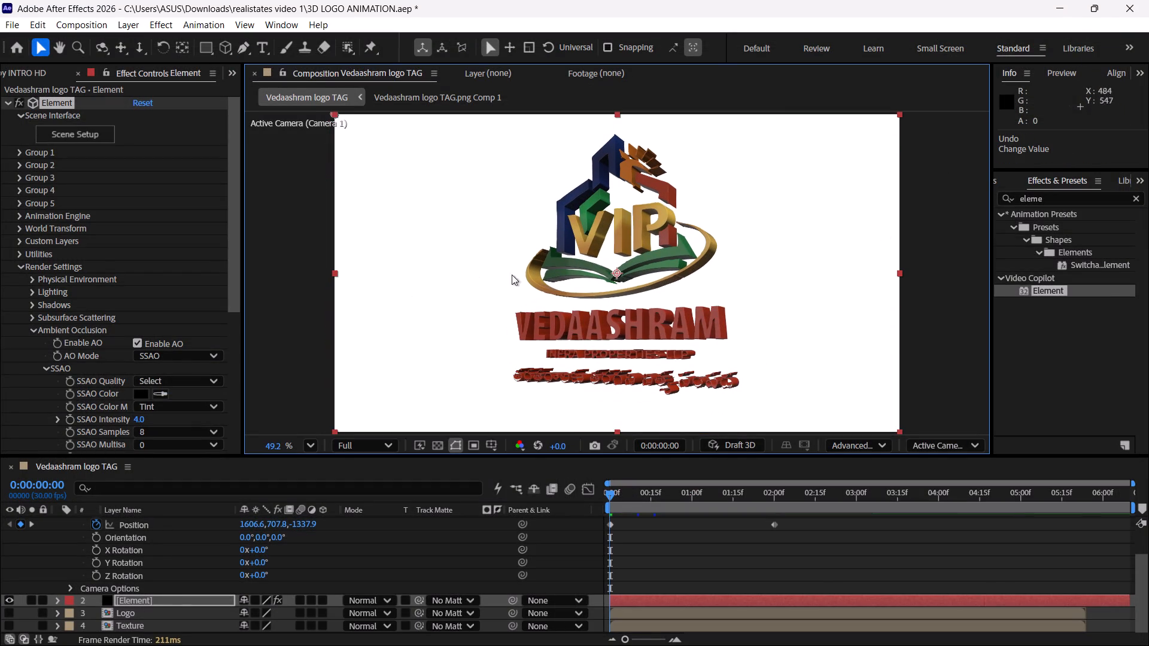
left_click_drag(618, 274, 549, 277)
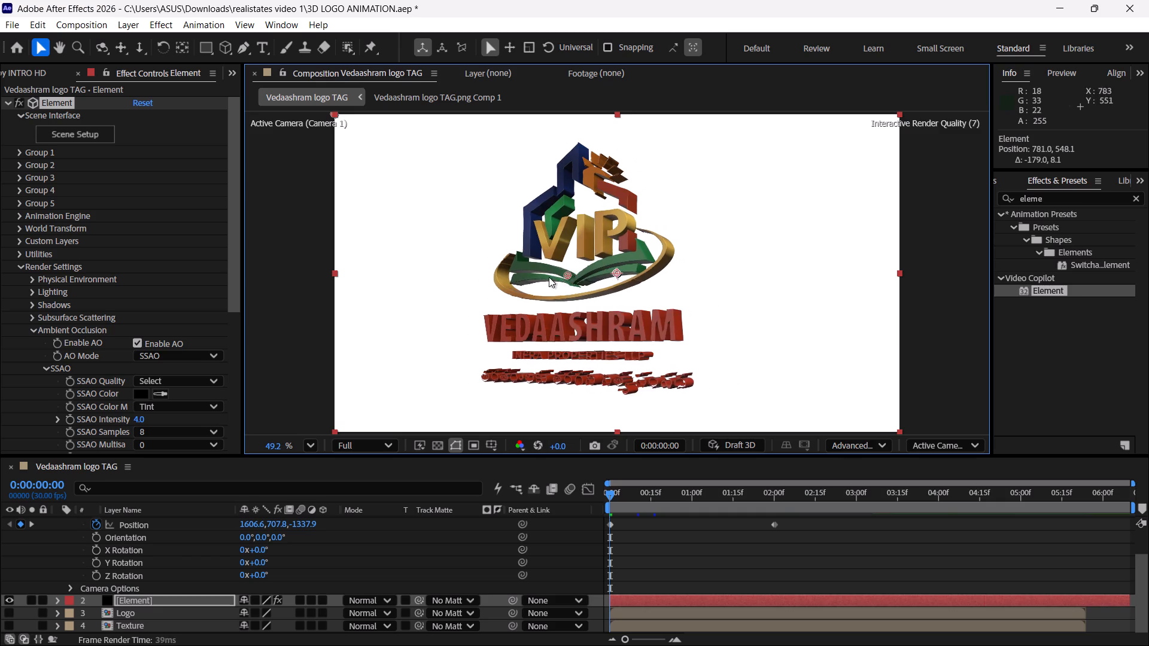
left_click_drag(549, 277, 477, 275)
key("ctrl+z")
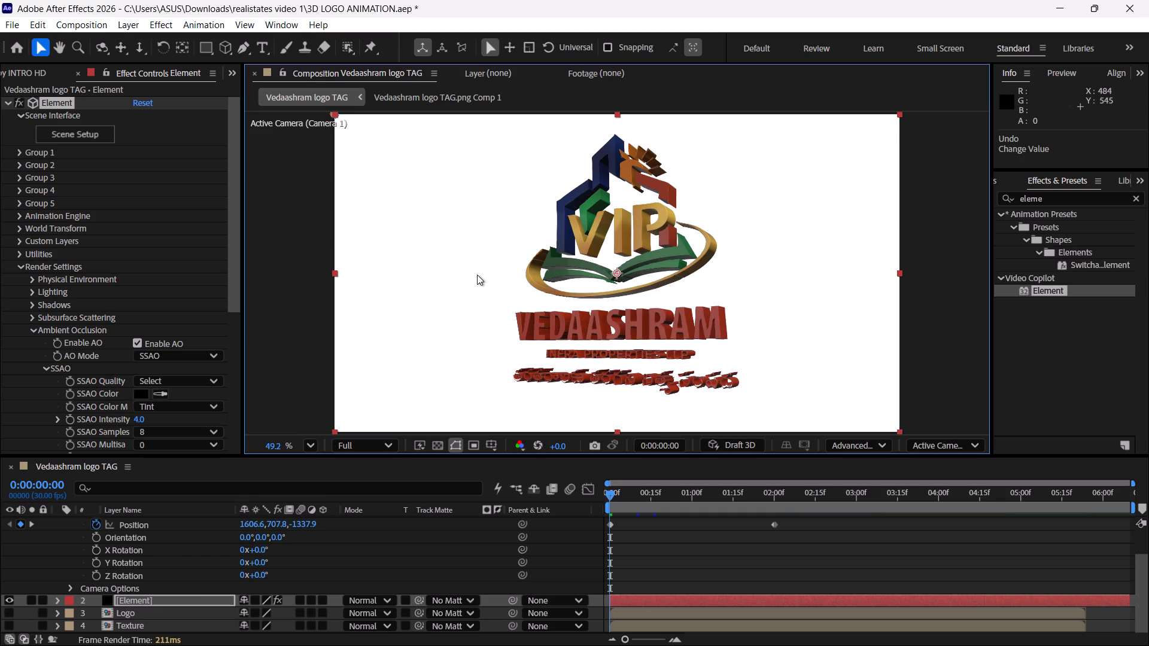
Replay the camera move from the first frame to judge the logo's new extrusion depth.
left_click_drag(624, 499, 509, 502)
key("space")
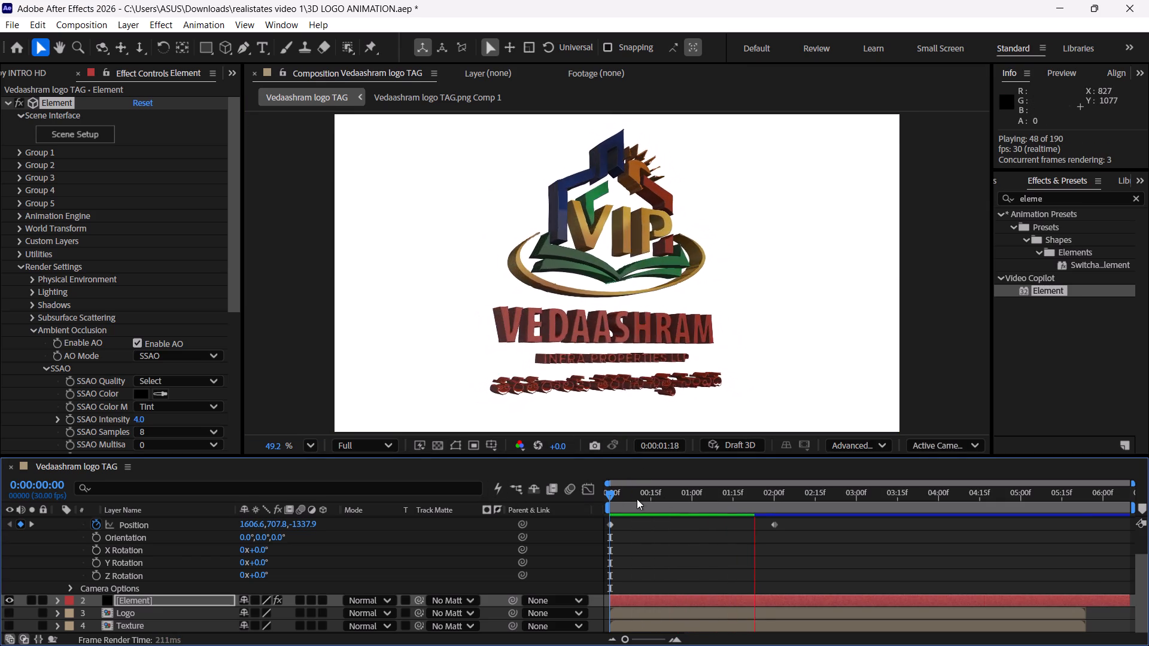
left_click_drag(700, 495, 506, 473)
key("space")
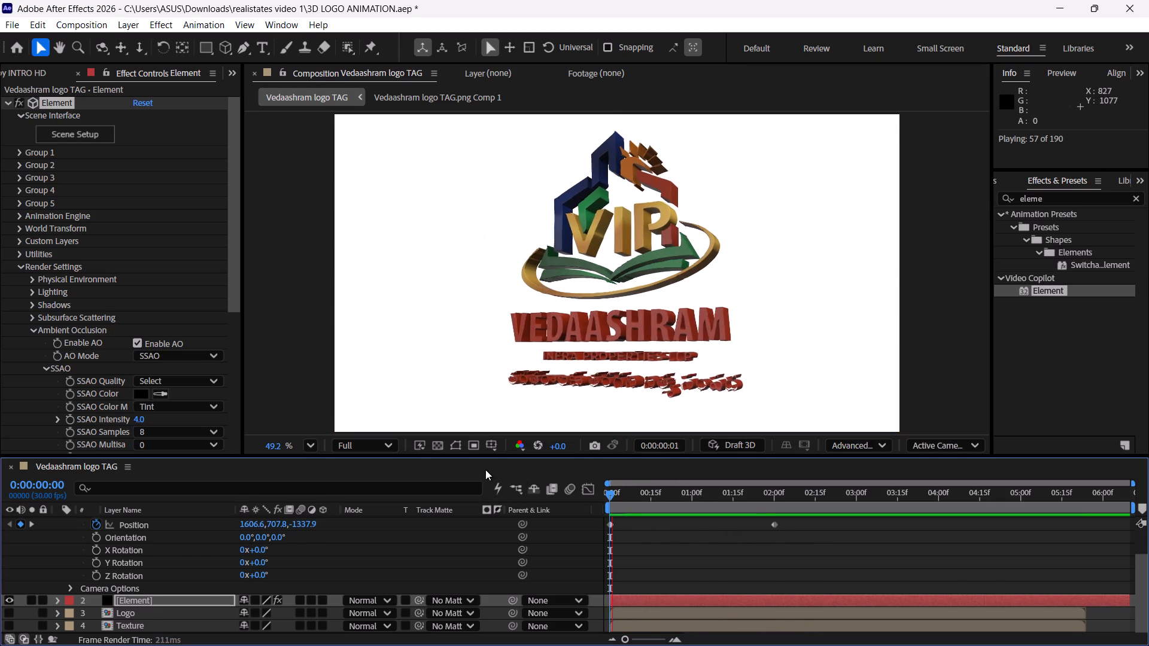
key("space")
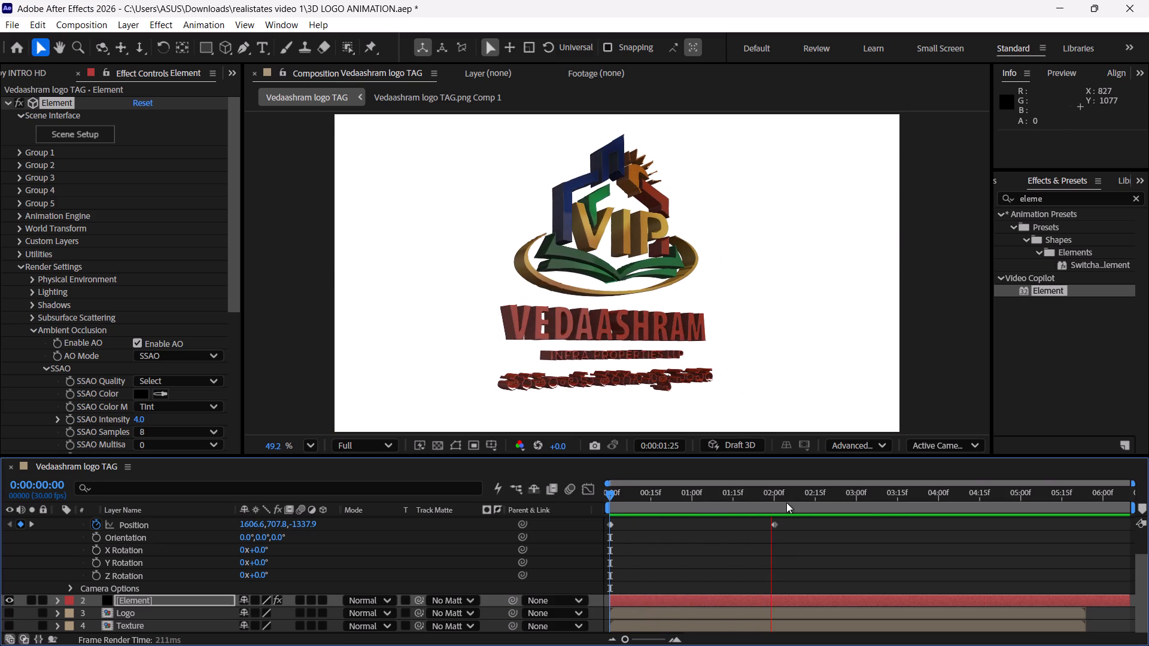
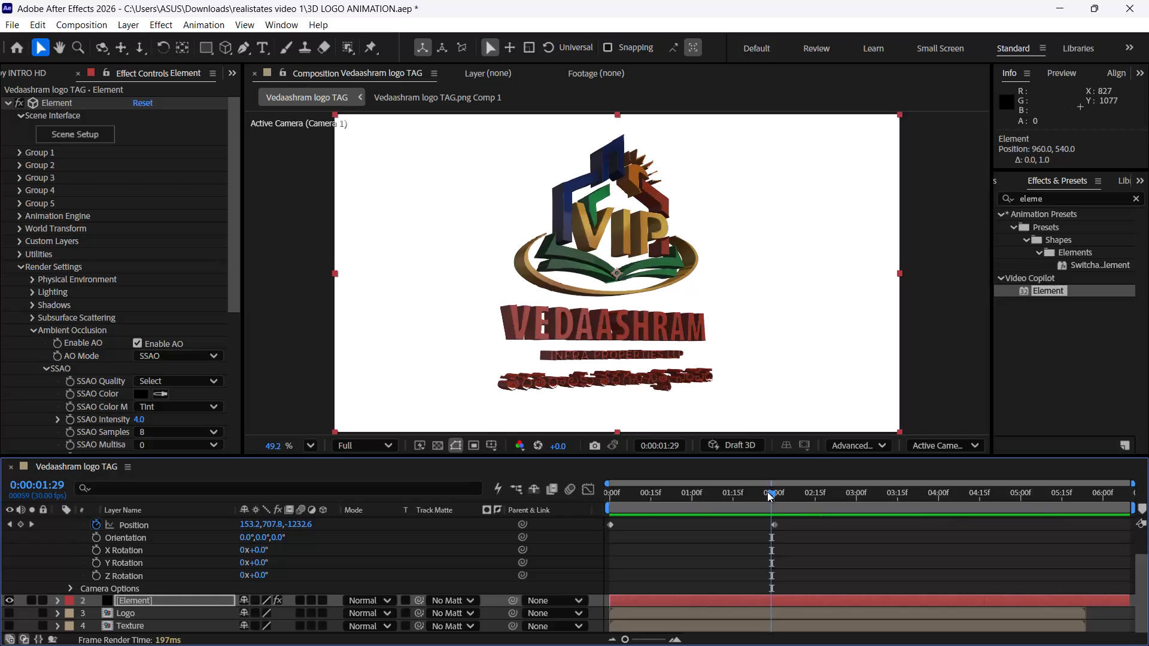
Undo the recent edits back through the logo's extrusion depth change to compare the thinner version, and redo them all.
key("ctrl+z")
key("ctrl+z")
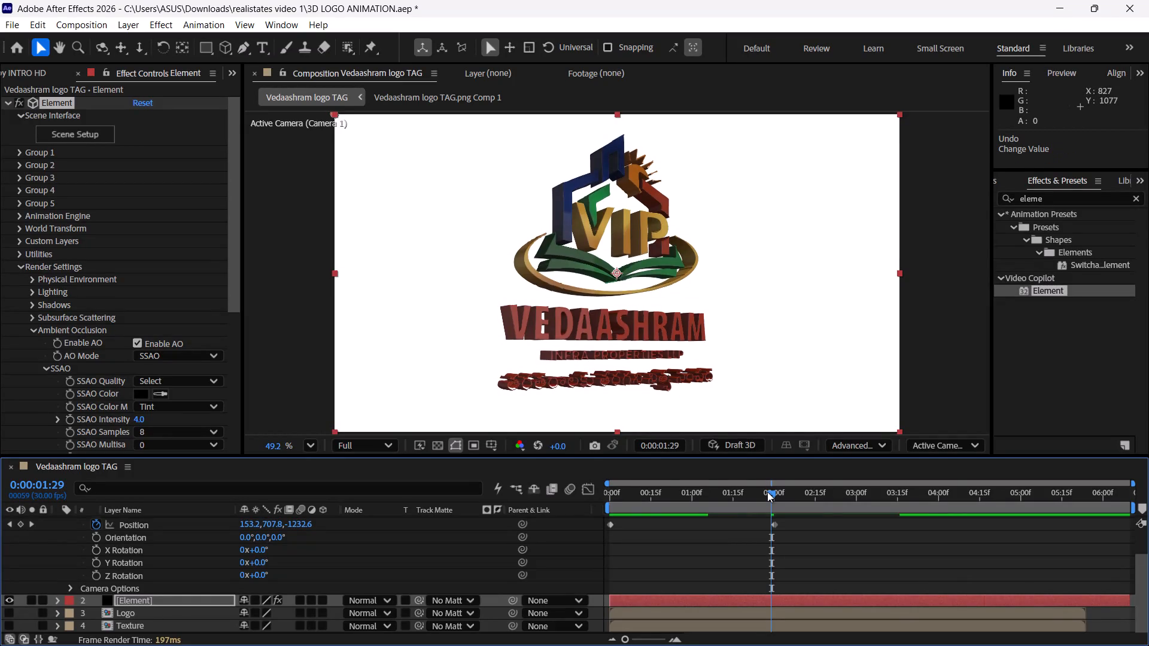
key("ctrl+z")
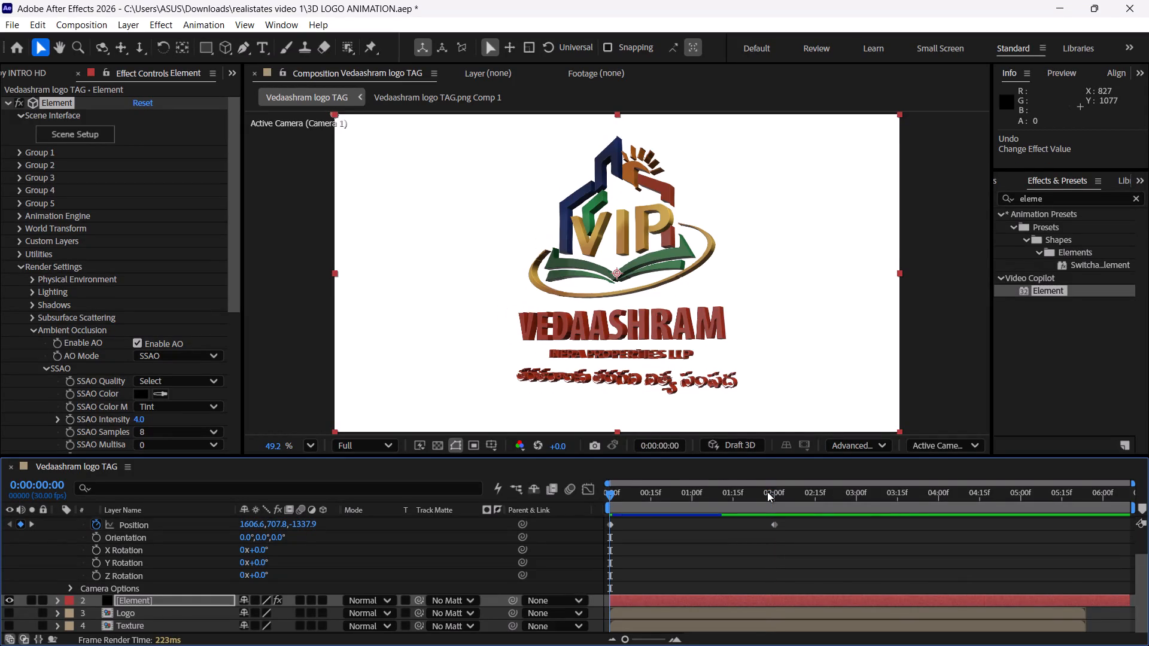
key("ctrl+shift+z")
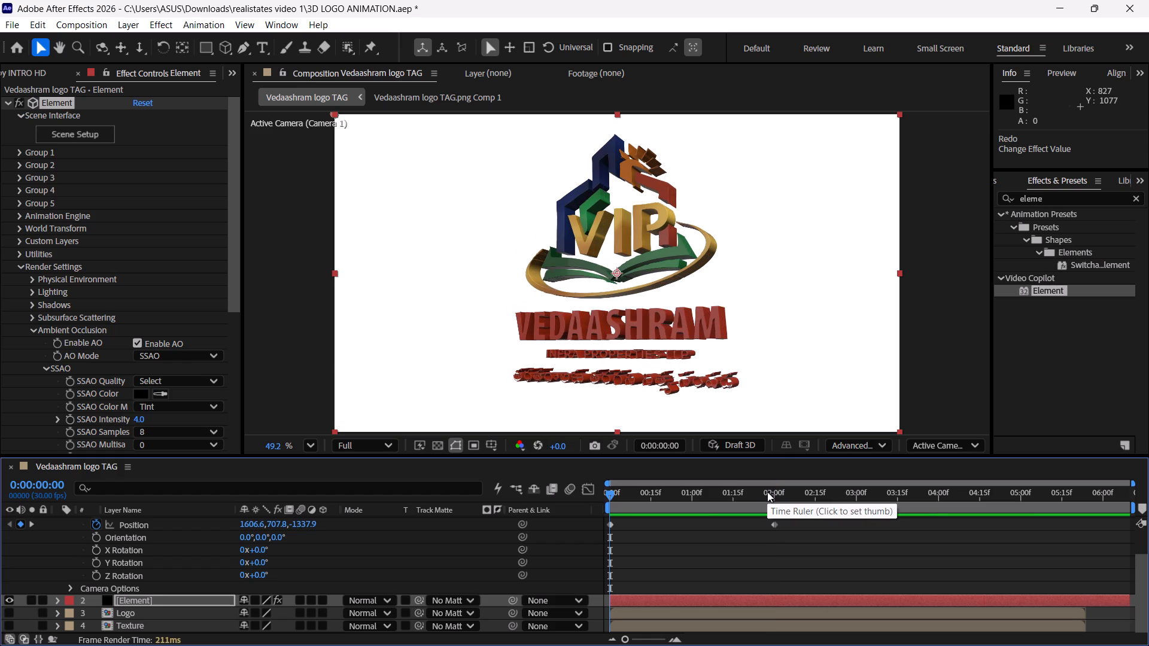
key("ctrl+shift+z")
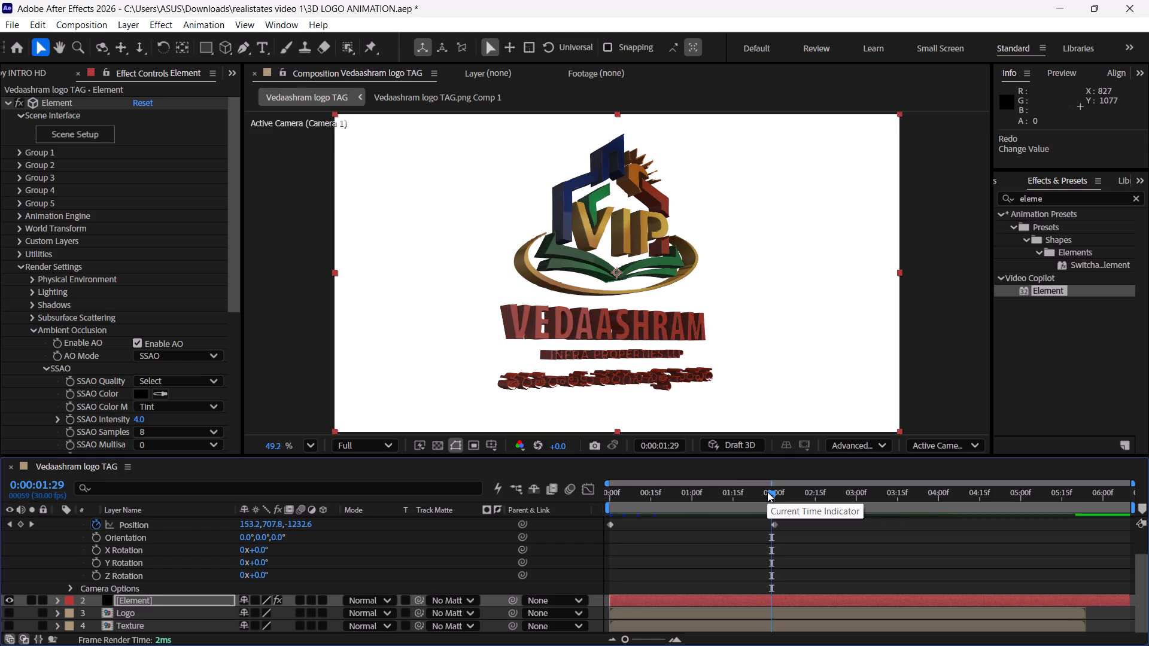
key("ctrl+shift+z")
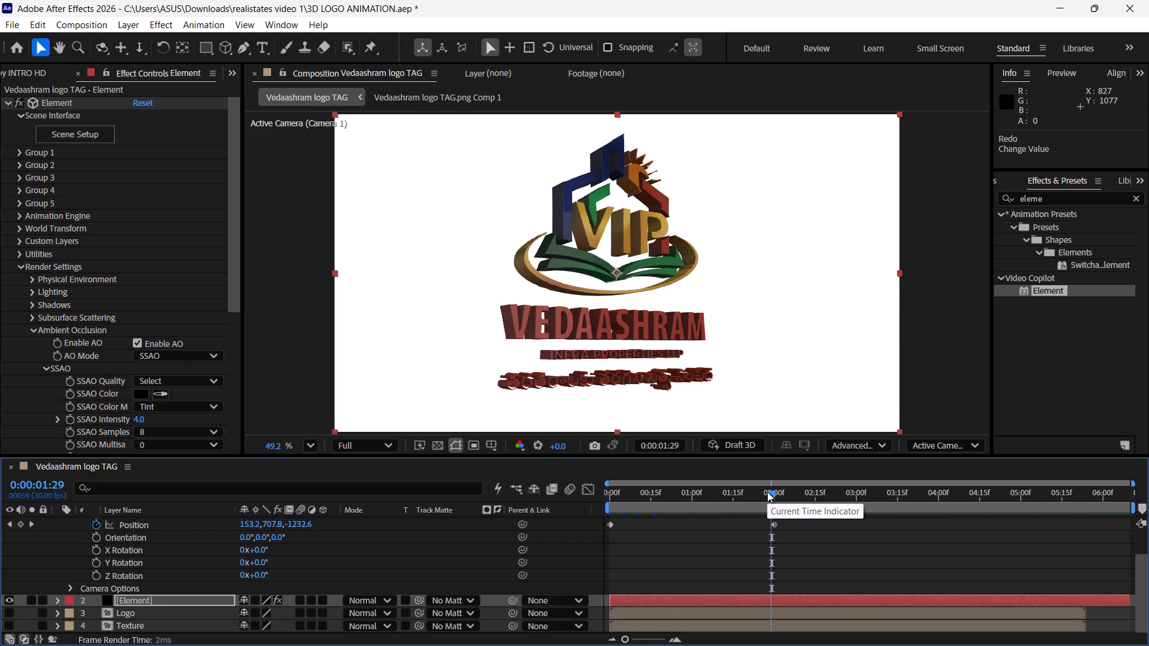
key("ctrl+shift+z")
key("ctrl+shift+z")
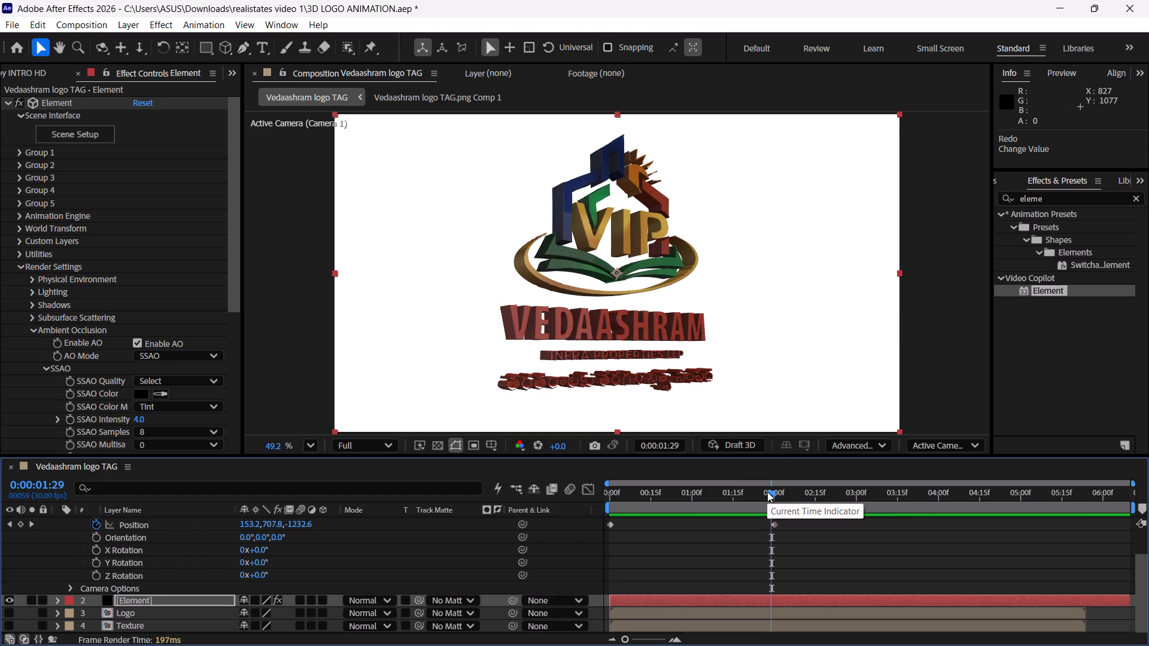
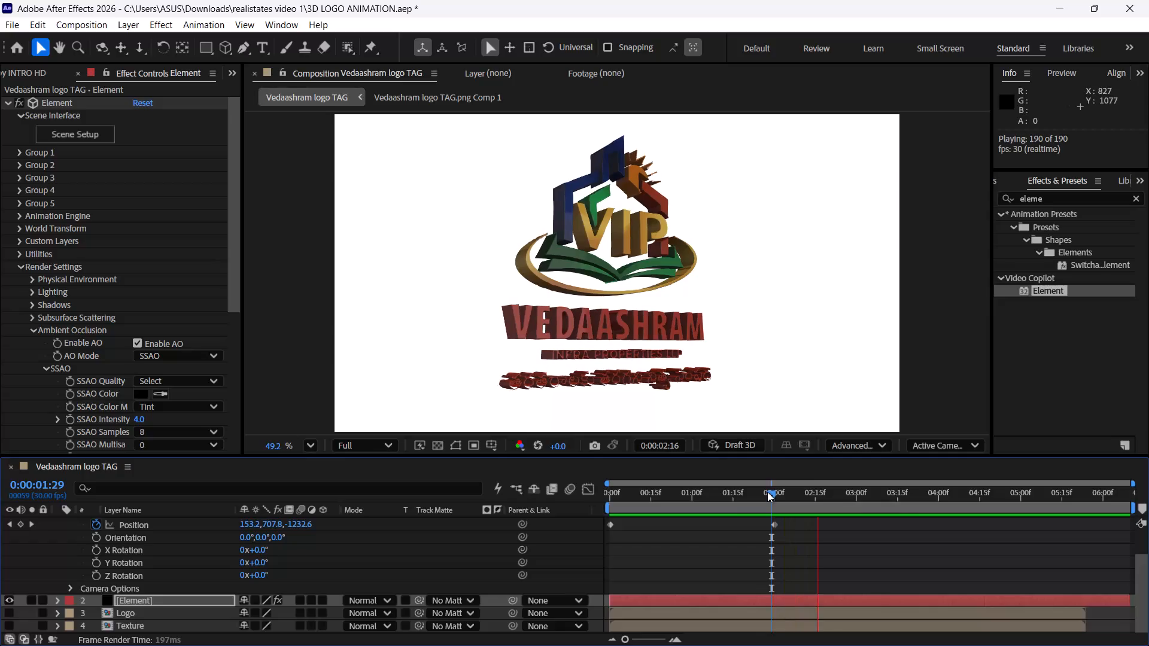
Stop the preview playback of the logo animation.
key("space")
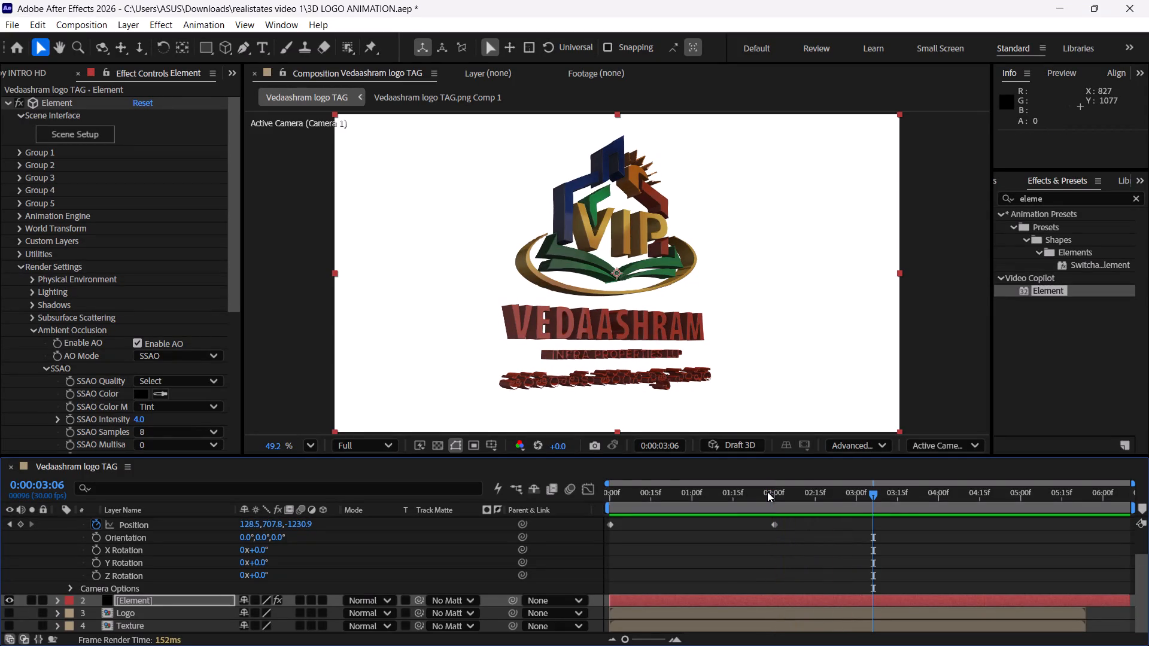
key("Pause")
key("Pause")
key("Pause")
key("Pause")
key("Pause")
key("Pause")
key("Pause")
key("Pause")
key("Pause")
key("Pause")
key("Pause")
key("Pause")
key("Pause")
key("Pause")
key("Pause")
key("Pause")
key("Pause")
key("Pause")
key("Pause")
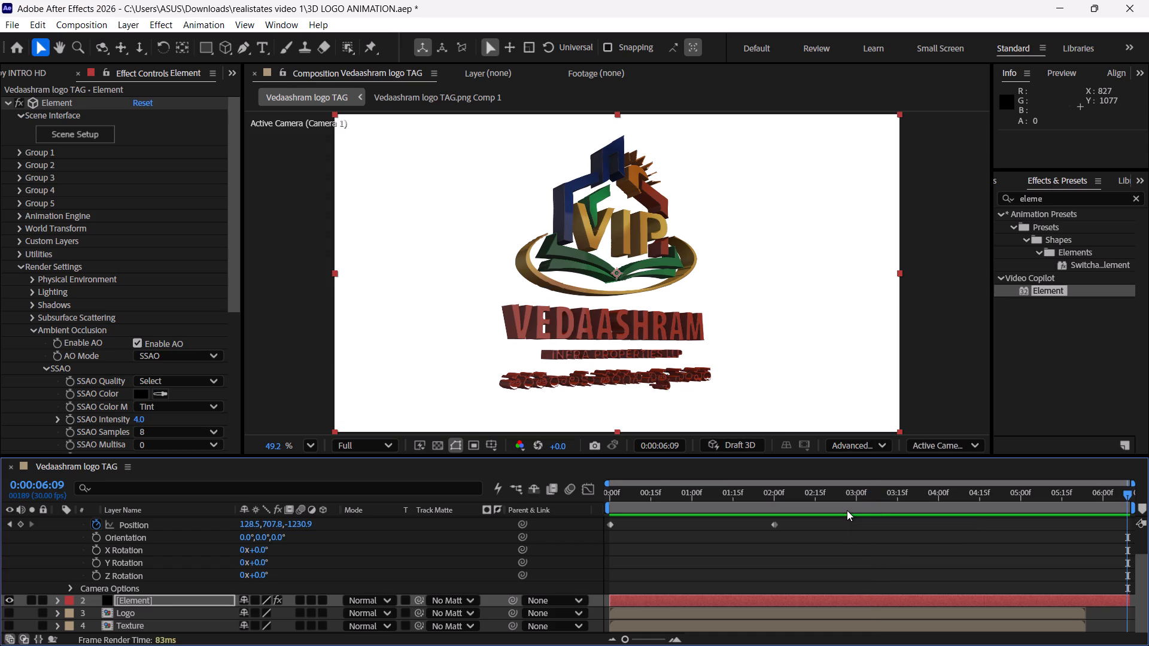
Scrub back and forth through the first two and a half seconds to examine the extruded logo during the camera move.
left_click_drag(707, 493, 606, 505)
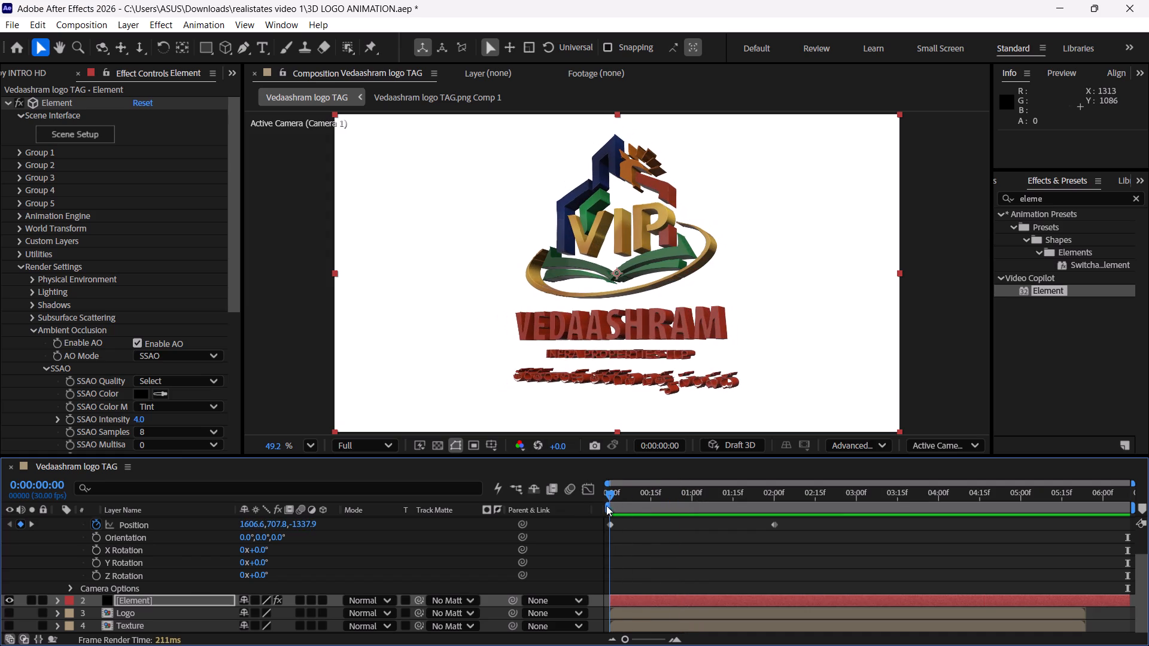
left_click_drag(606, 505, 804, 509)
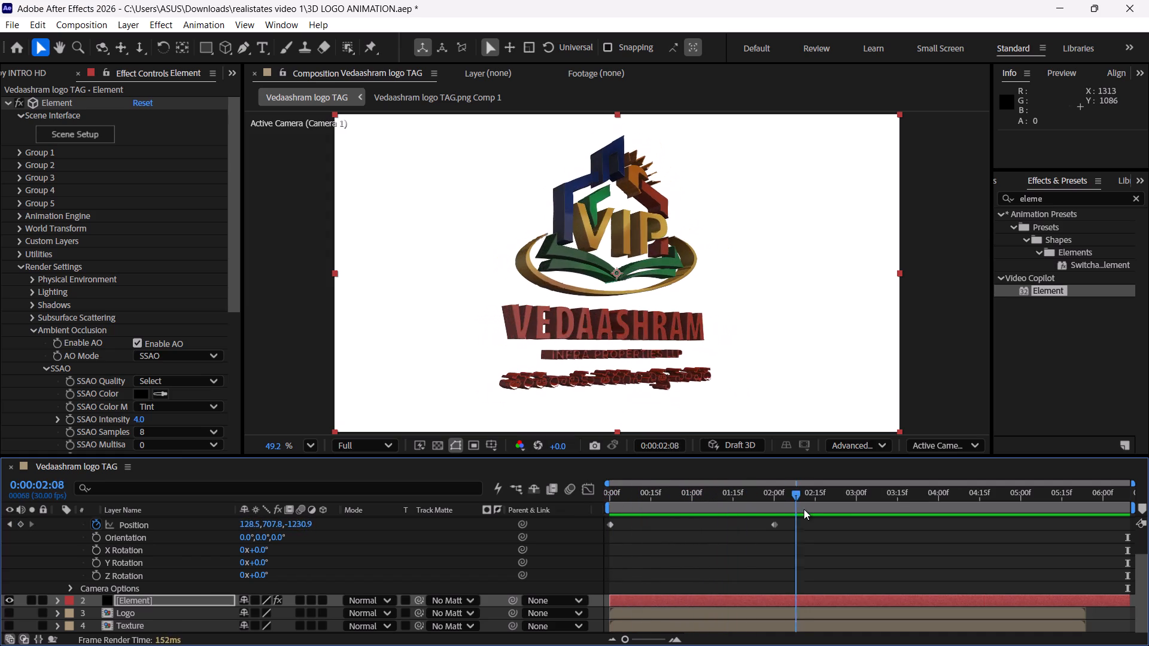
left_click_drag(804, 509, 605, 538)
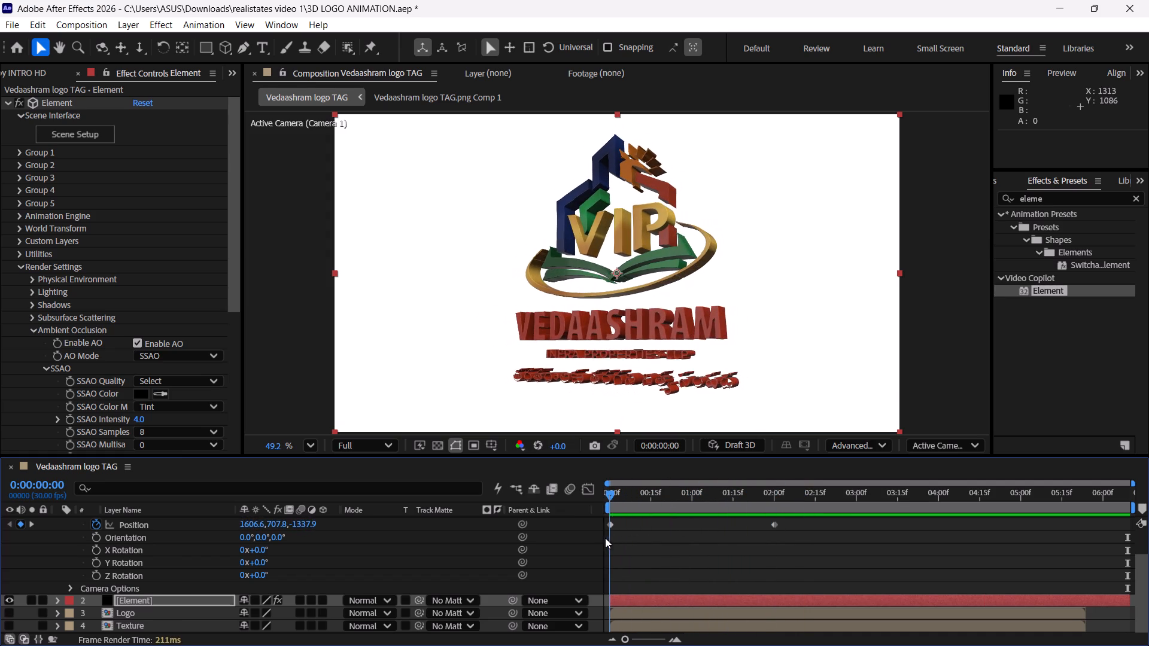
left_click_drag(605, 538, 683, 532)
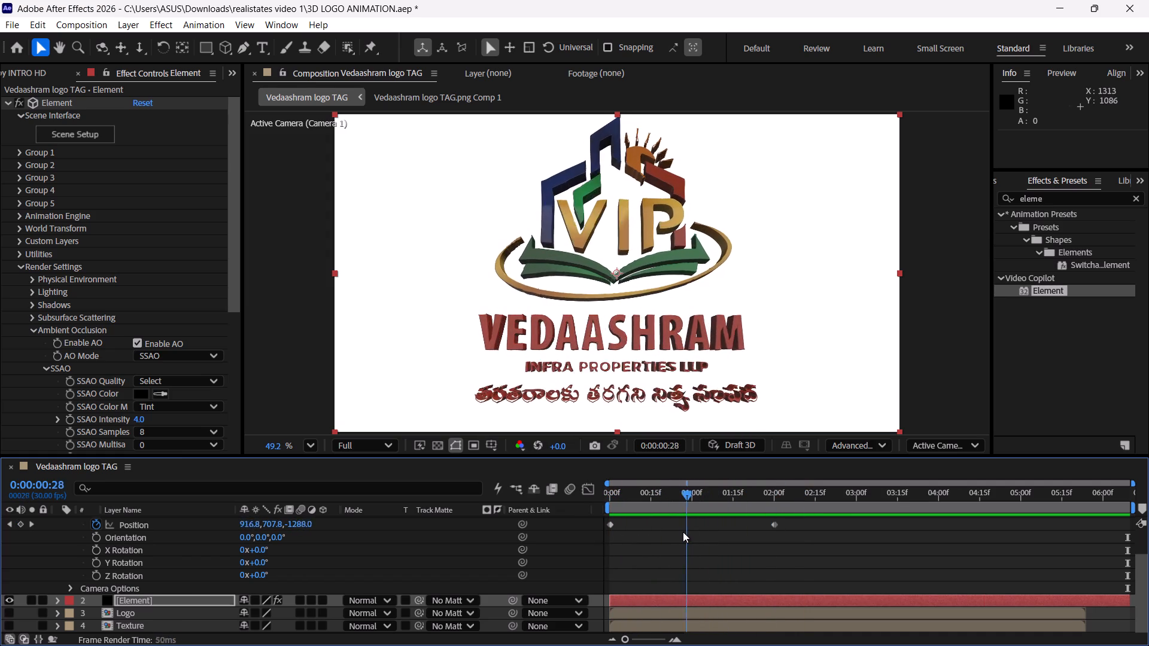
left_click_drag(683, 532, 659, 524)
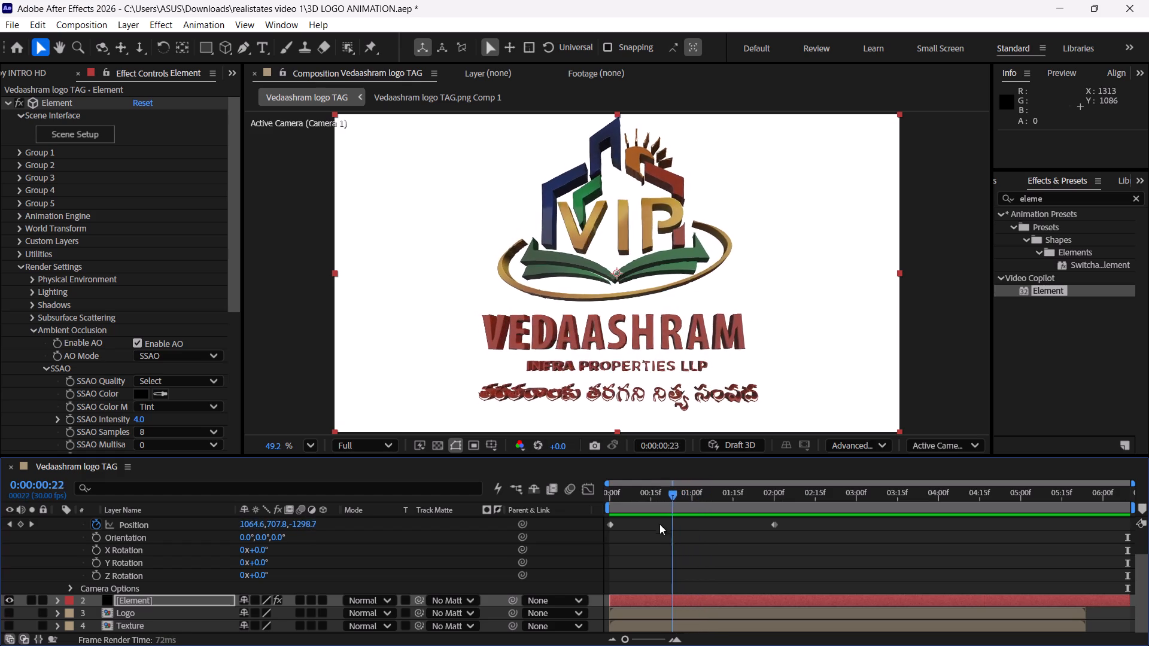
left_click_drag(659, 524, 685, 520)
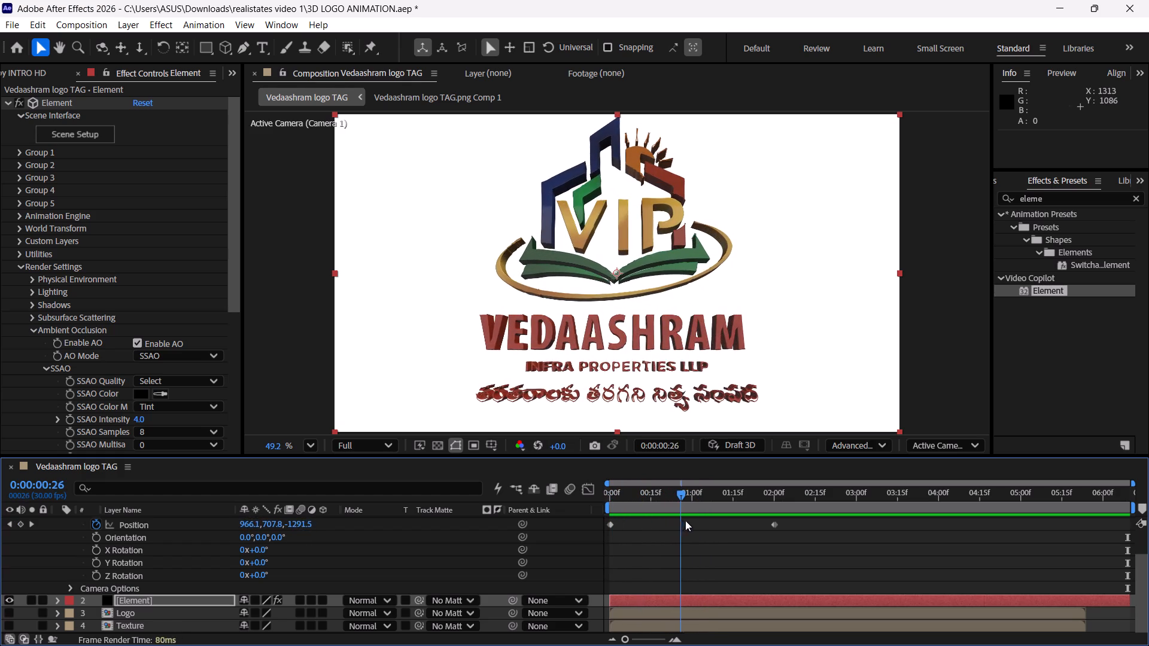
left_click_drag(685, 520, 600, 534)
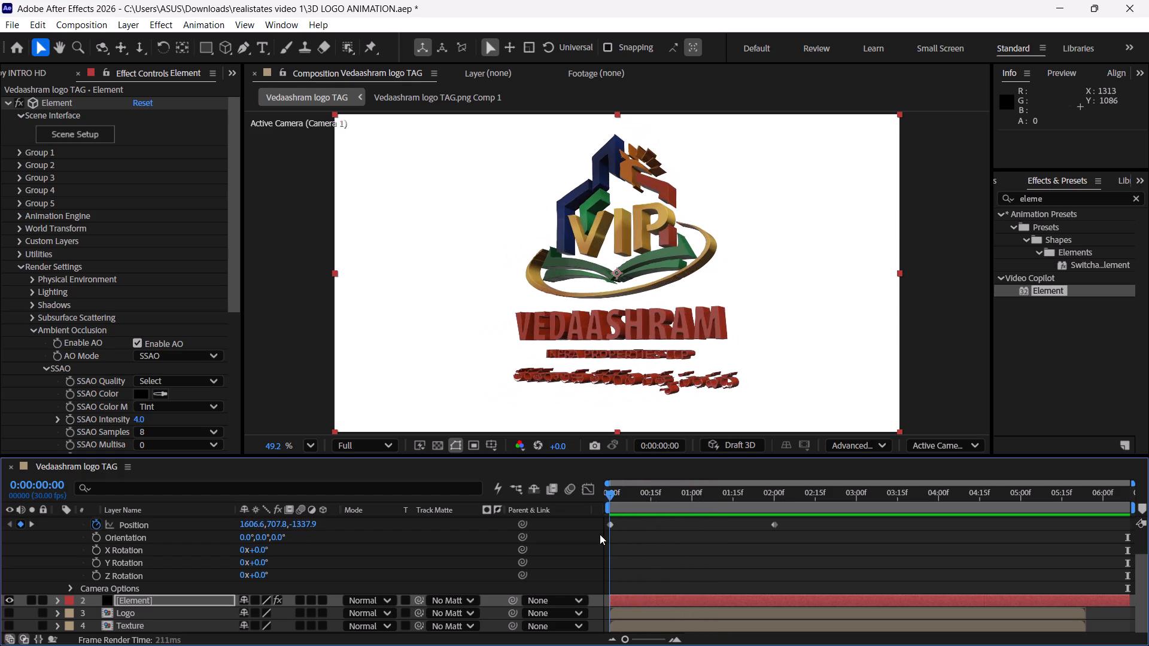
left_click_drag(600, 534, 774, 532)
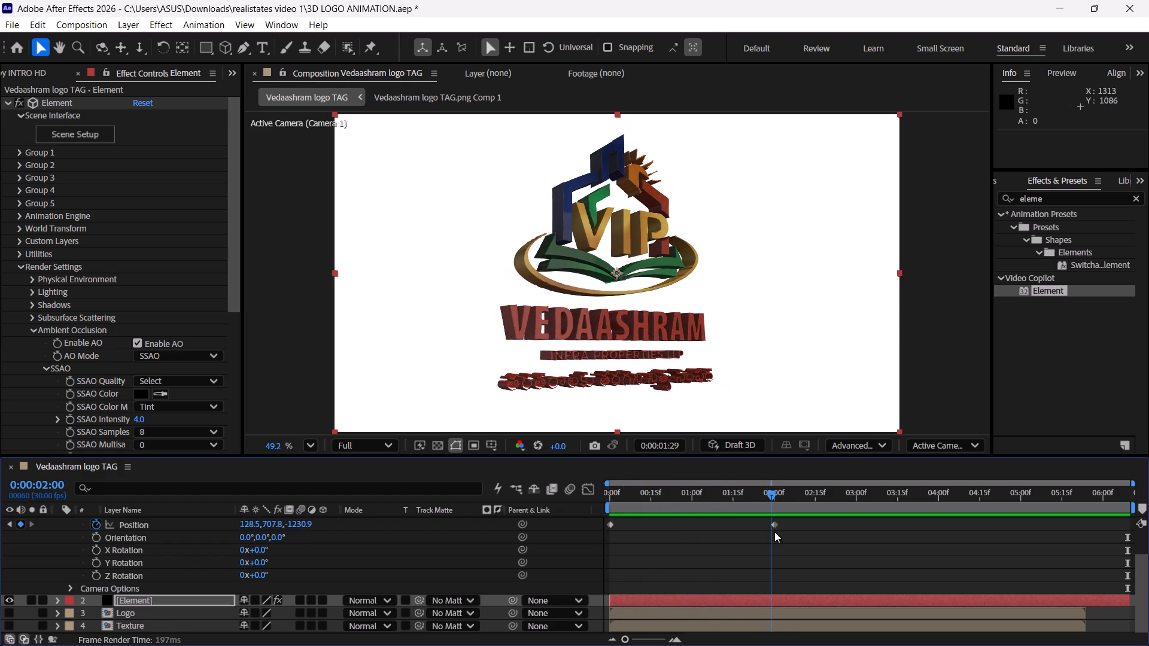
left_click_drag(774, 532, 579, 537)
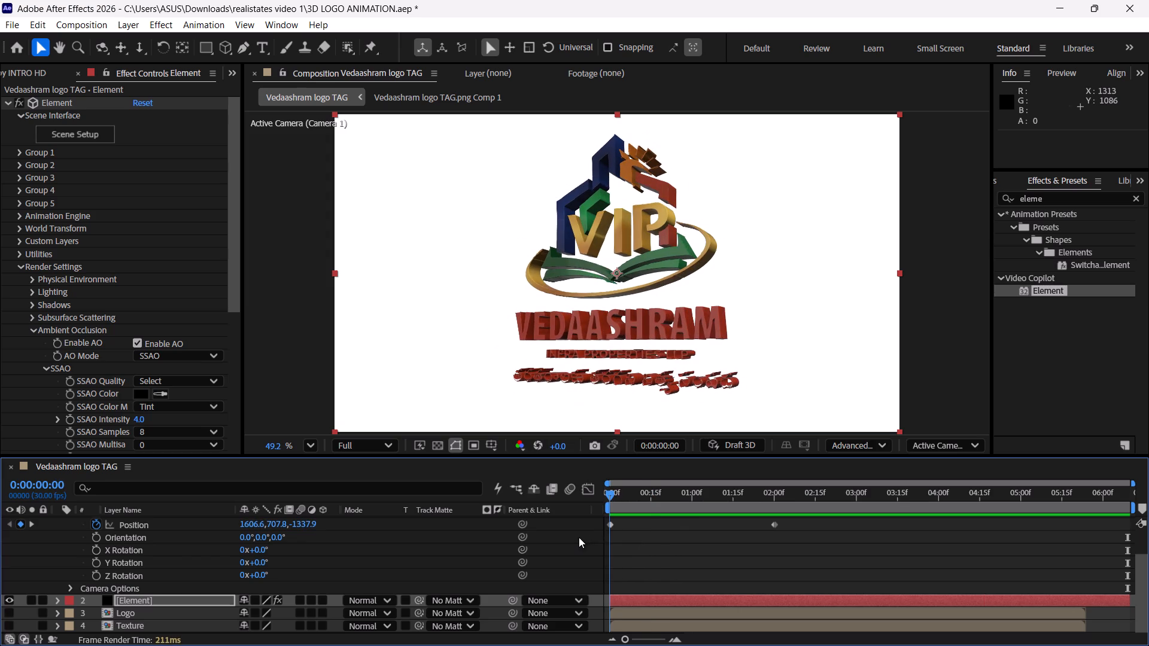
left_click_drag(579, 537, 591, 544)
left_click_drag(591, 544, 627, 557)
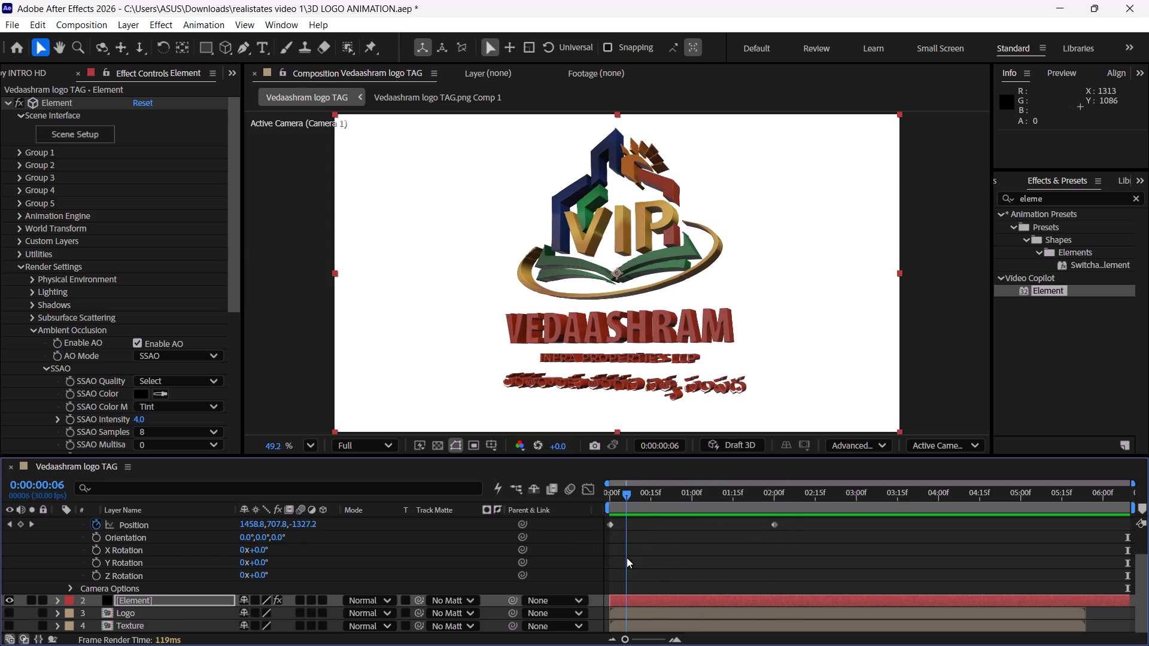
left_click_drag(627, 557, 758, 540)
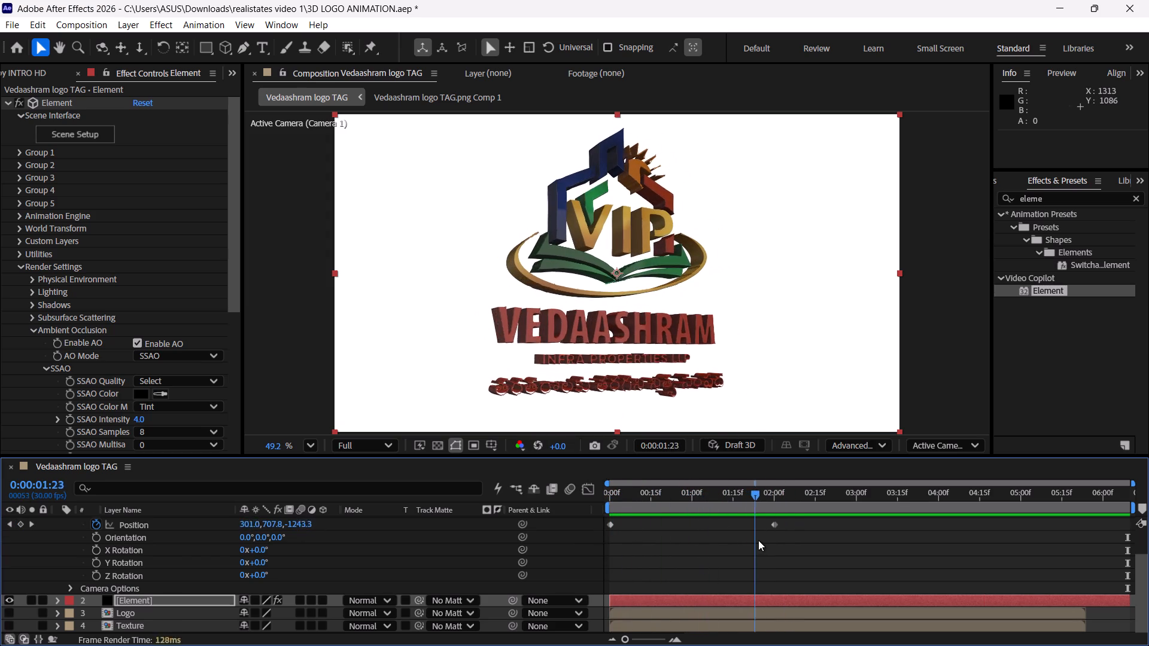
left_click_drag(758, 540, 603, 537)
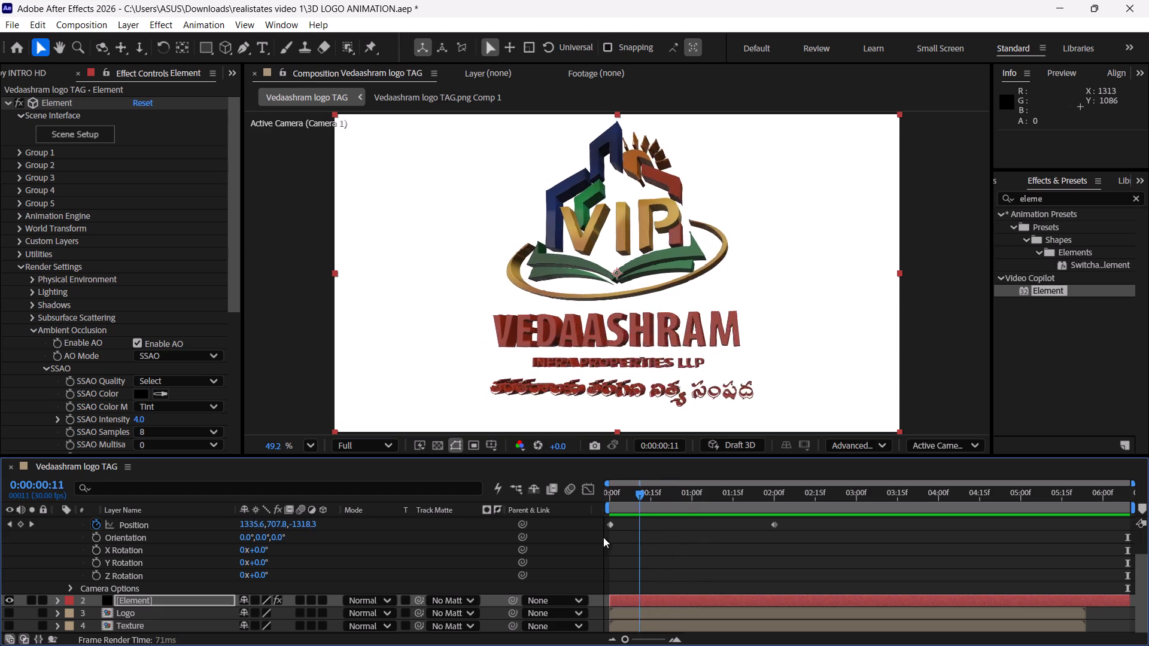
left_click_drag(603, 537, 848, 541)
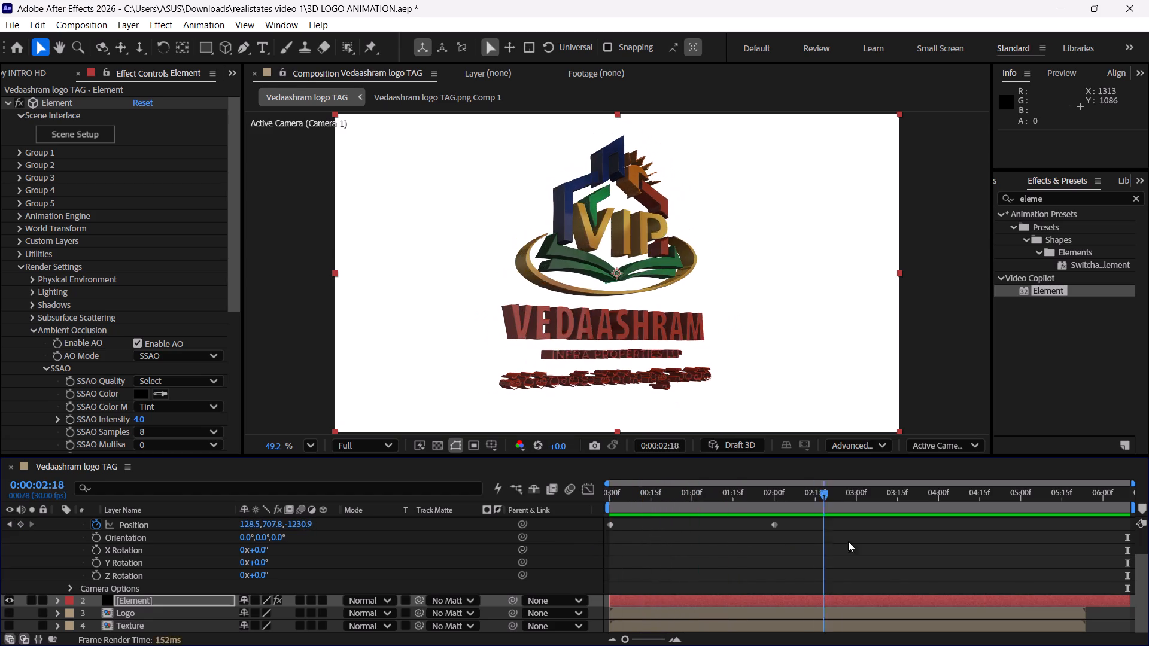
left_click_drag(848, 541, 782, 599)
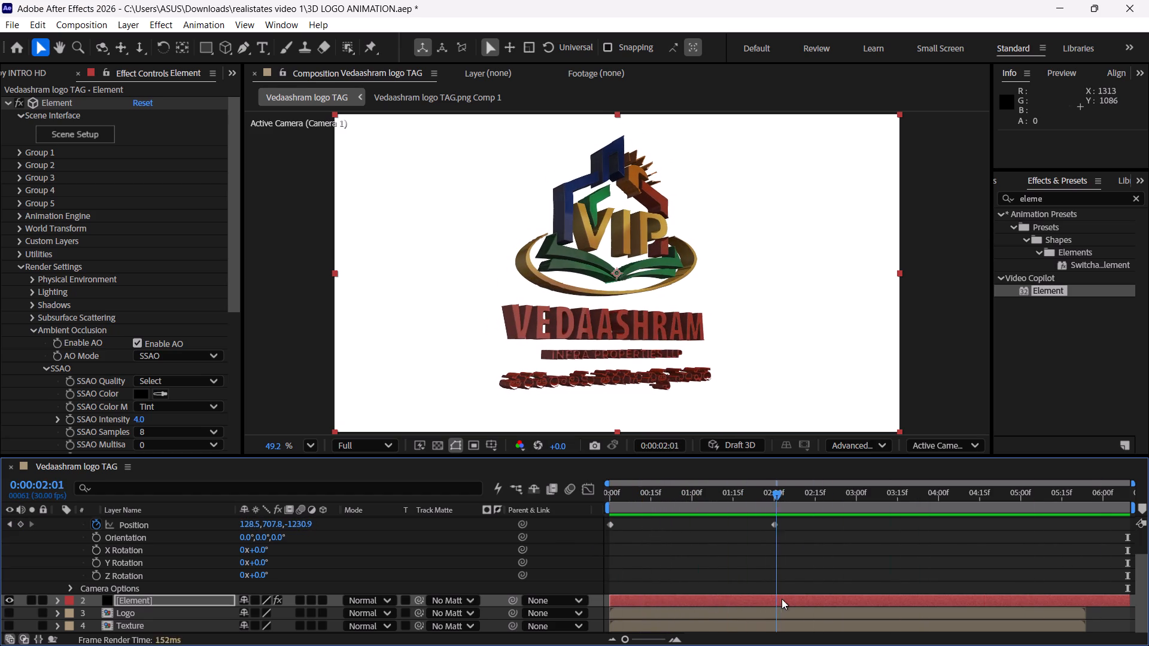
left_click_drag(782, 599, 529, 580)
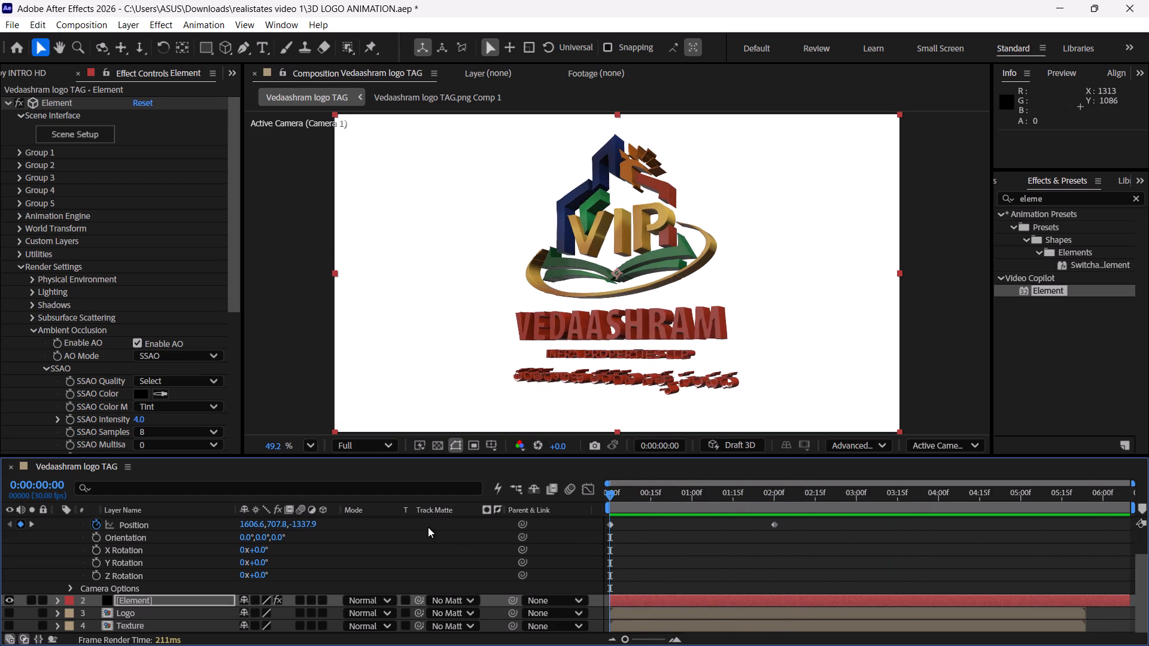
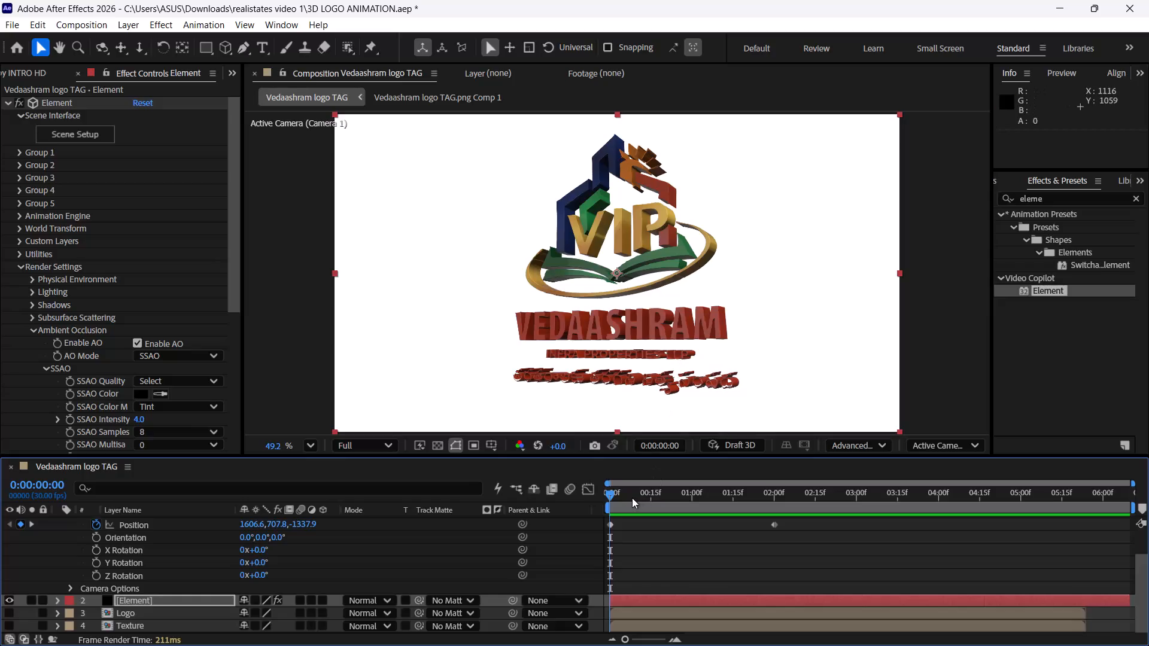
Scrub back and forth between the first frame and about 0:00:01:23 to examine the extruded logo through the camera move.
left_click_drag(633, 498, 757, 496)
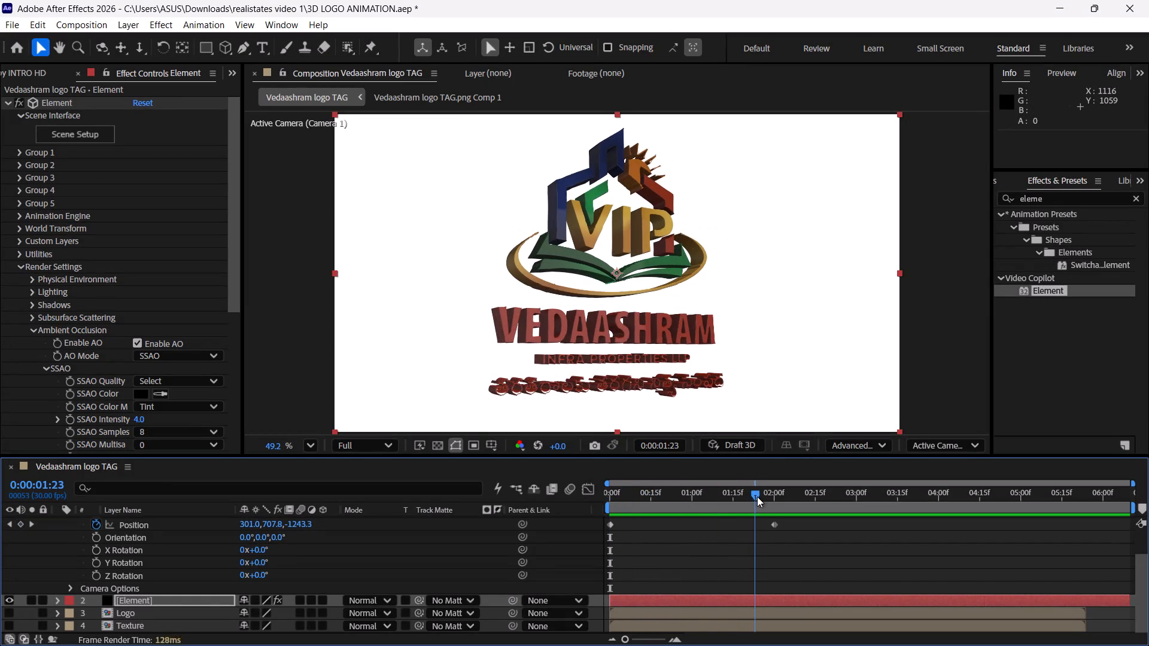
left_click_drag(757, 496, 595, 522)
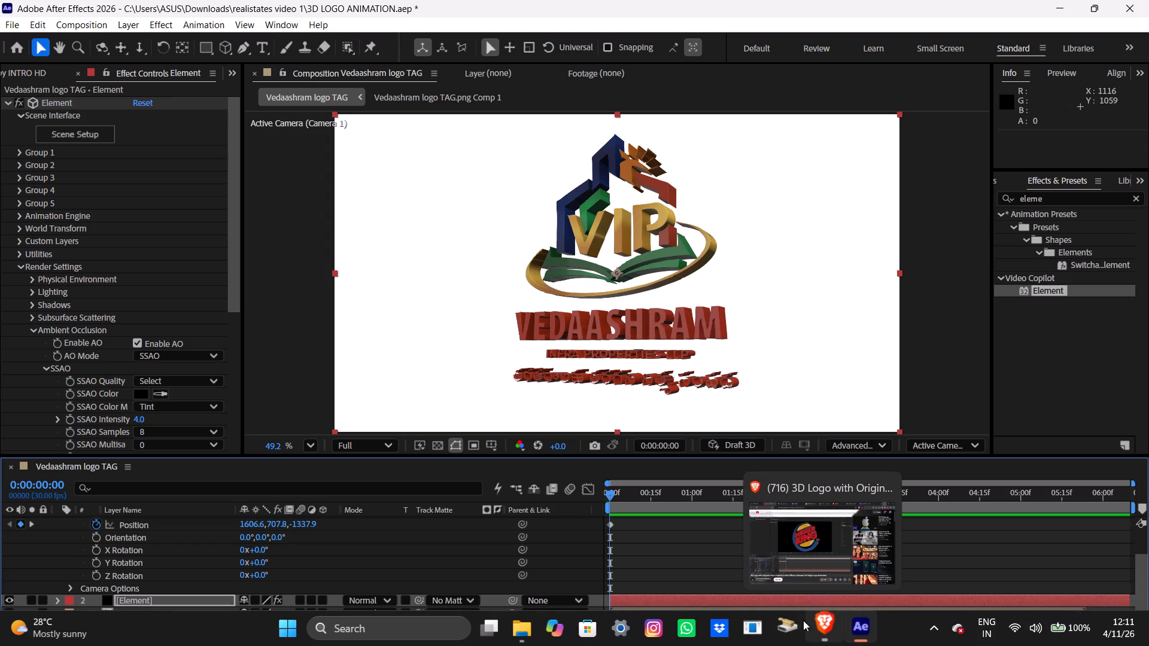
left_click_drag(628, 505, 743, 508)
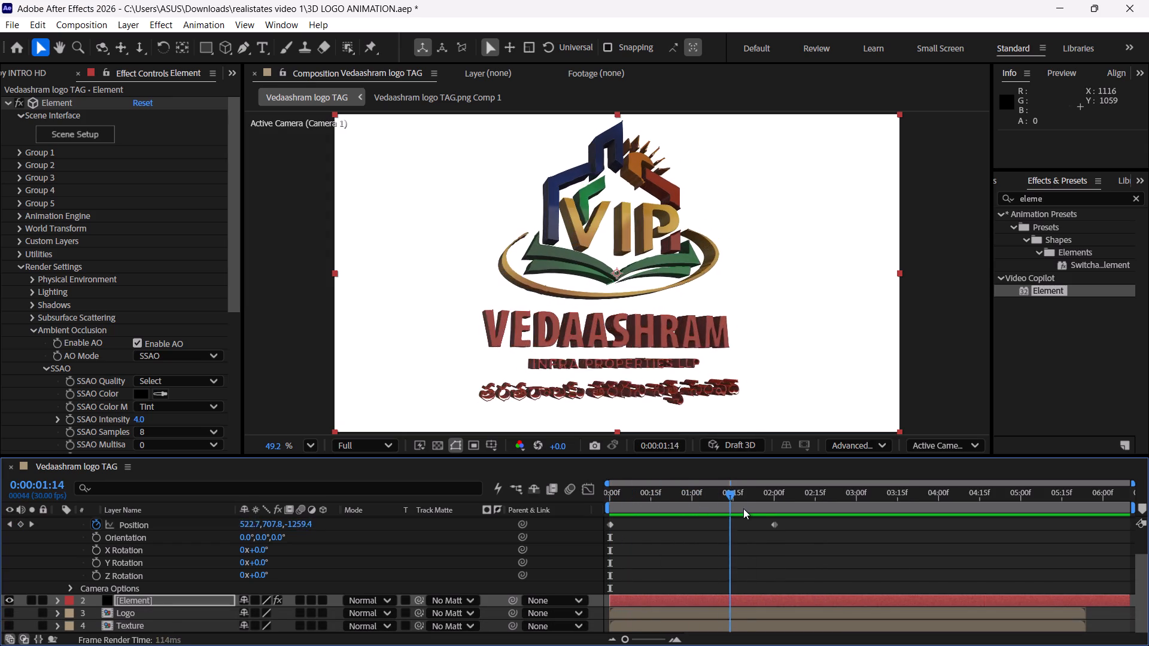
left_click_drag(743, 508, 583, 549)
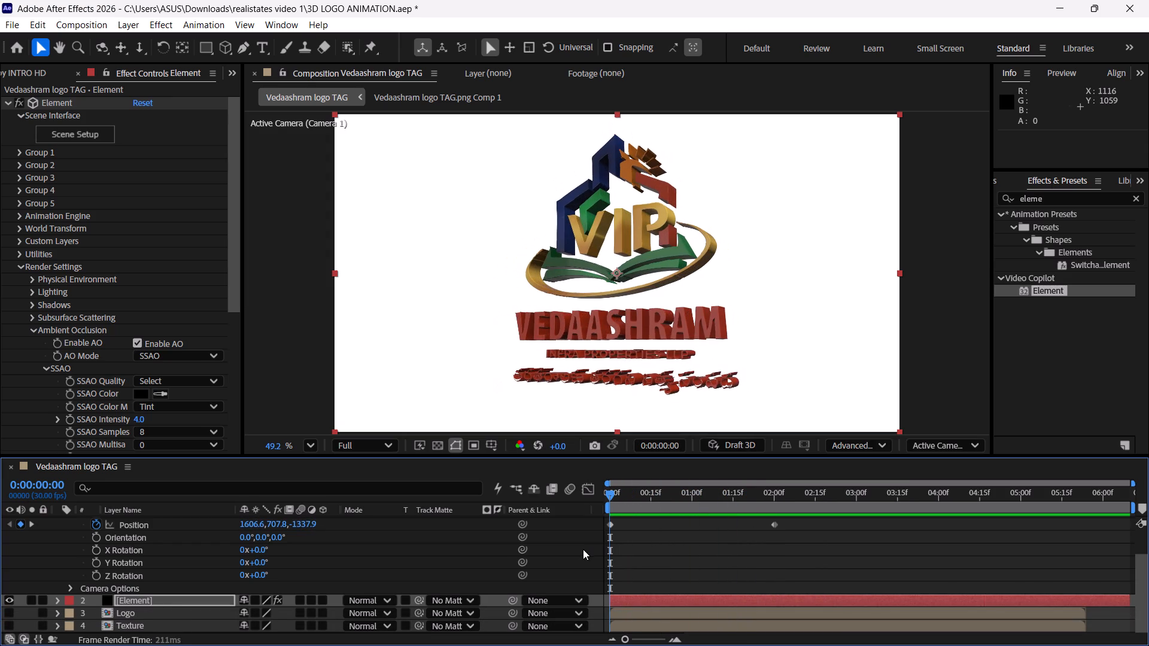
left_click_drag(583, 549, 559, 564)
left_click_drag(559, 564, 683, 567)
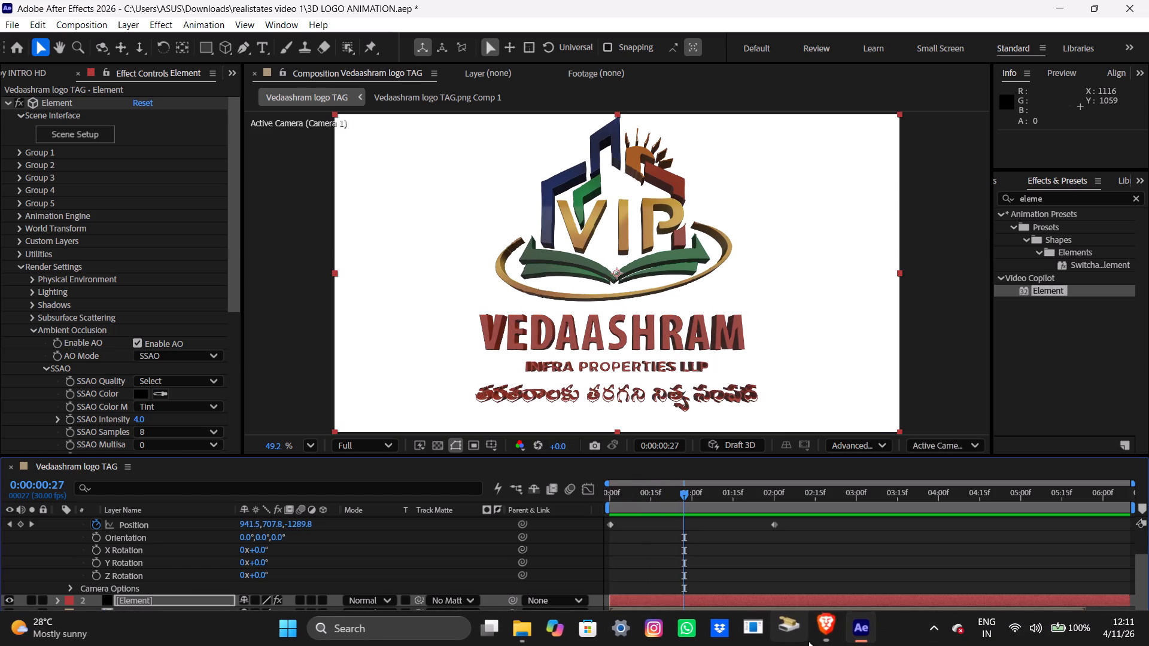
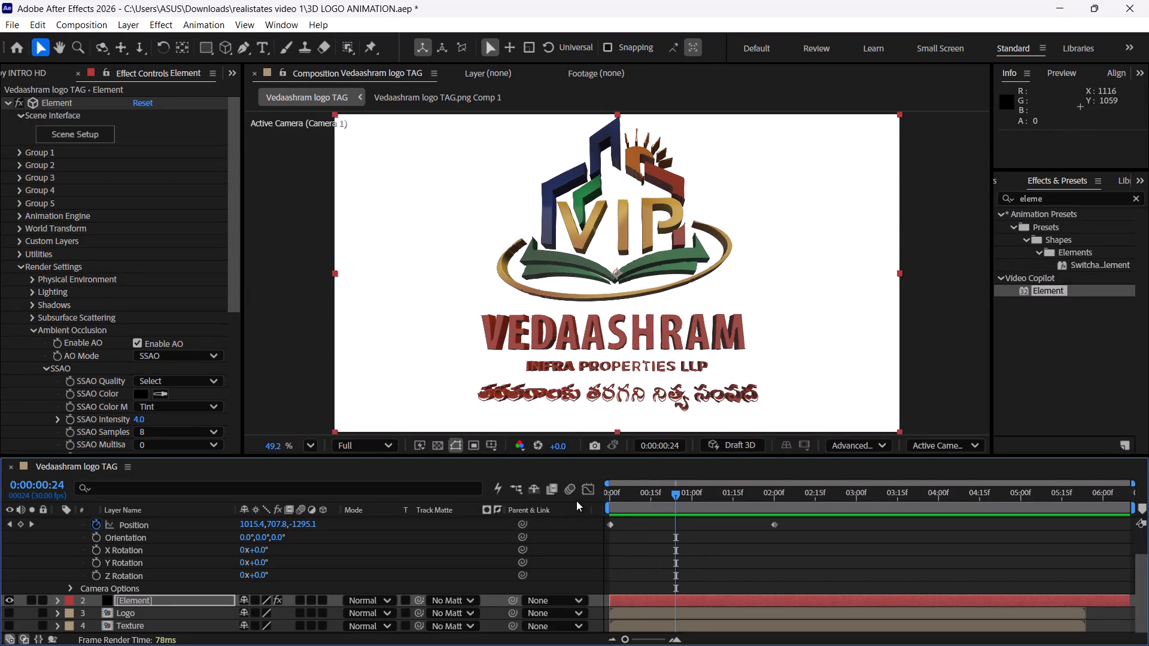
Play and scrub through the first two seconds to examine the extruded logo during the camera move.
key("space")
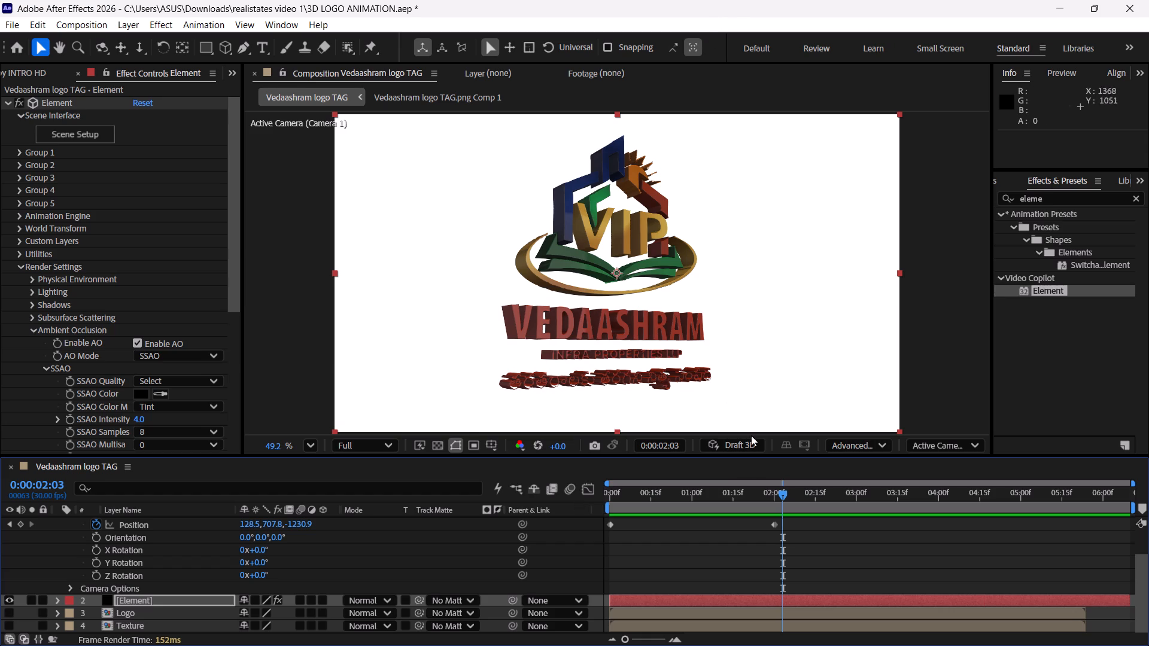
left_click_drag(704, 501, 568, 496)
key("space")
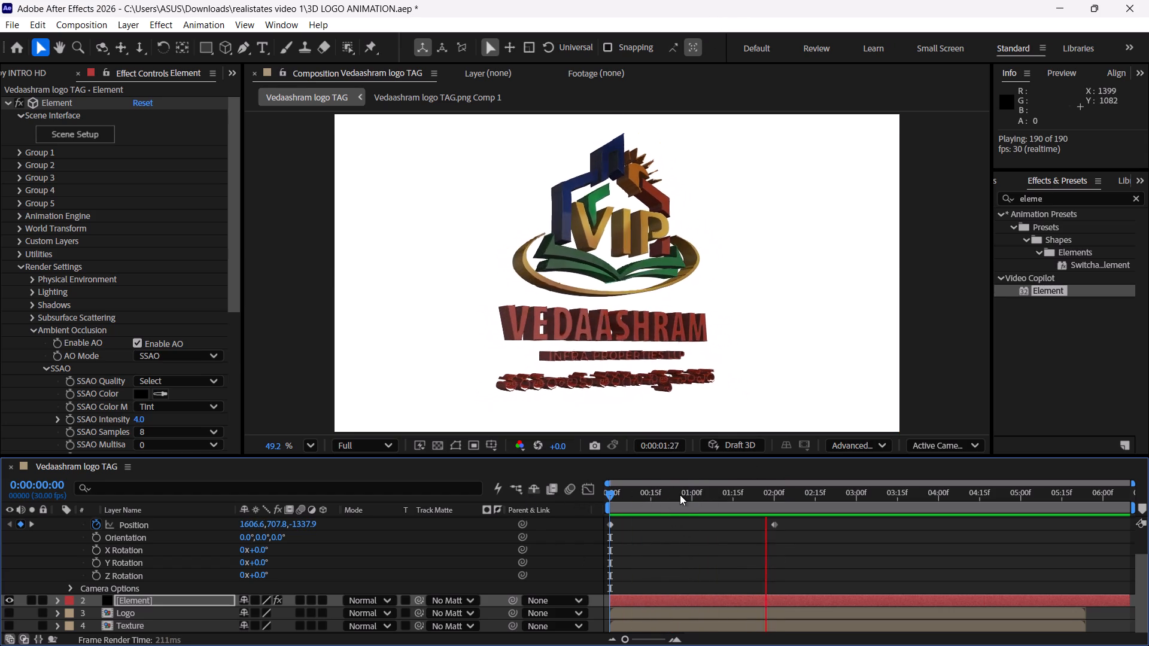
left_click_drag(680, 495, 494, 507)
key("space")
key("space")
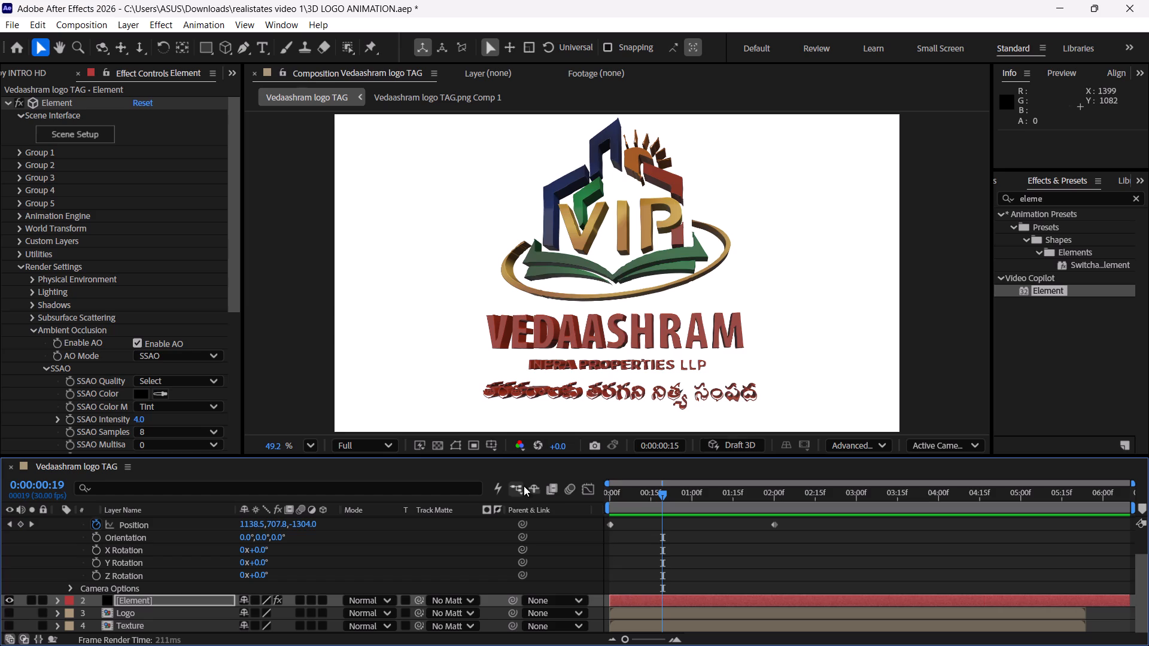
key("space")
key("space")
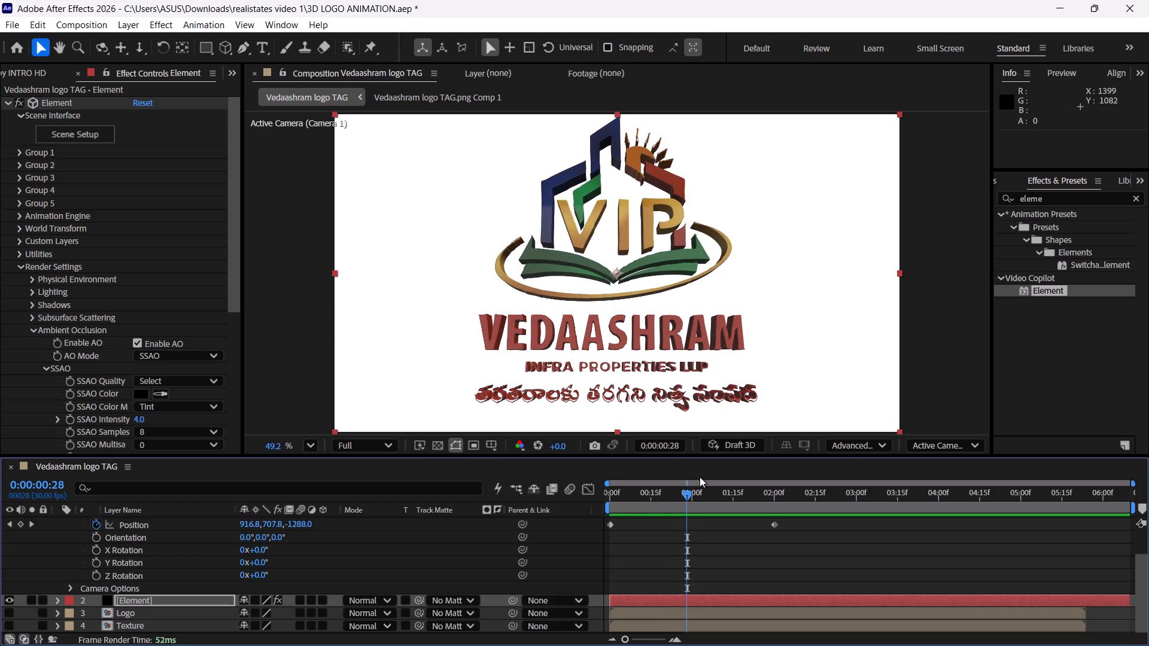
left_click_drag(672, 502, 590, 518)
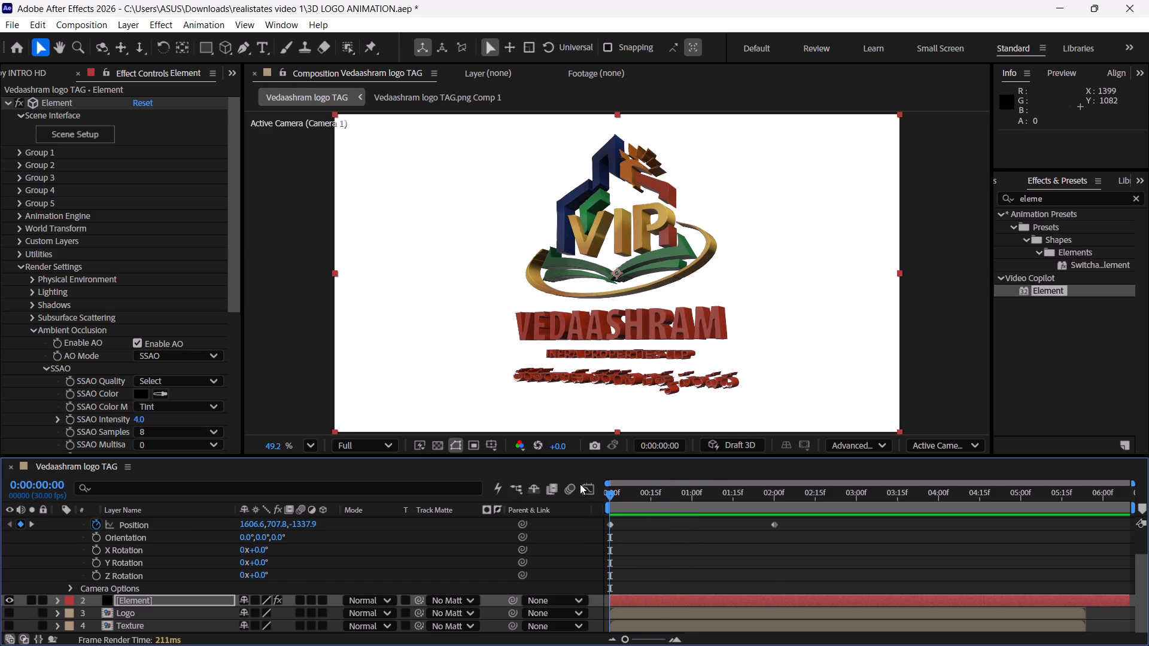
left_click_drag(631, 499, 723, 494)
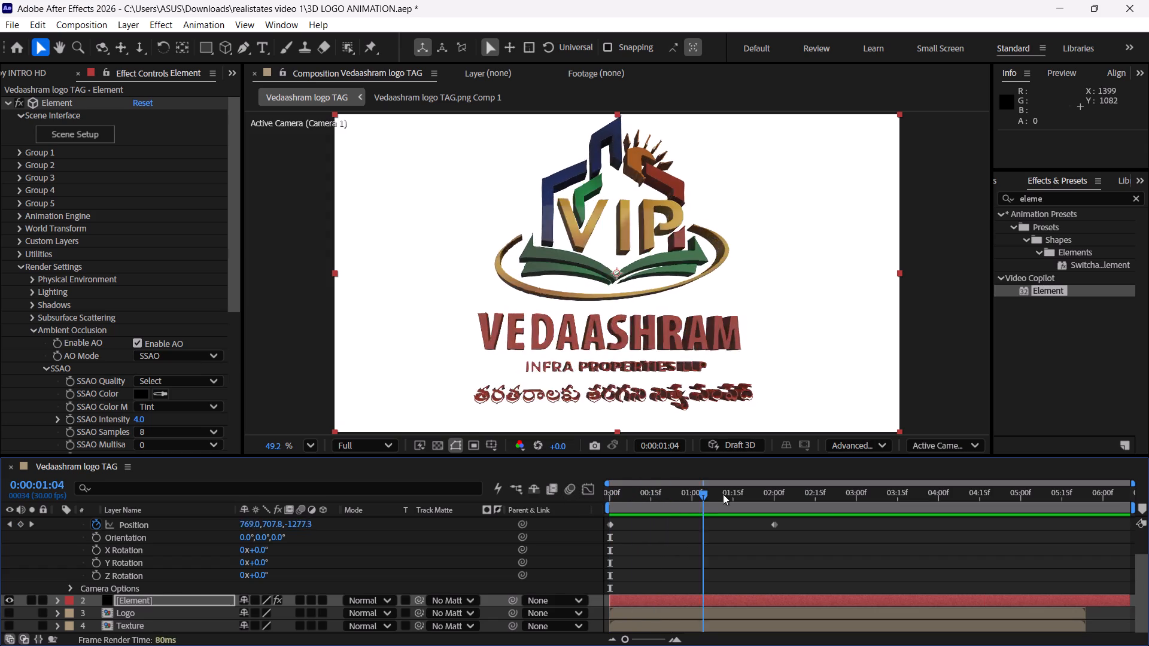
left_click_drag(723, 494, 660, 505)
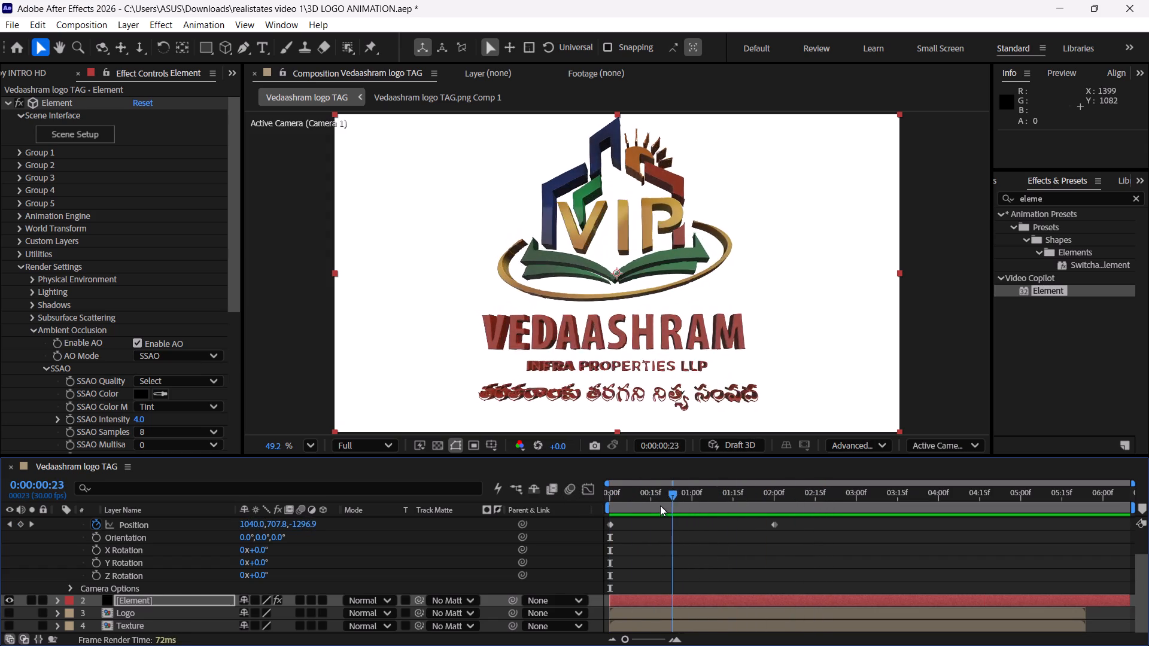
left_click_drag(660, 505, 610, 504)
key("space")
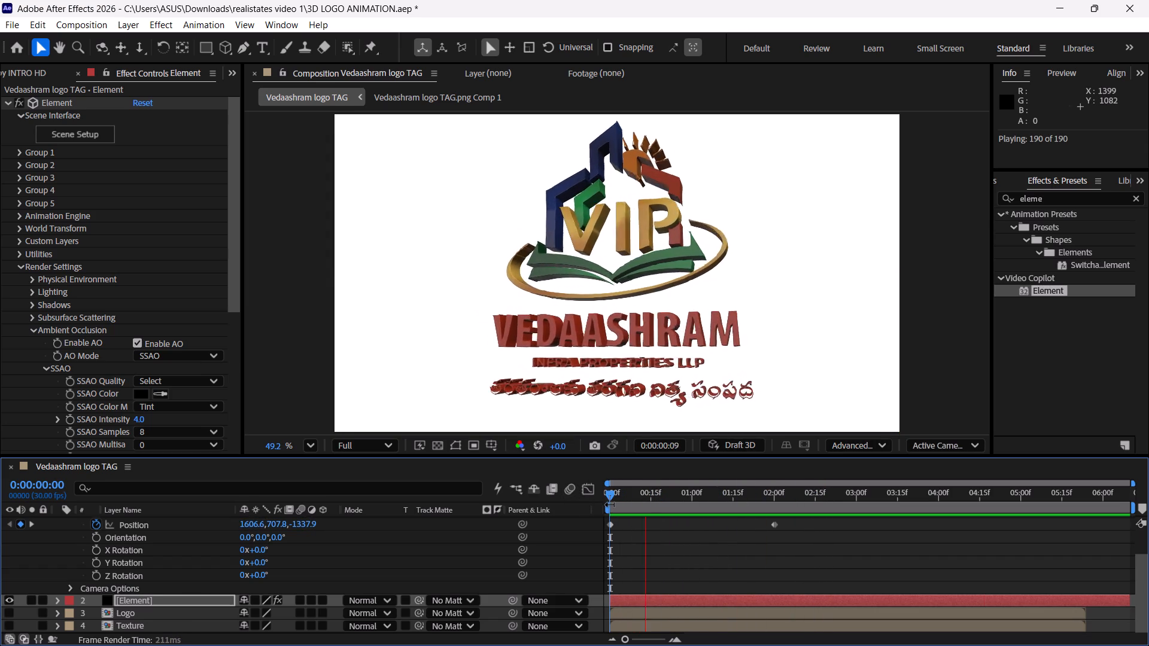
left_click_drag(702, 487, 574, 480)
key("space")
left_click_drag(640, 490, 613, 489)
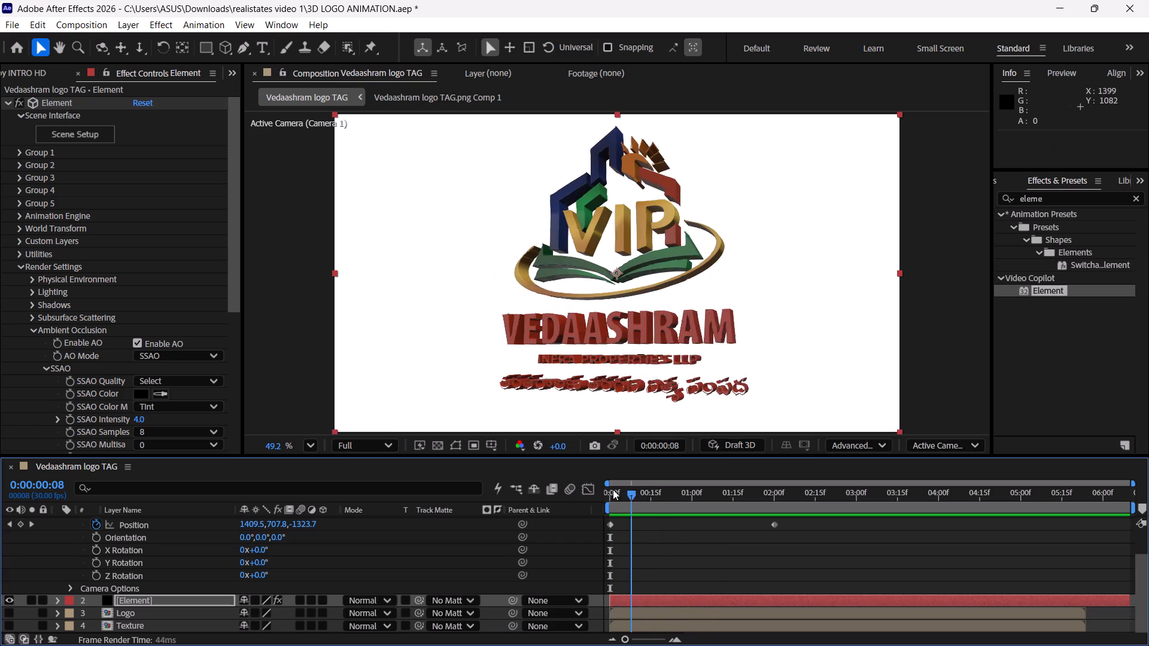
Dolly Camera 1 back from the logo at the first frame to a Position of about 1777, 760, -1690.
left_click_drag(613, 489, 561, 477)
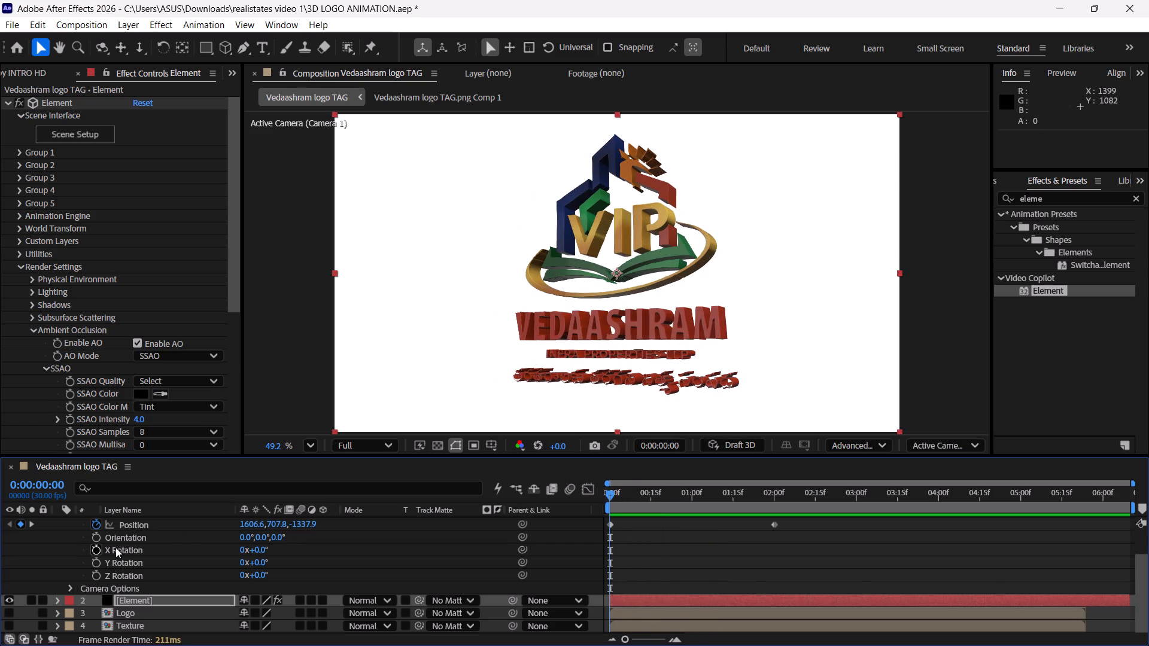
scroll(190, 526, "up", 5)
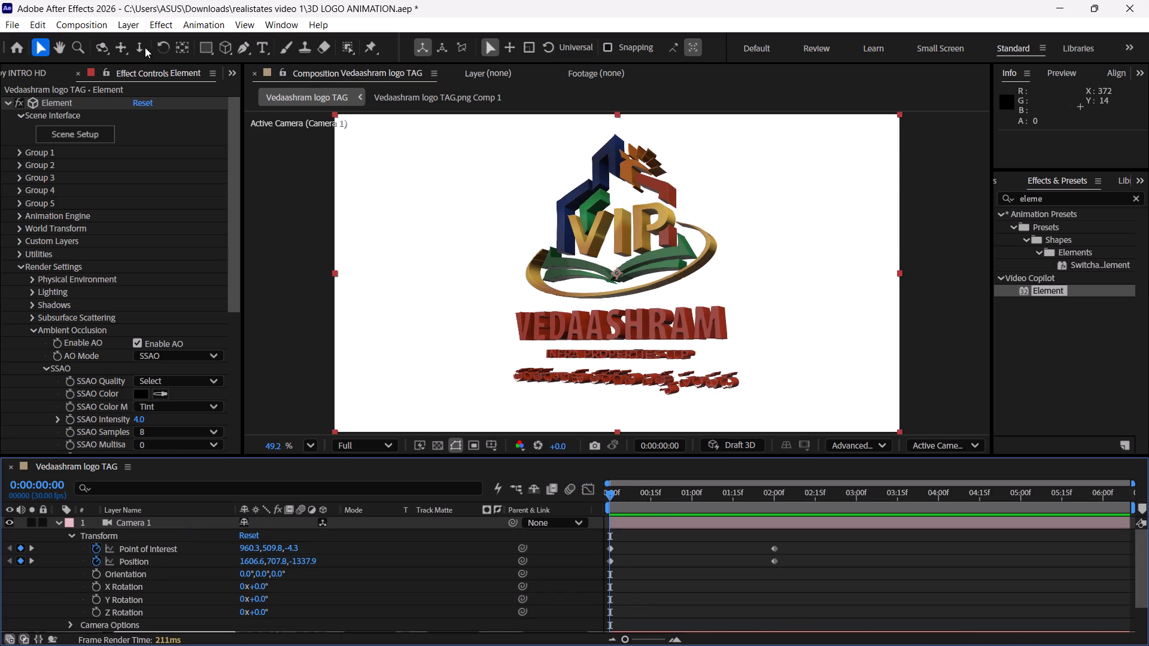
left_click(109, 41)
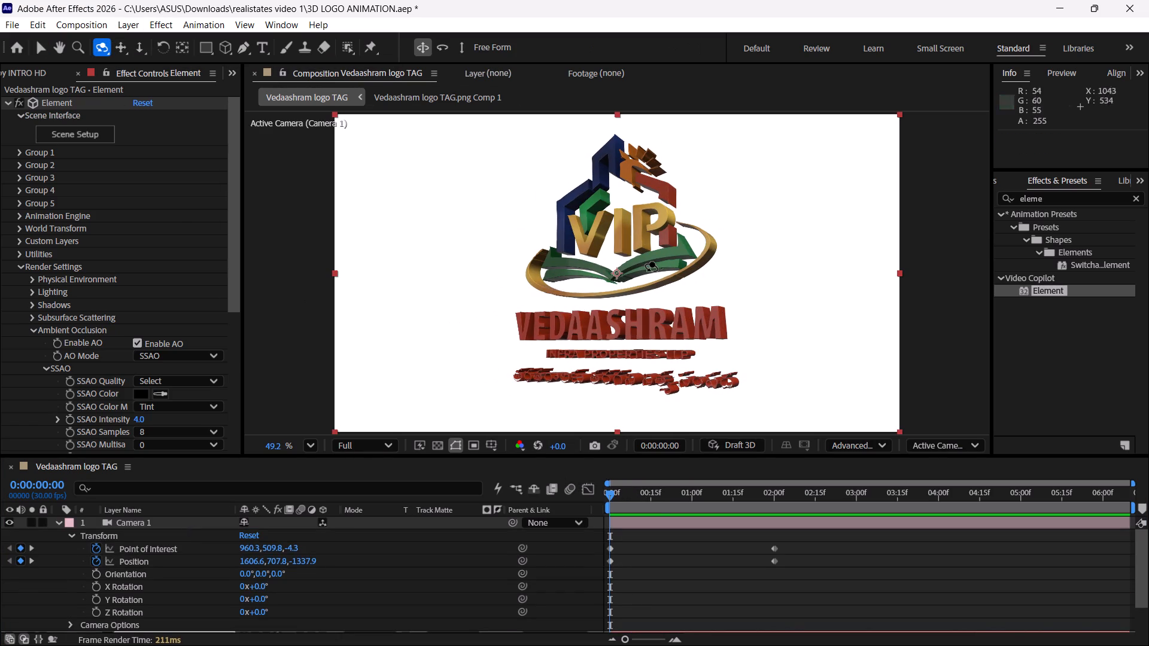
left_click(135, 47)
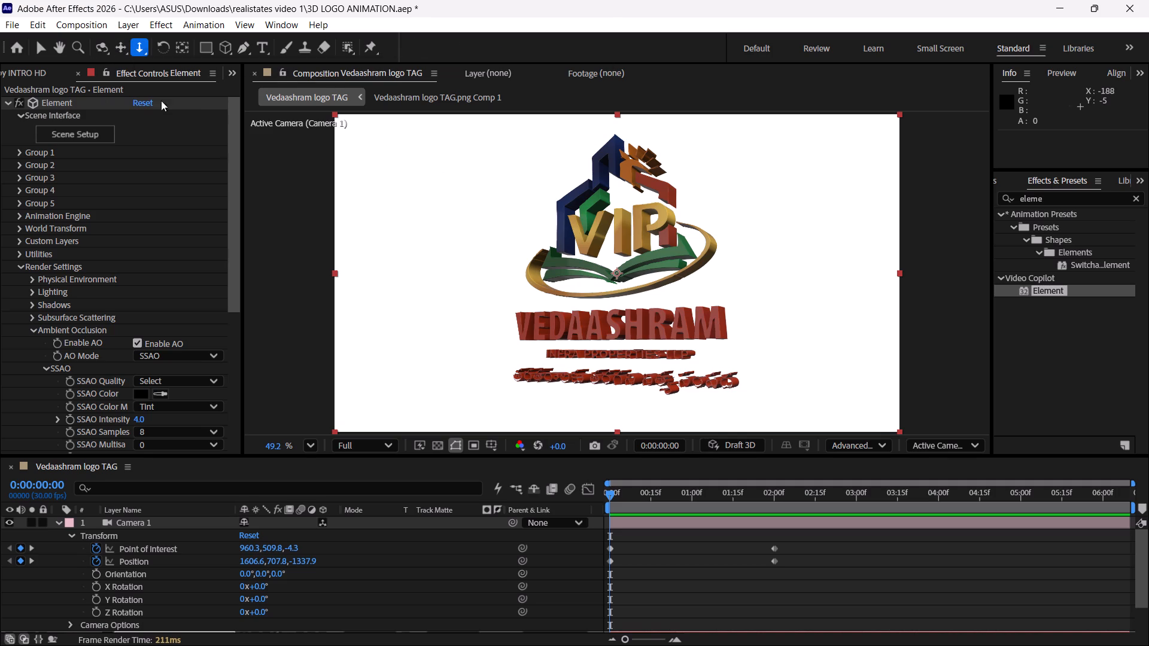
left_click_drag(551, 283, 549, 327)
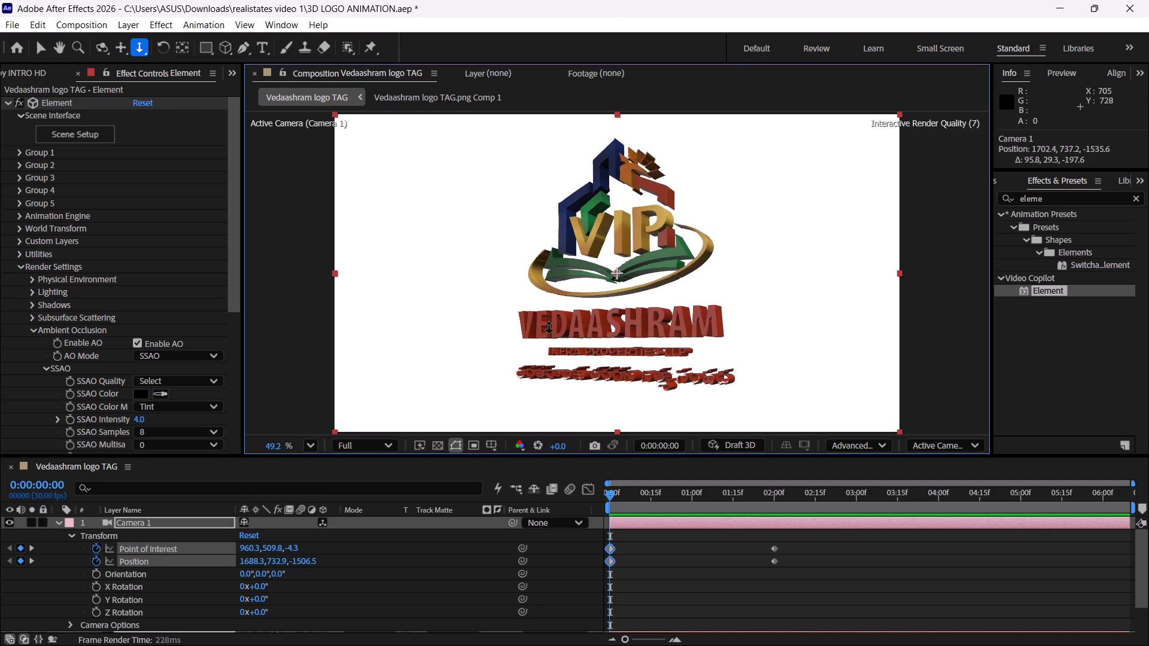
left_click_drag(549, 327, 549, 354)
Preview the camera move and compare the views at the first-frame and 0:00:02:00 camera keyframes.
key("space")
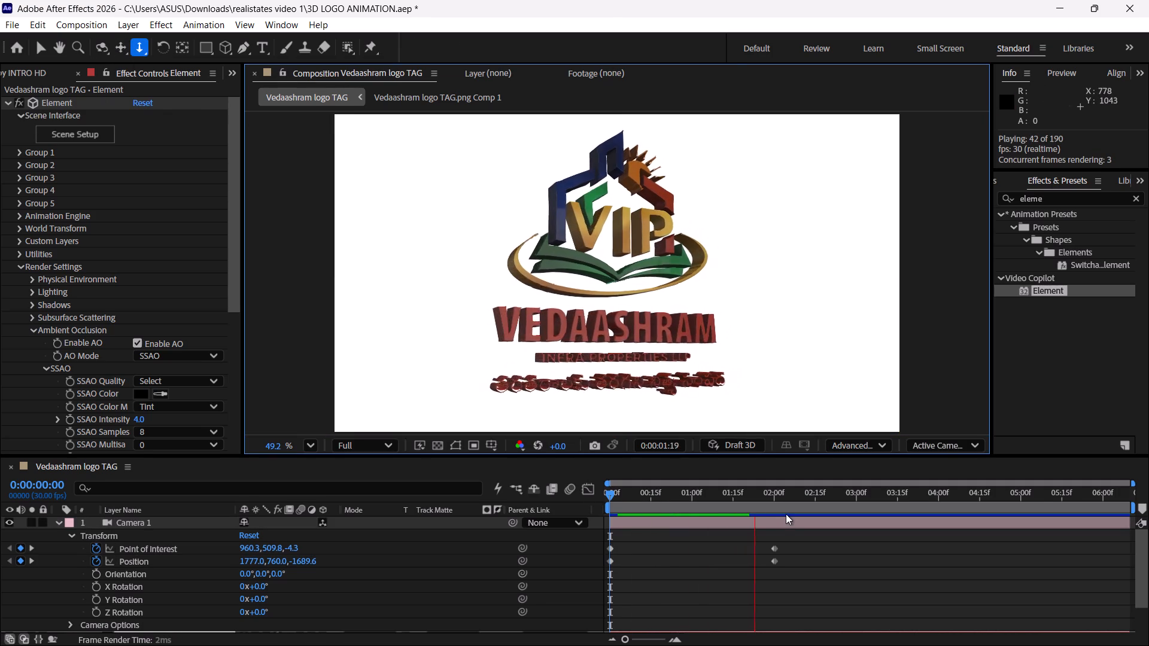
key("space")
left_click_drag(784, 504, 775, 506)
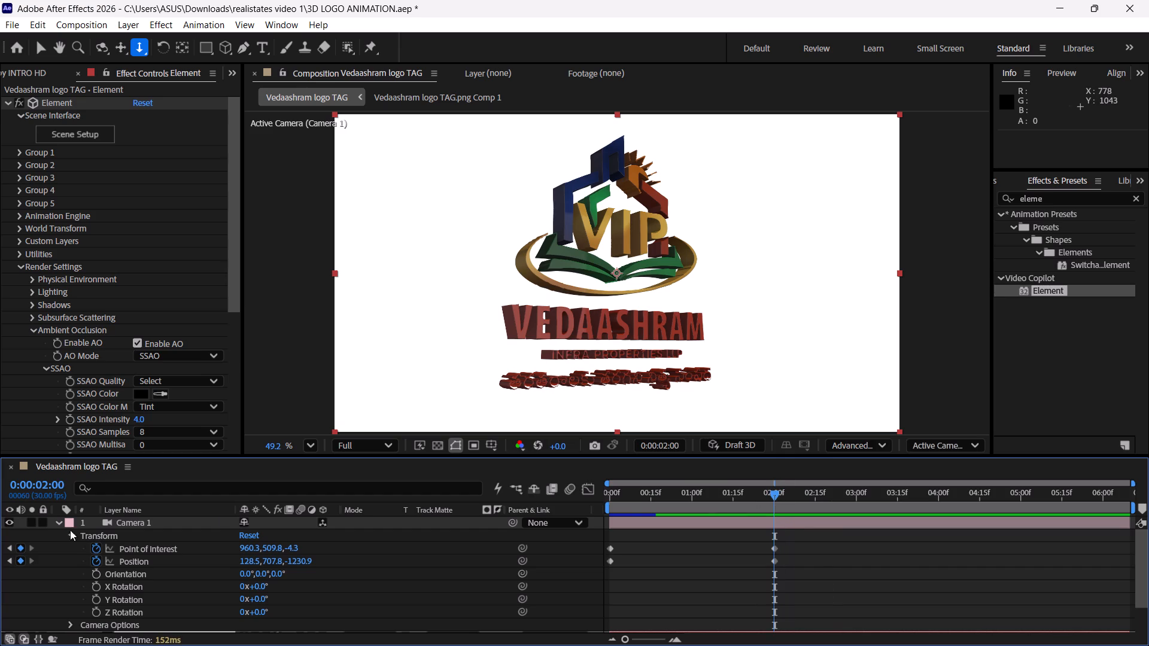
left_click(11, 547)
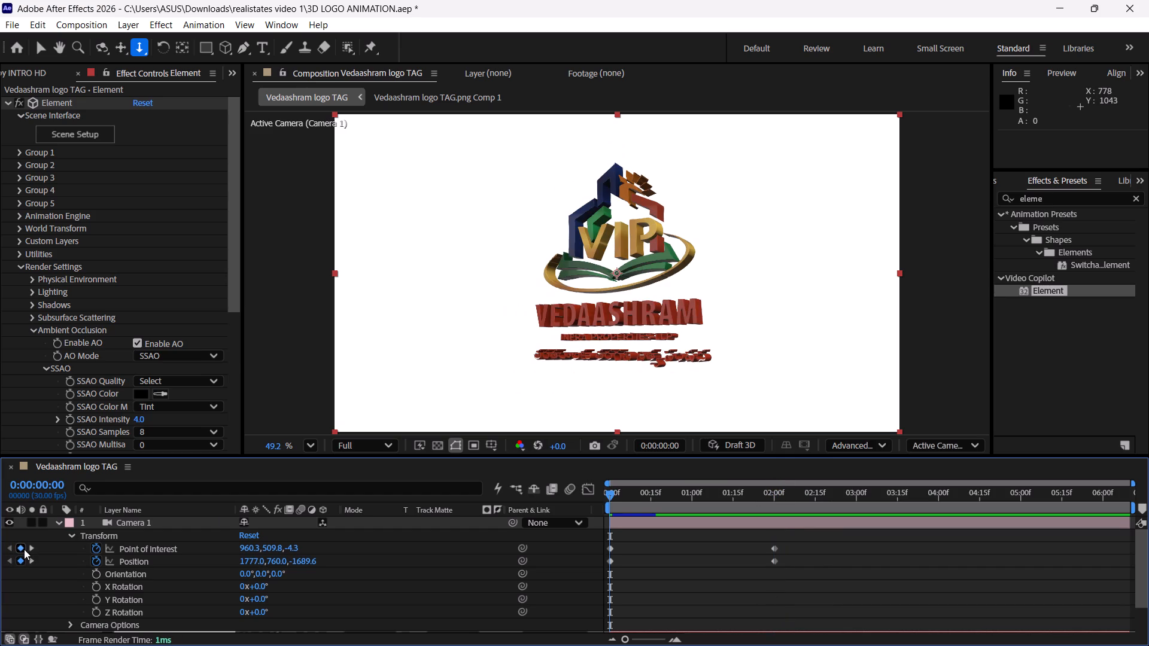
left_click(34, 546)
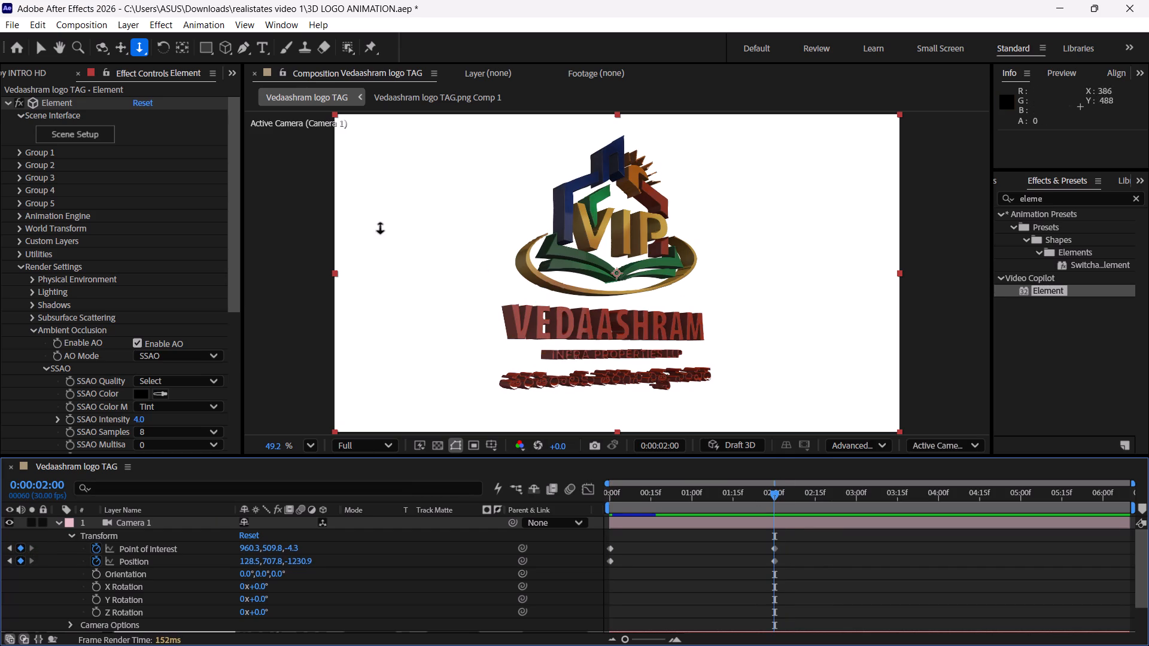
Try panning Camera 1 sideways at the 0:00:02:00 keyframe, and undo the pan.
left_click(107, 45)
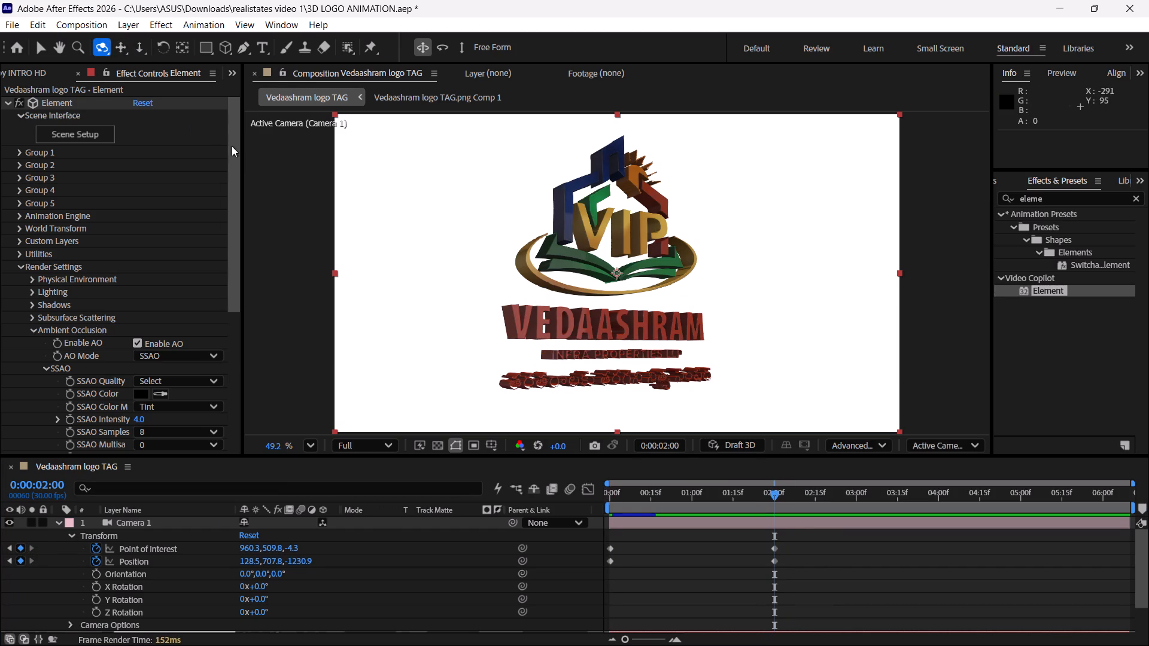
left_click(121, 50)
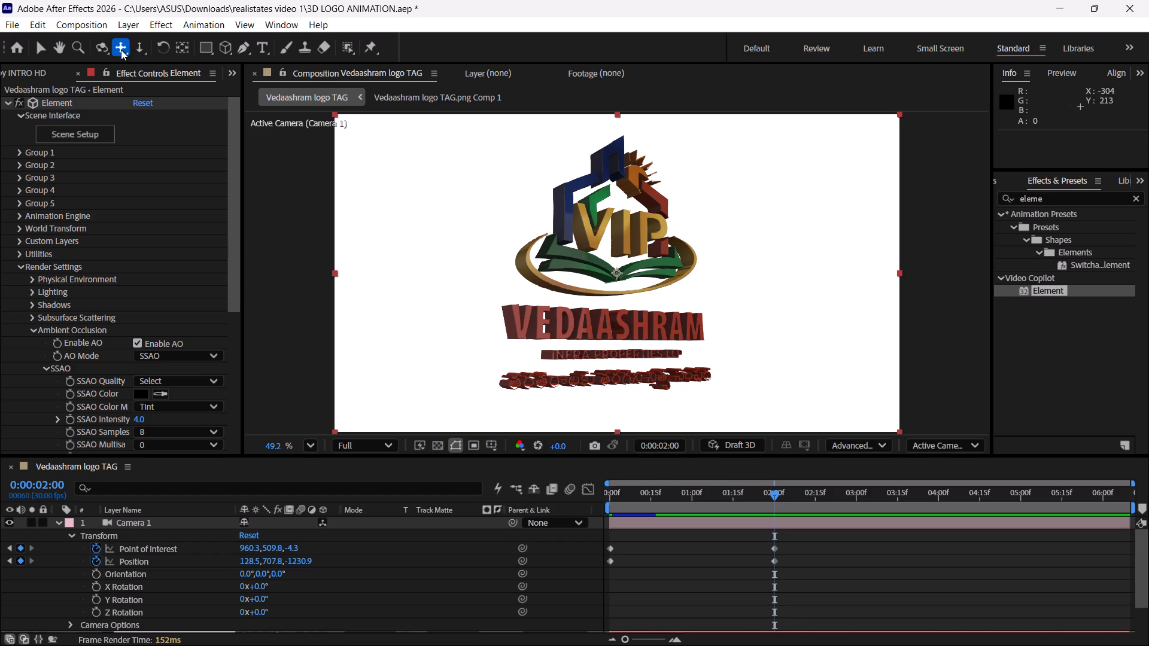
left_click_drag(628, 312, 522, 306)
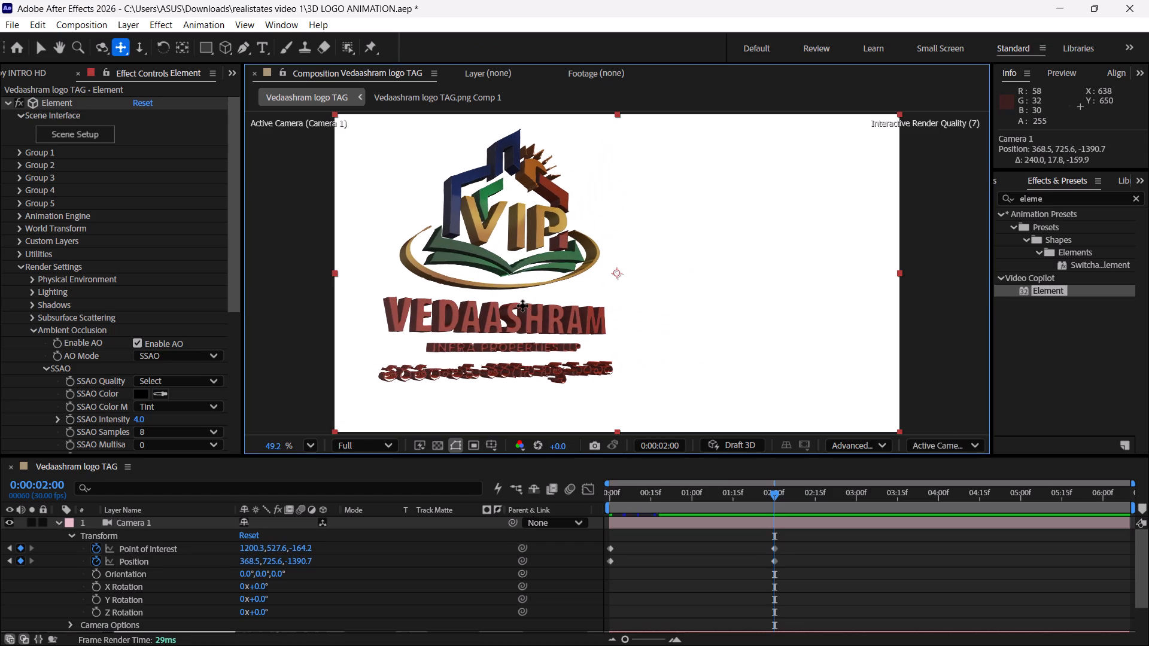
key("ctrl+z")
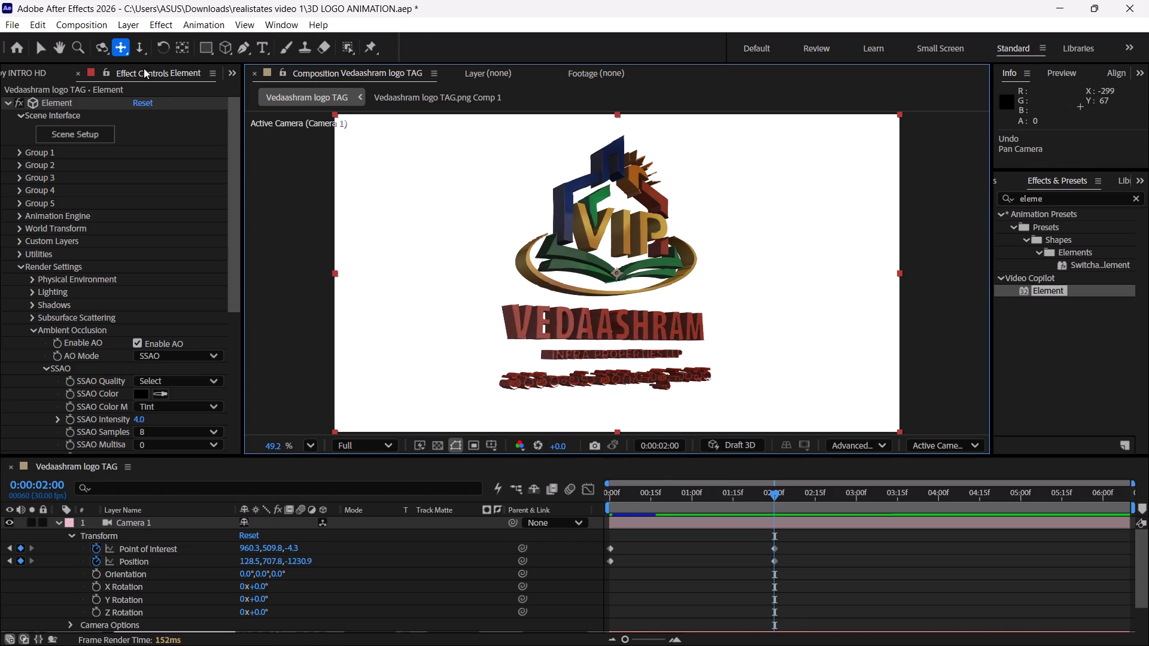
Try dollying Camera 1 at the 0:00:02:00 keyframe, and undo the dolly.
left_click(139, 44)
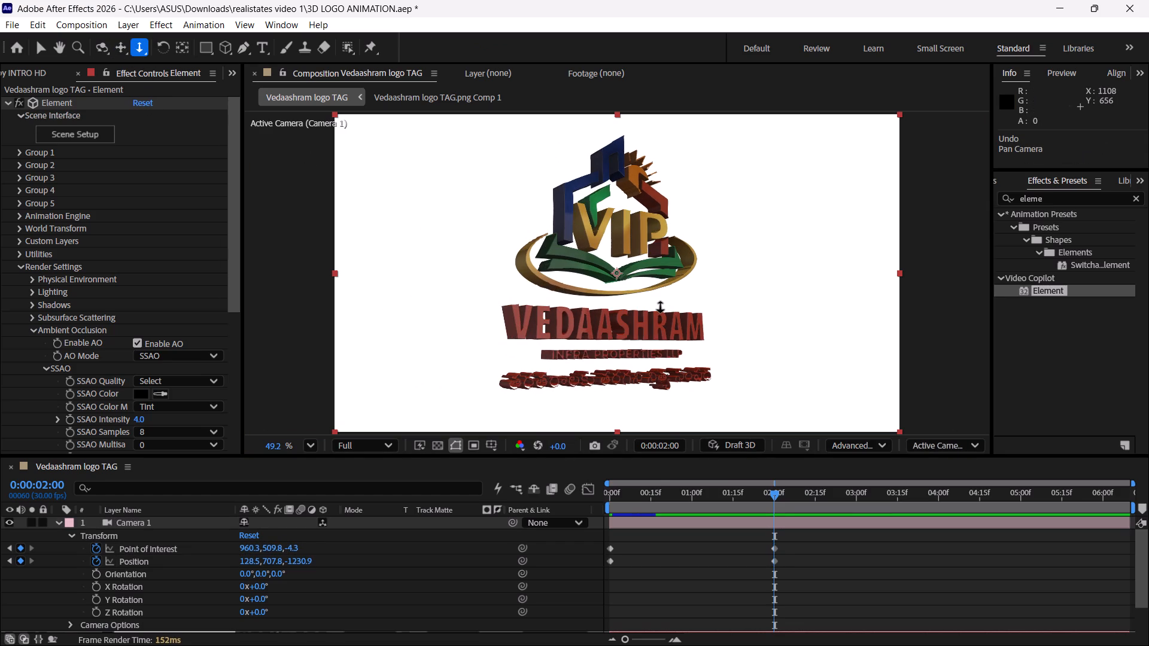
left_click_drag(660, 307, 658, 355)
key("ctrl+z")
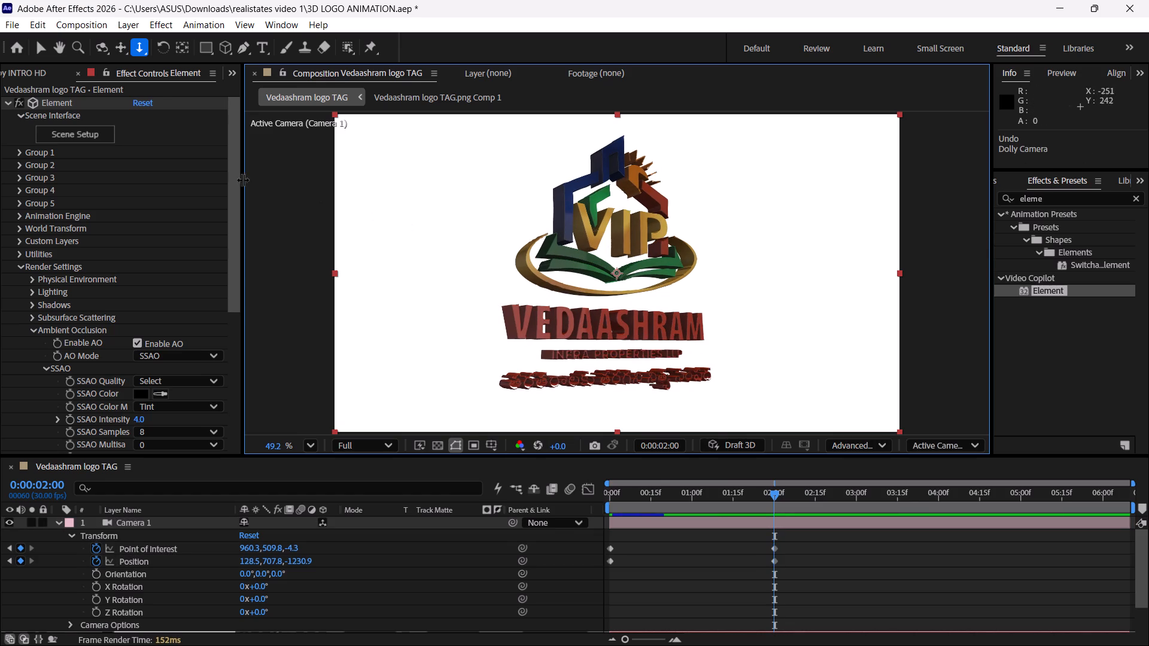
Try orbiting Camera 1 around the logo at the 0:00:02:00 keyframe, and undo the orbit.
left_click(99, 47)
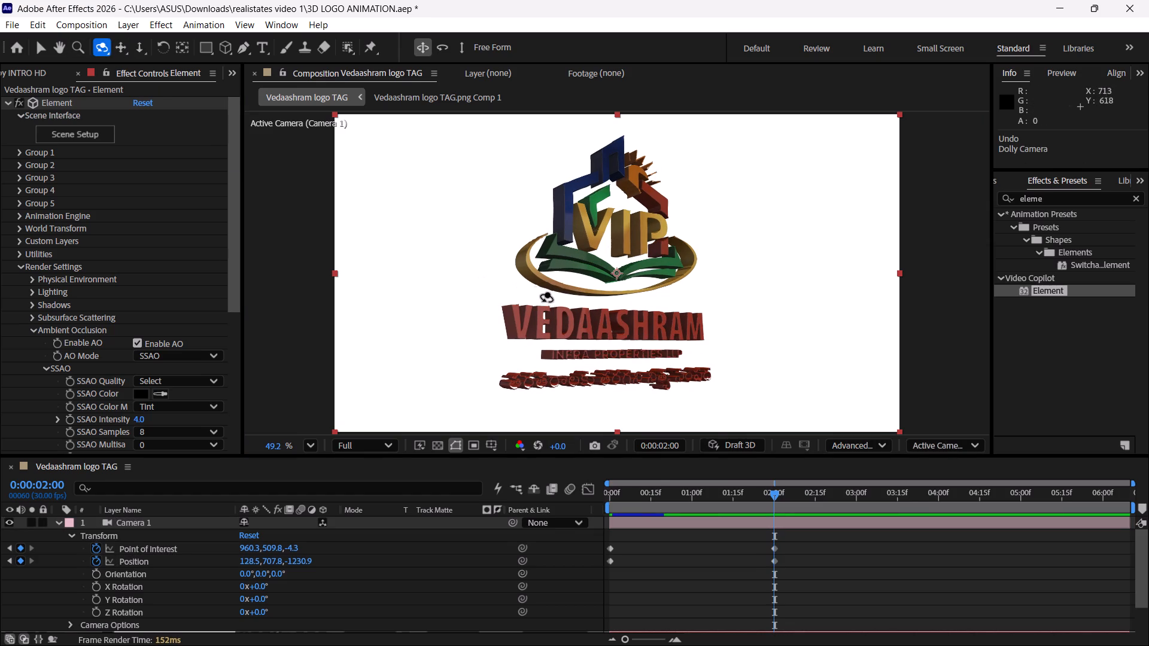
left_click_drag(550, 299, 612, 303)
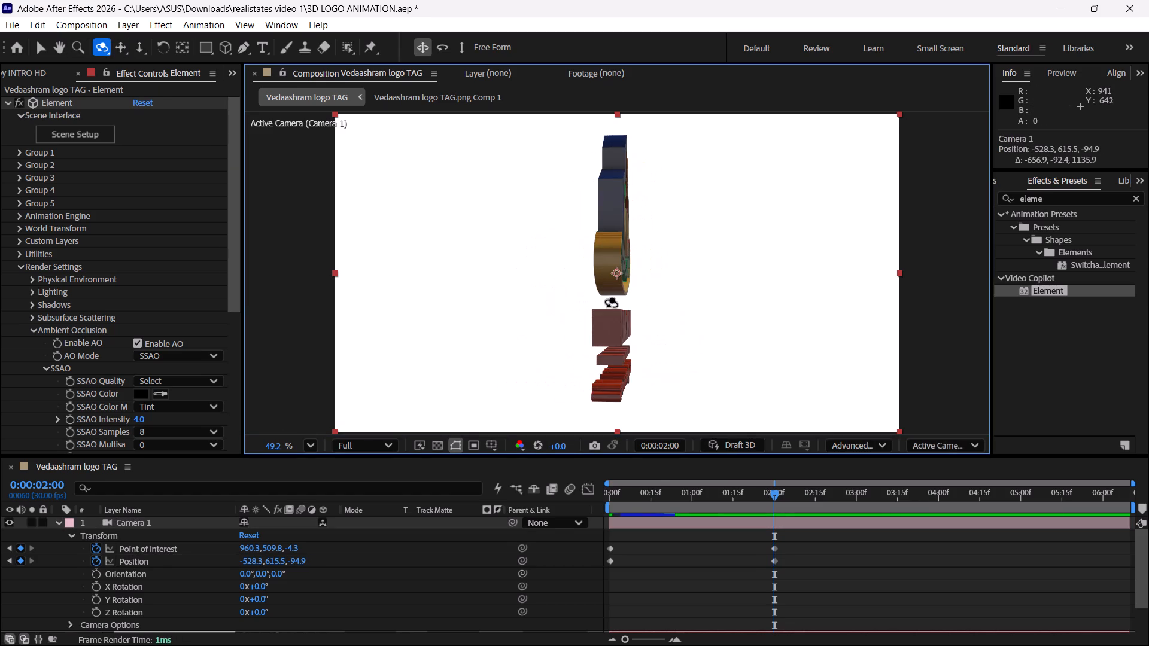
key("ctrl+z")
Replay and scrub the opening two seconds to review the camera's approach from its more distant starting position.
left_click_drag(763, 493, 719, 498)
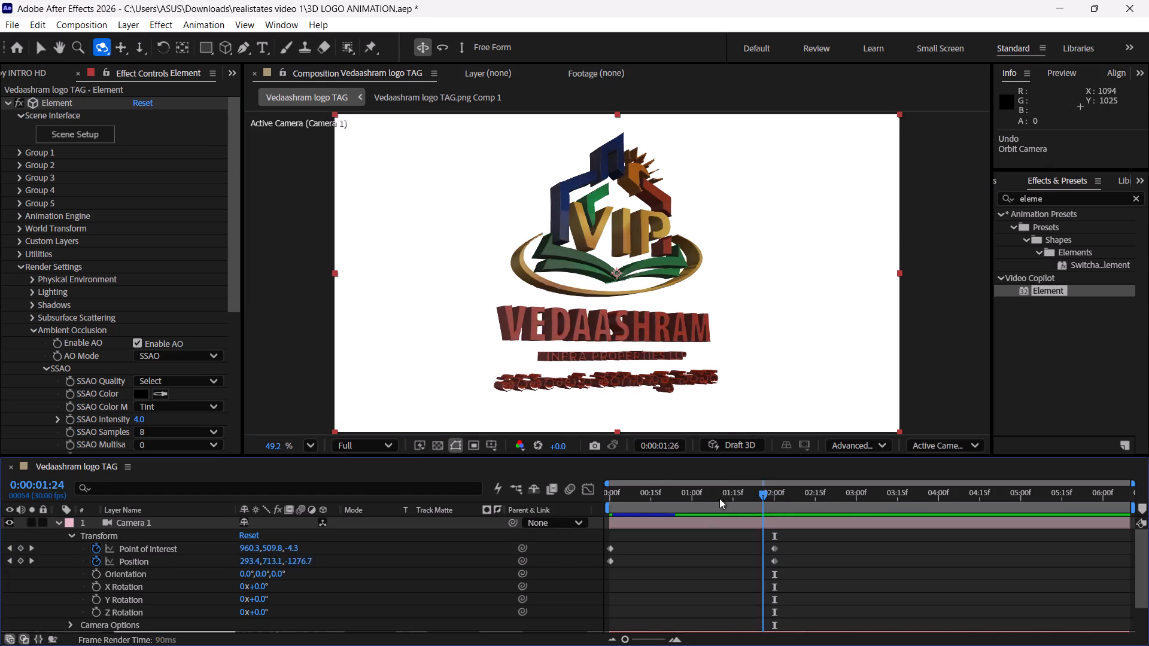
left_click_drag(719, 498, 573, 498)
key("space")
key("space")
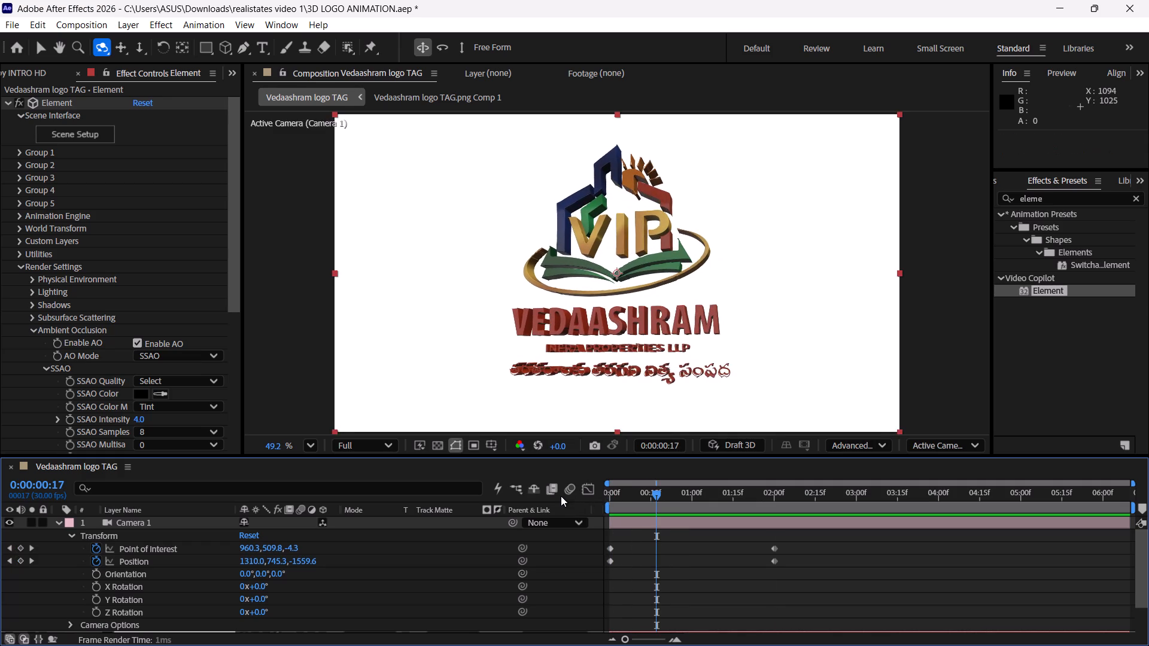
key("space")
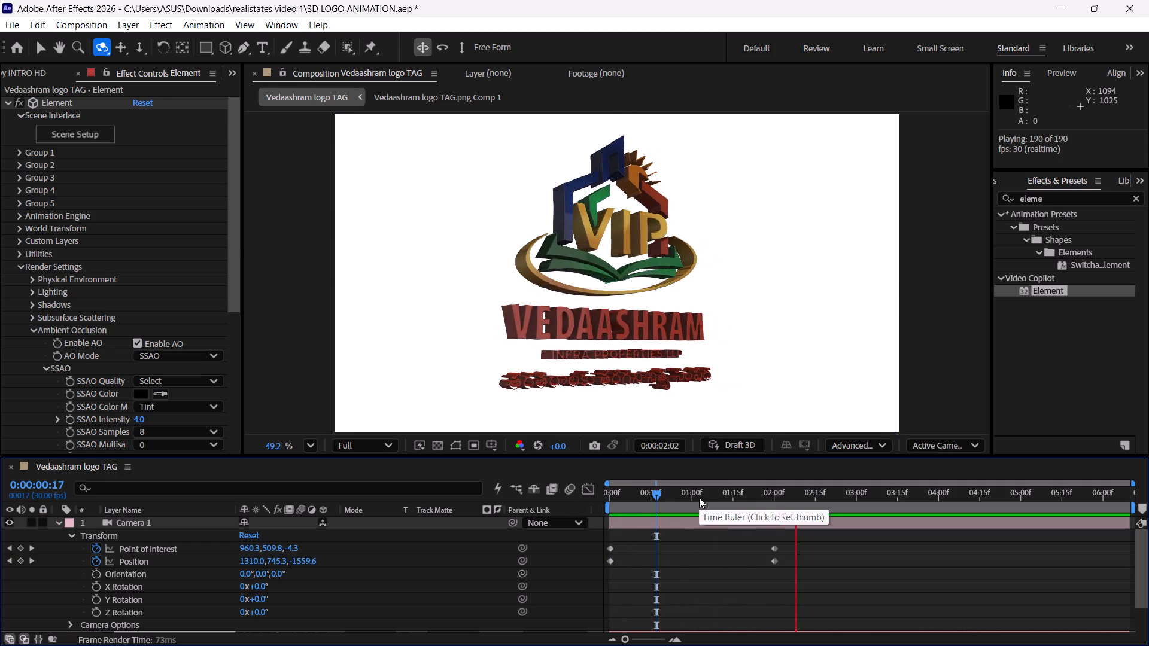
left_click_drag(699, 498, 568, 496)
key("space")
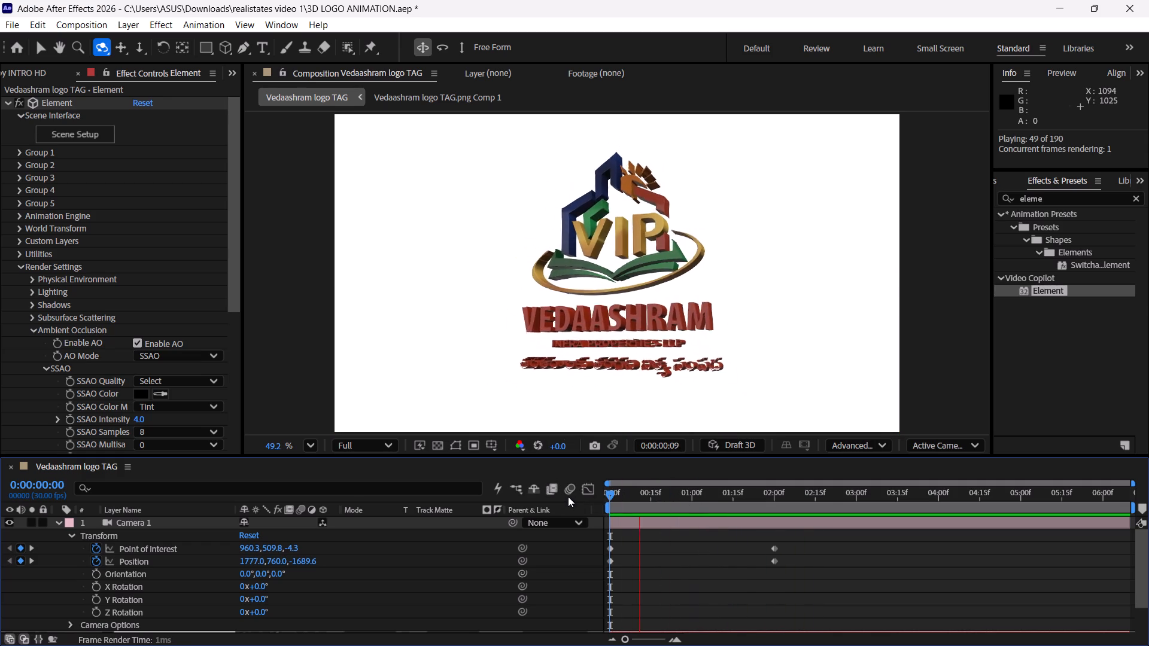
key("space")
key("space")
key("space")
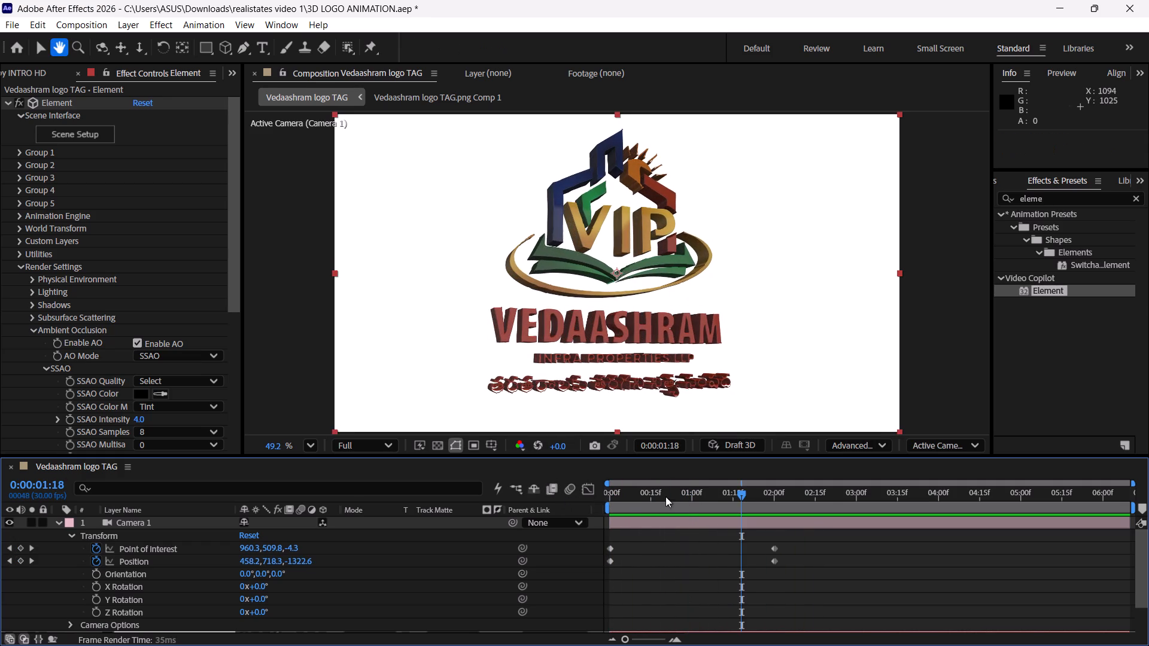
left_click_drag(681, 496, 602, 492)
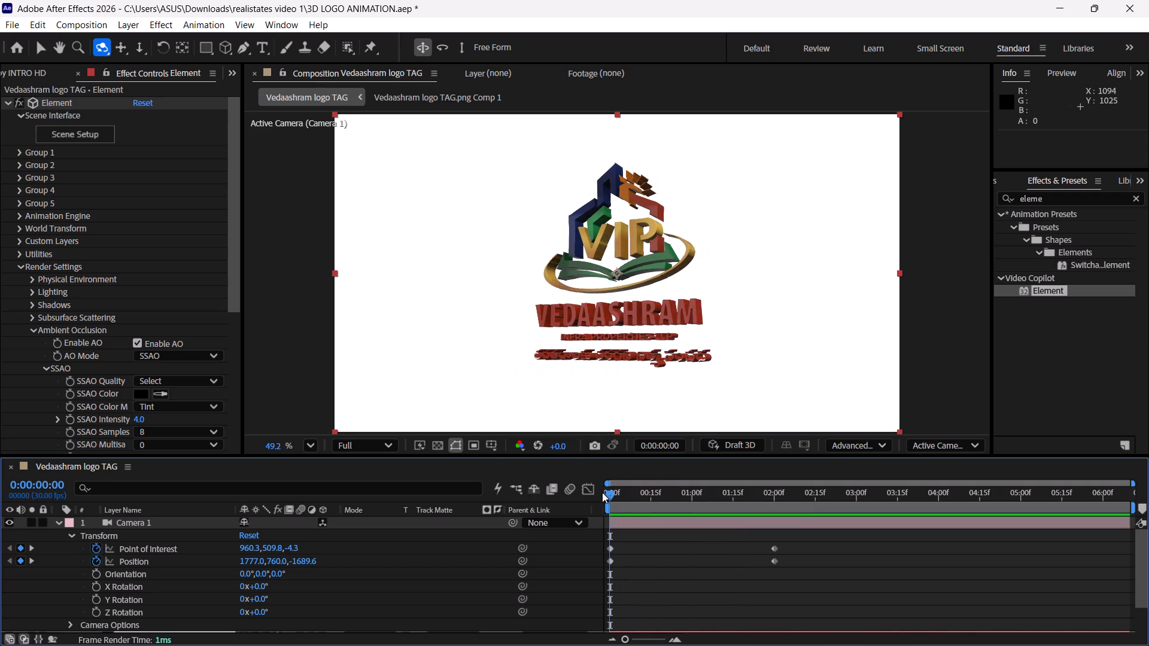
key("space")
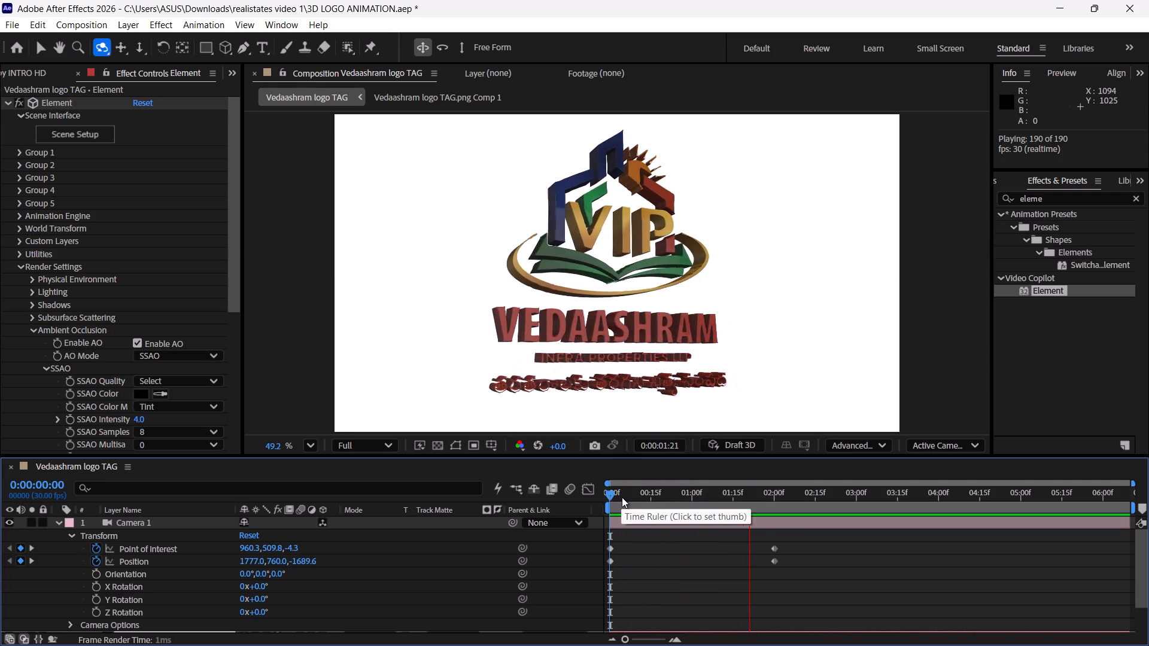
Dolly Camera 1 closer to the logo at the 0:00:00:00 keyframe, to a position of about 1620, 712, -1366.
left_click_drag(644, 498, 531, 468)
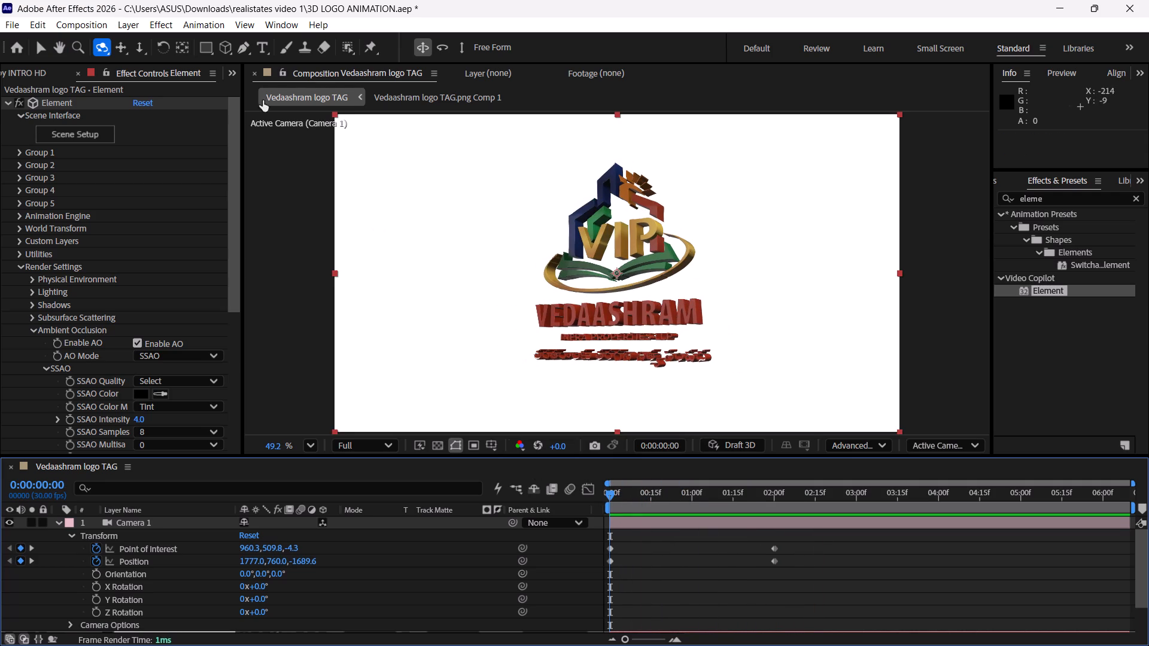
left_click(142, 46)
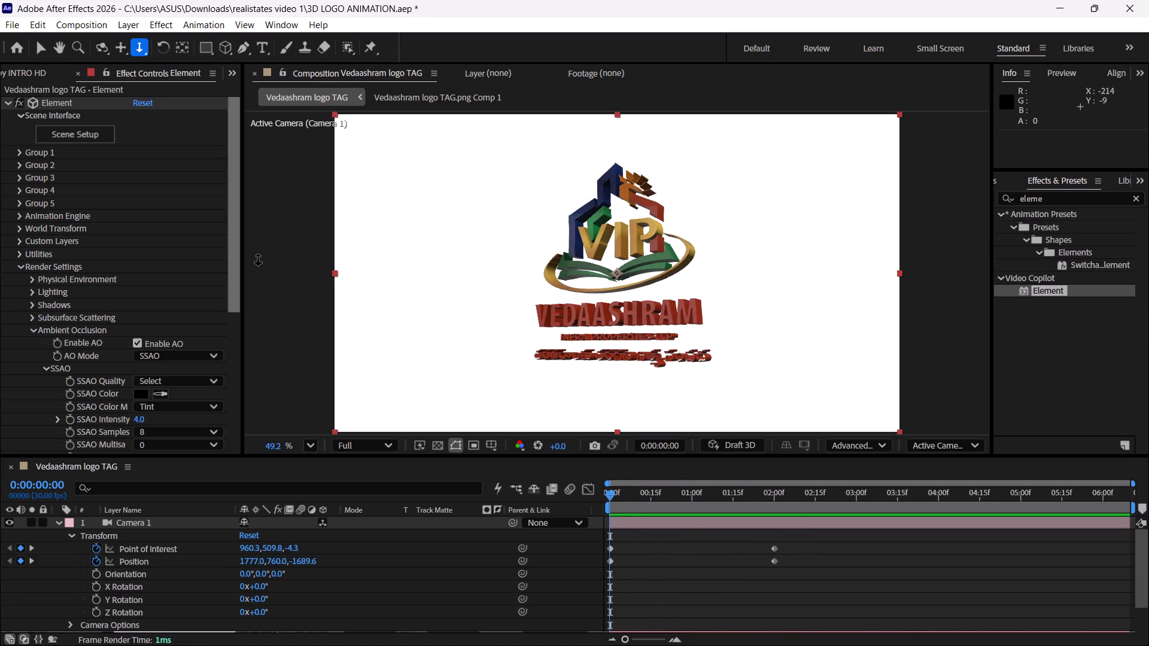
left_click_drag(646, 322, 647, 354)
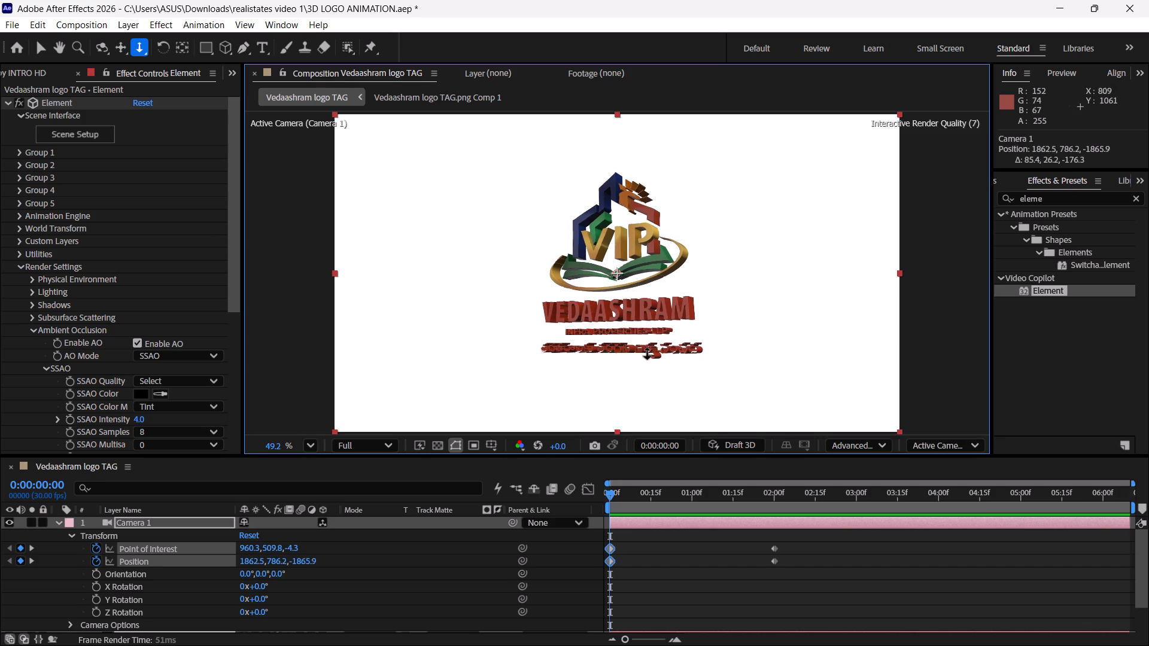
left_click_drag(647, 354, 643, 267)
Play the animation repeatedly from the first frame to review the camera move with its closer starting distance.
key("space")
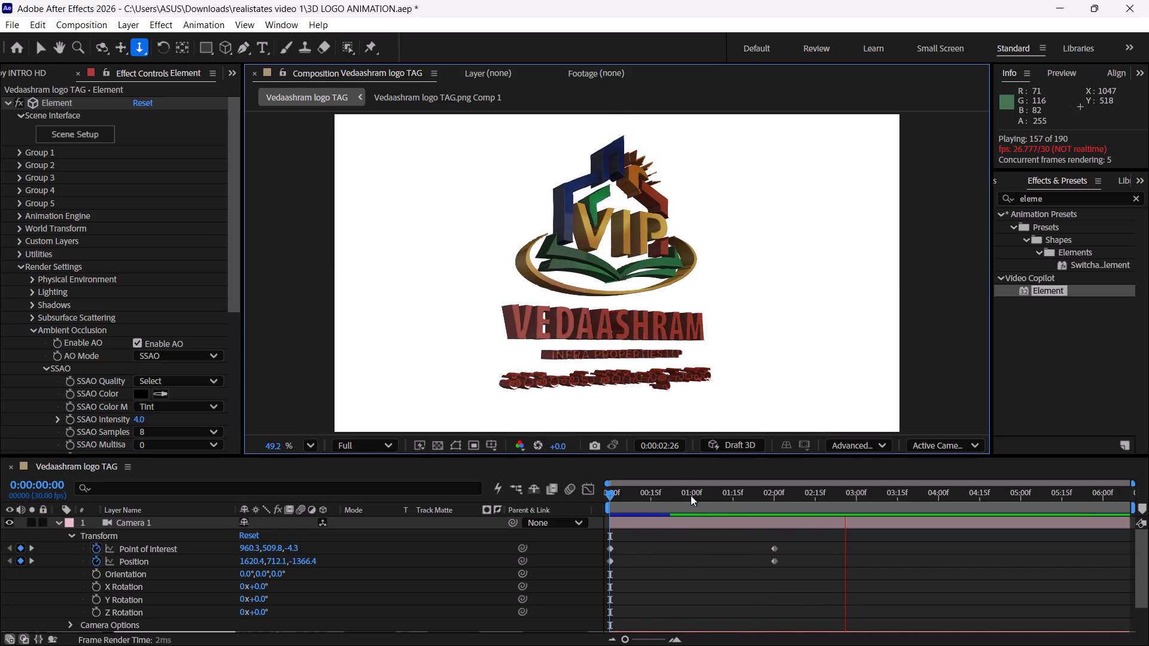
left_click_drag(691, 498, 566, 484)
key("space")
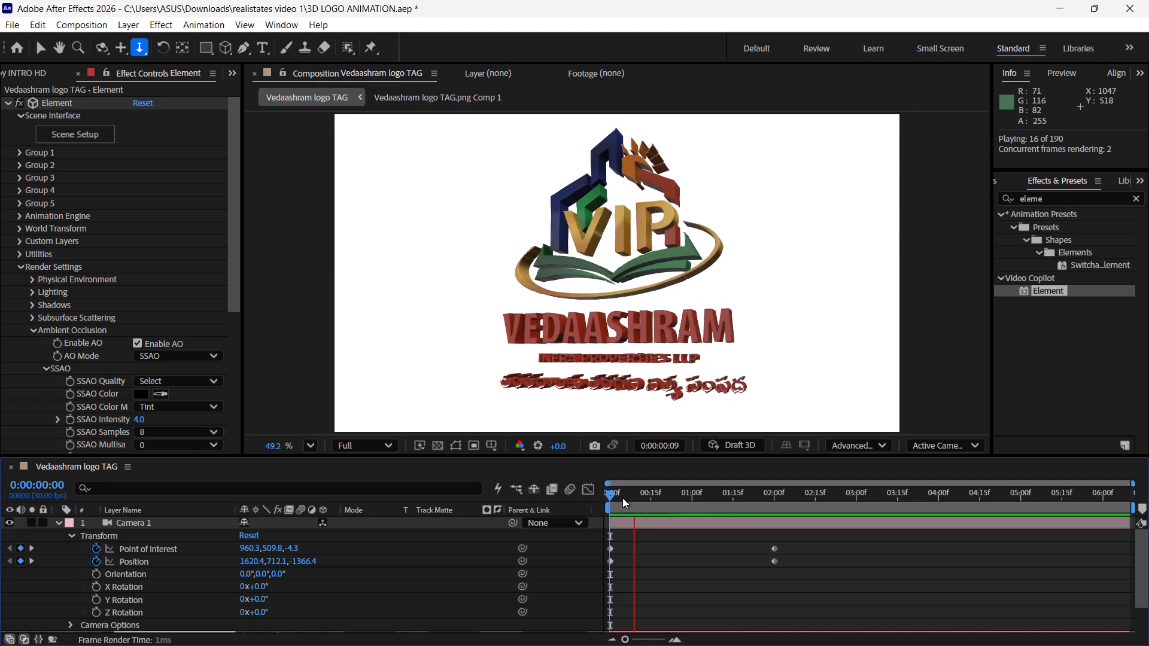
key("space")
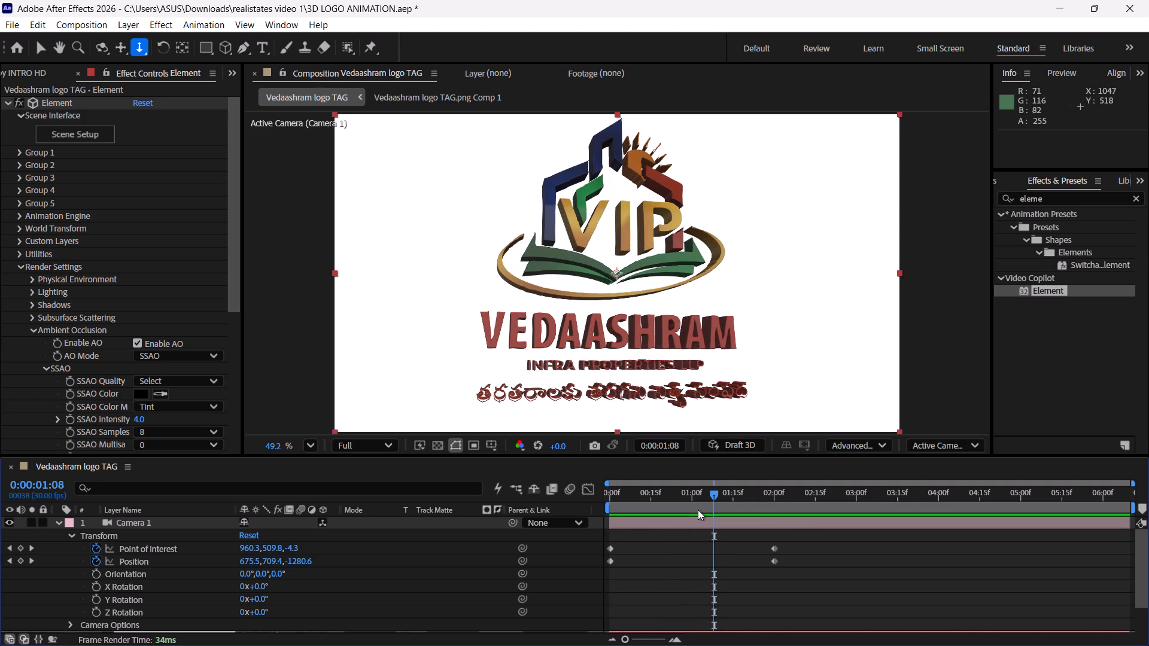
key("space")
key("space")
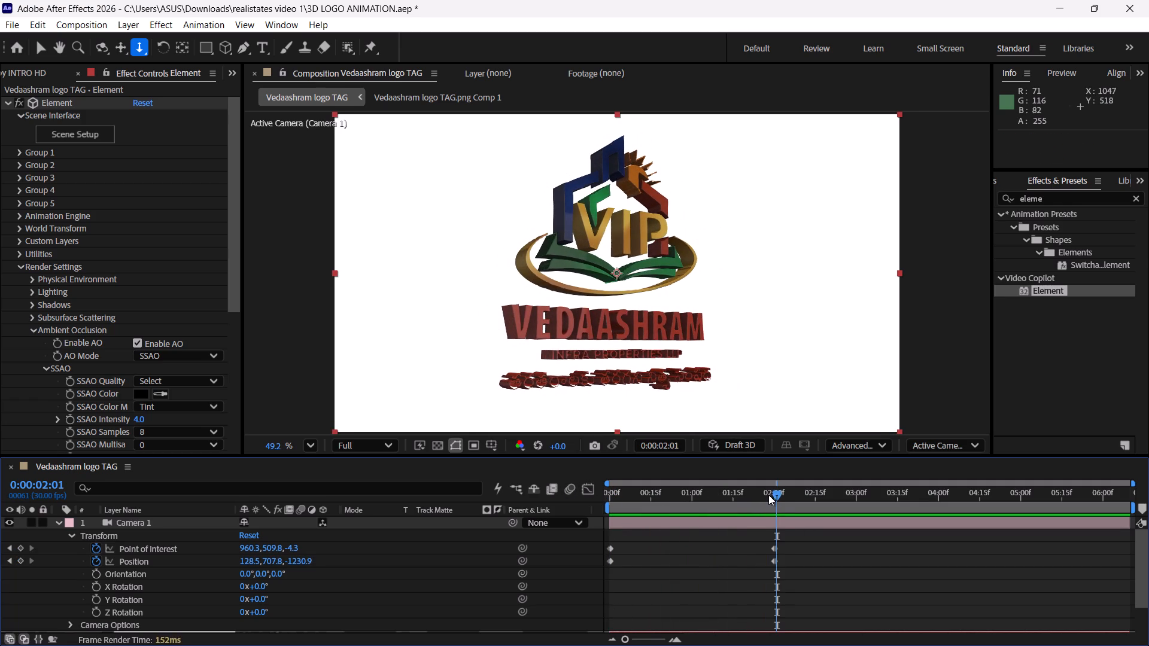
left_click_drag(768, 495, 589, 494)
key("space")
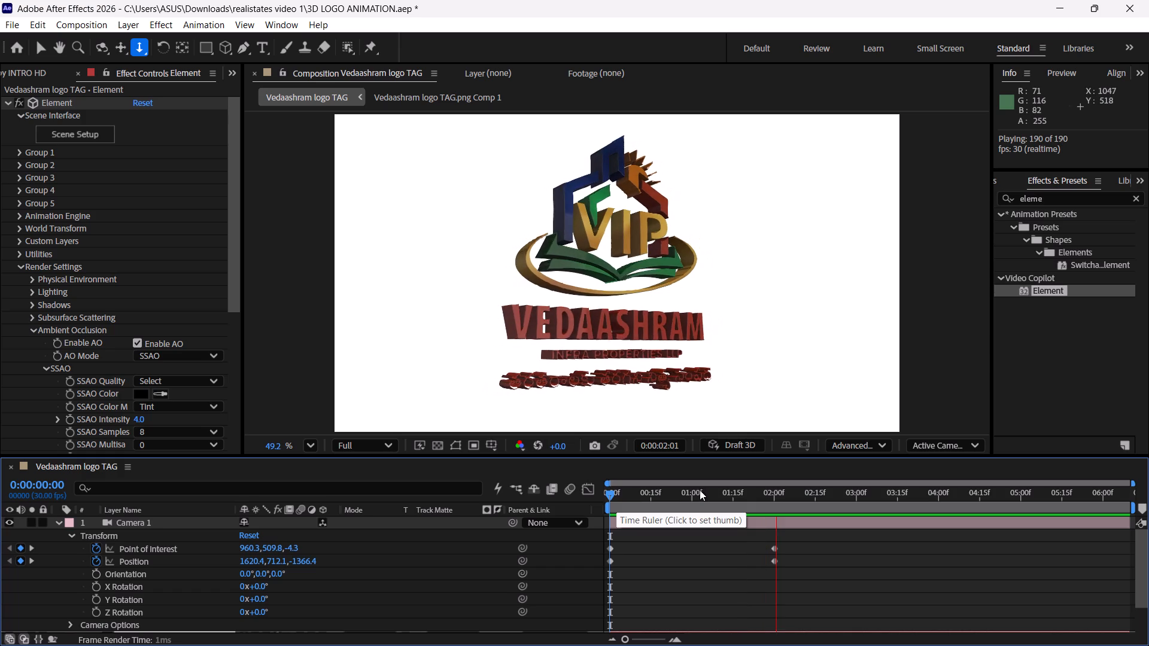
left_click_drag(700, 490, 572, 469)
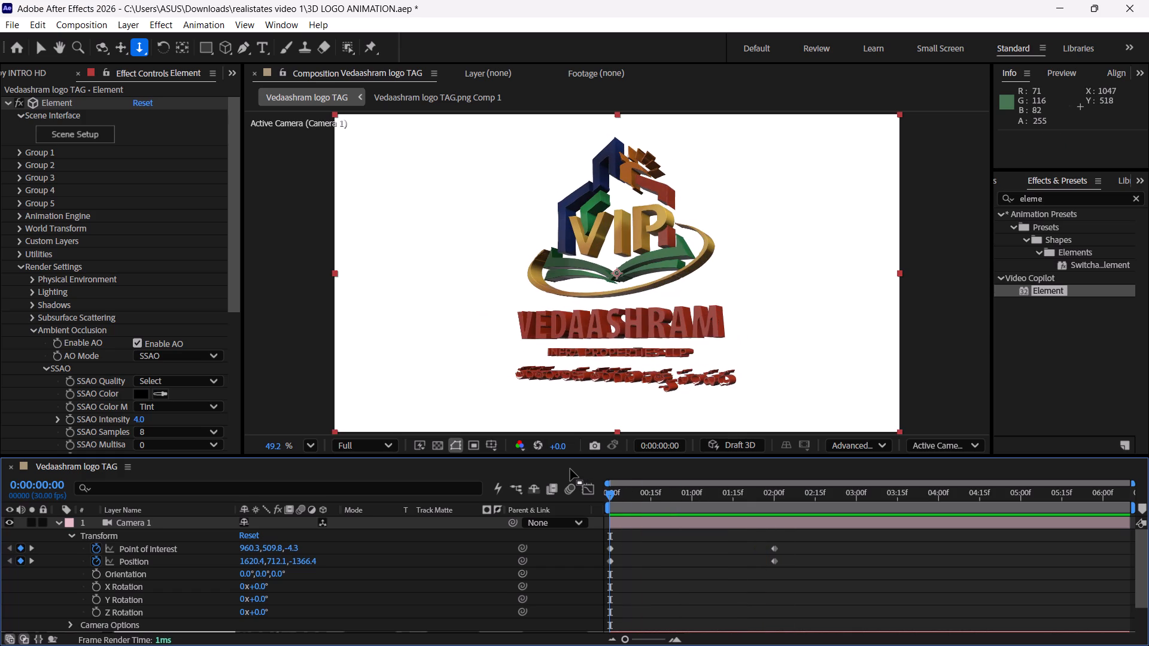
key("space")
key("space")
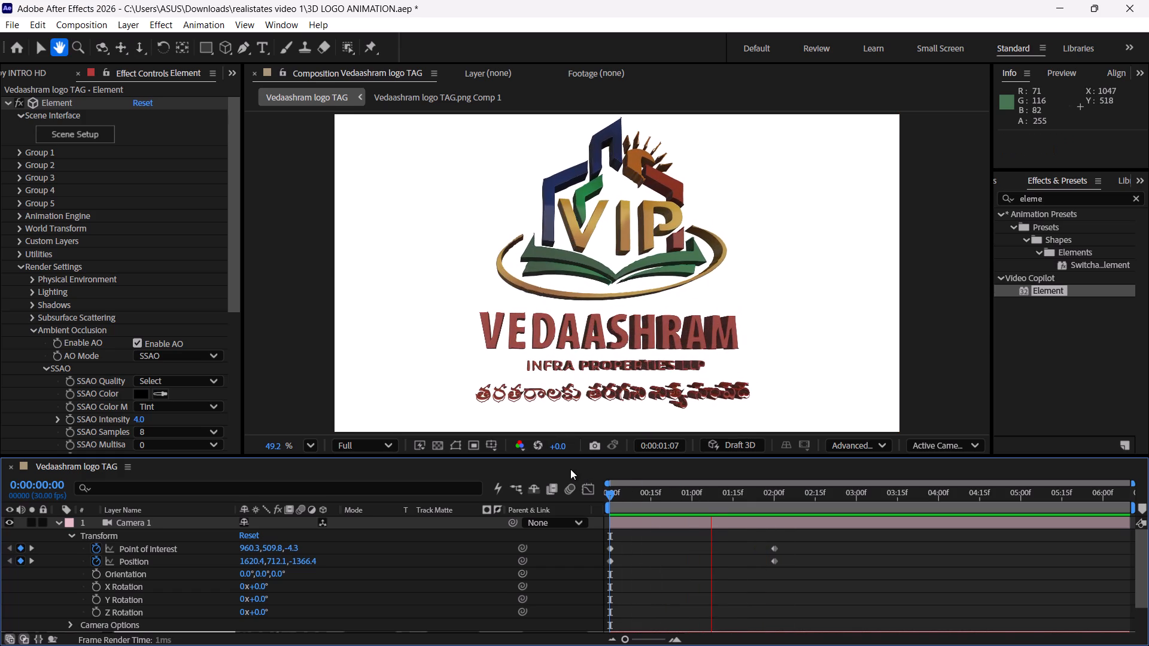
key("space")
key("space")
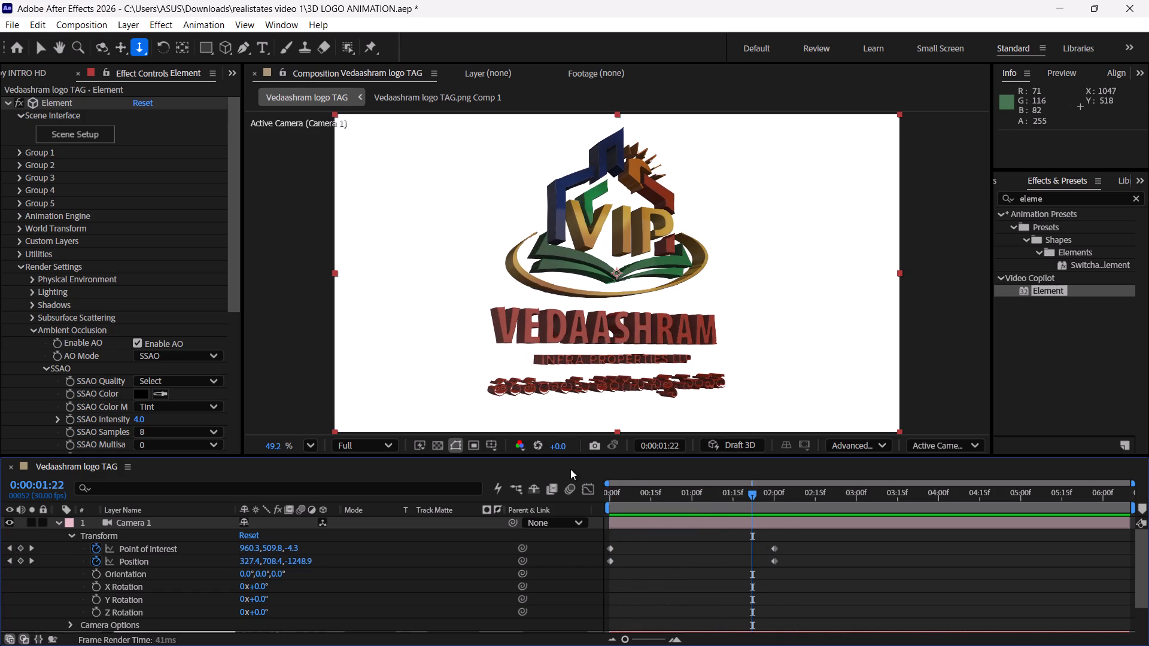
key("space")
key("space")
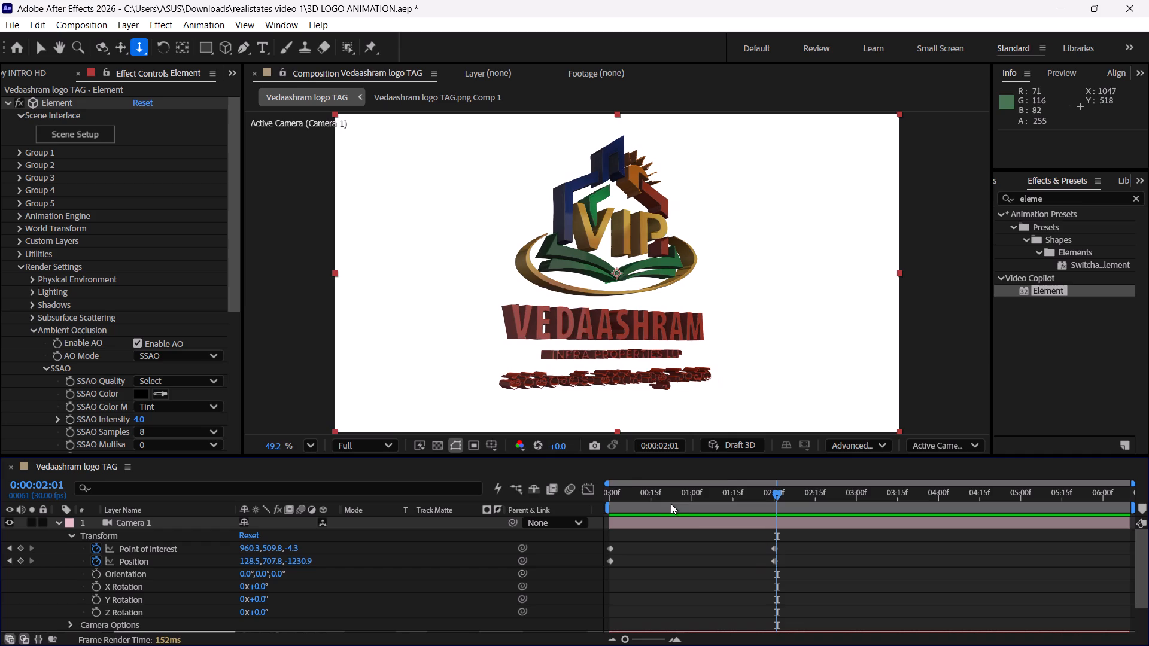
Replay the camera move from the start, pausing around the one-second mark to examine how the logo faces the camera.
scroll(538, 313, "up", 6)
scroll(538, 312, "down", 7)
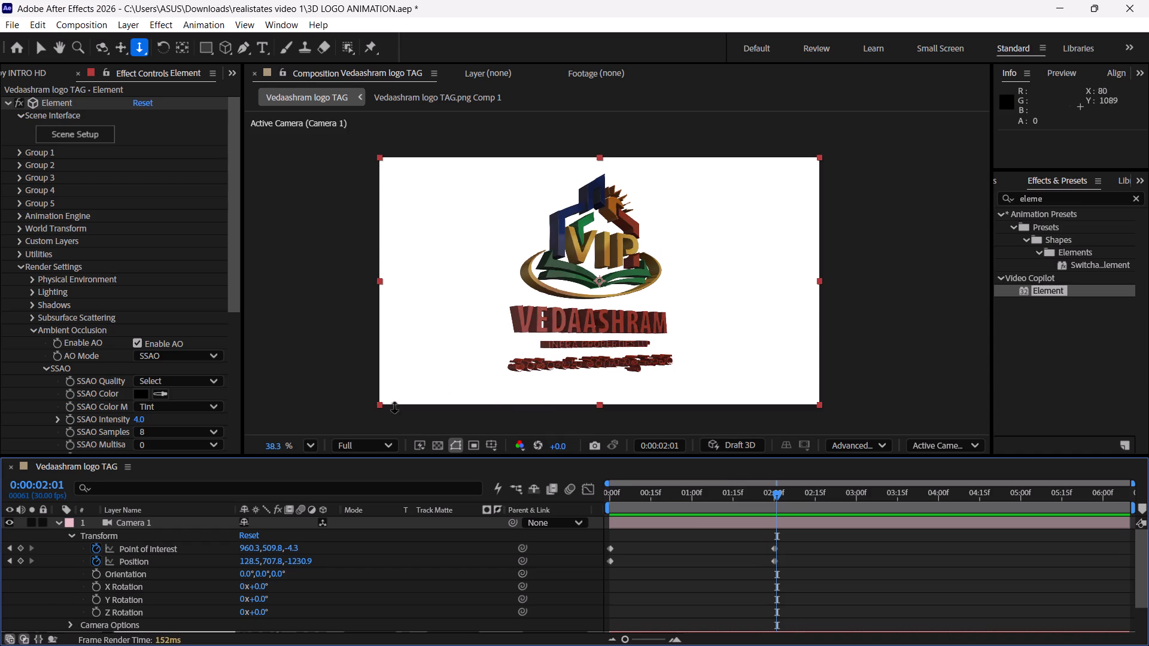
left_click(313, 447)
left_click(346, 153)
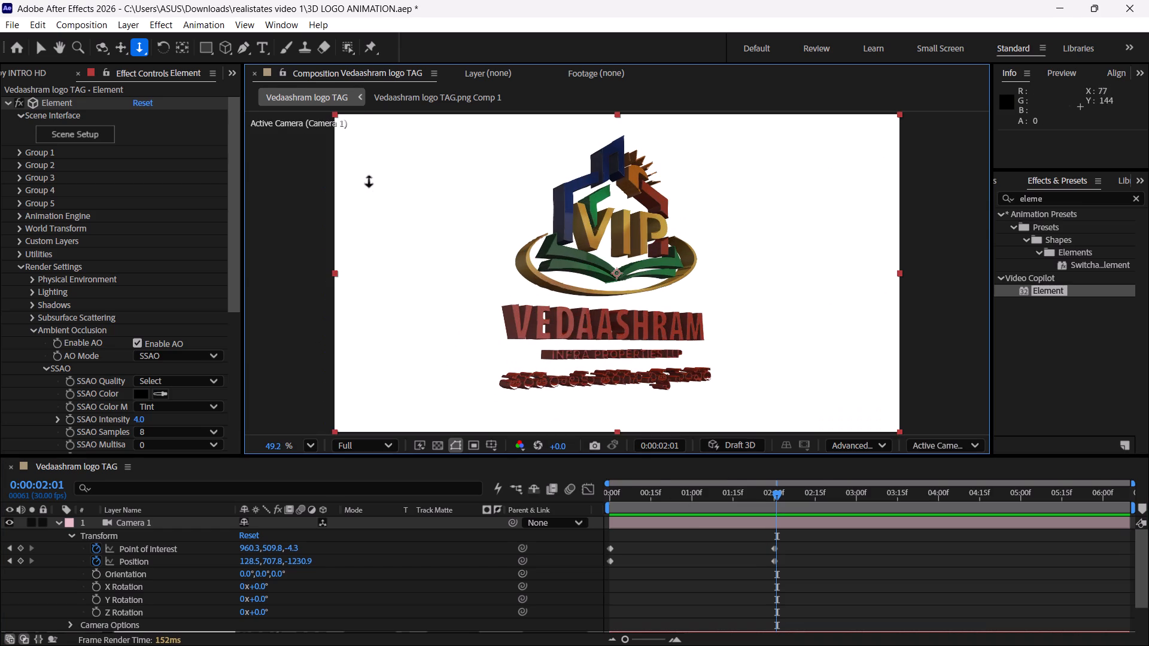
left_click_drag(644, 499, 591, 486)
key("space")
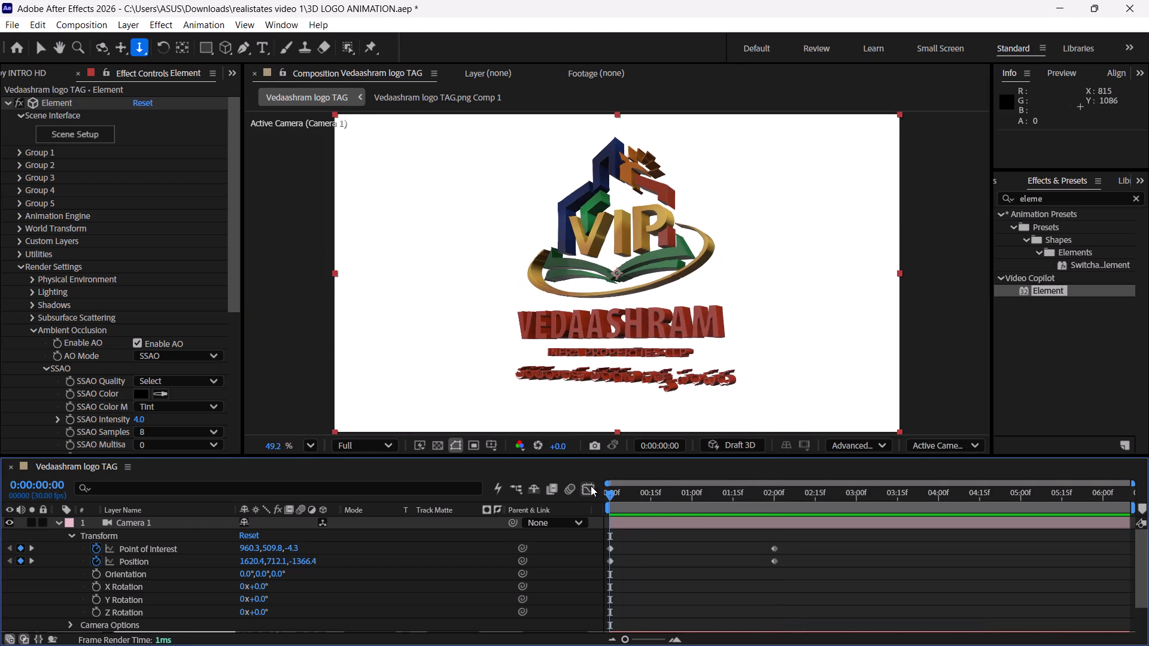
key("space")
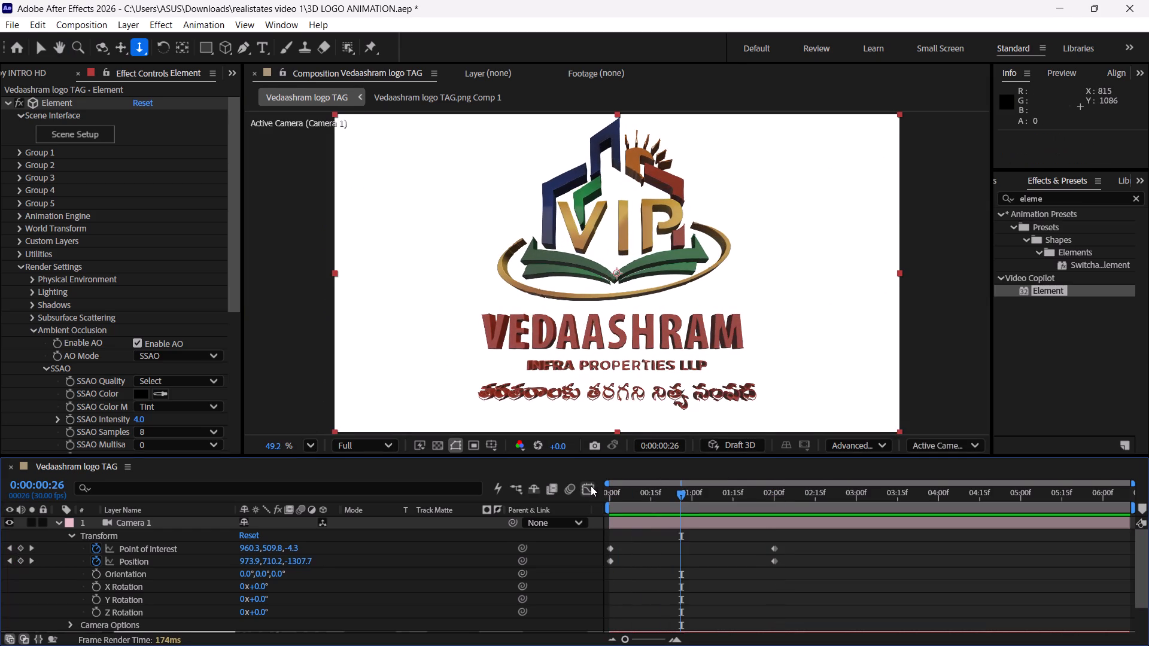
key("space")
key("space")
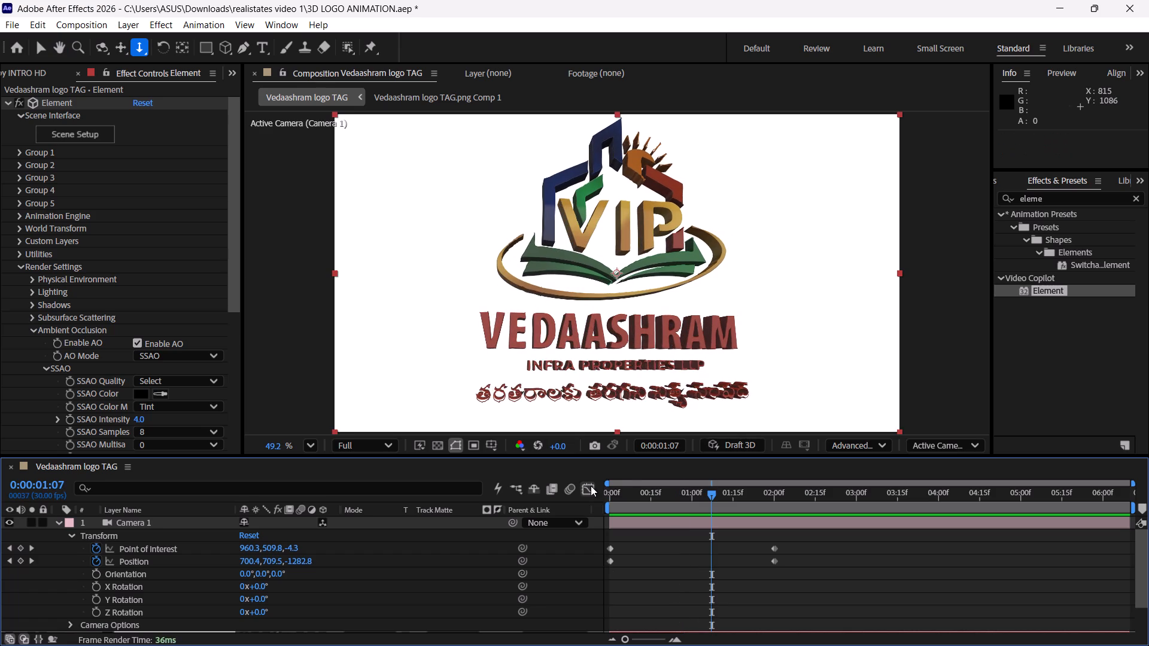
left_click_drag(733, 493, 741, 497)
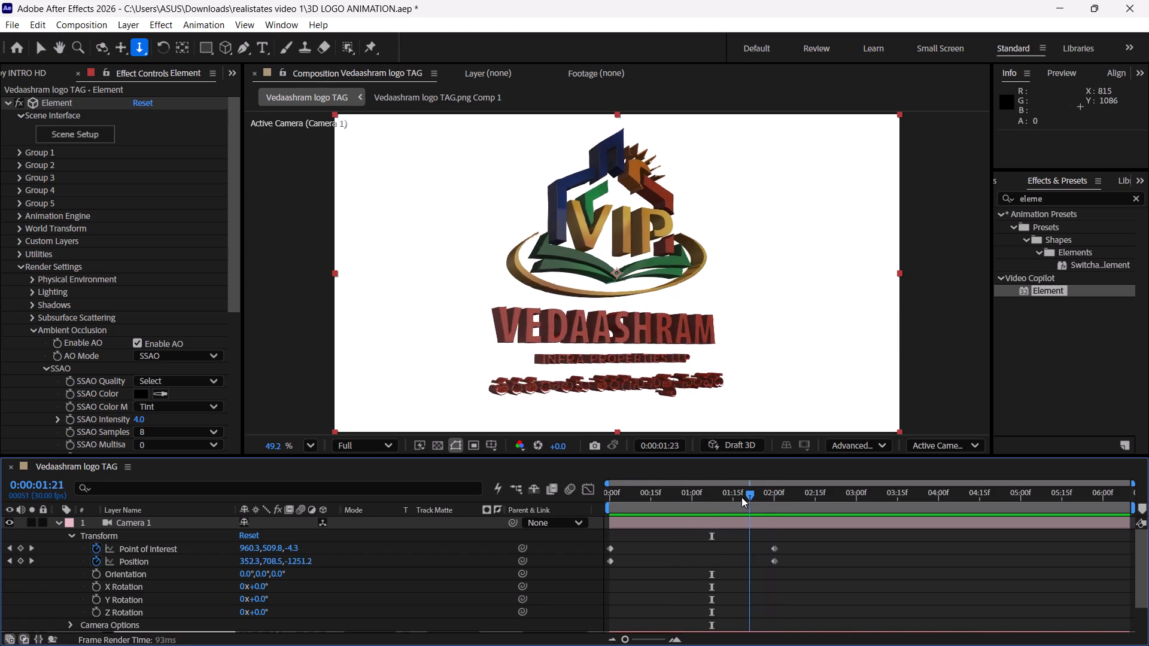
left_click_drag(741, 497, 594, 495)
key("space")
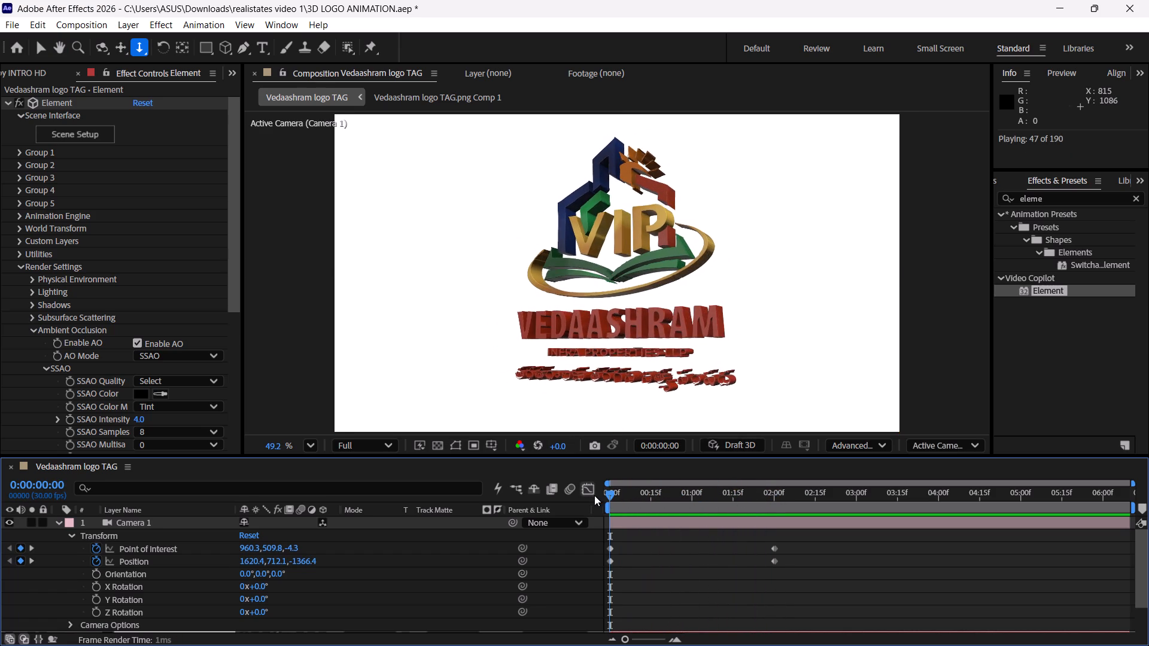
key("space")
key("space")
key("space")
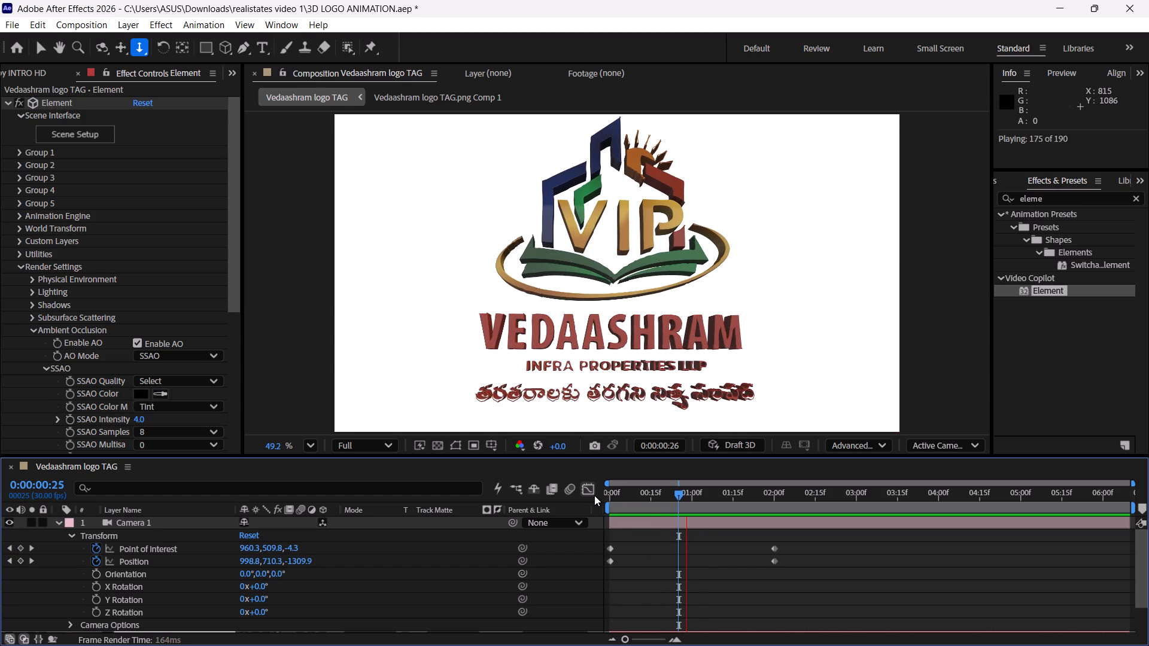
key("space")
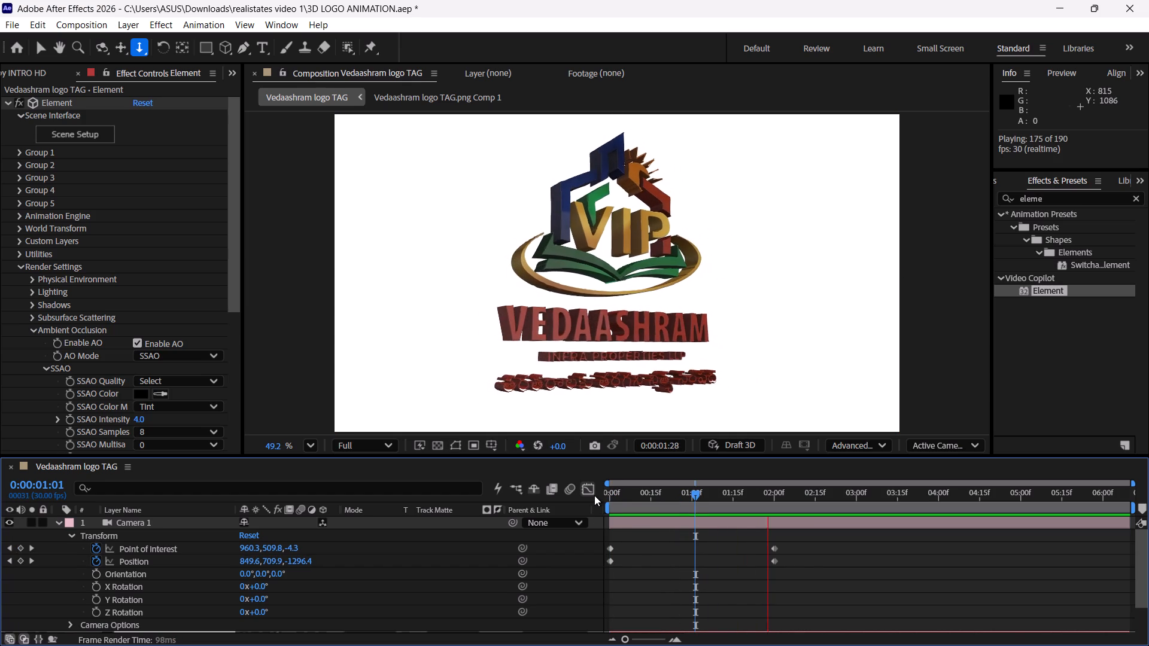
key("space")
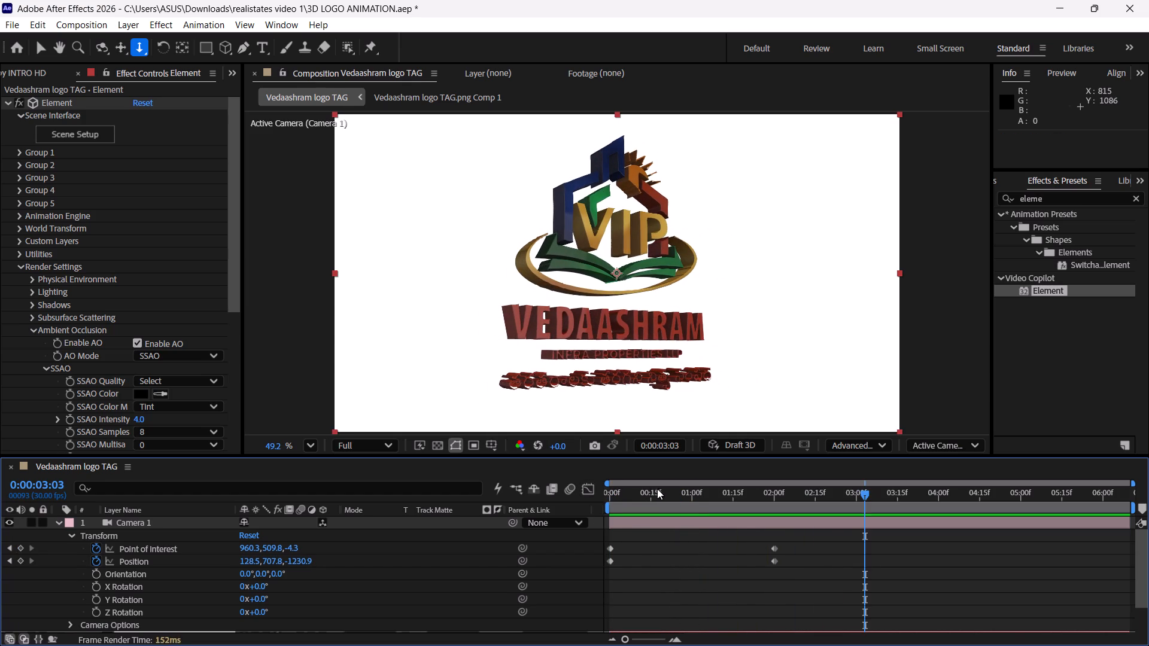
left_click_drag(661, 489, 567, 514)
key("space")
key("space")
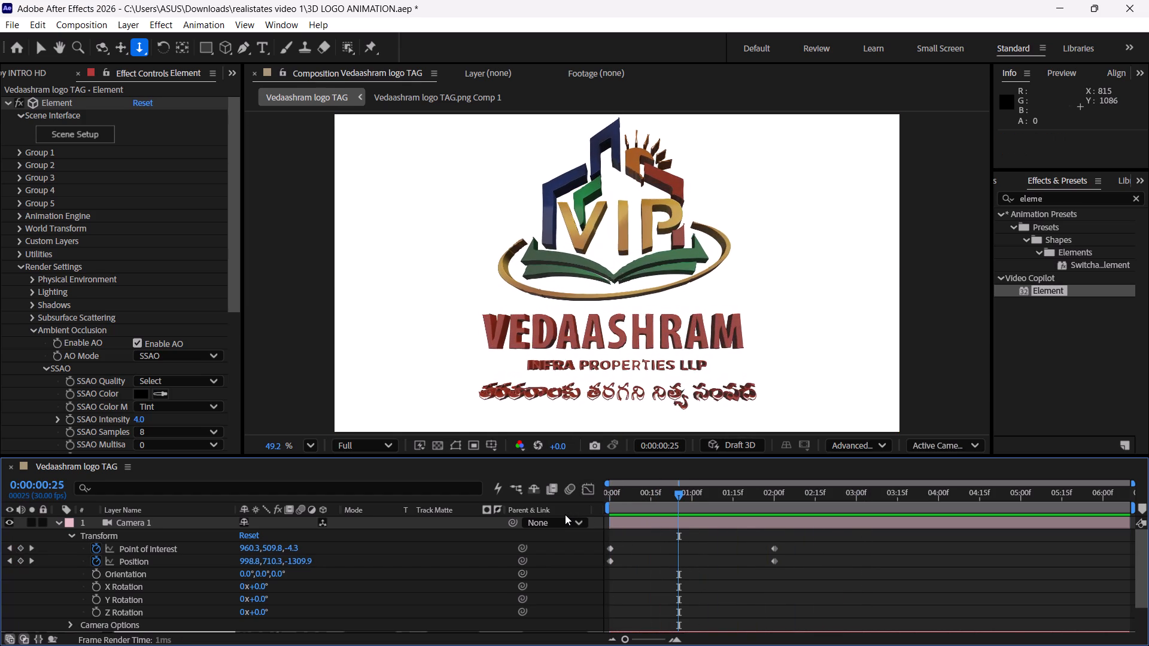
key("space")
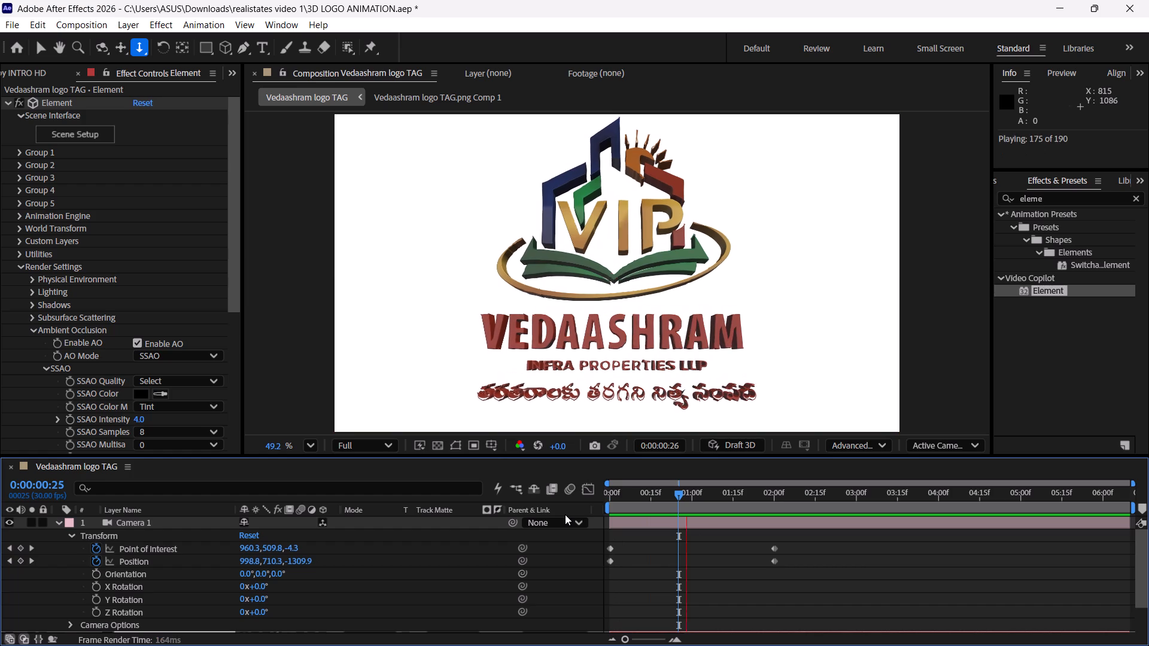
key("space")
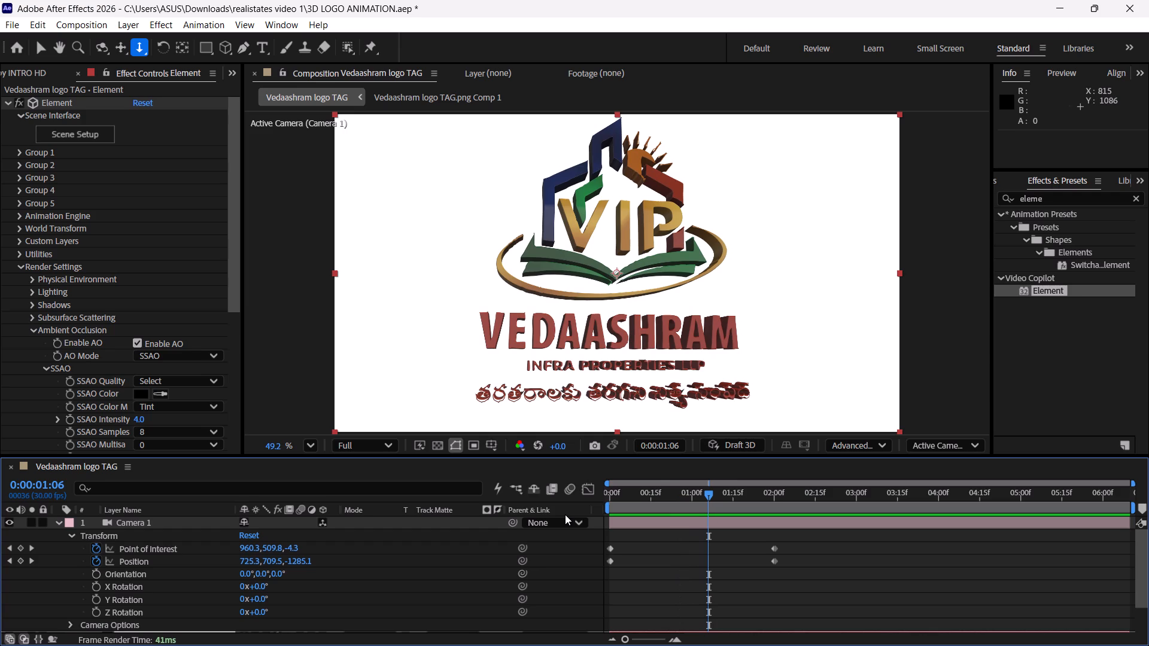
Replay the animation without pausing and scrub between about 0:00:00:11 and 0:00:01:24 to examine the logo's changing angle.
left_click_drag(656, 492, 585, 495)
key("space")
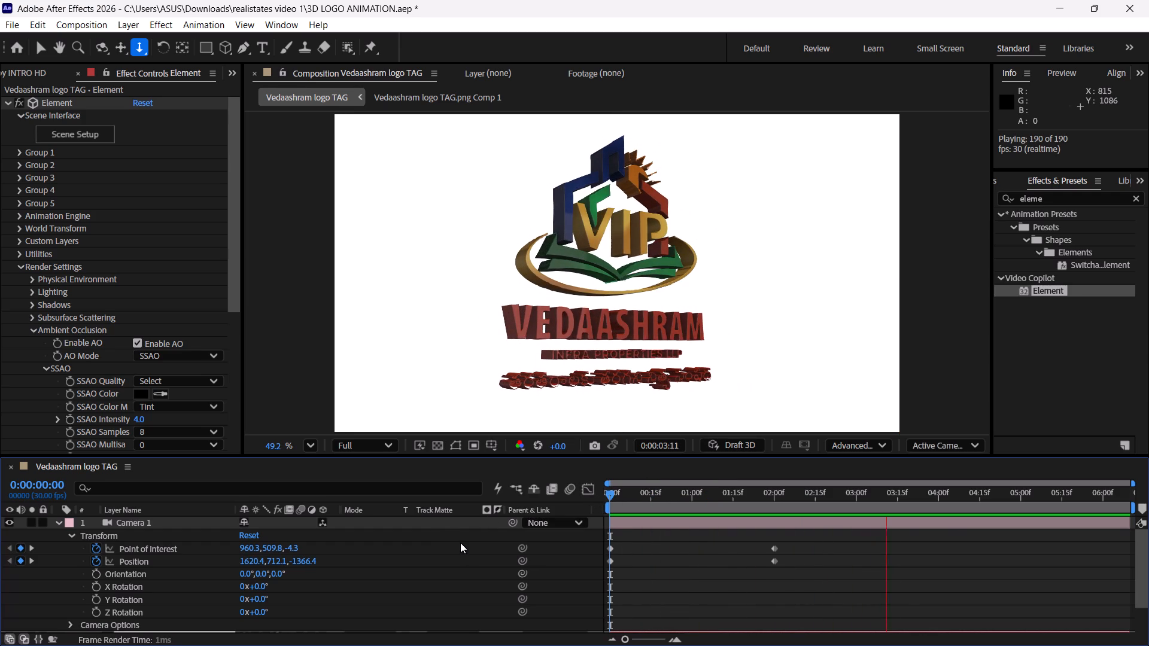
left_click_drag(639, 502, 583, 497)
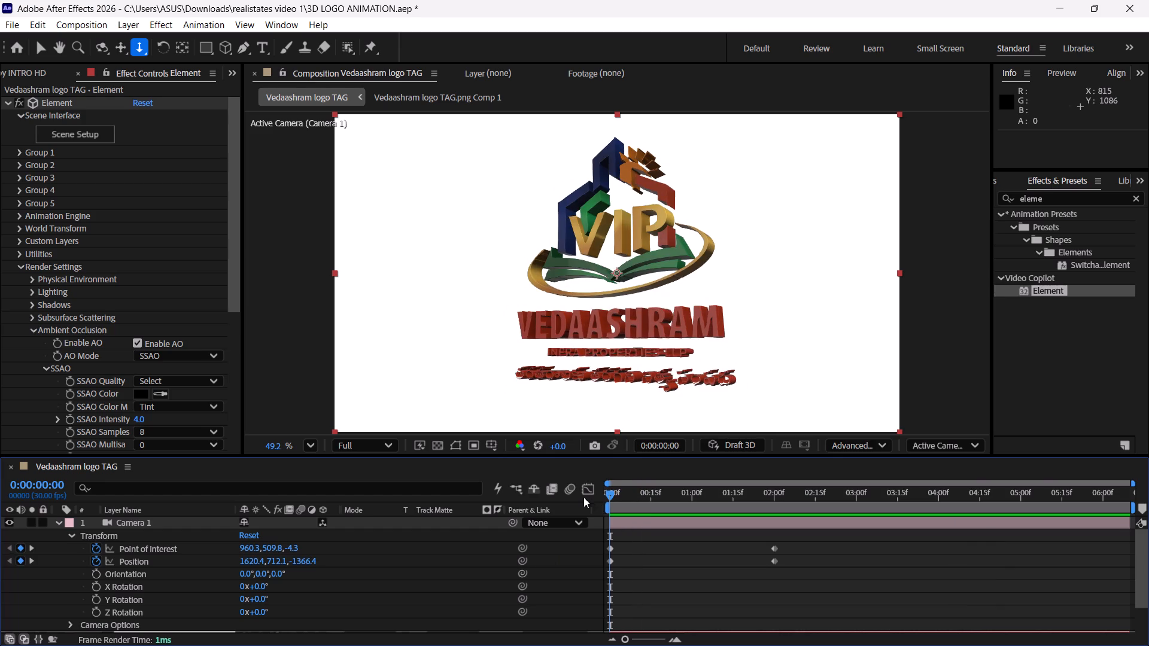
left_click_drag(583, 497, 579, 496)
key("space")
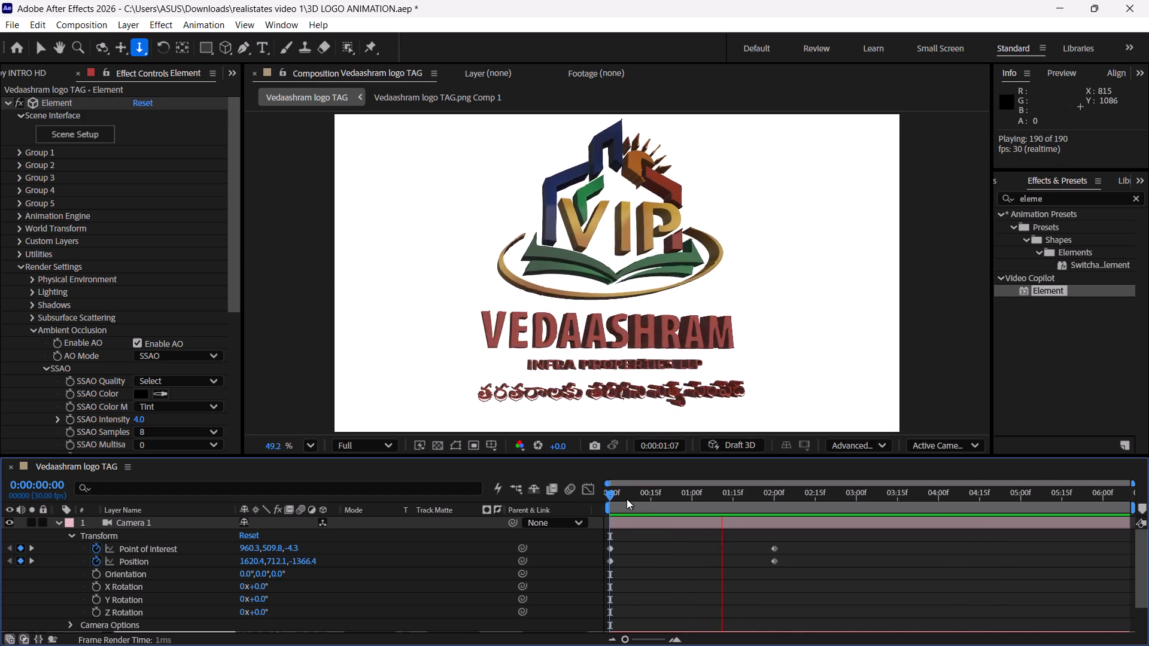
left_click_drag(634, 498, 641, 499)
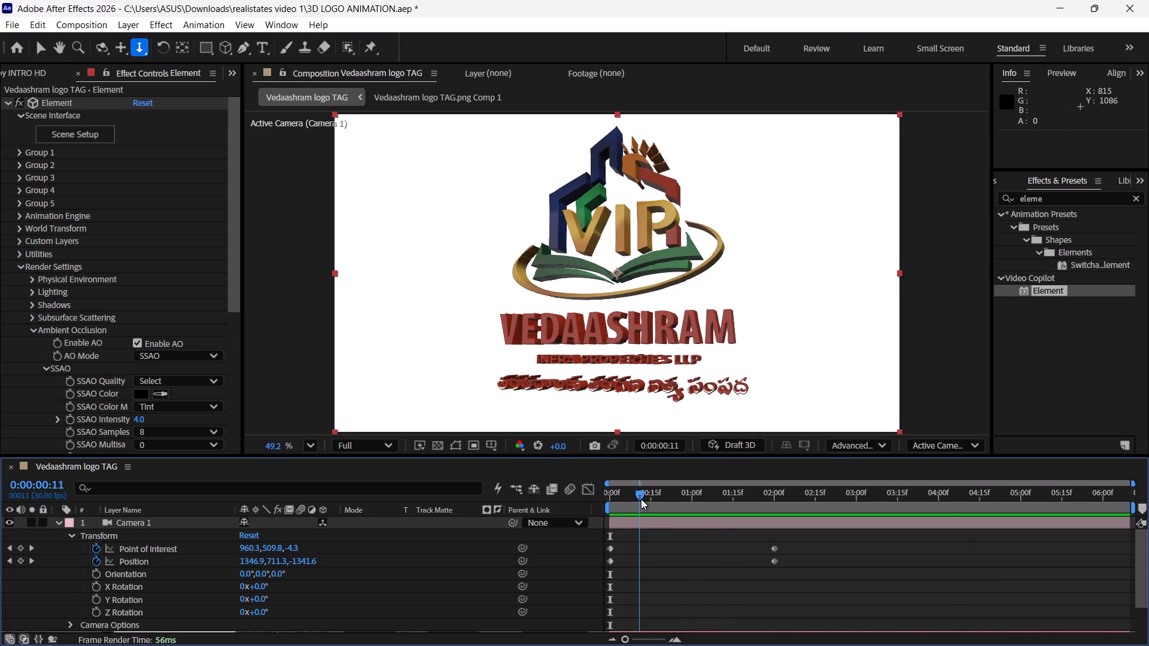
left_click_drag(641, 499, 669, 498)
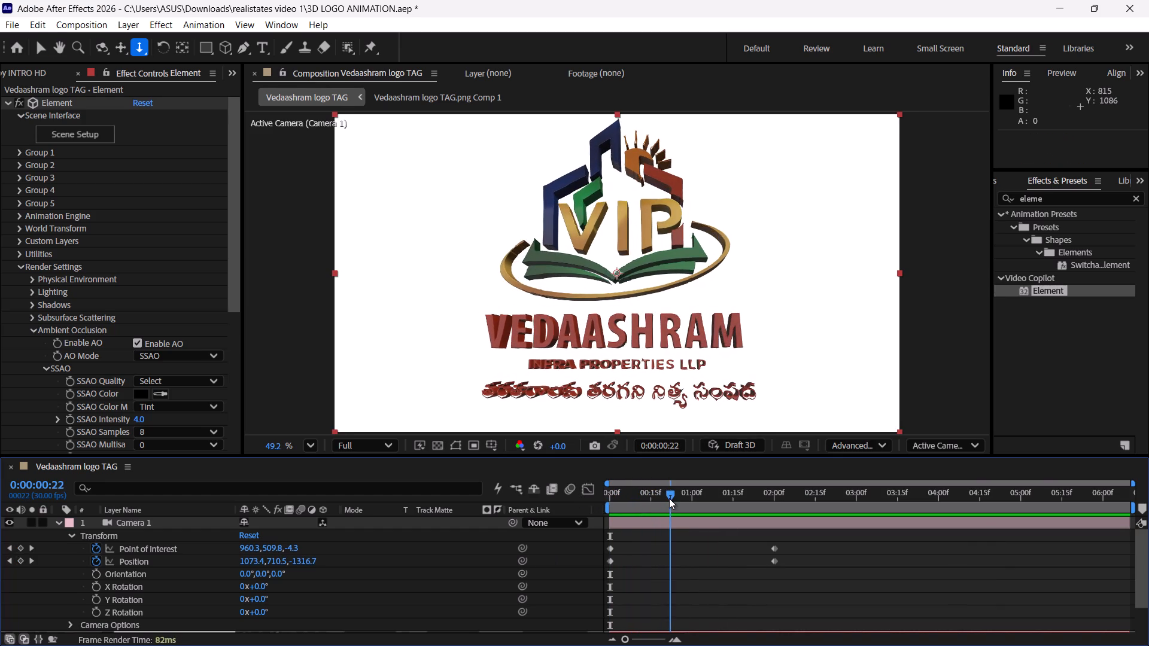
left_click_drag(669, 498, 704, 498)
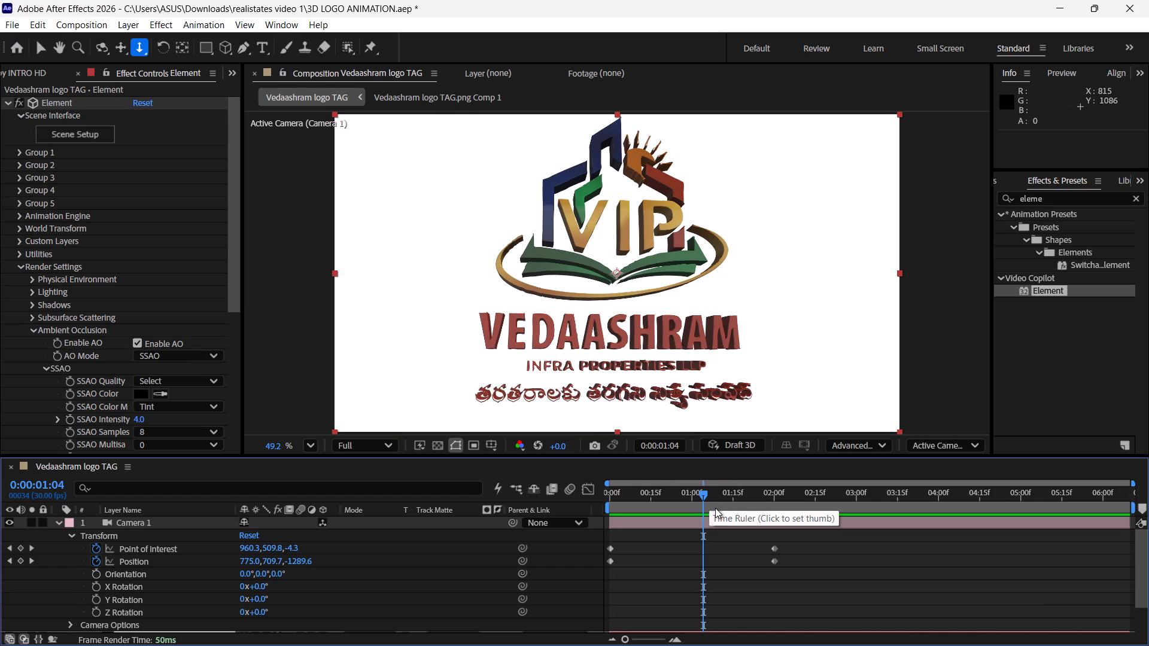
left_click_drag(710, 497, 738, 498)
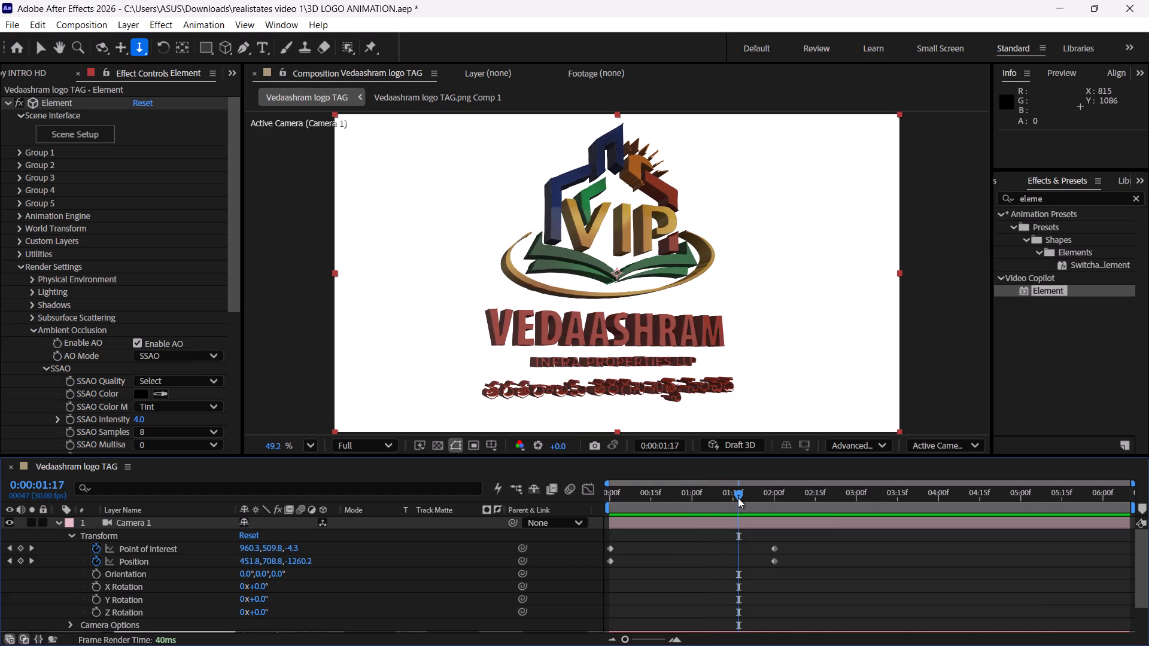
left_click_drag(738, 498, 692, 493)
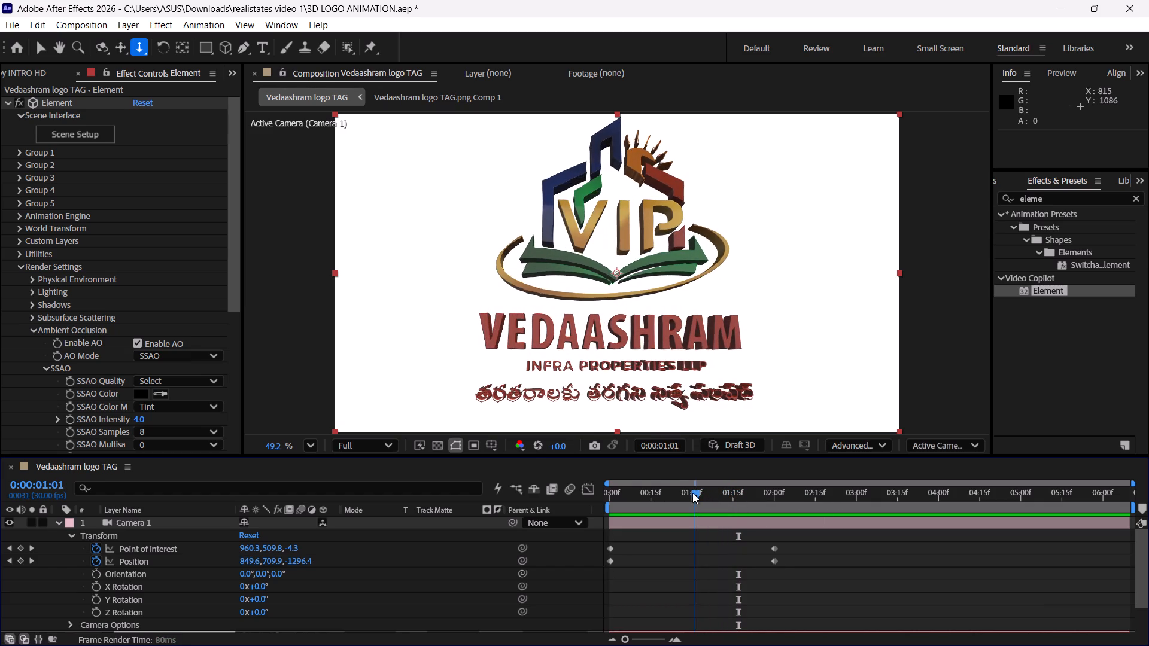
left_click_drag(692, 493, 756, 494)
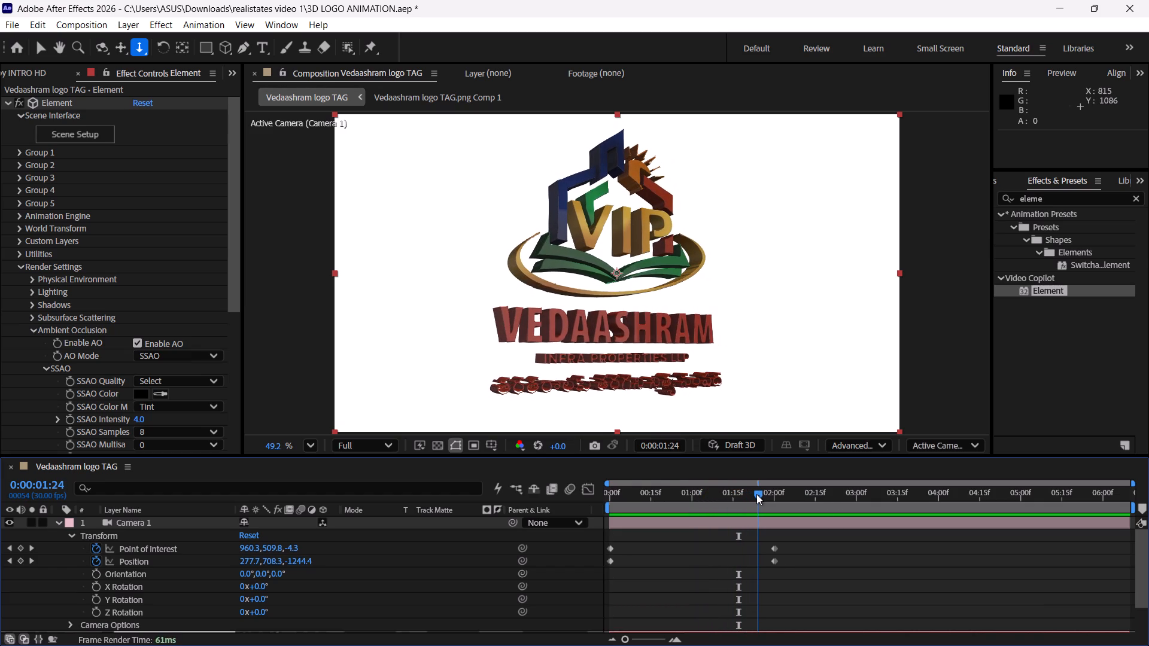
left_click_drag(756, 494, 673, 498)
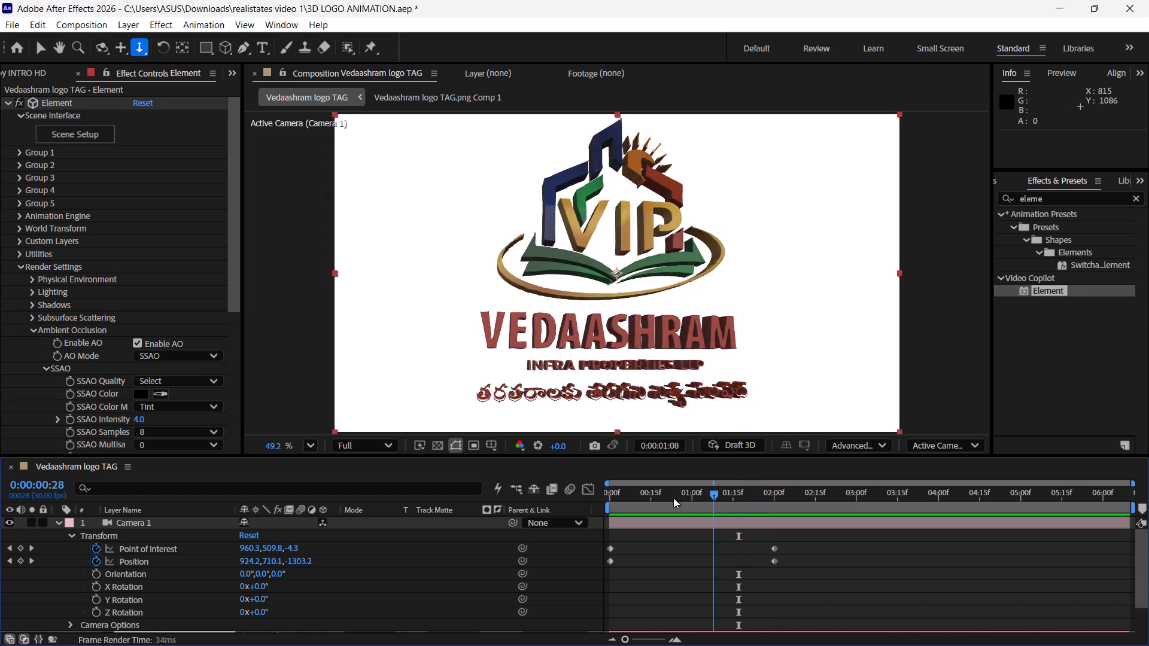
Scrub and play the camera move between the first frame and about 0:00:01:04 to examine the logo's changing angle.
left_click_drag(673, 498, 547, 506)
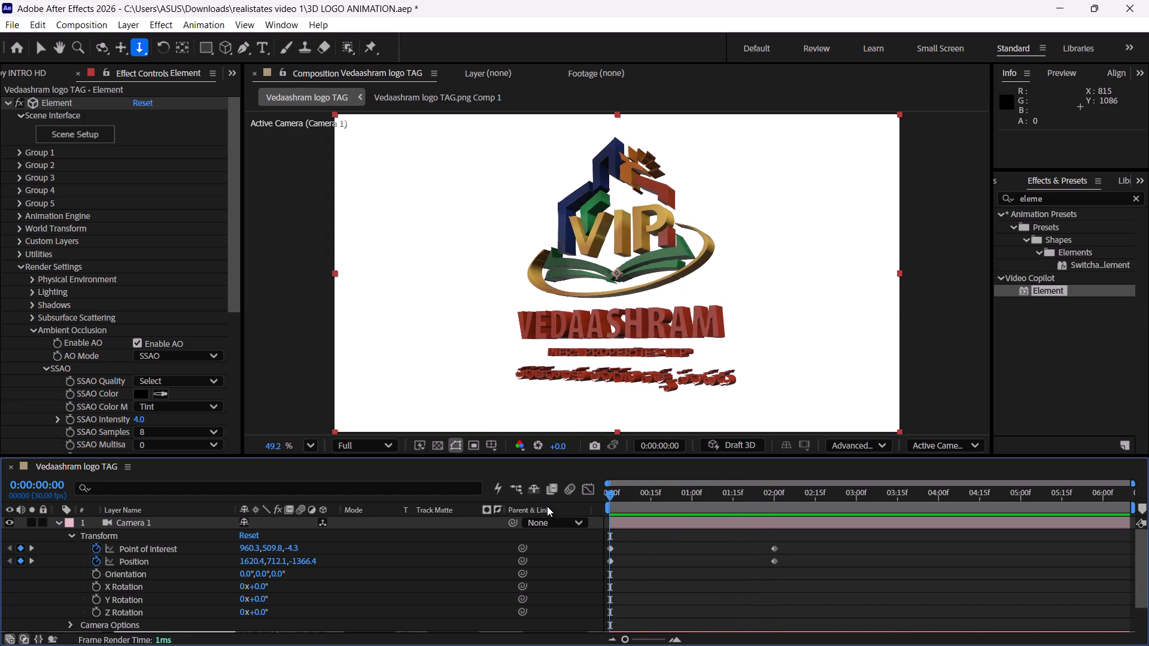
left_click(622, 493)
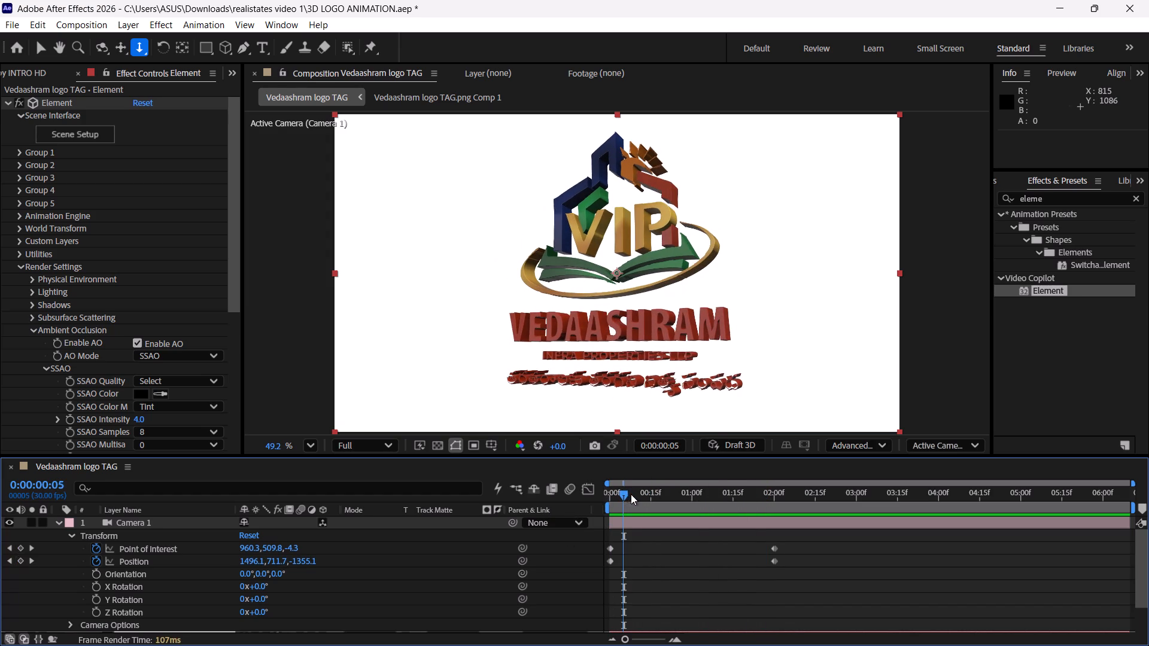
left_click_drag(631, 494, 700, 496)
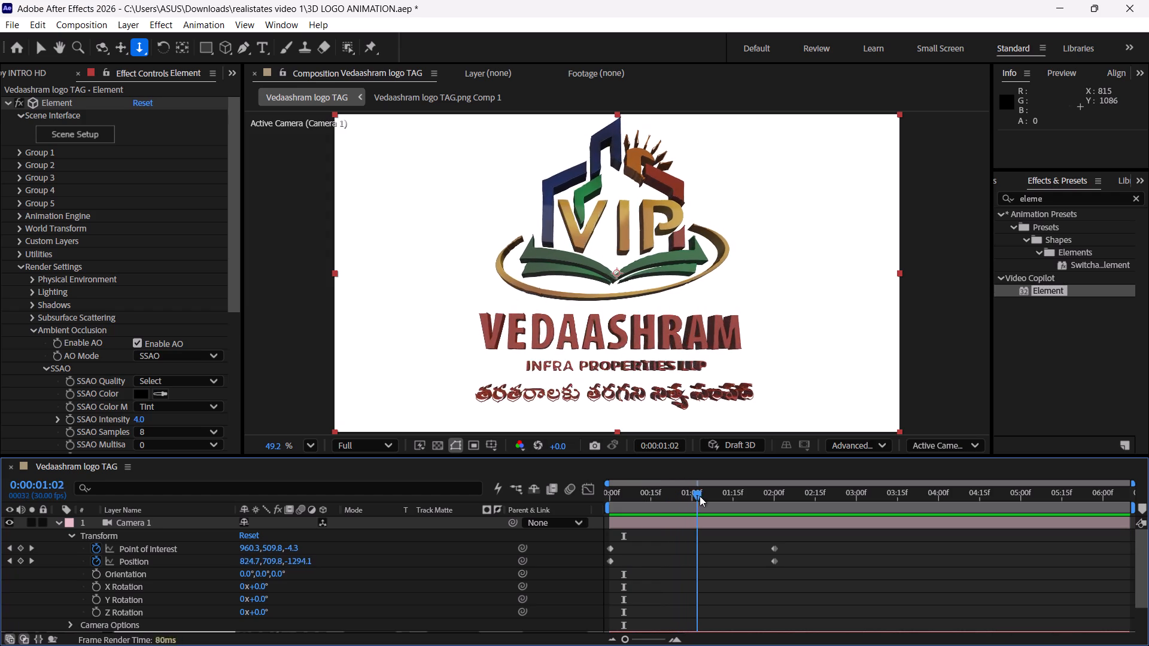
left_click_drag(700, 496, 651, 496)
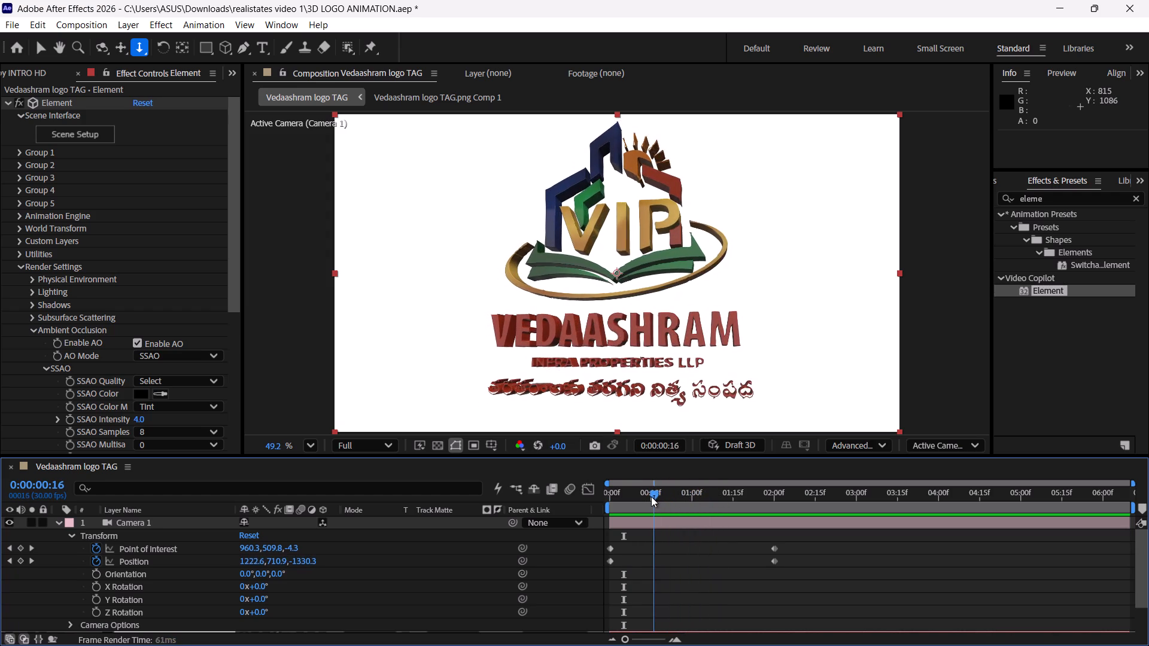
left_click_drag(651, 496, 651, 496)
key("space")
key("space")
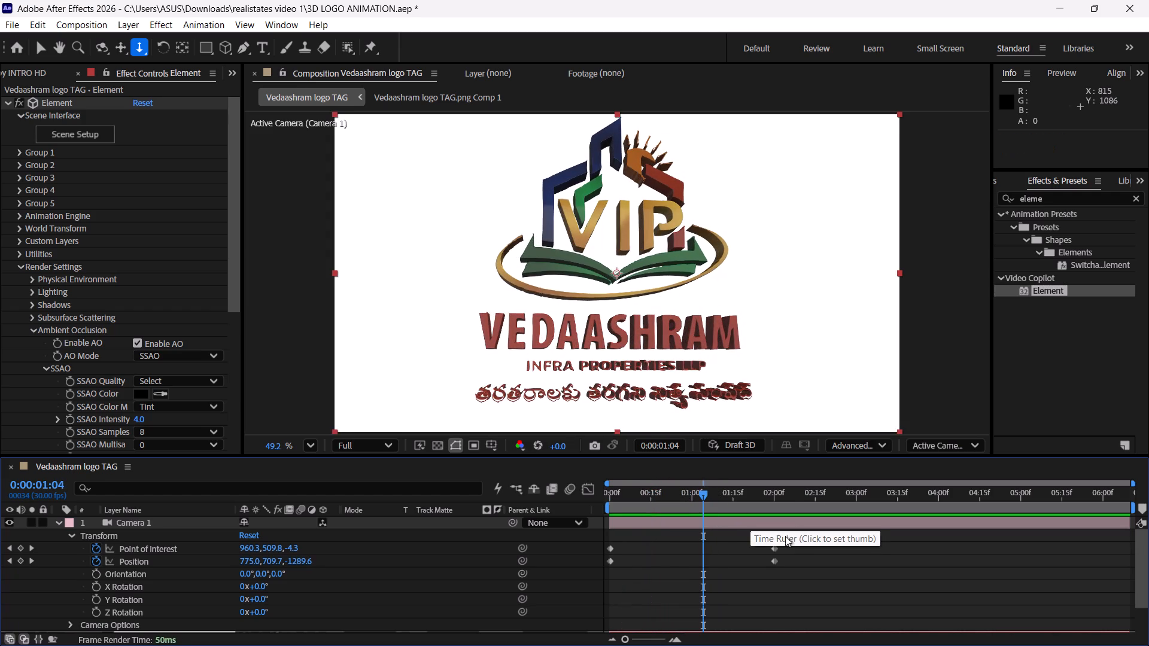
Apply Easy Ease to all of Camera 1's Point of Interest and Position keyframes at zero and two seconds.
left_click_drag(805, 544, 594, 566)
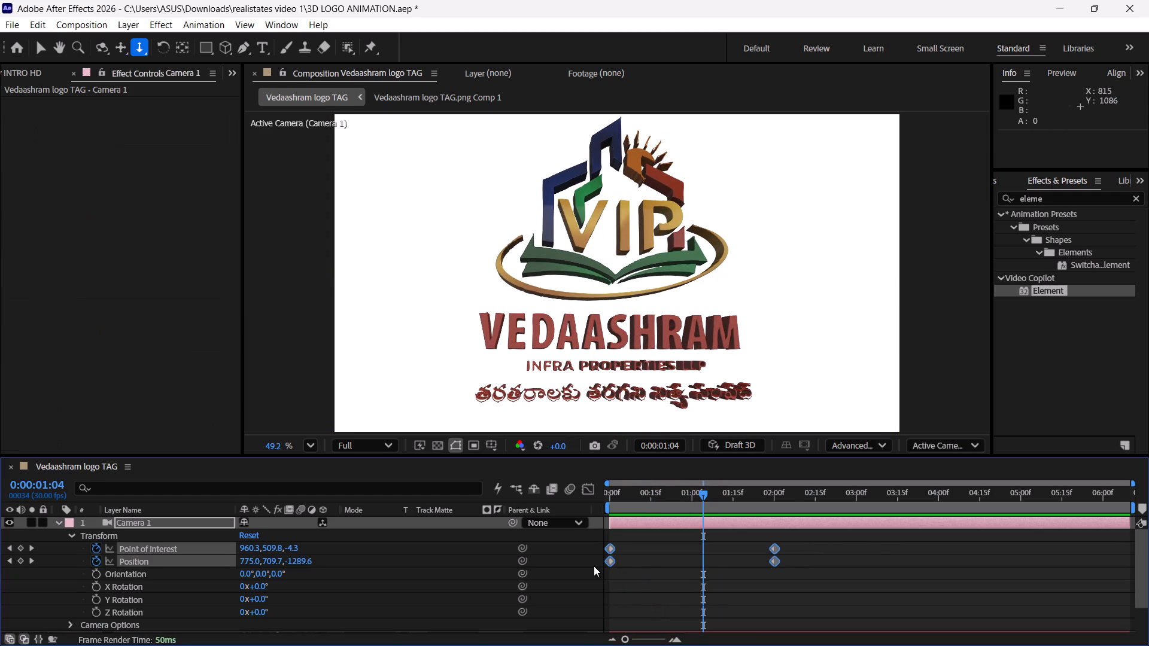
key("F9")
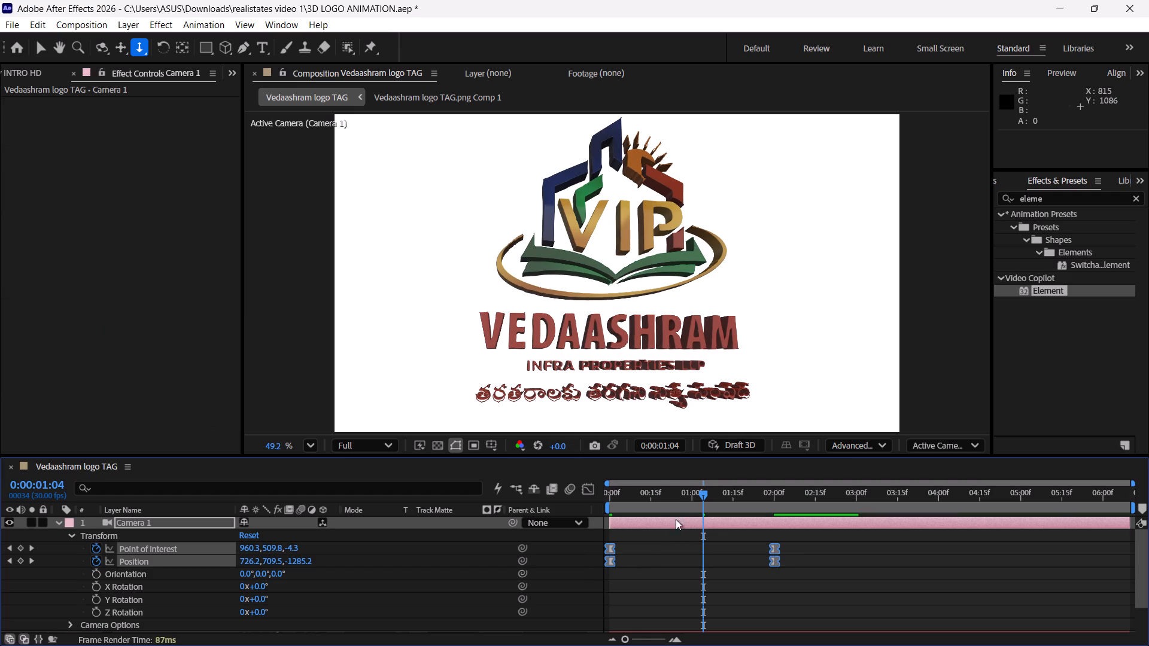
Play the animation from the first frame to review the eased camera move.
left_click_drag(677, 502, 593, 497)
key("space")
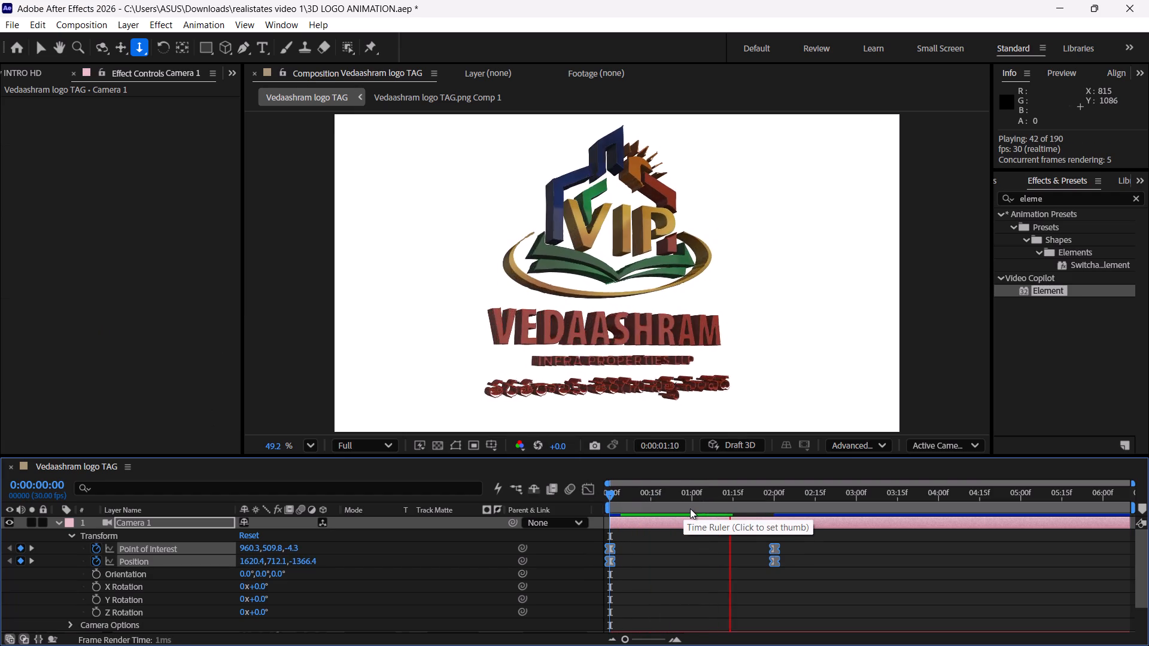
key("space")
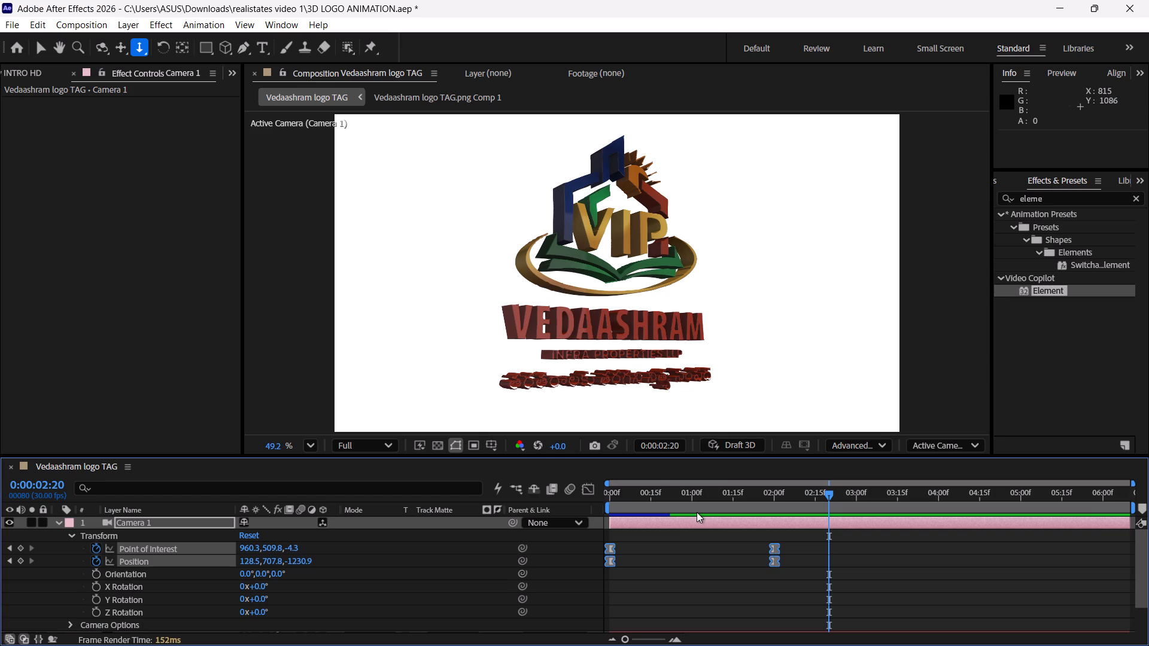
Switch from the camera Dolly tool back to the Selection tool.
left_click(35, 42)
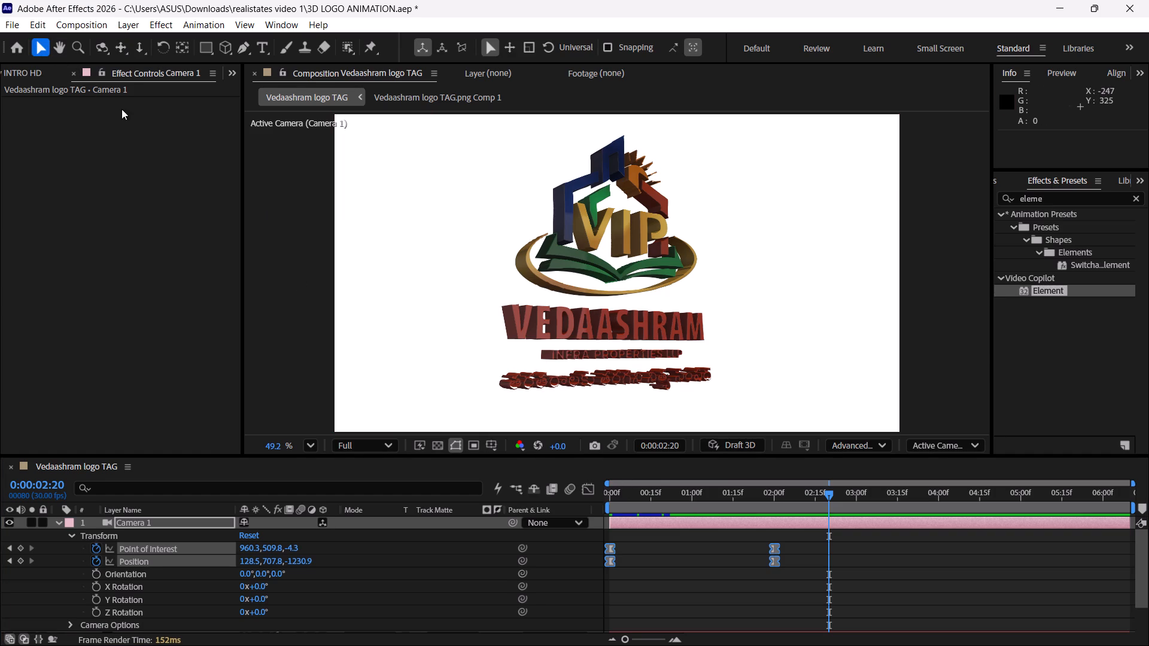
left_click(142, 48)
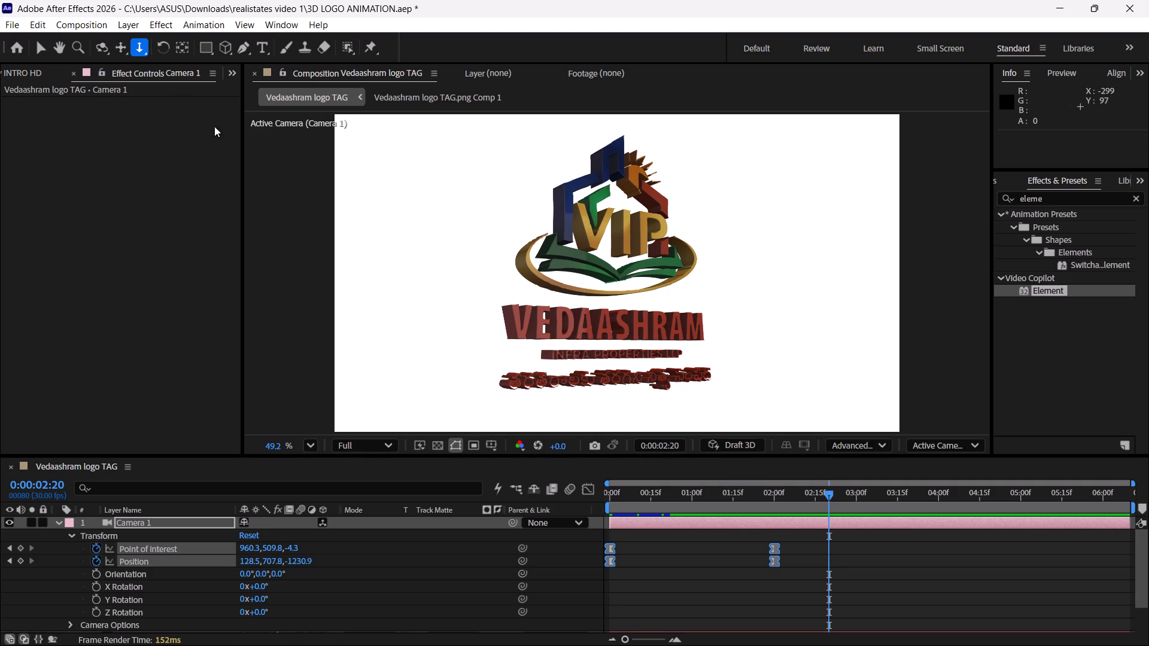
left_click(117, 44)
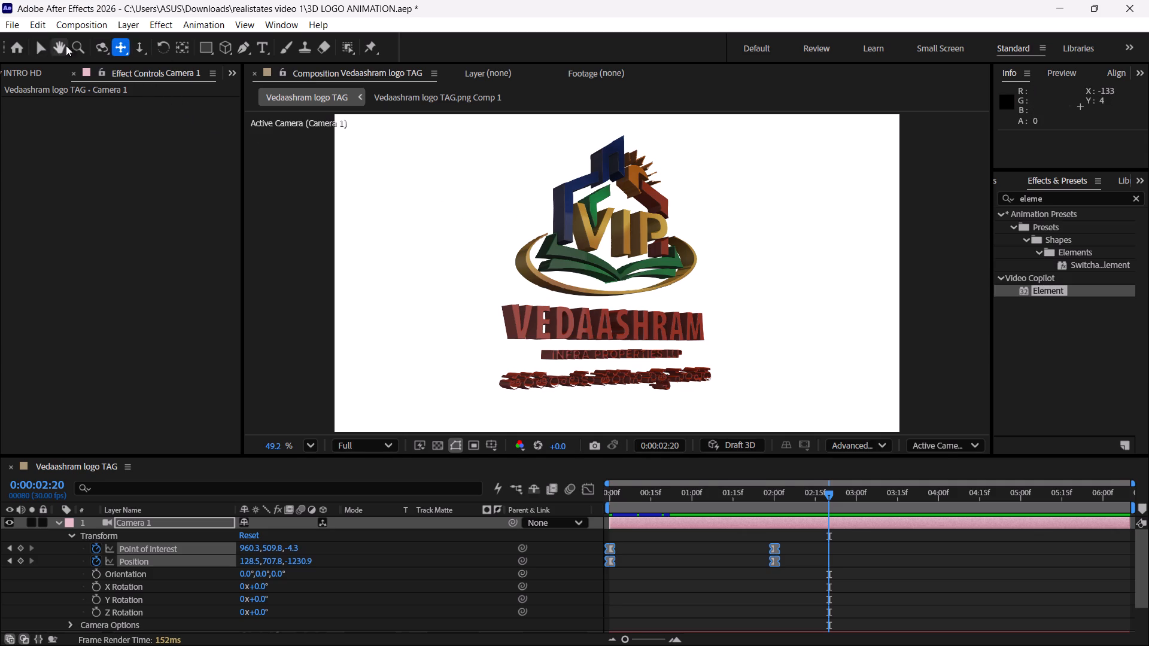
left_click(106, 54)
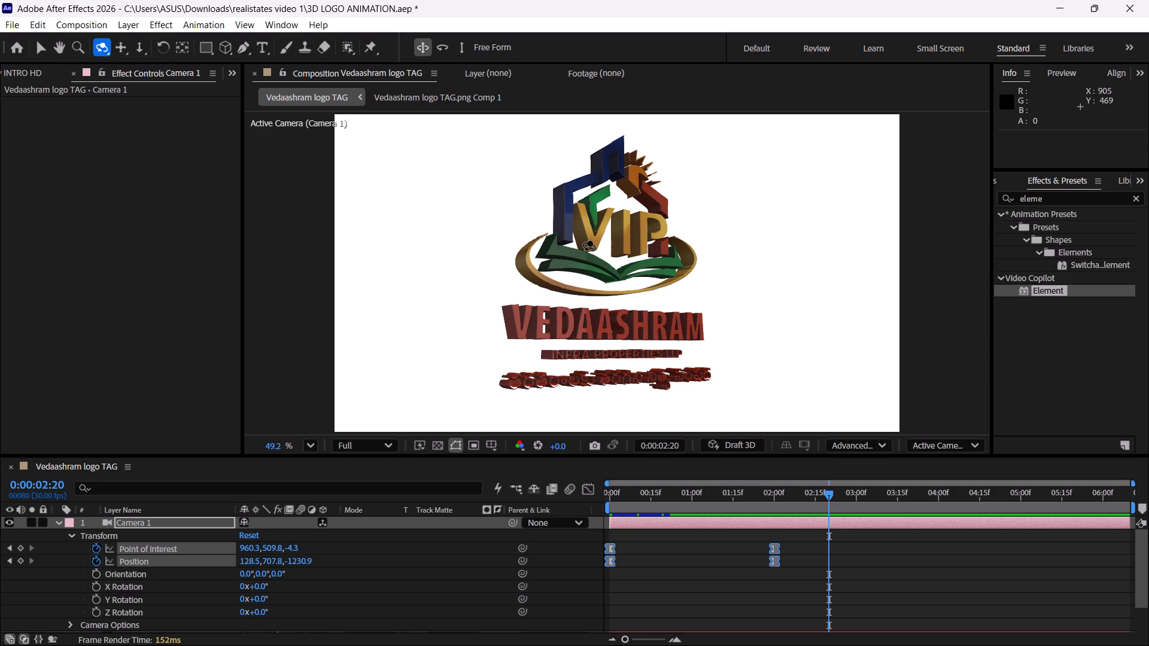
left_click(49, 45)
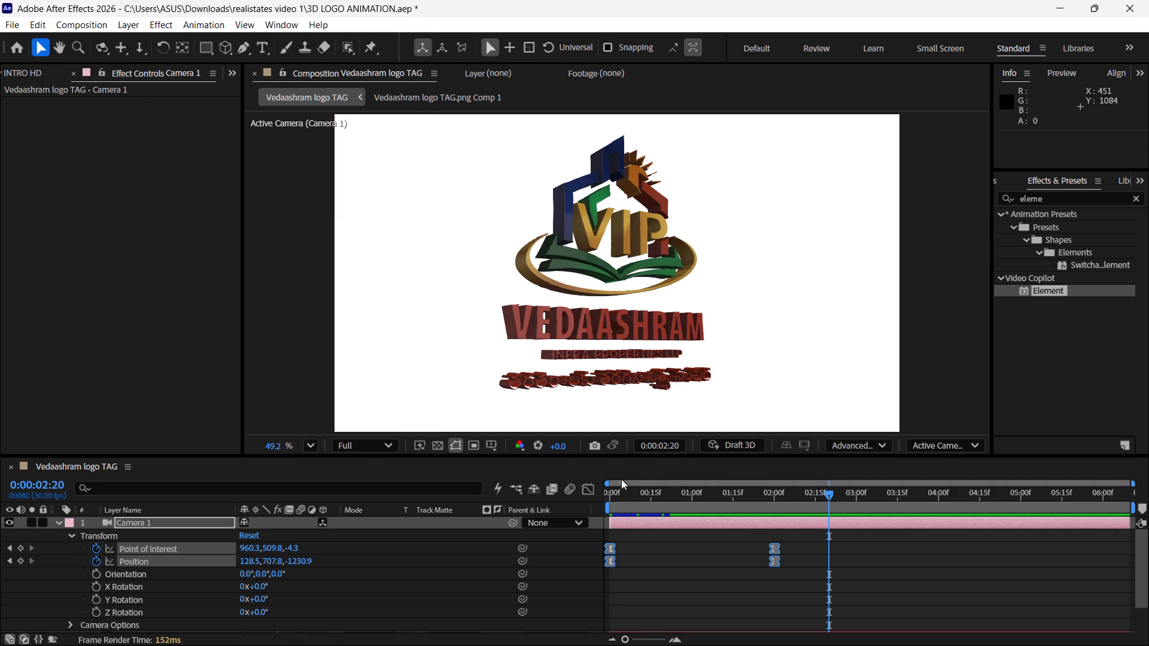
Replay the eased camera move from the start and return the playhead to 0:00:00:00.
left_click_drag(652, 498, 562, 497)
key("space")
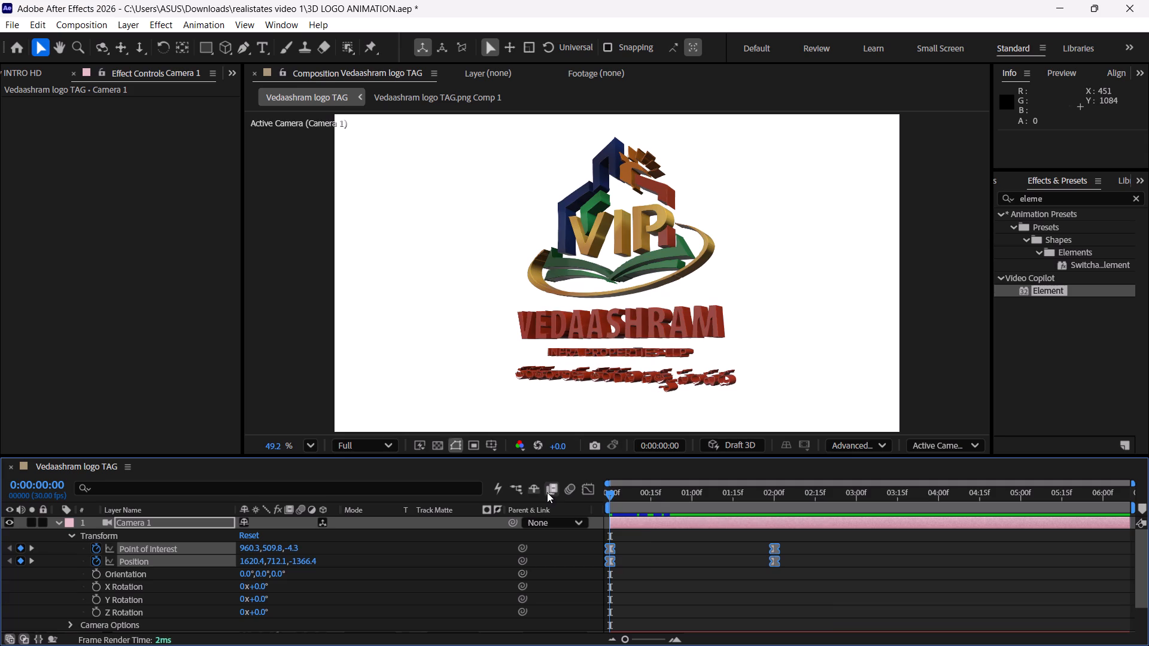
key("space")
key("space")
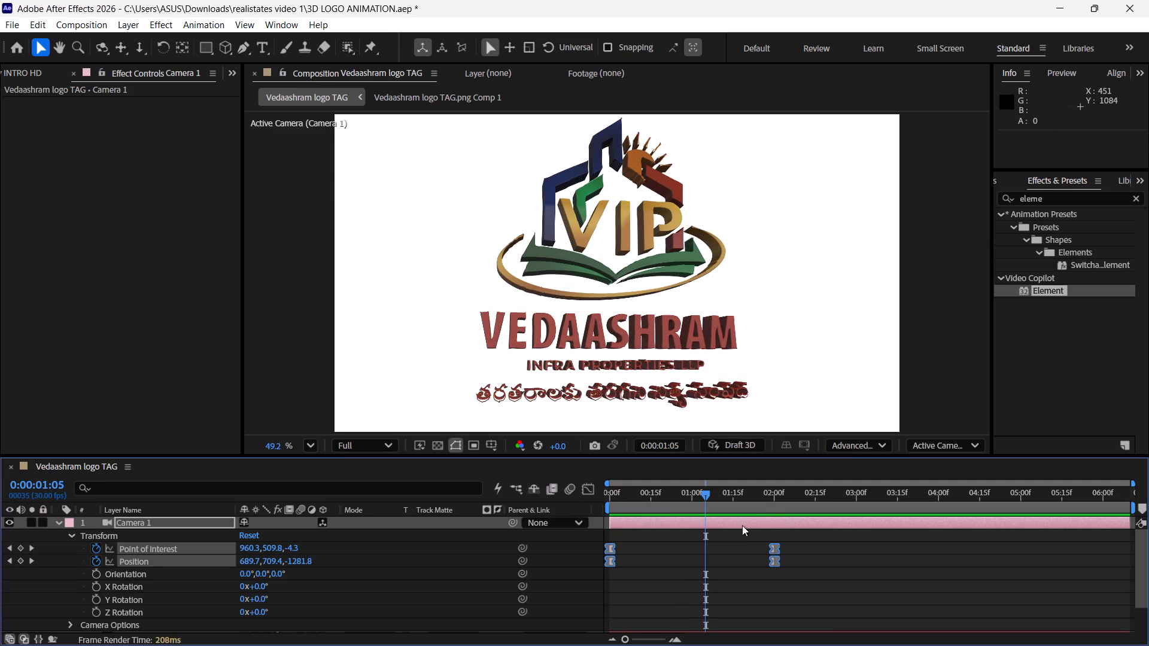
left_click_drag(777, 496, 564, 515)
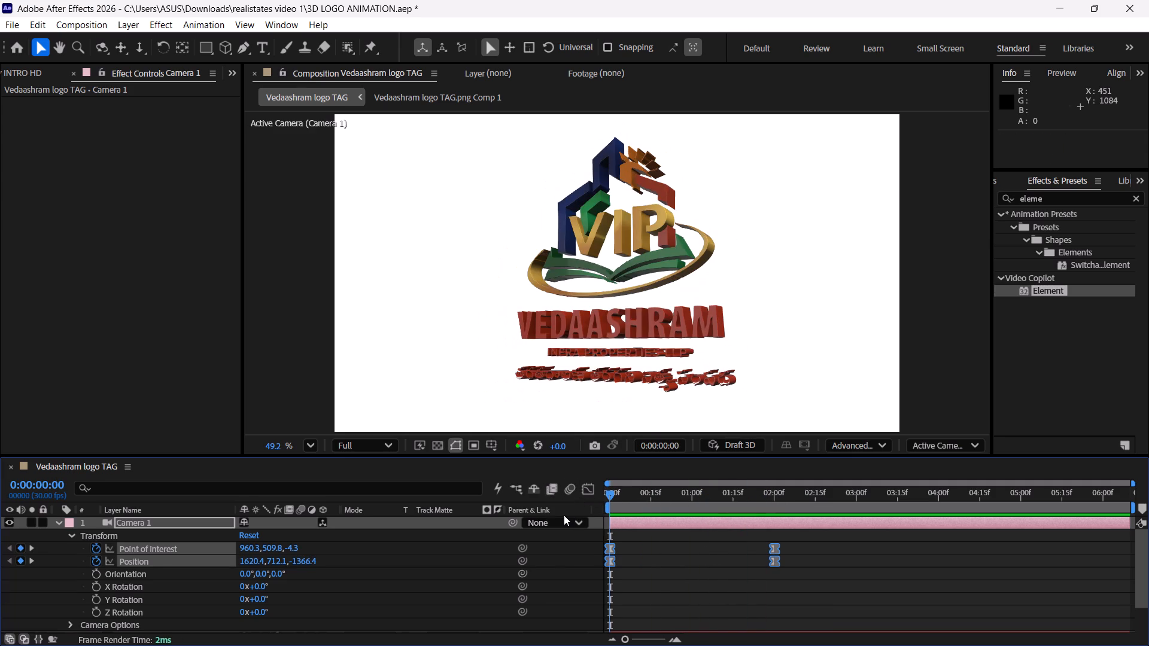
Select Camera 1's keyframes and check their curves in the Graph Editor, ending back in the layer bar view.
left_click(806, 541)
left_click_drag(816, 541, 624, 598)
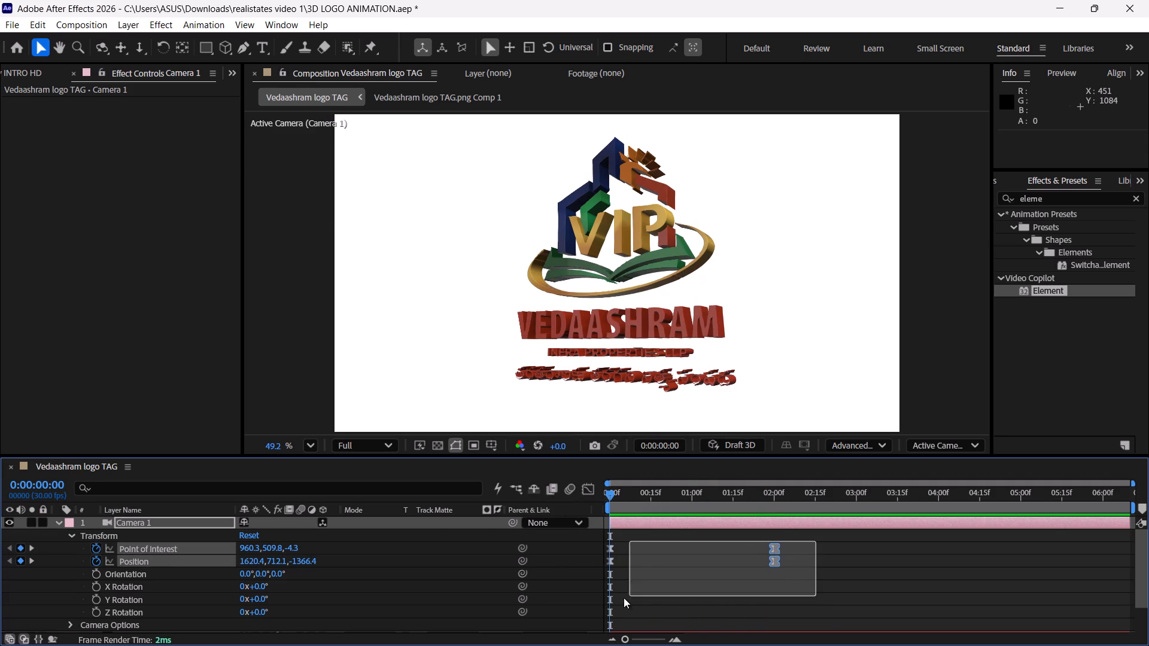
left_click_drag(624, 598, 589, 588)
left_click(594, 490)
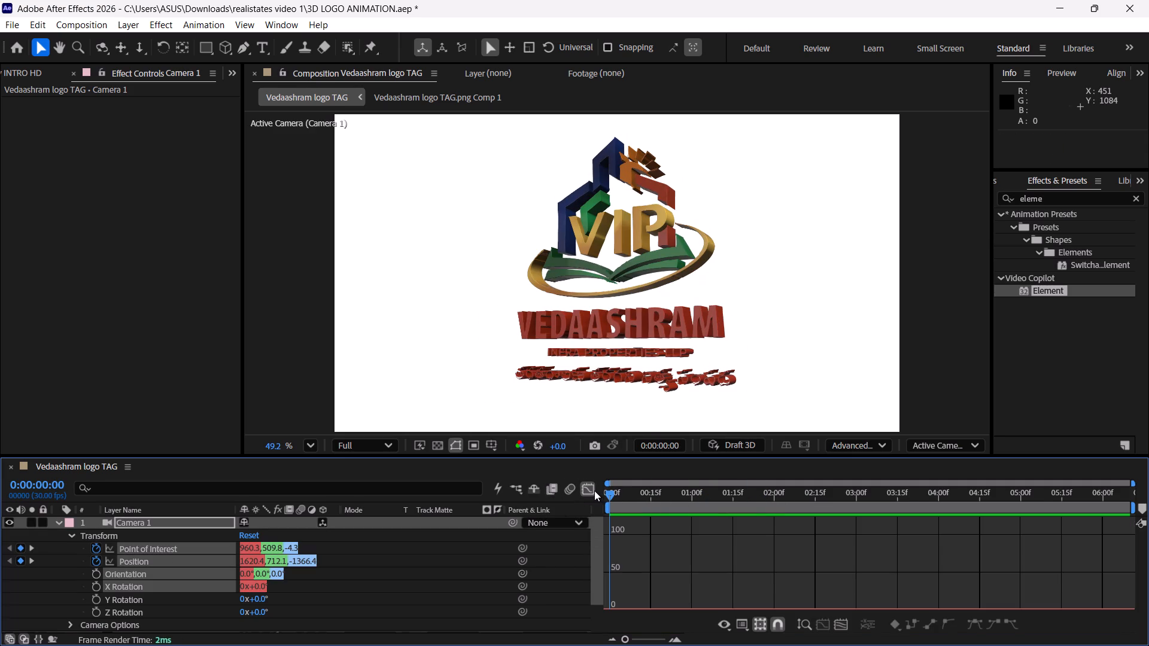
scroll(666, 554, "down", 5)
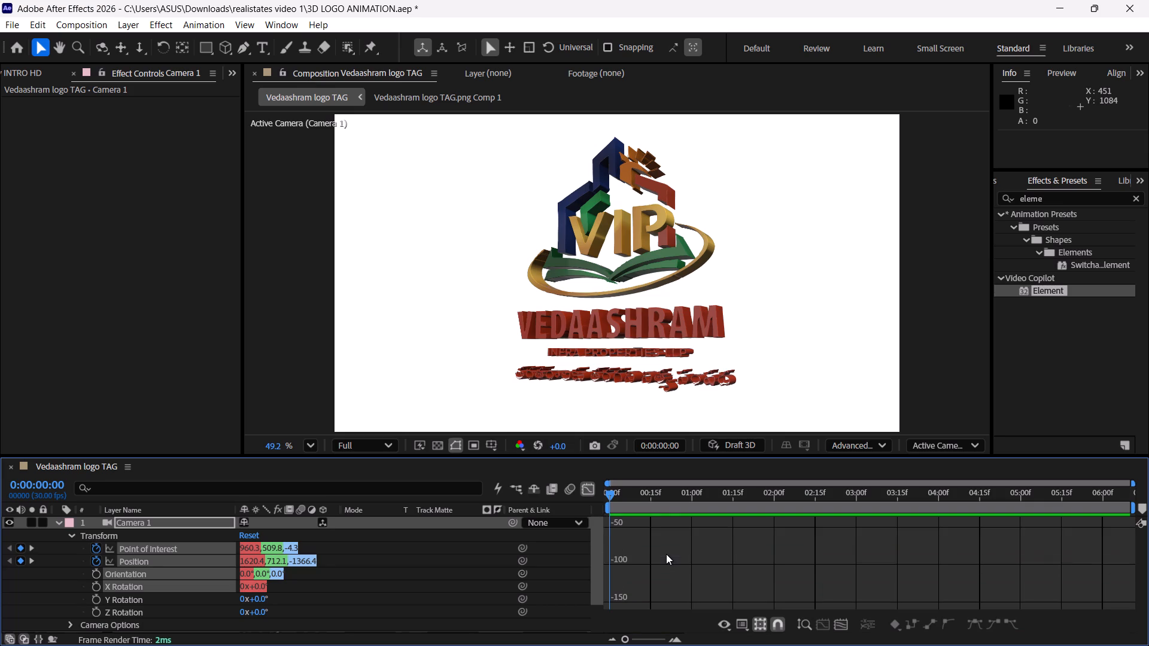
scroll(666, 554, "up", 4)
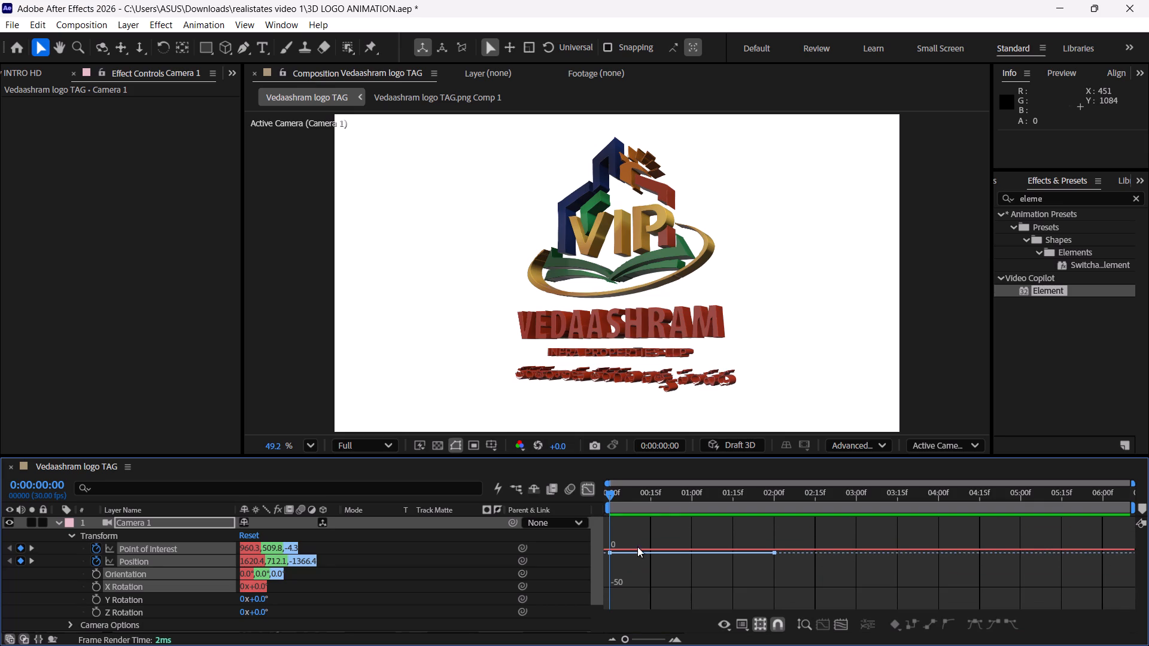
left_click(585, 499)
left_click(590, 489)
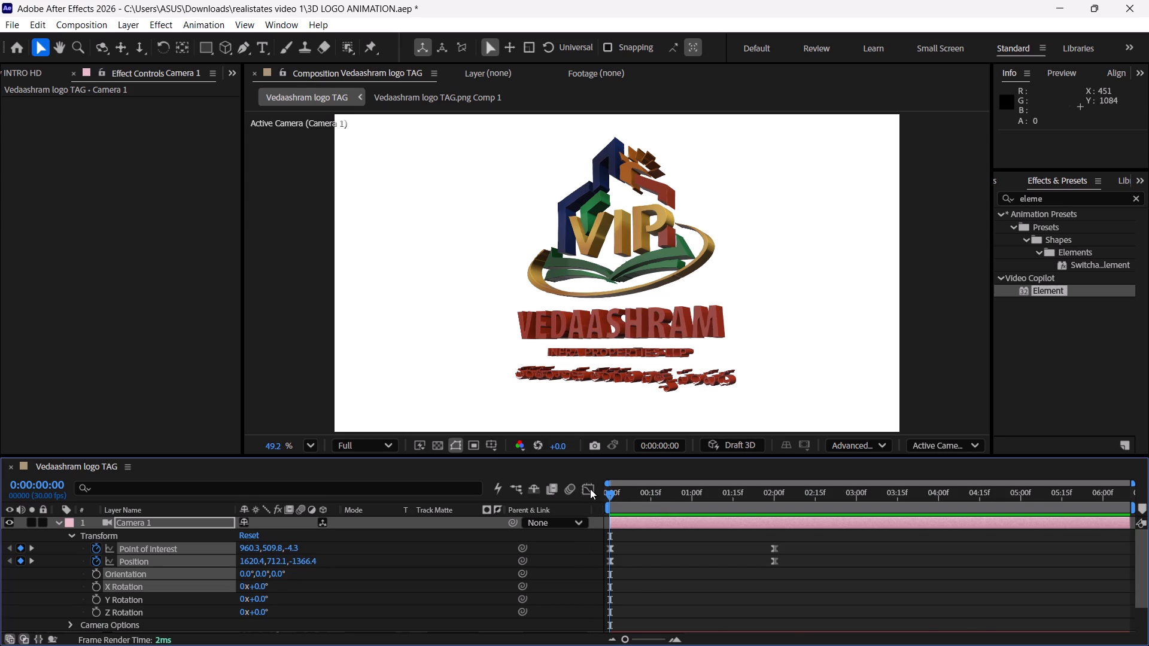
Reopen the Graph Editor, select the Point of Interest points and examine the value curves over the full range, closing the graph when done.
left_click(590, 489)
left_click_drag(839, 549, 558, 580)
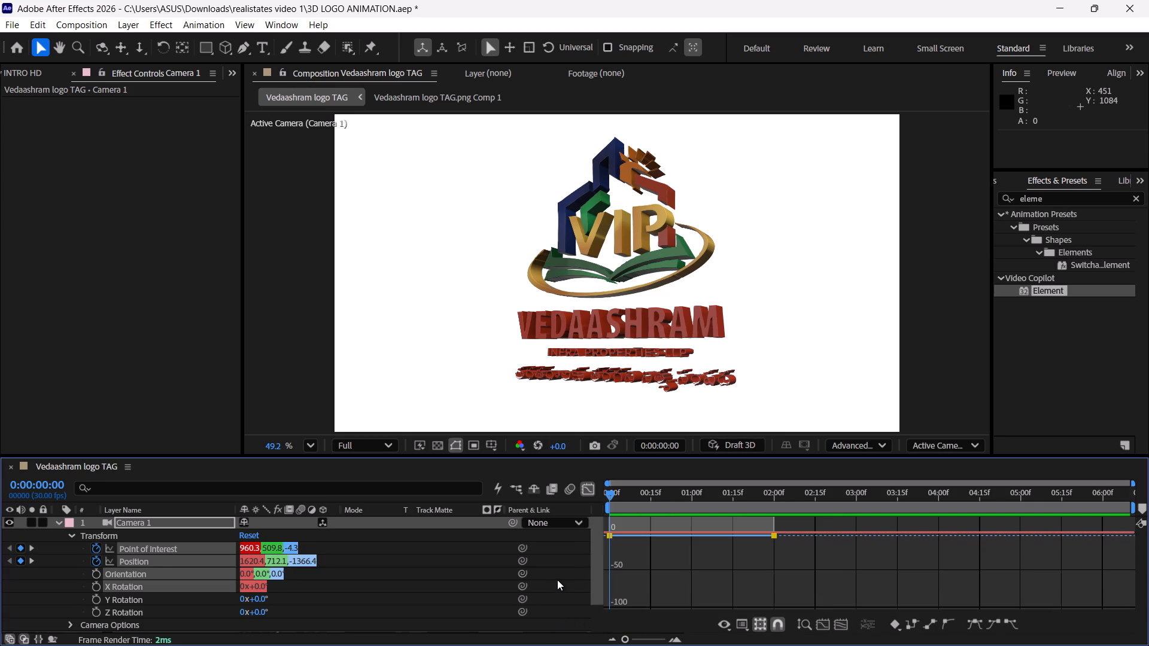
scroll(560, 580, "up", 2)
scroll(651, 561, "up", 2)
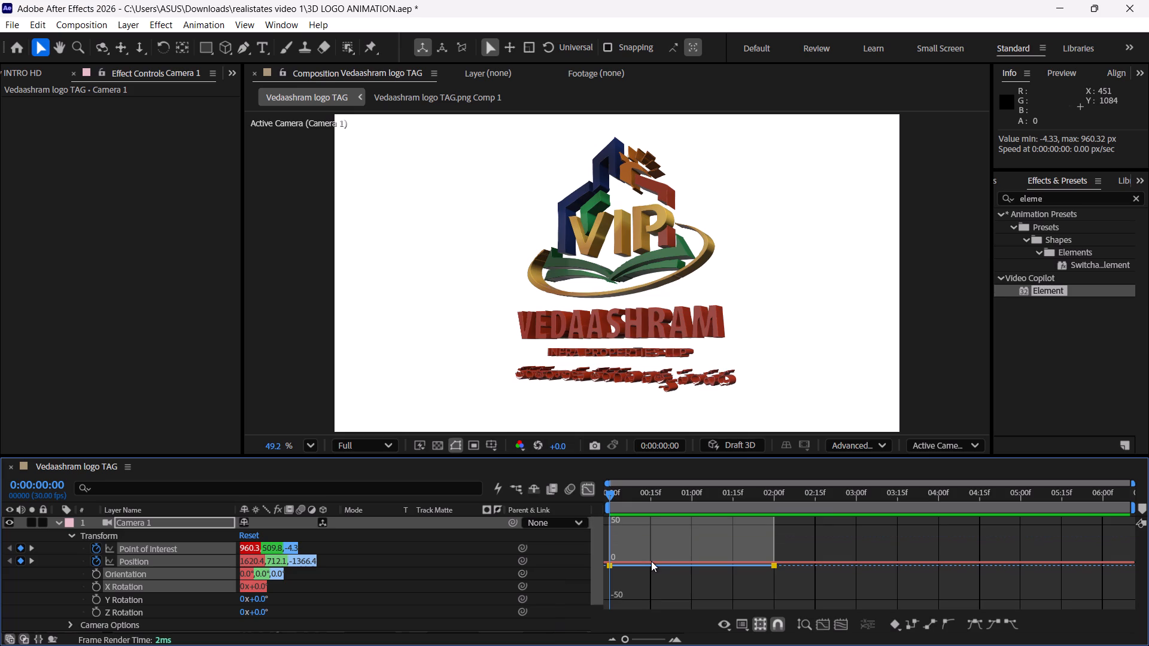
scroll(620, 562, "up", 4)
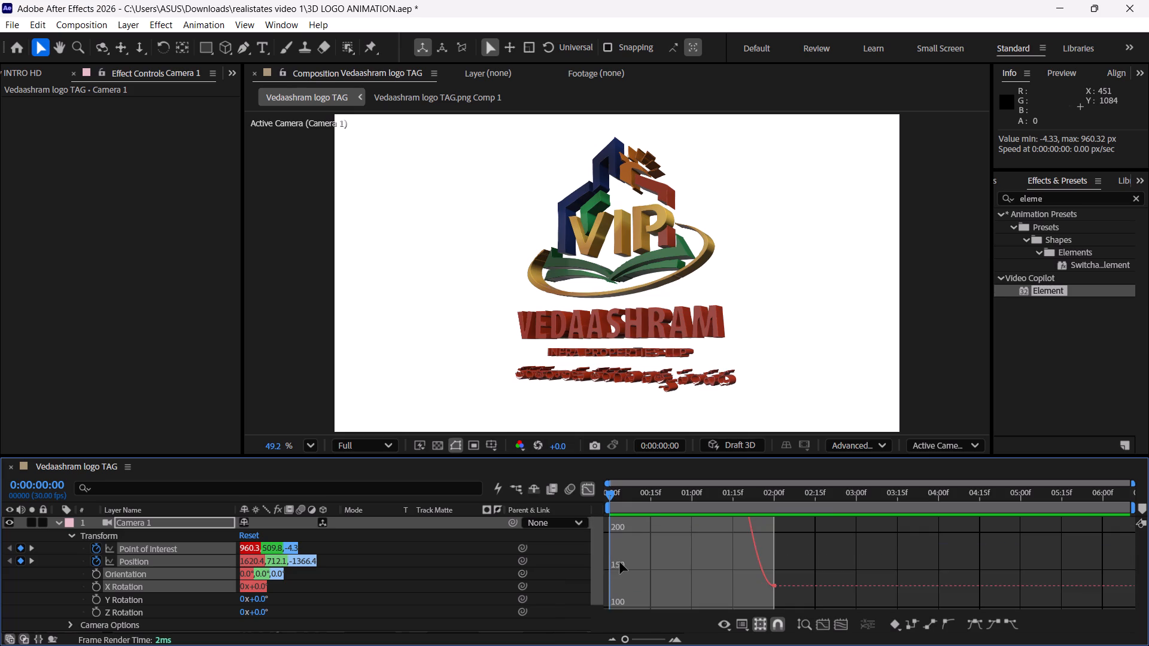
scroll(620, 562, "up", 14)
scroll(620, 562, "down", 5)
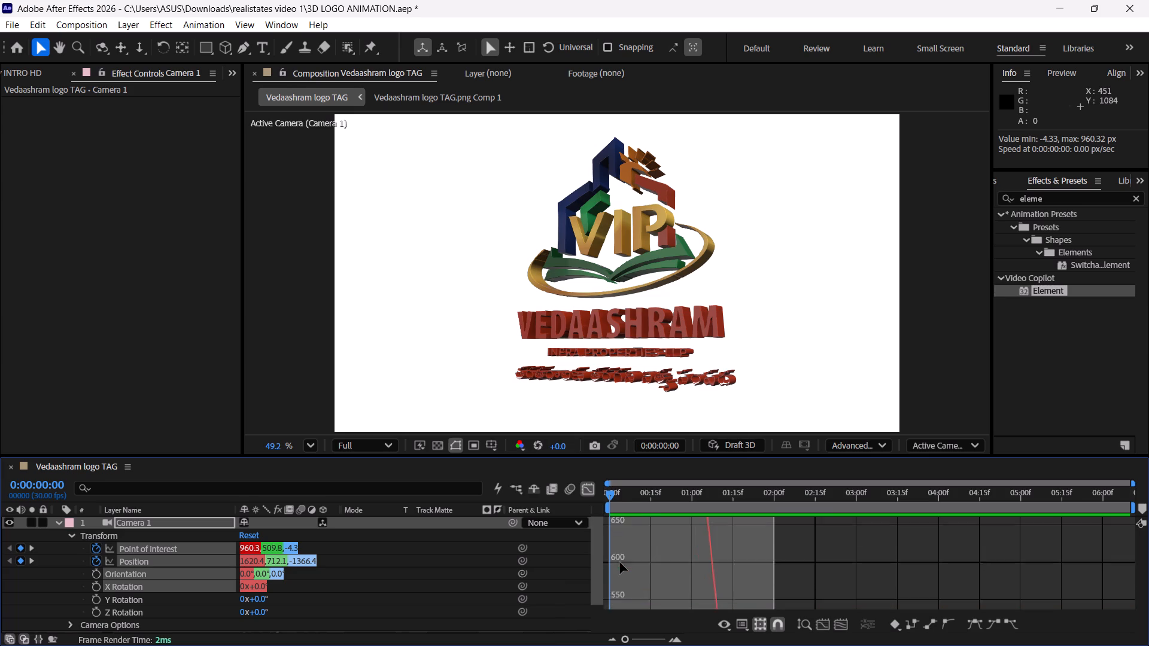
scroll(620, 562, "down", 16)
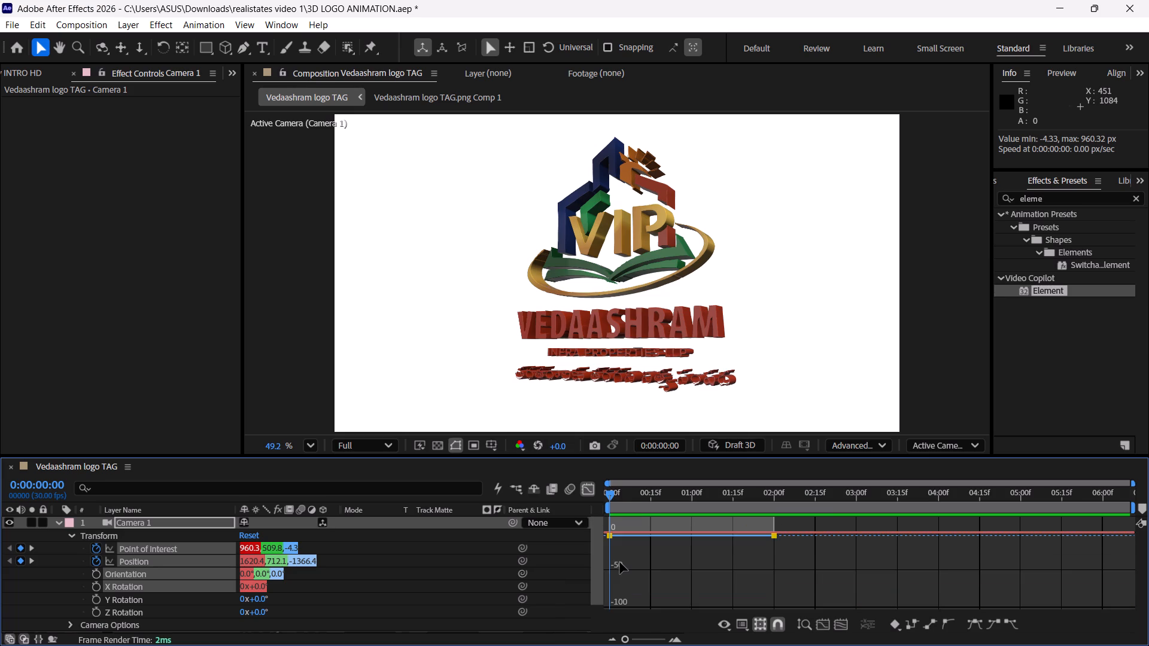
scroll(620, 562, "up", 2)
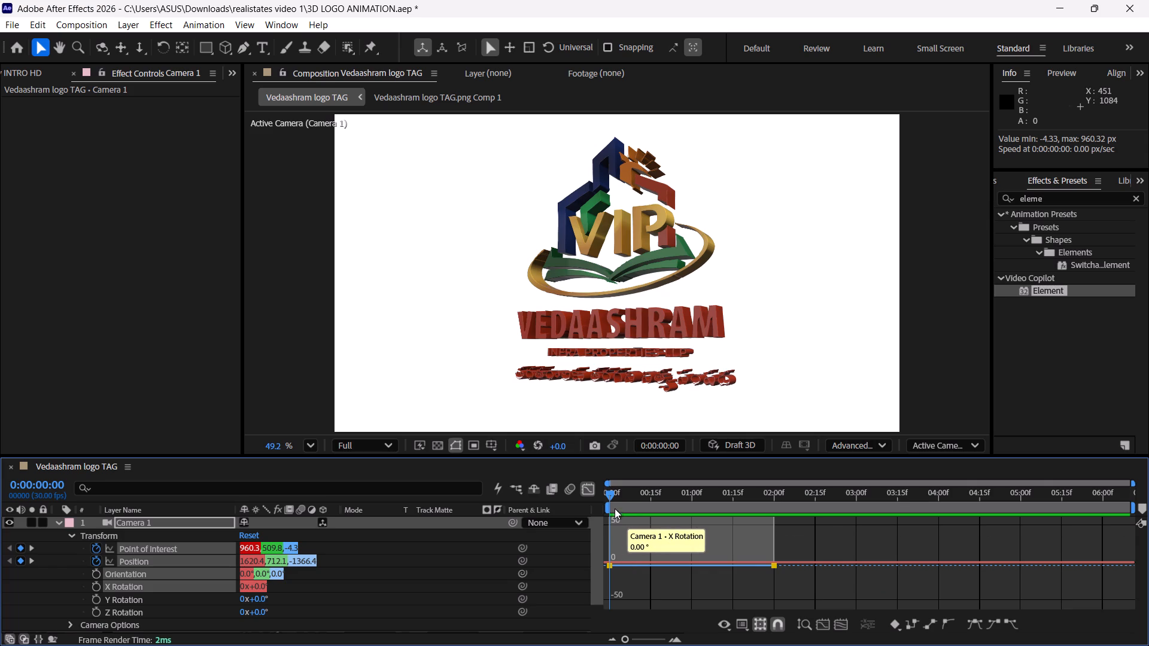
left_click(585, 493)
left_click(585, 493)
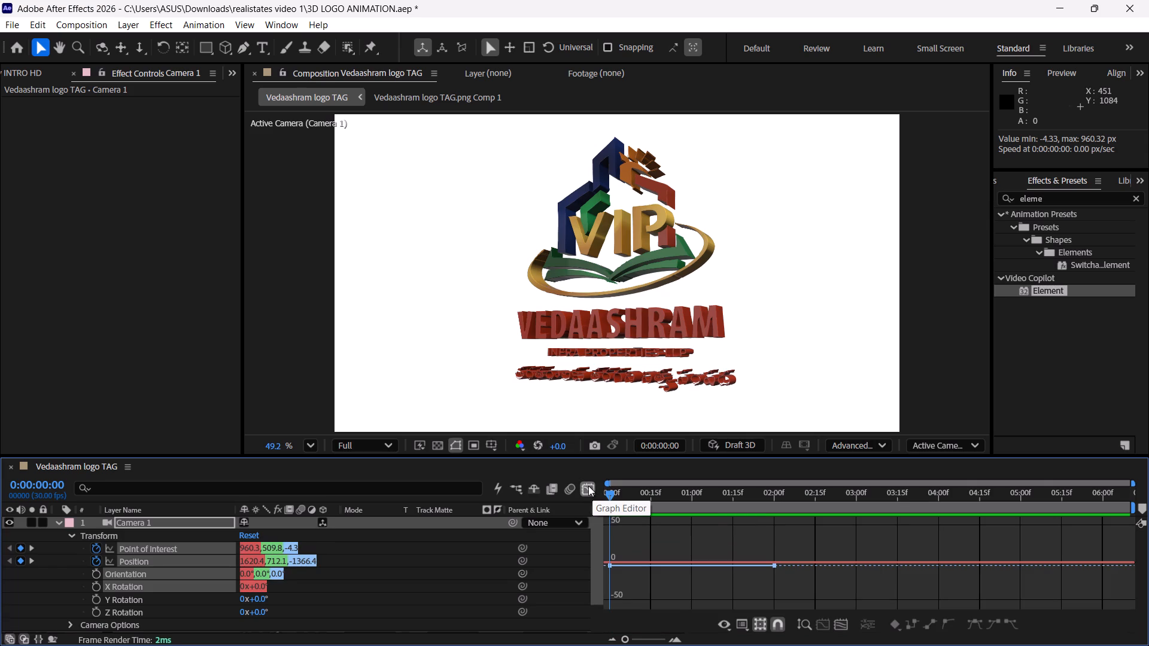
left_click(588, 486)
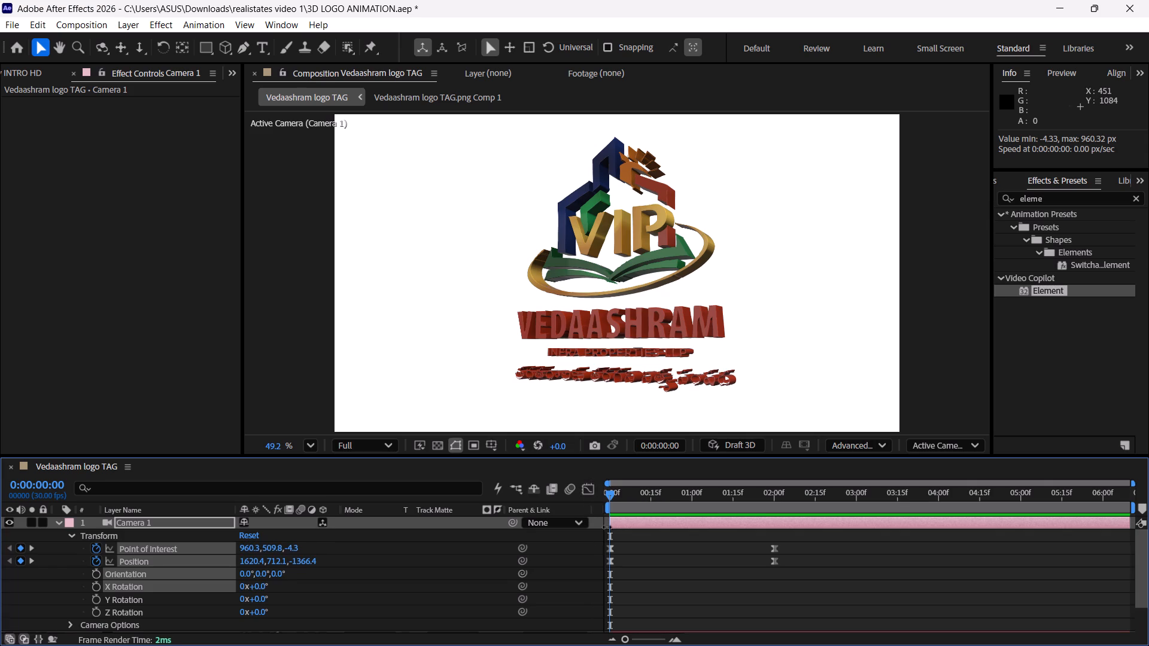
Select Camera 1's Point of Interest and Position keyframes and examine their value curves in the Graph Editor.
left_click_drag(804, 537, 557, 571)
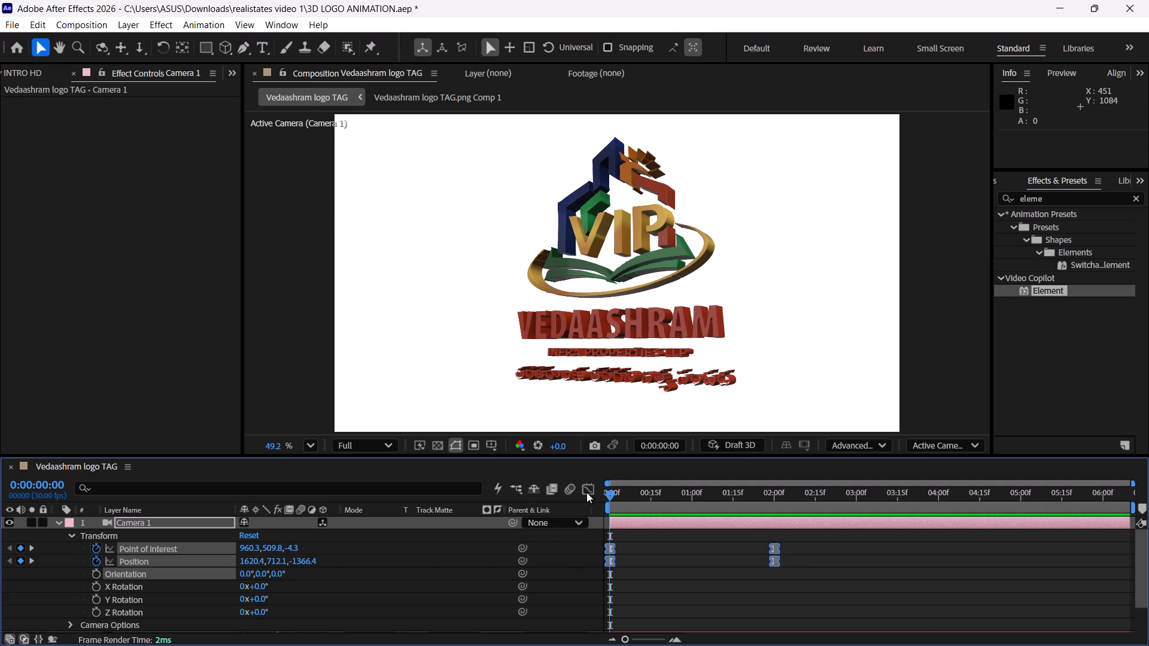
left_click(588, 490)
scroll(648, 551, "up", 10)
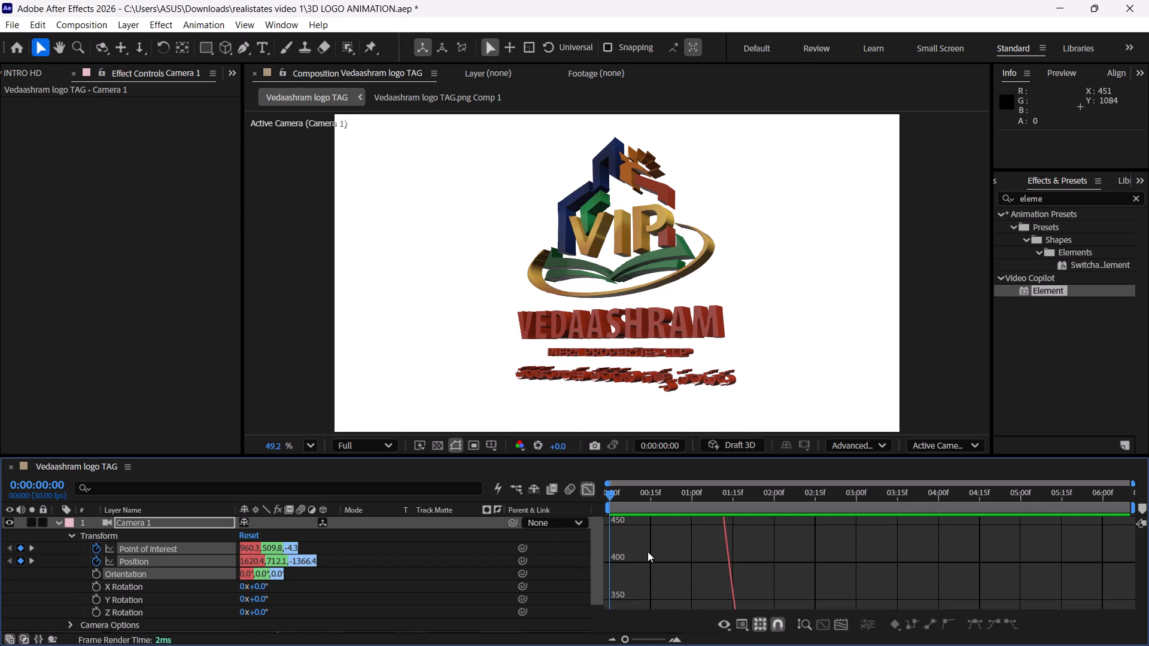
scroll(648, 551, "up", 20)
scroll(648, 551, "up", 9)
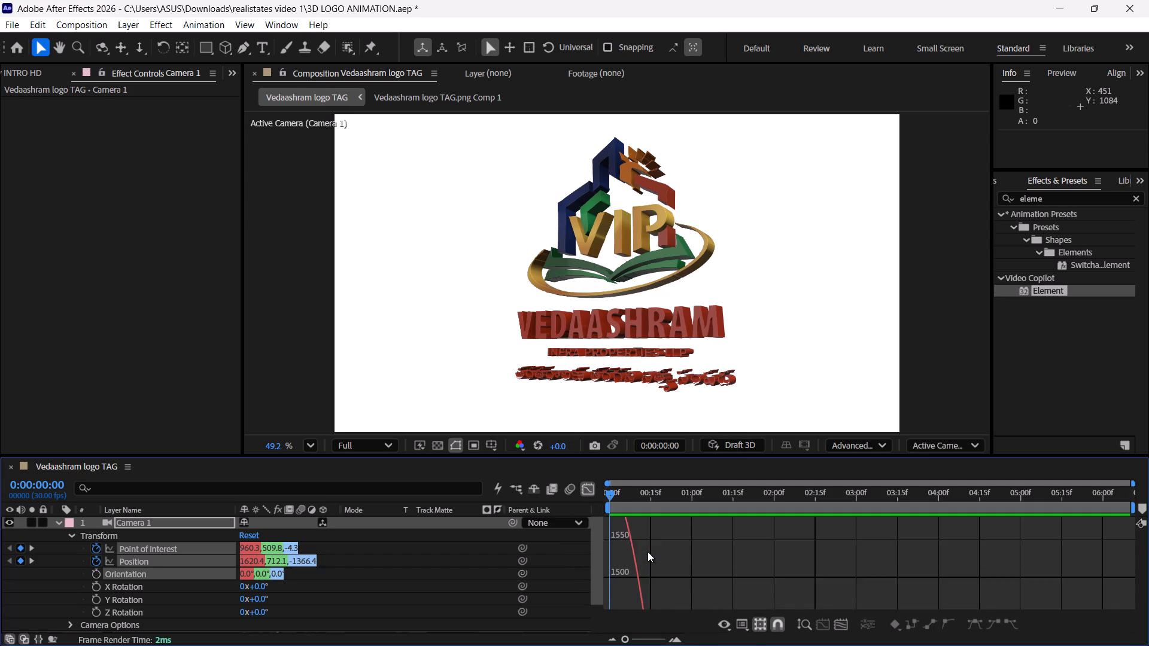
scroll(648, 551, "up", 6)
scroll(648, 551, "down", 4)
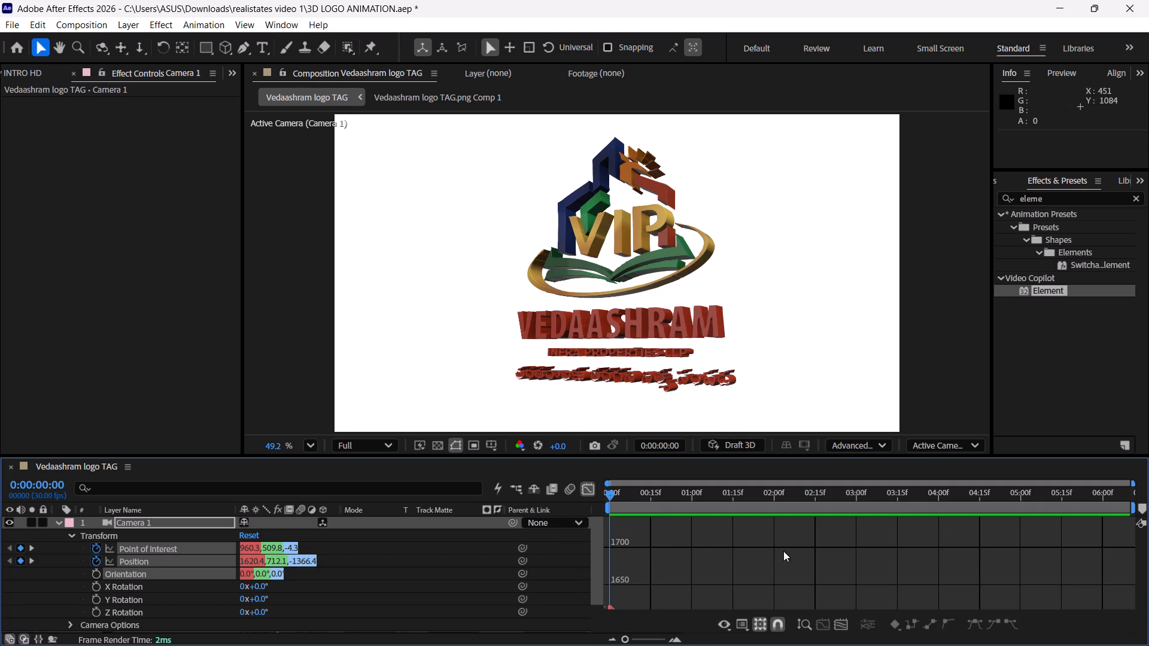
Select the camera's curve points from the start to two seconds in the Graph Editor and examine the curves across their value range.
left_click_drag(978, 538, 570, 645)
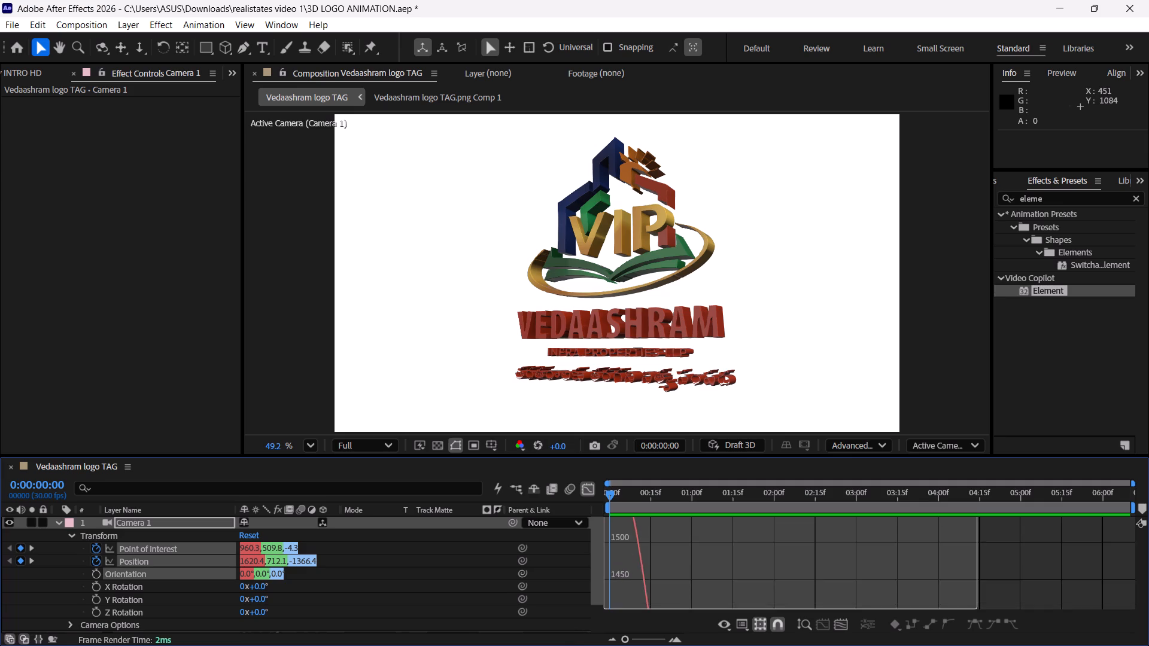
left_click_drag(570, 645, 558, 620)
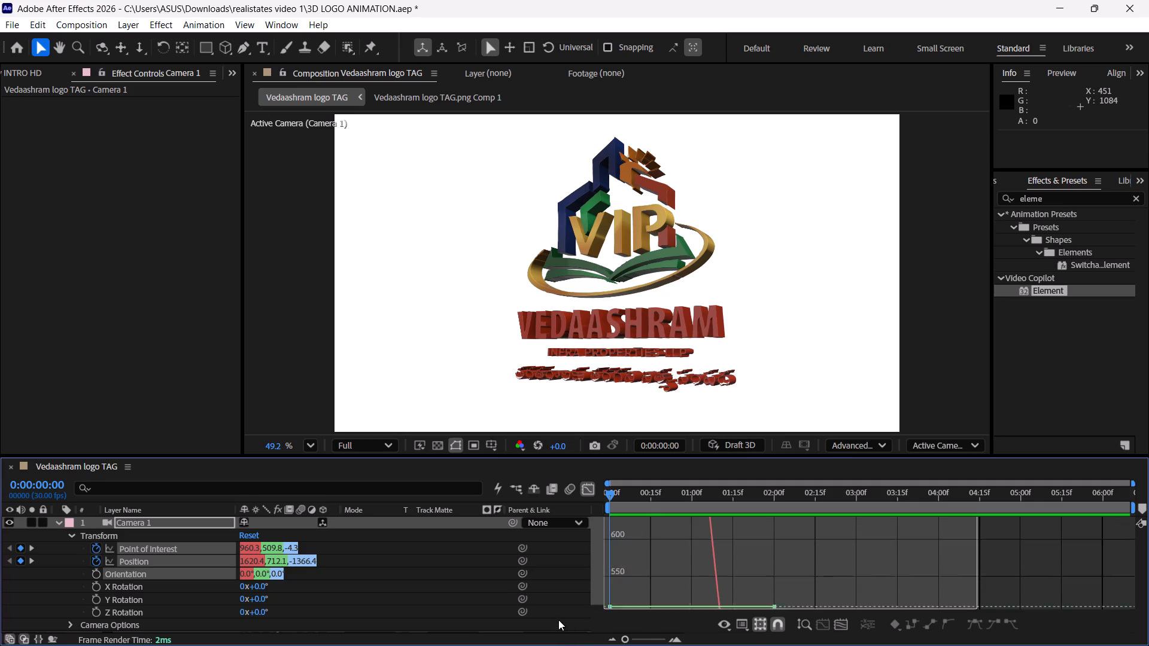
left_click_drag(558, 620, 547, 619)
scroll(762, 530, "up", 1)
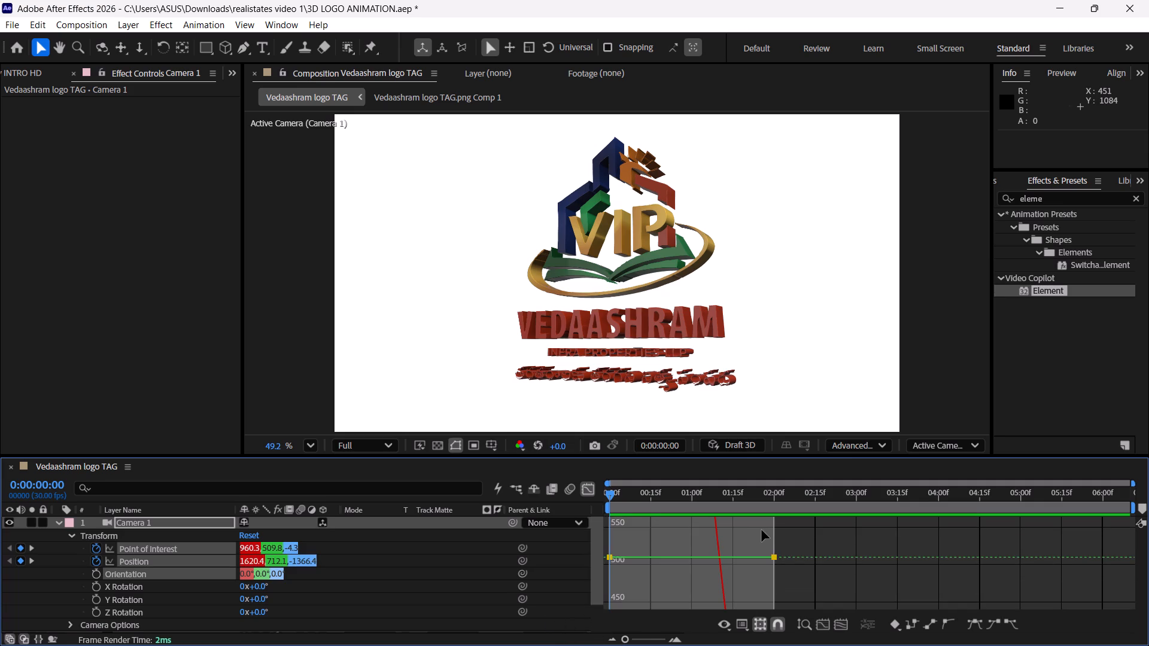
scroll(762, 530, "down", 11)
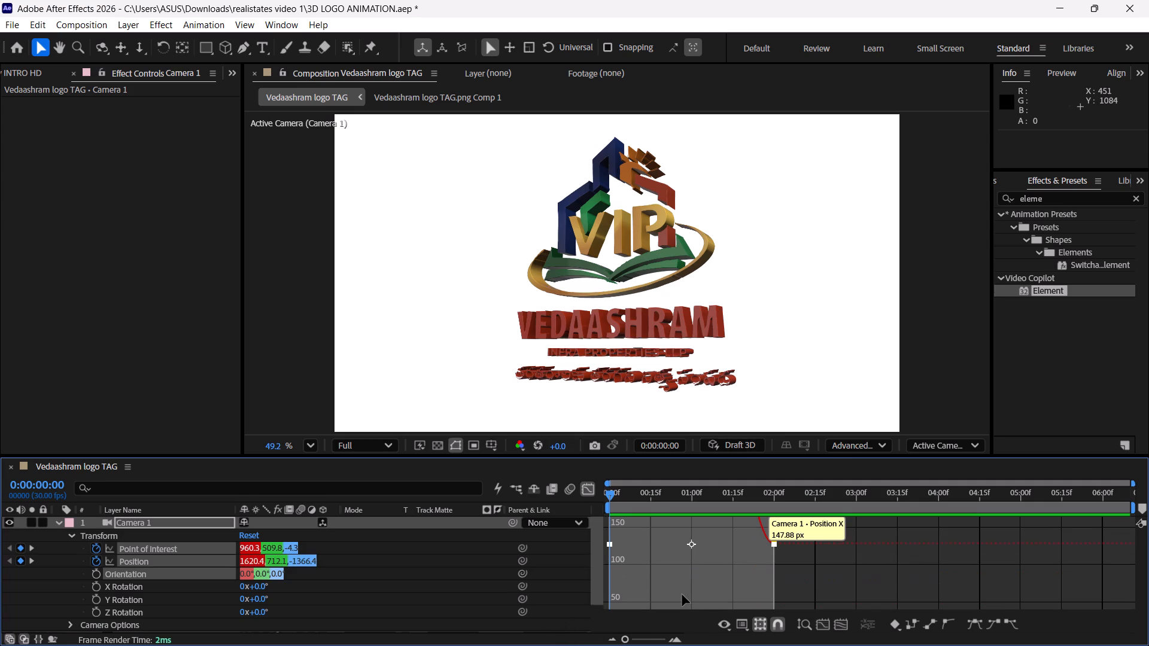
scroll(694, 583, "down", 7, "alt")
scroll(694, 583, "up", 7, "alt")
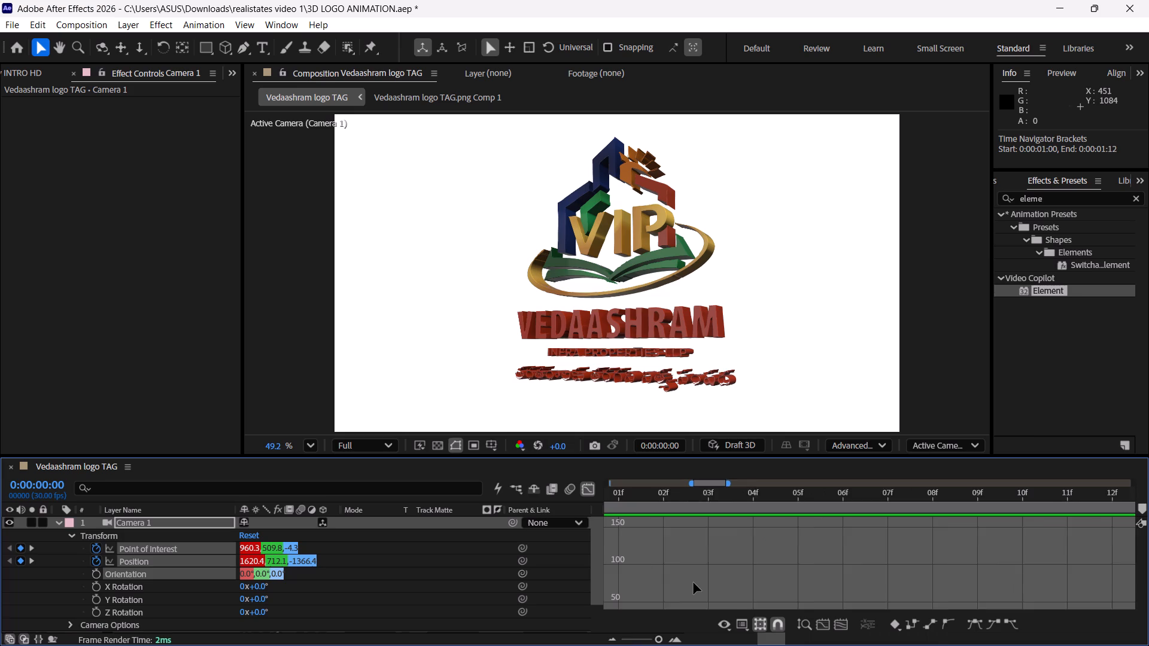
scroll(694, 583, "down", 11, "alt")
scroll(694, 583, "up", 6)
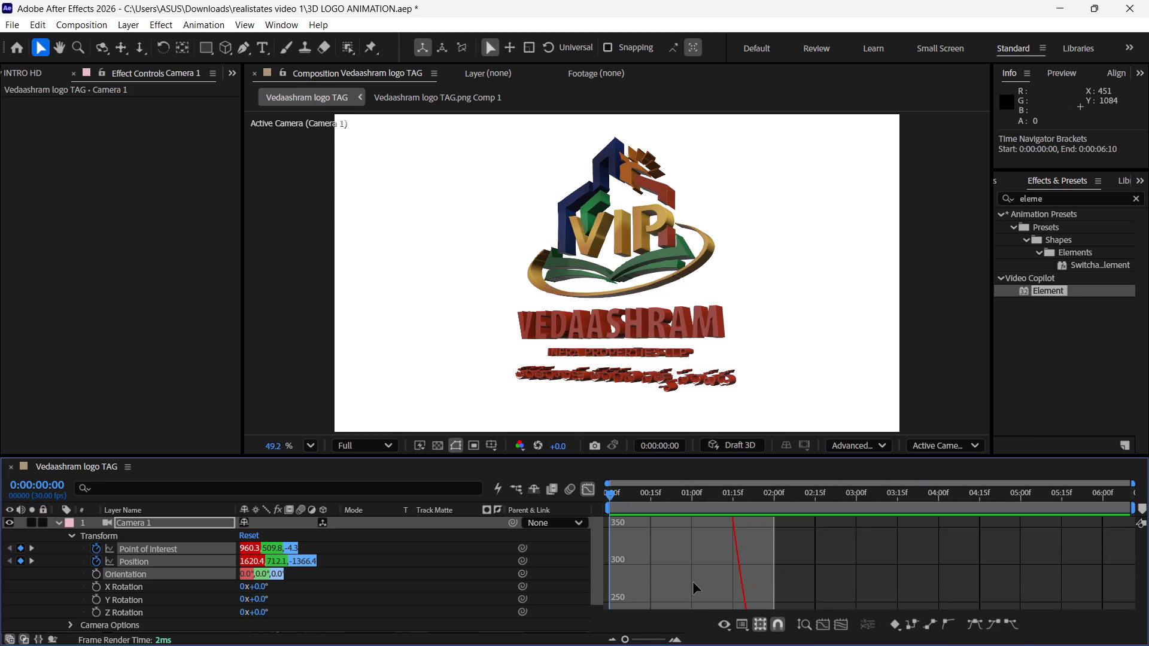
scroll(694, 583, "up", 18)
scroll(694, 583, "up", 6)
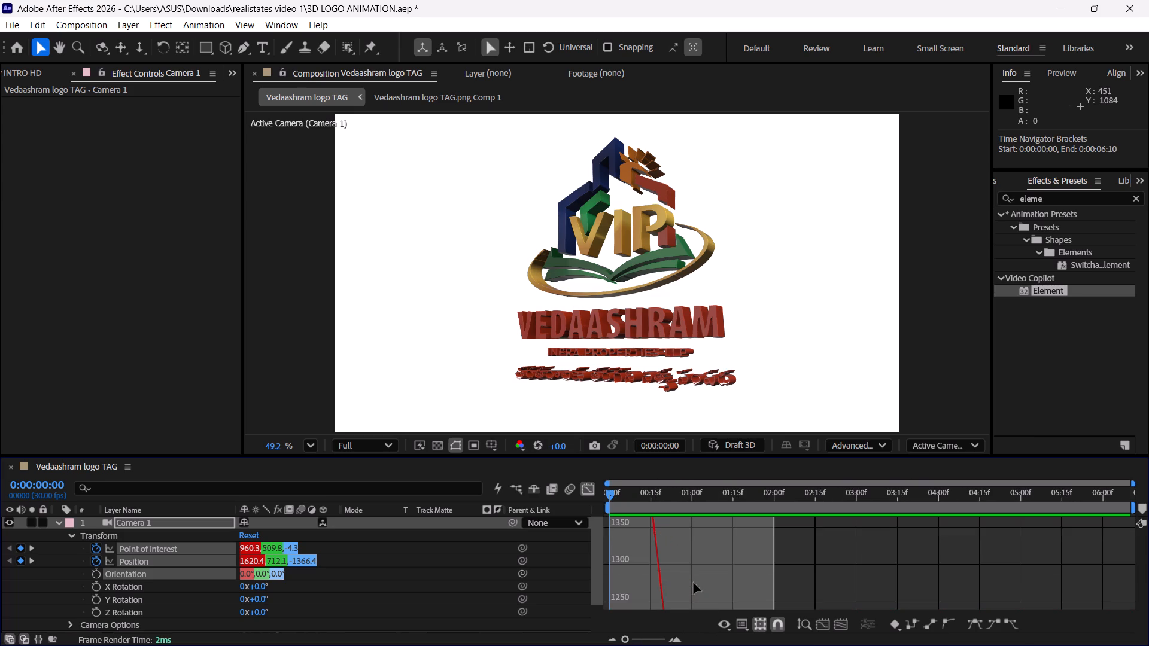
scroll(694, 583, "up", 14)
scroll(694, 583, "down", 7)
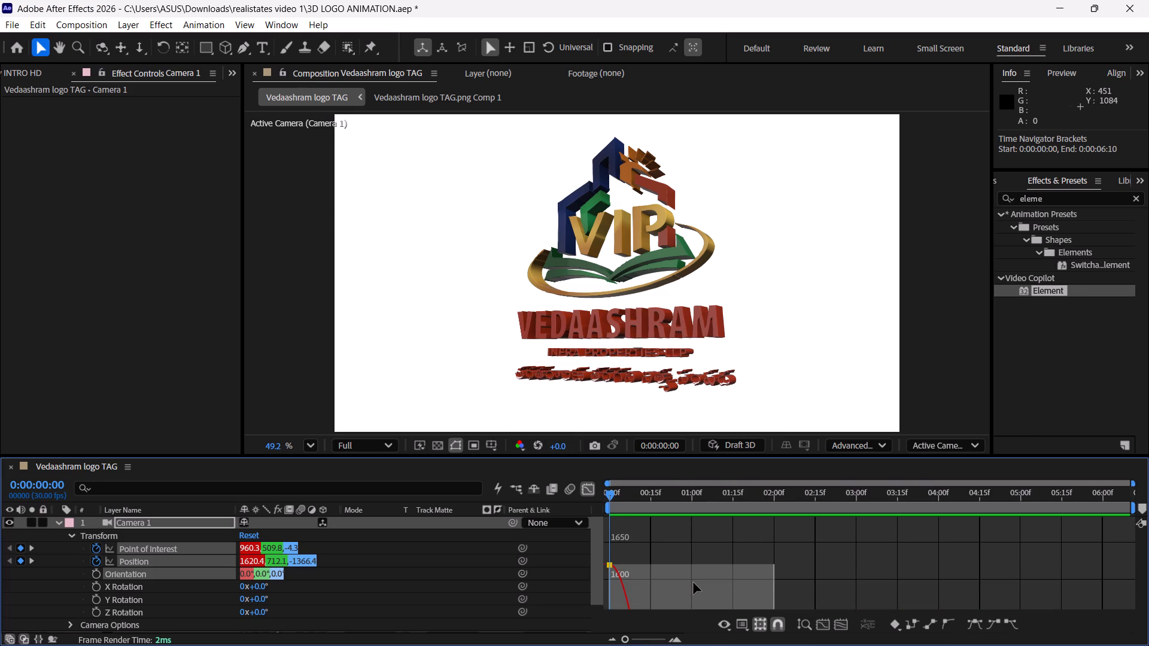
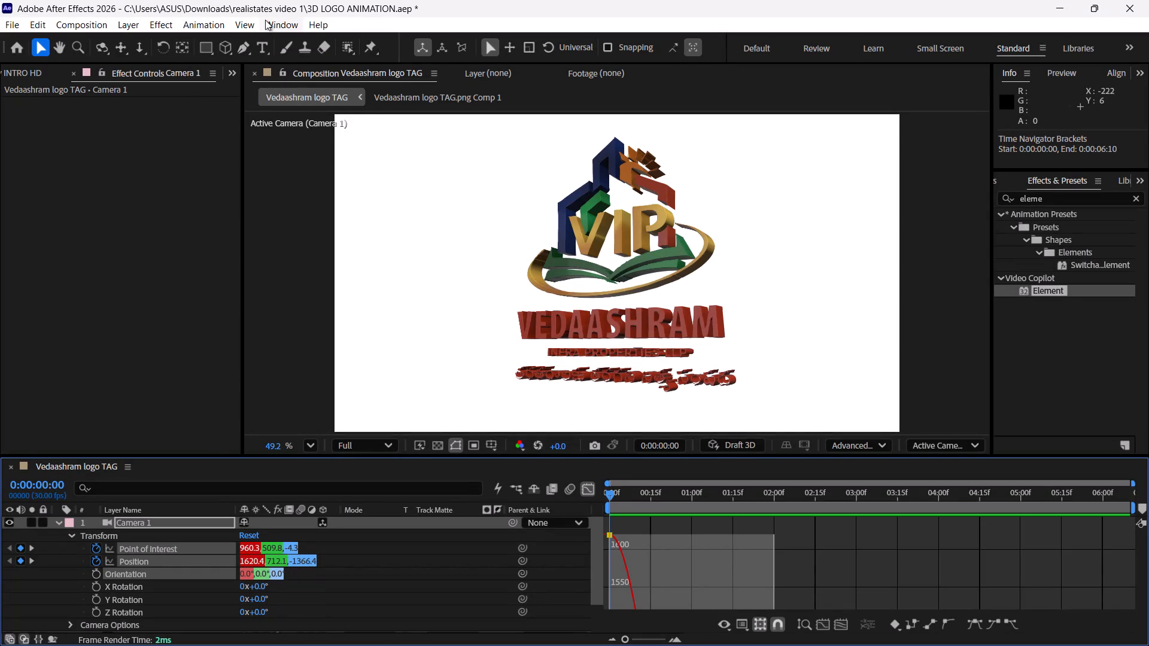
Bring up the JerryFlow V2 curve presets for easing Camera 1's keyframes.
left_click(242, 33)
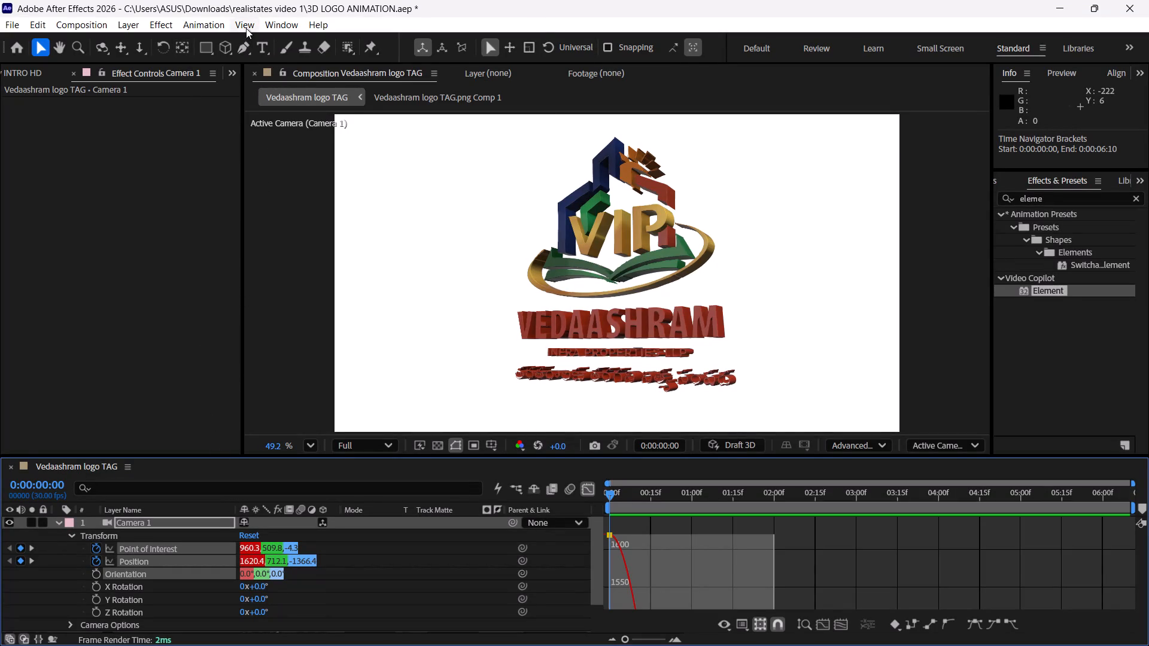
left_click(246, 28)
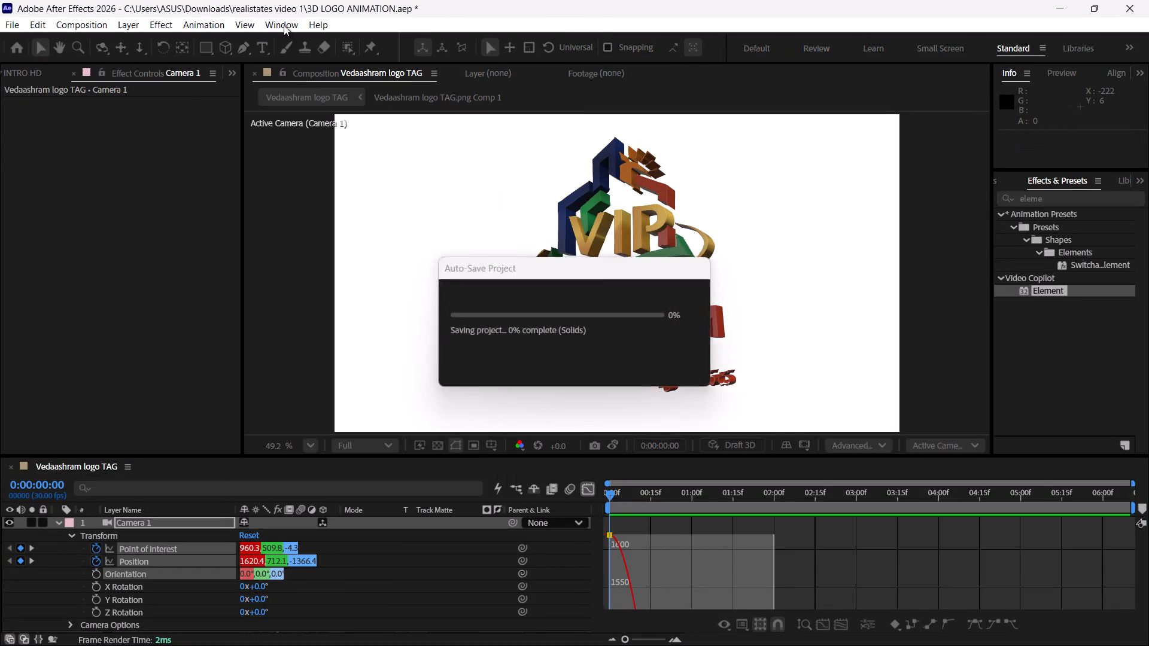
left_click(278, 26)
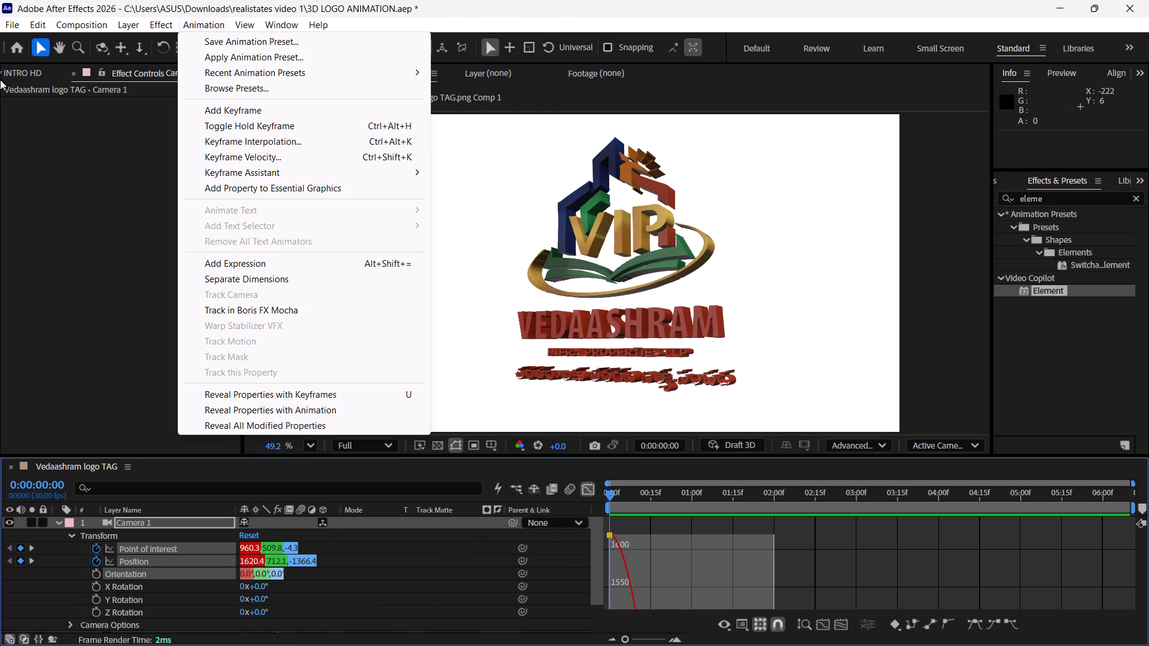
left_click(20, 75)
left_click(34, 150)
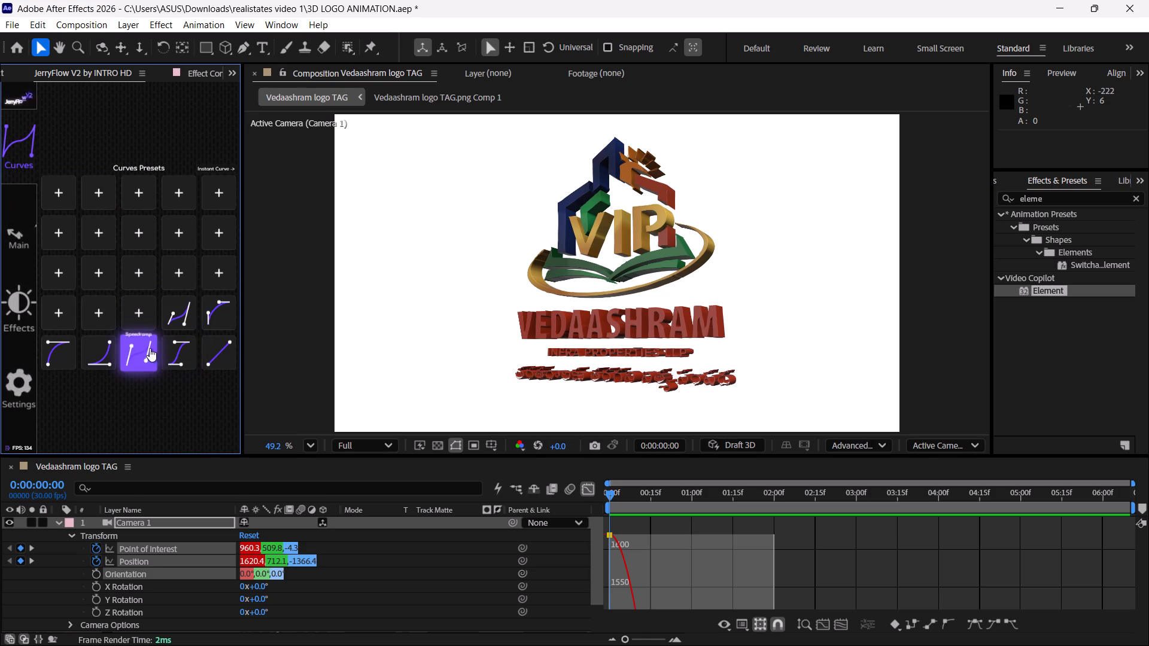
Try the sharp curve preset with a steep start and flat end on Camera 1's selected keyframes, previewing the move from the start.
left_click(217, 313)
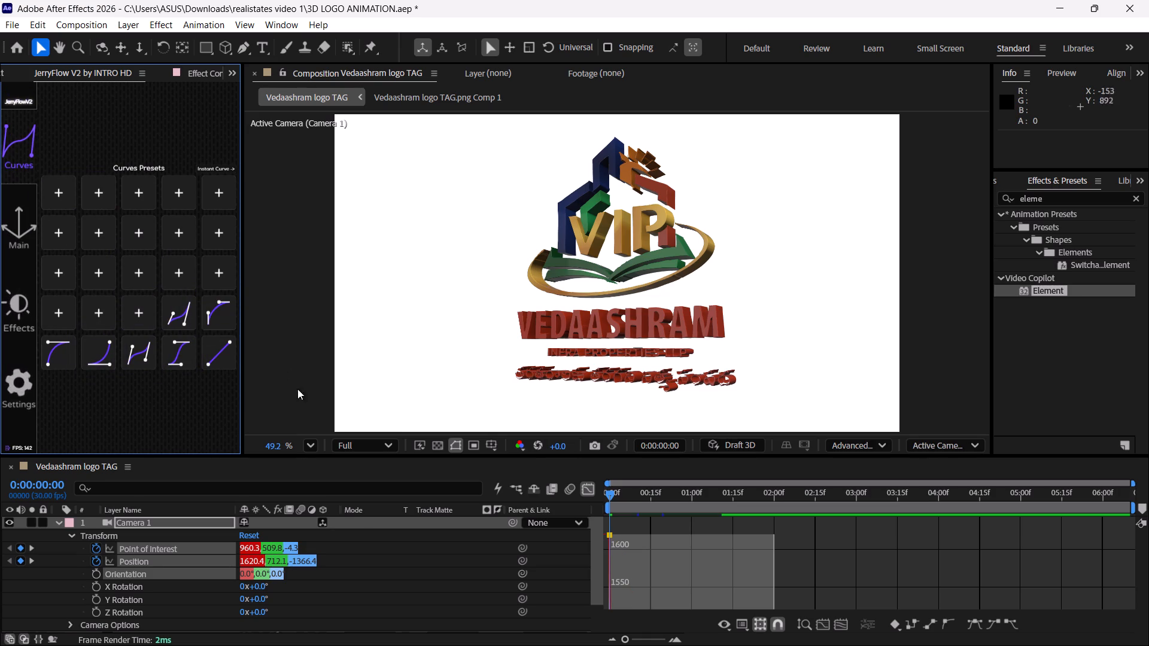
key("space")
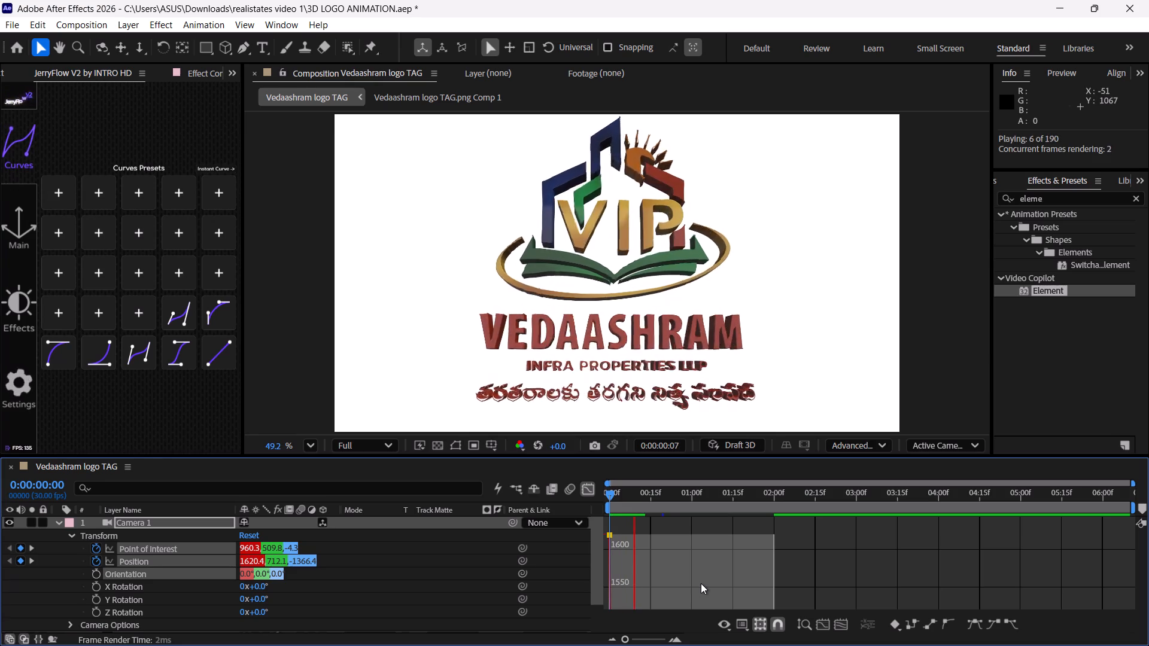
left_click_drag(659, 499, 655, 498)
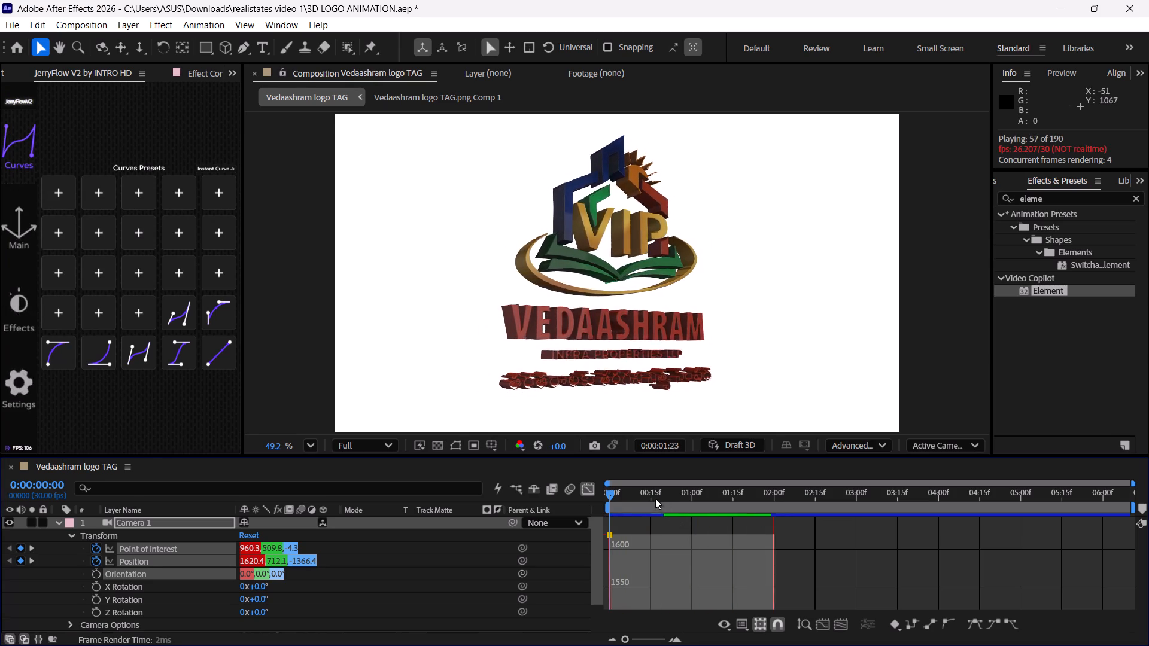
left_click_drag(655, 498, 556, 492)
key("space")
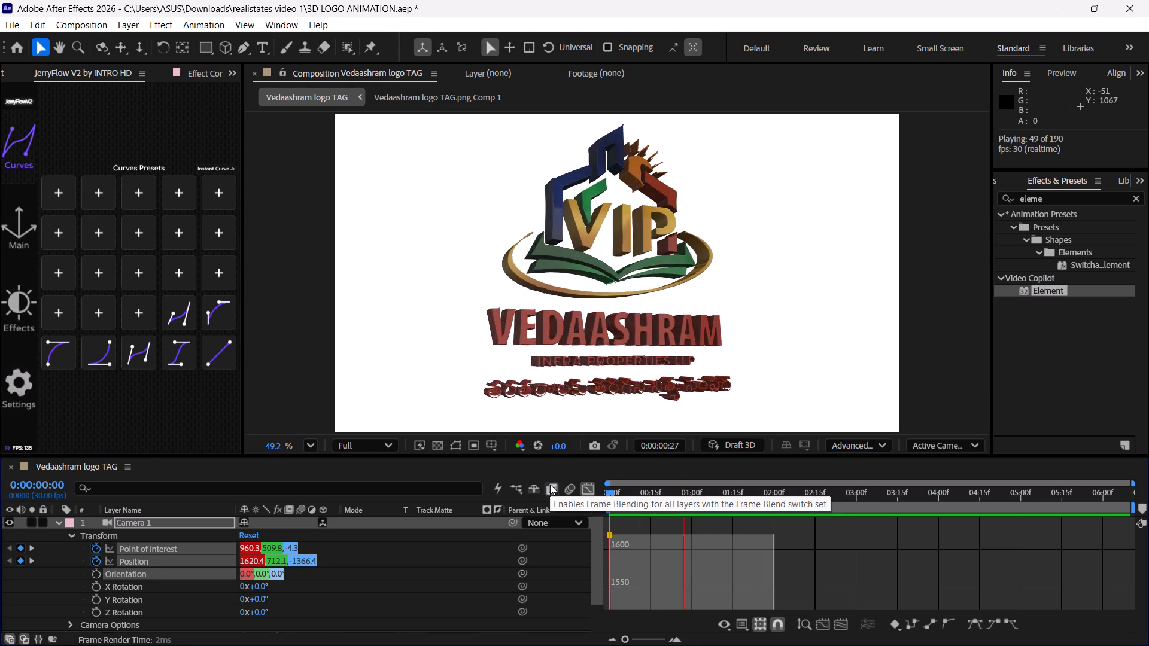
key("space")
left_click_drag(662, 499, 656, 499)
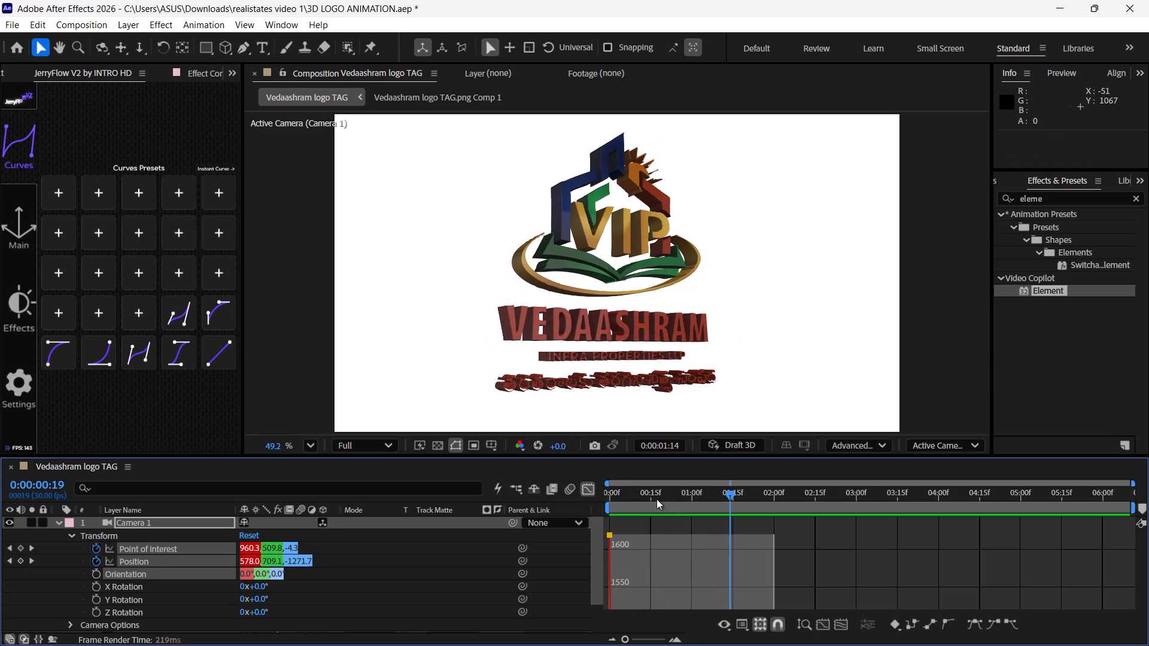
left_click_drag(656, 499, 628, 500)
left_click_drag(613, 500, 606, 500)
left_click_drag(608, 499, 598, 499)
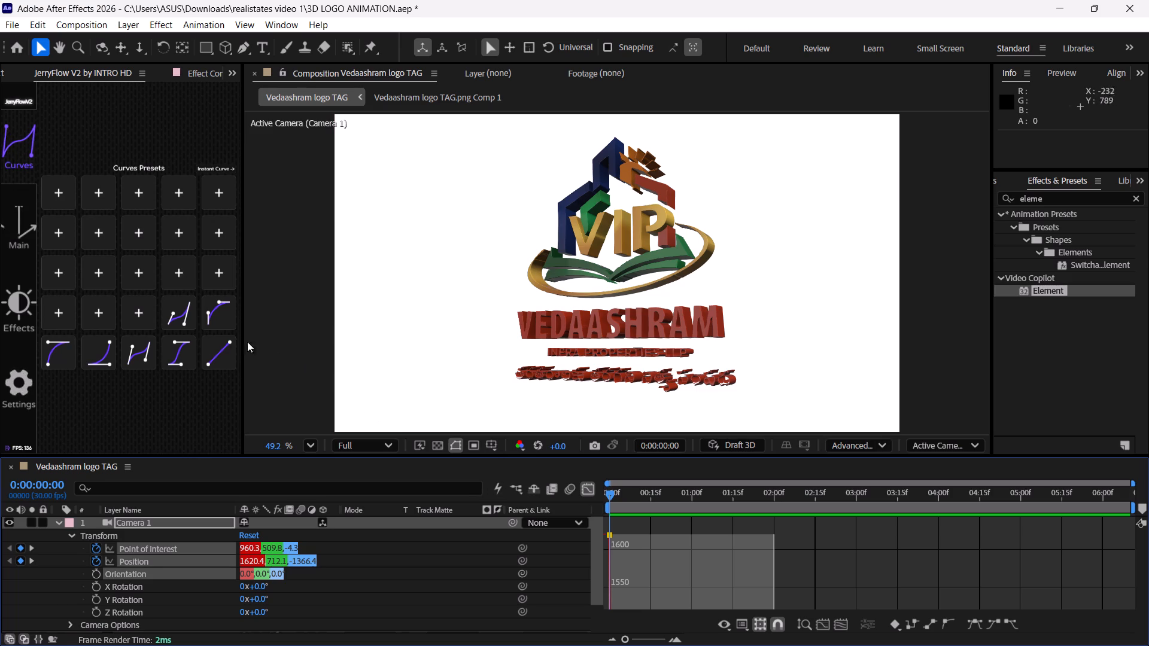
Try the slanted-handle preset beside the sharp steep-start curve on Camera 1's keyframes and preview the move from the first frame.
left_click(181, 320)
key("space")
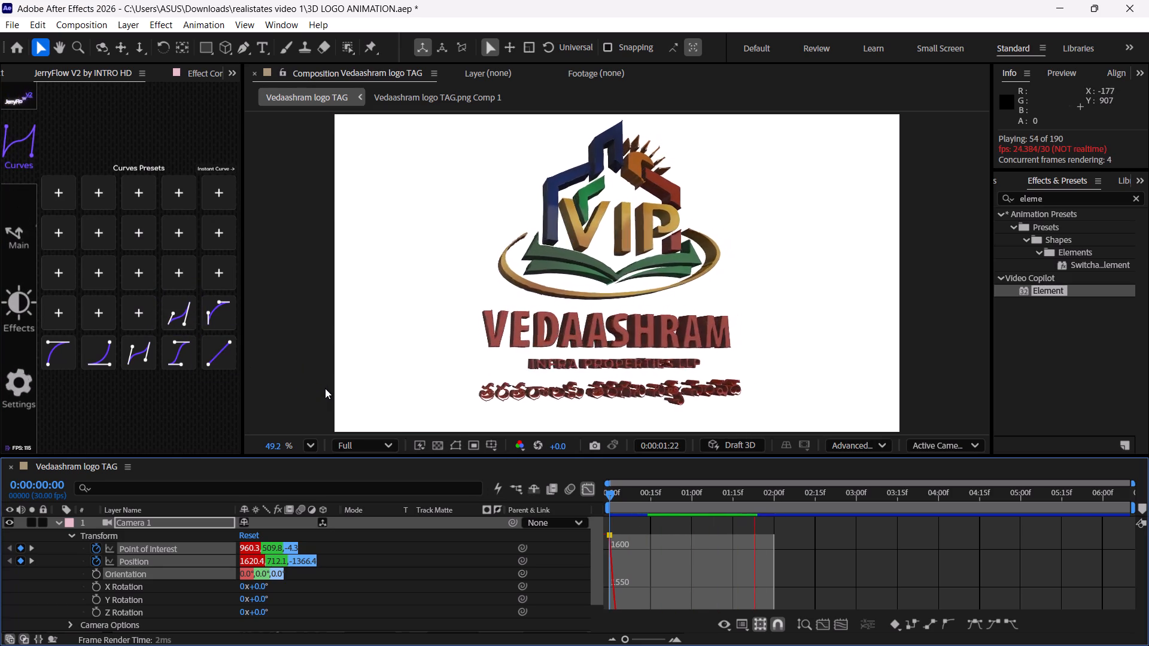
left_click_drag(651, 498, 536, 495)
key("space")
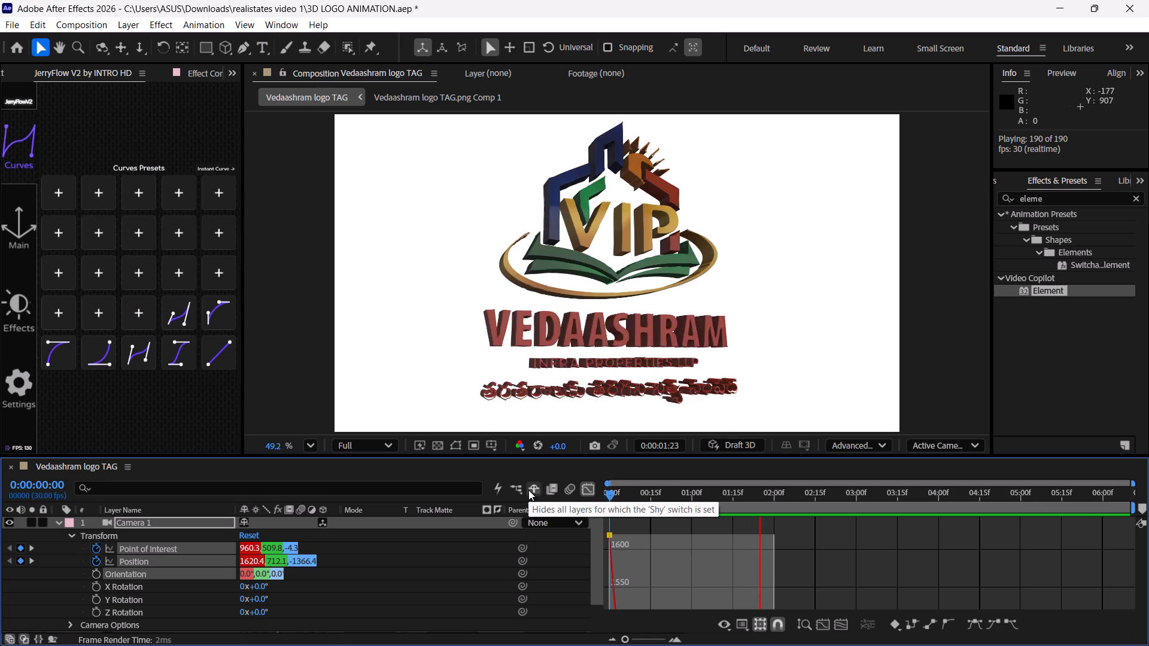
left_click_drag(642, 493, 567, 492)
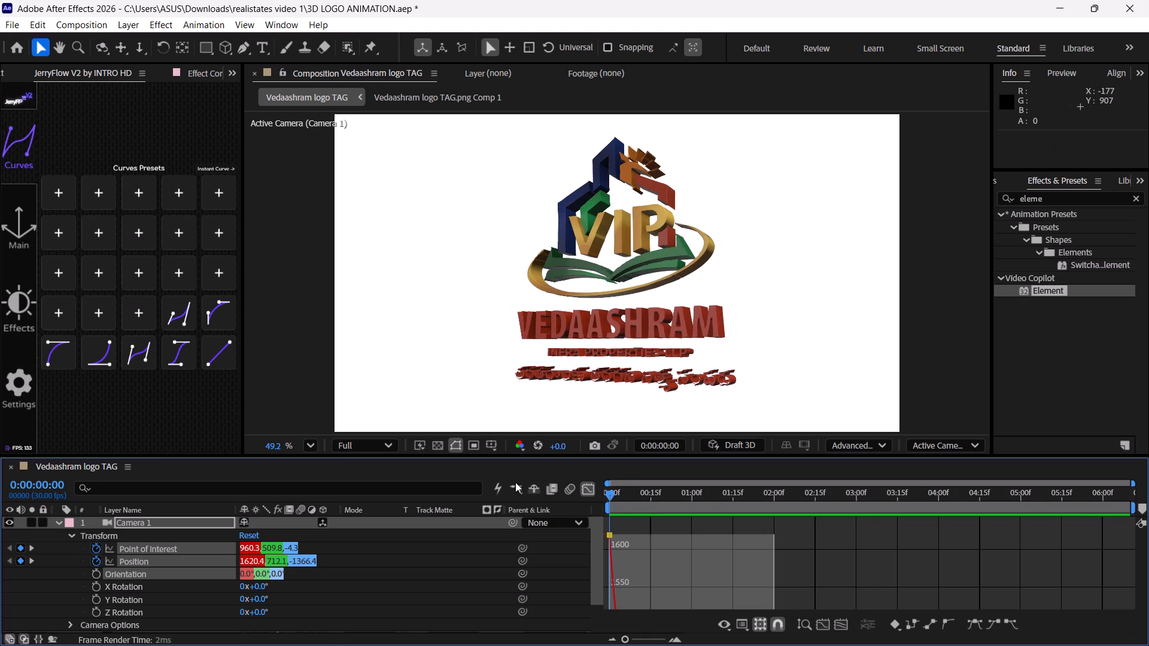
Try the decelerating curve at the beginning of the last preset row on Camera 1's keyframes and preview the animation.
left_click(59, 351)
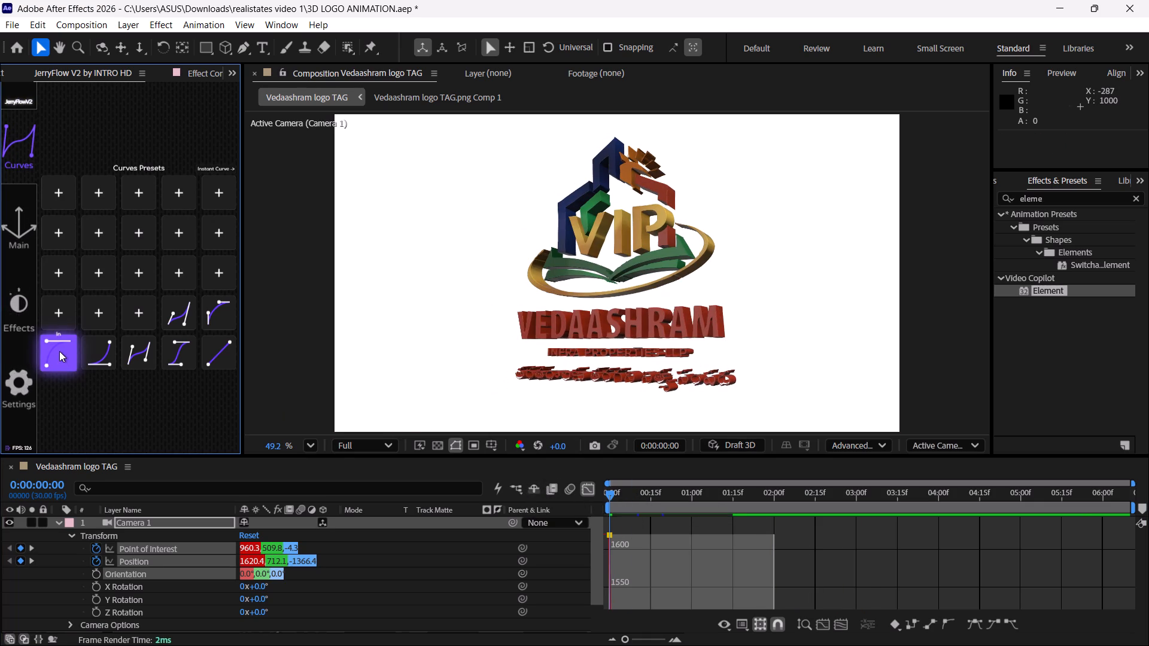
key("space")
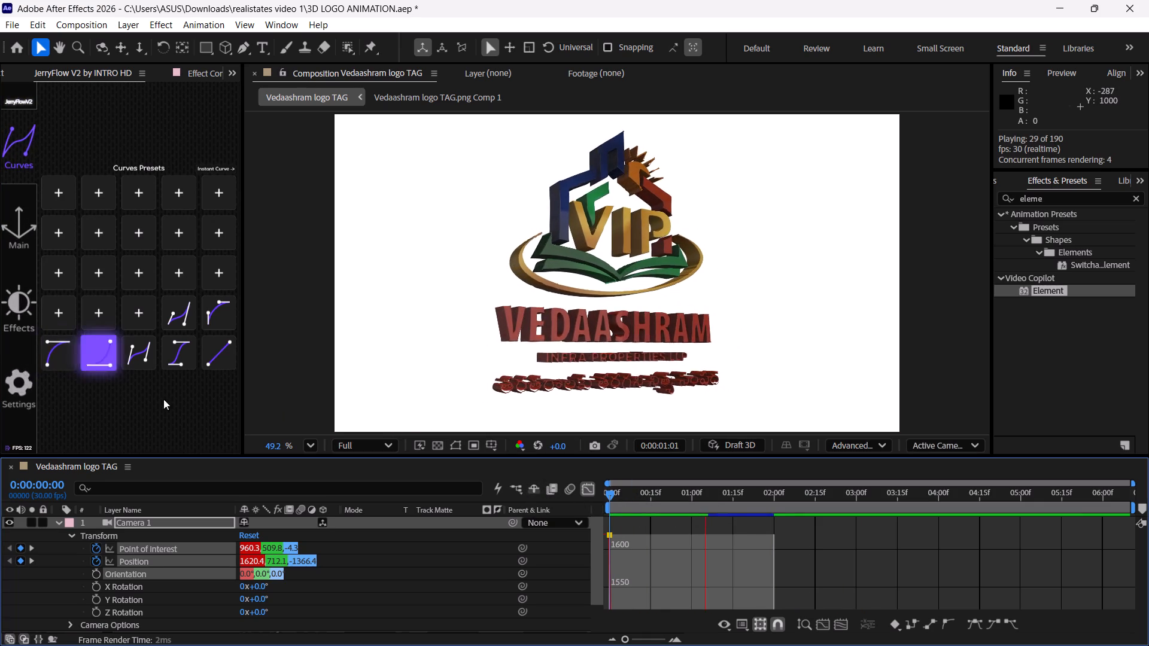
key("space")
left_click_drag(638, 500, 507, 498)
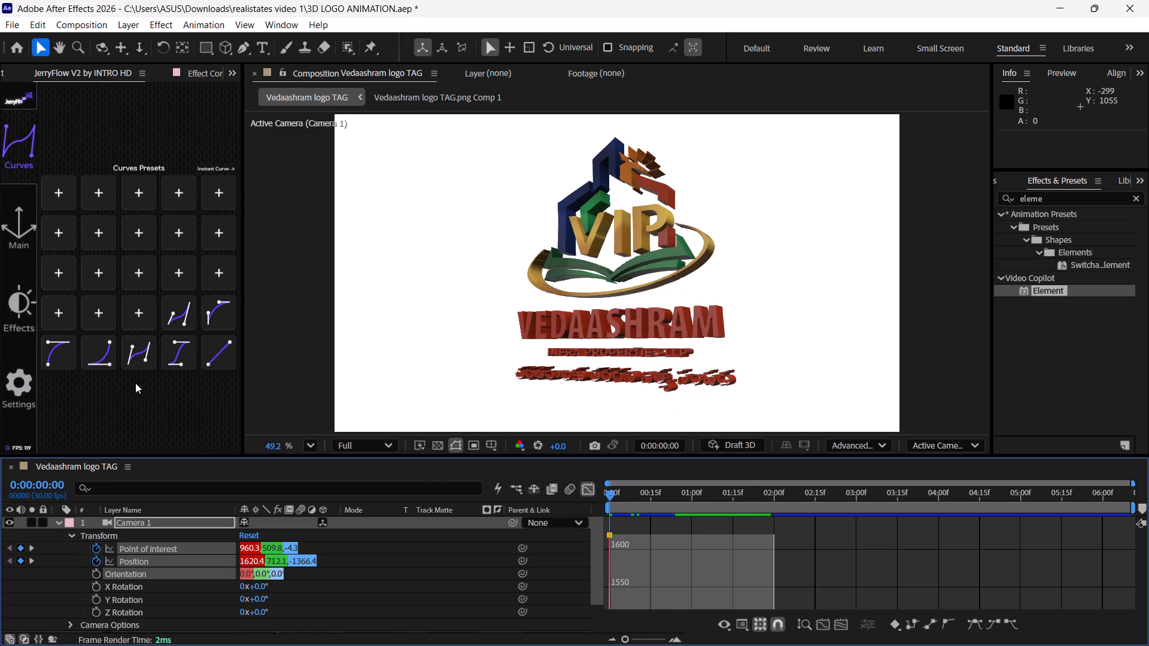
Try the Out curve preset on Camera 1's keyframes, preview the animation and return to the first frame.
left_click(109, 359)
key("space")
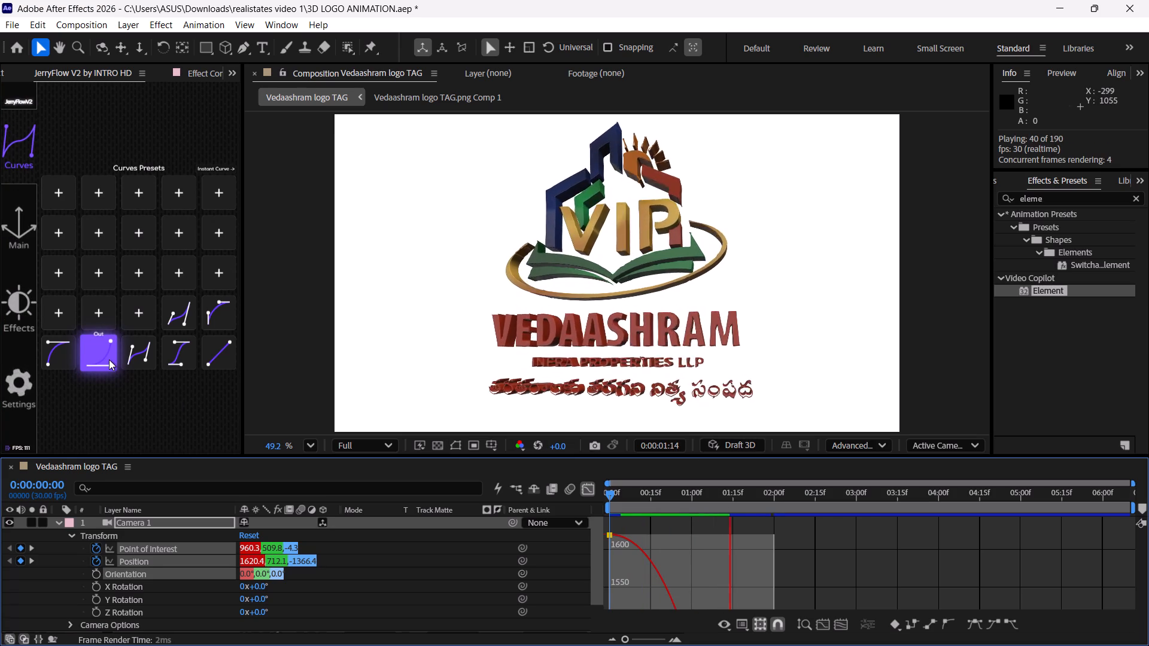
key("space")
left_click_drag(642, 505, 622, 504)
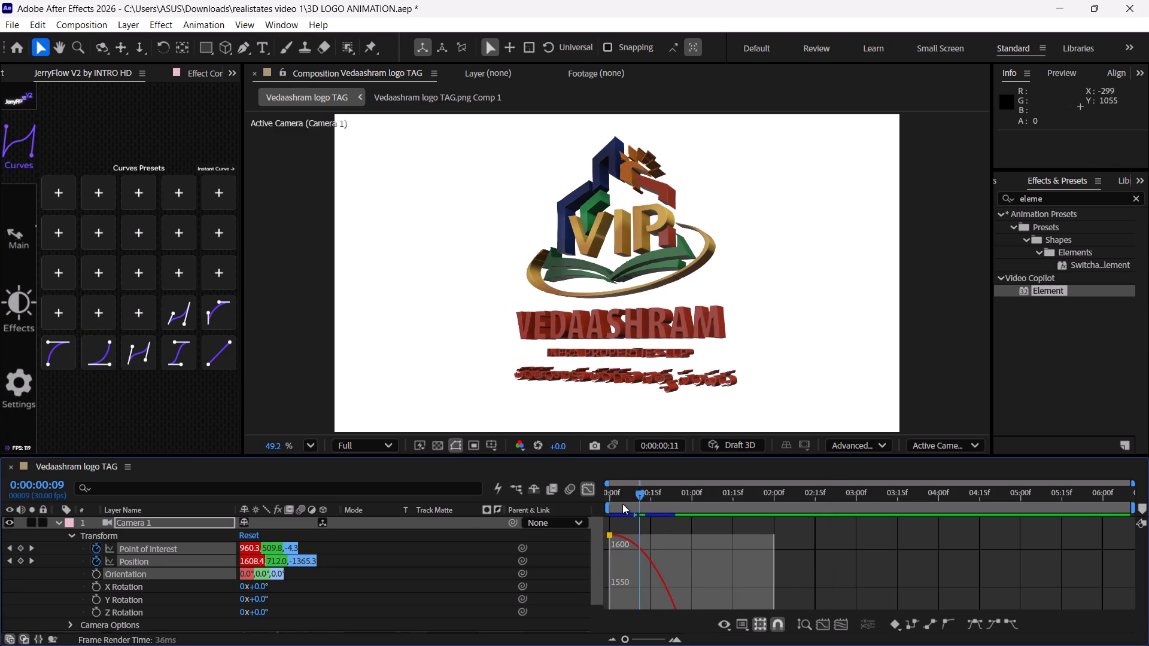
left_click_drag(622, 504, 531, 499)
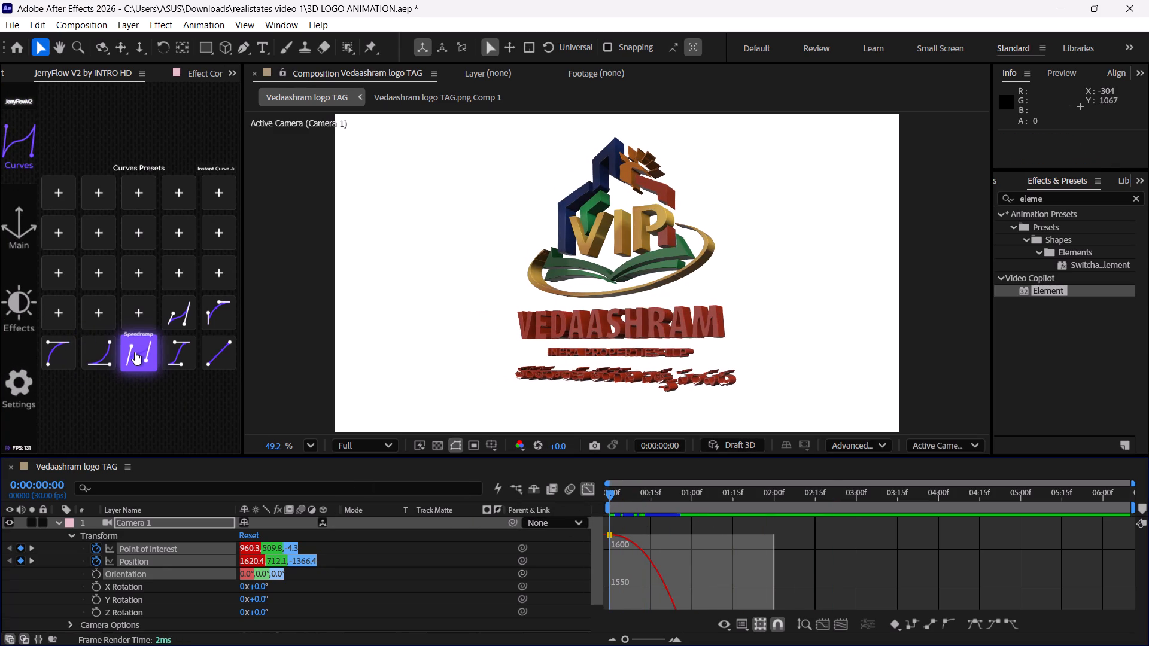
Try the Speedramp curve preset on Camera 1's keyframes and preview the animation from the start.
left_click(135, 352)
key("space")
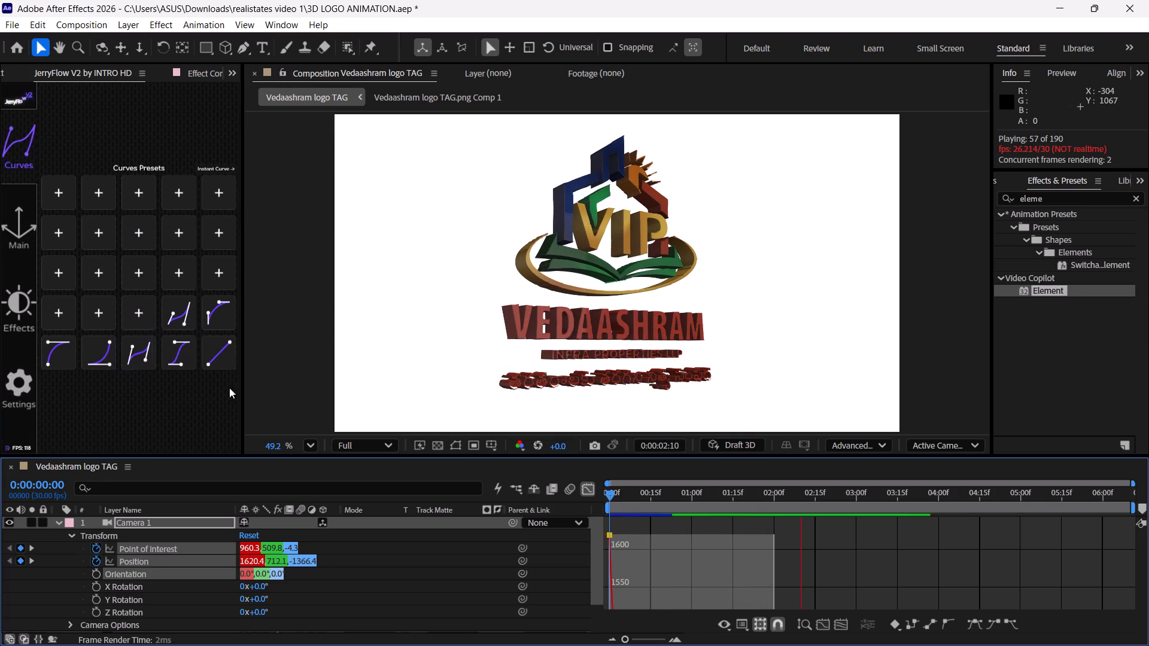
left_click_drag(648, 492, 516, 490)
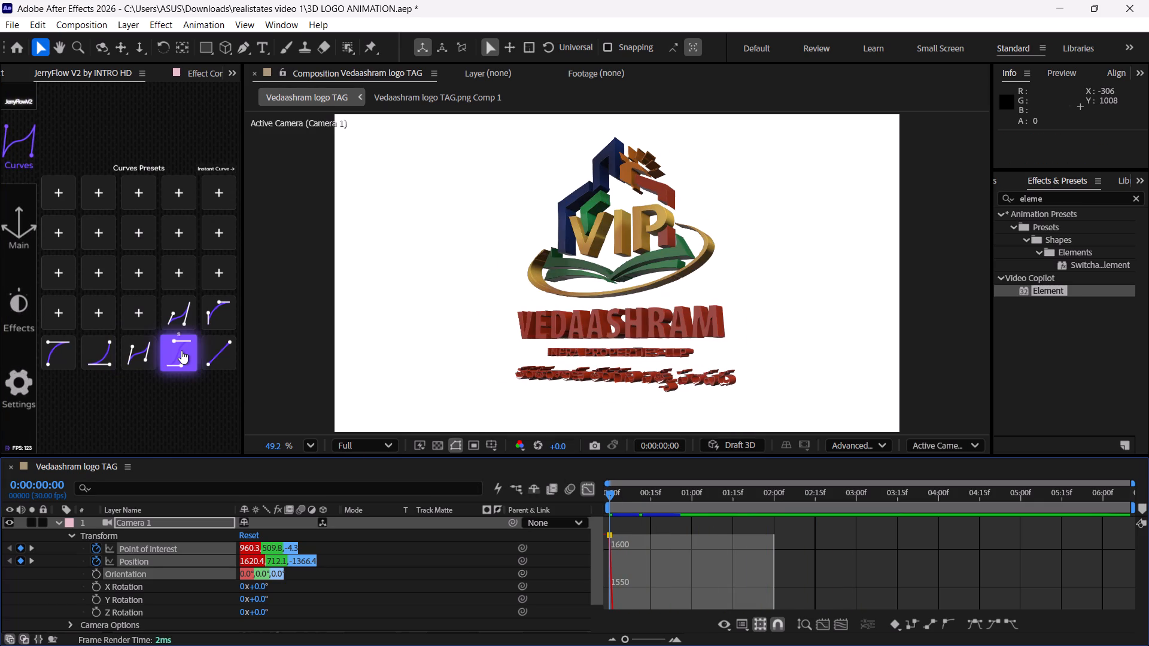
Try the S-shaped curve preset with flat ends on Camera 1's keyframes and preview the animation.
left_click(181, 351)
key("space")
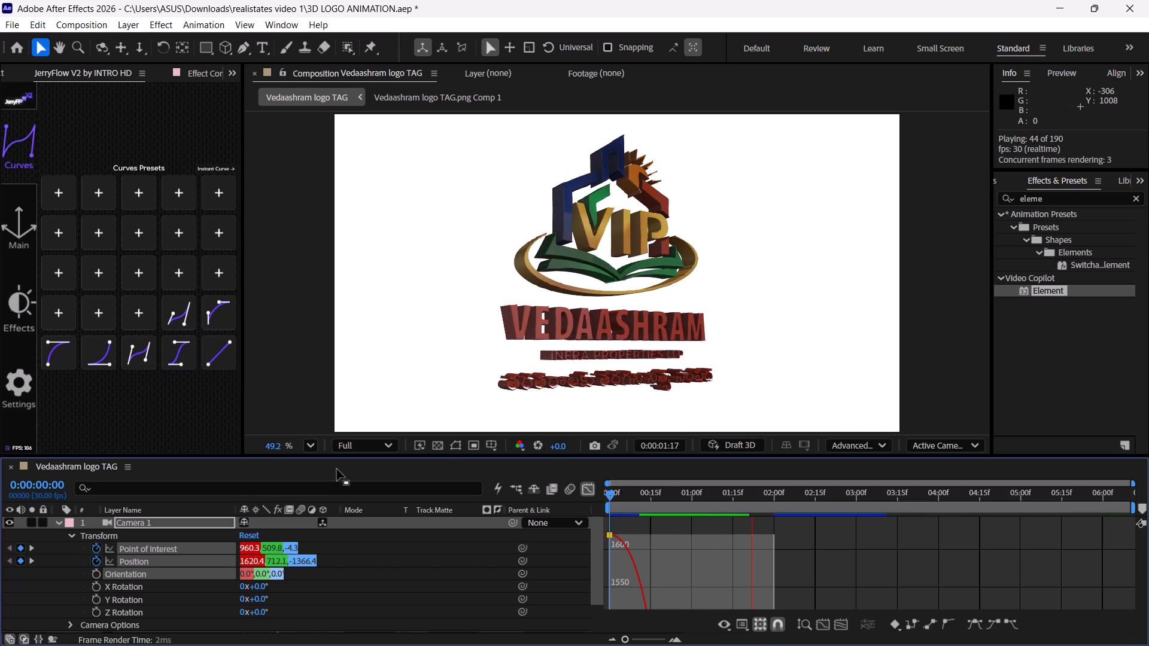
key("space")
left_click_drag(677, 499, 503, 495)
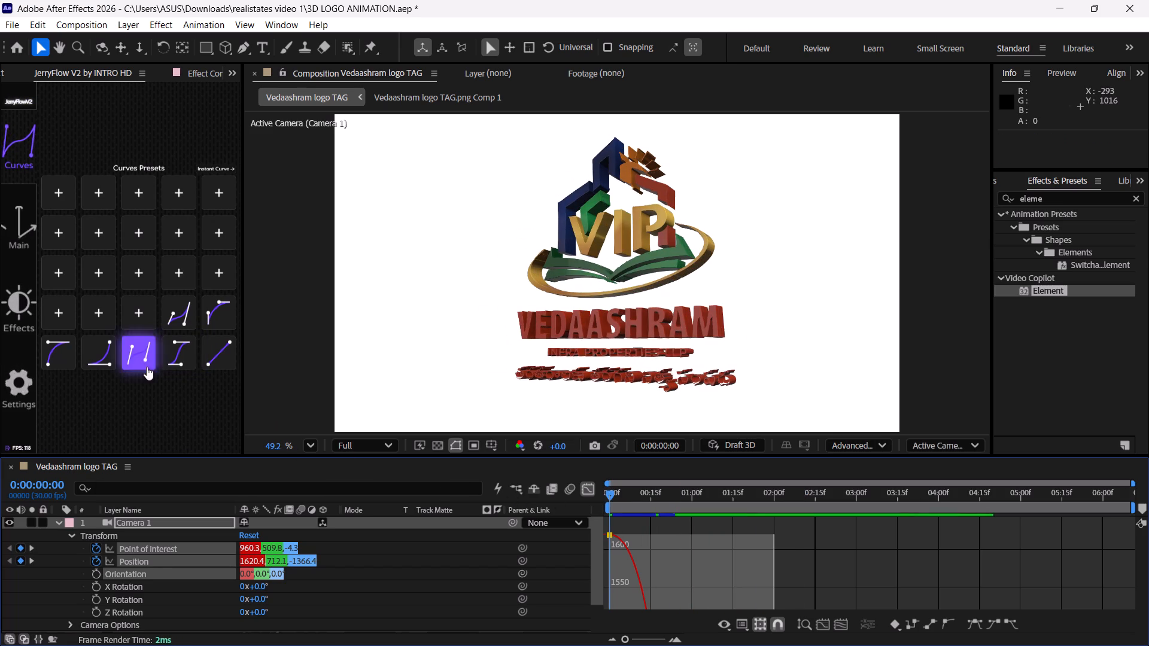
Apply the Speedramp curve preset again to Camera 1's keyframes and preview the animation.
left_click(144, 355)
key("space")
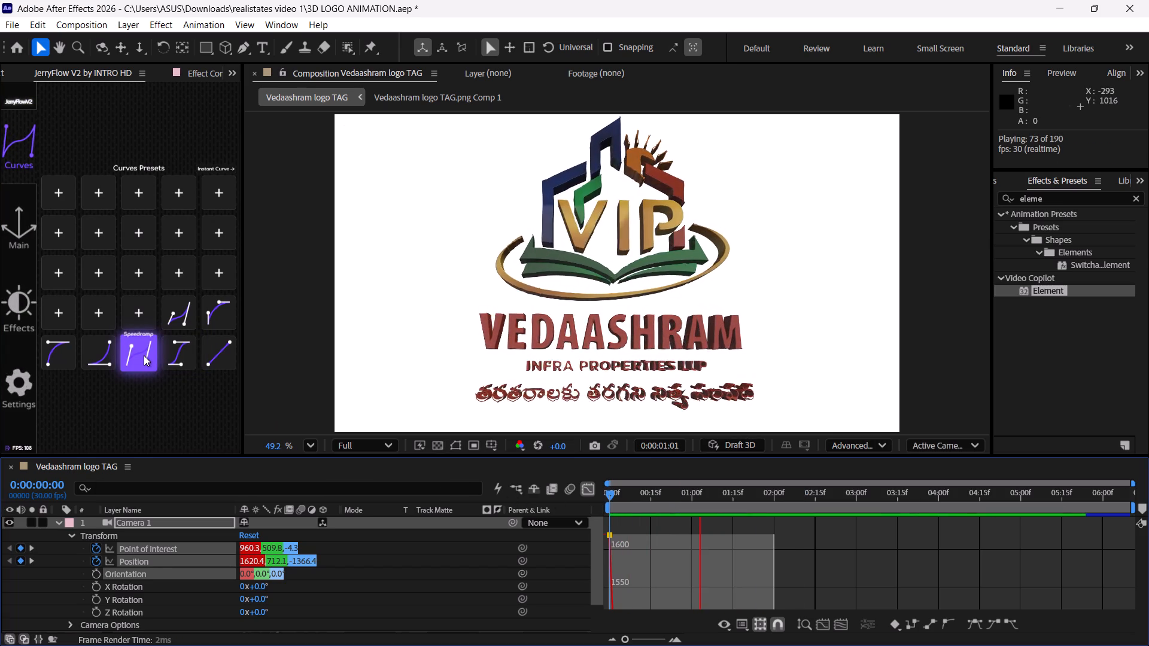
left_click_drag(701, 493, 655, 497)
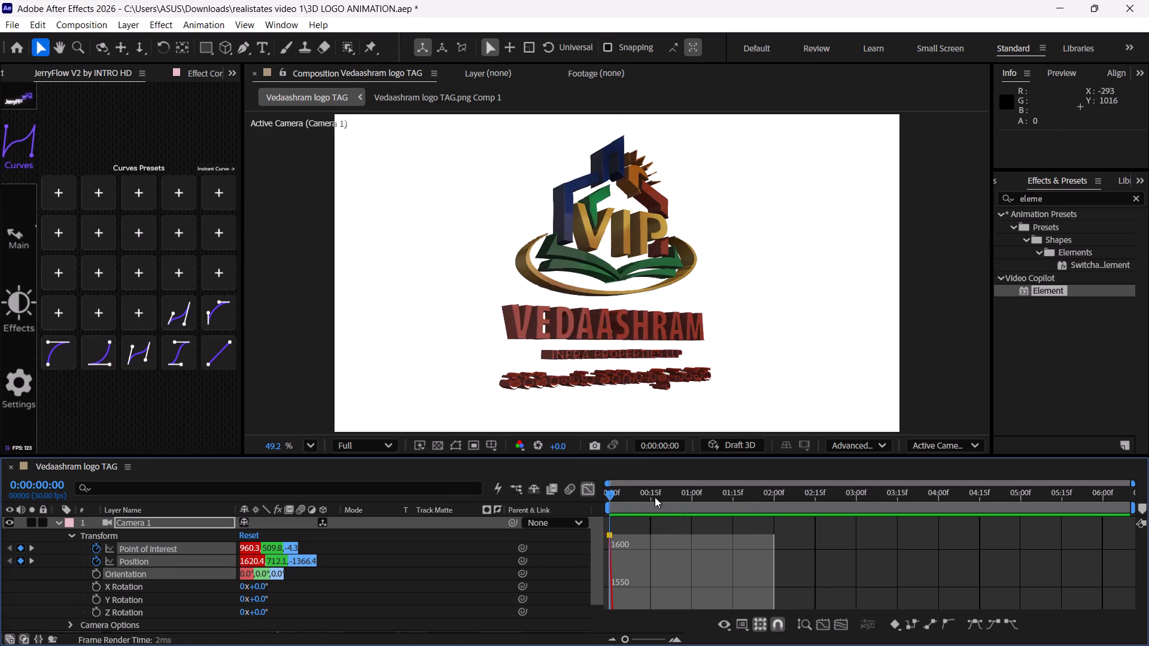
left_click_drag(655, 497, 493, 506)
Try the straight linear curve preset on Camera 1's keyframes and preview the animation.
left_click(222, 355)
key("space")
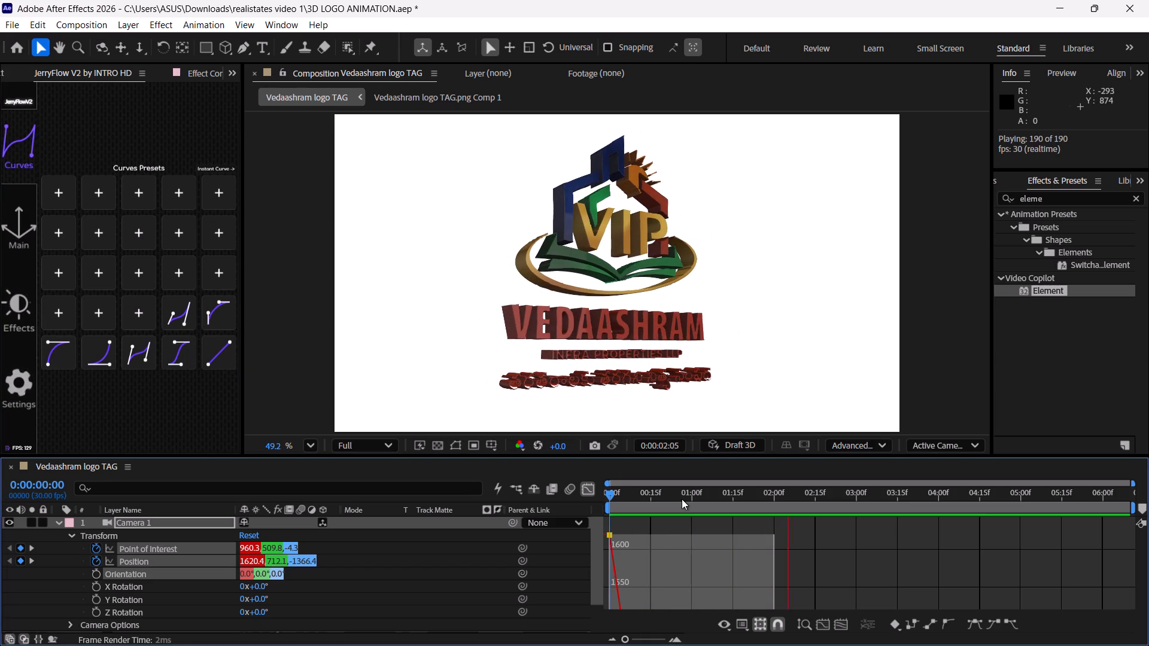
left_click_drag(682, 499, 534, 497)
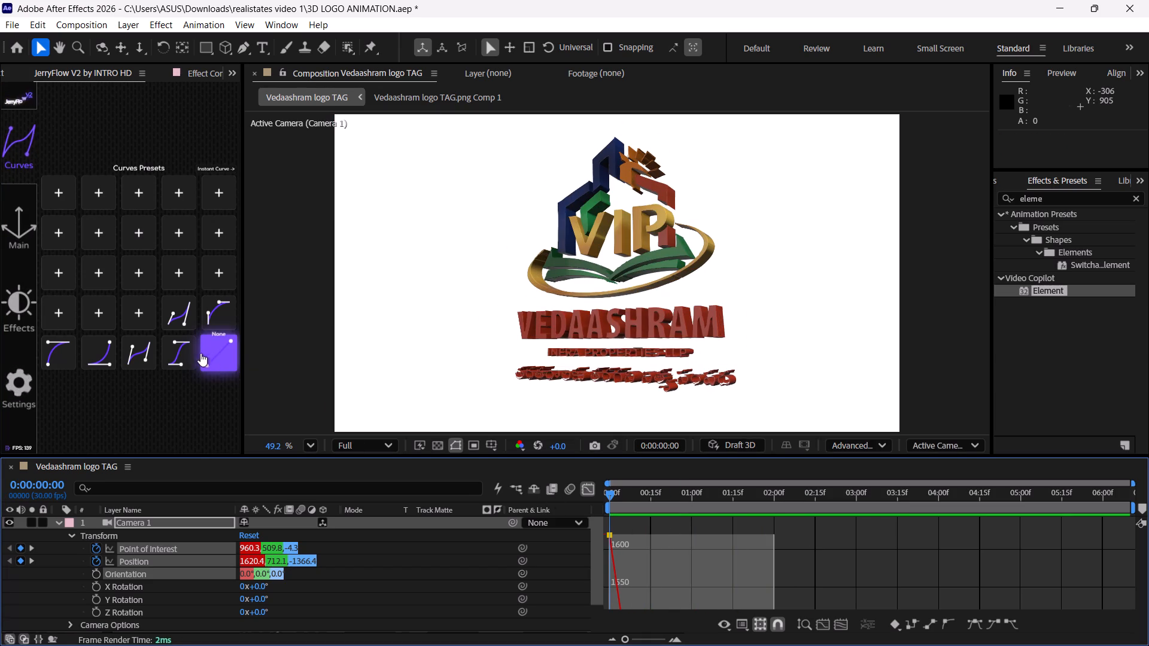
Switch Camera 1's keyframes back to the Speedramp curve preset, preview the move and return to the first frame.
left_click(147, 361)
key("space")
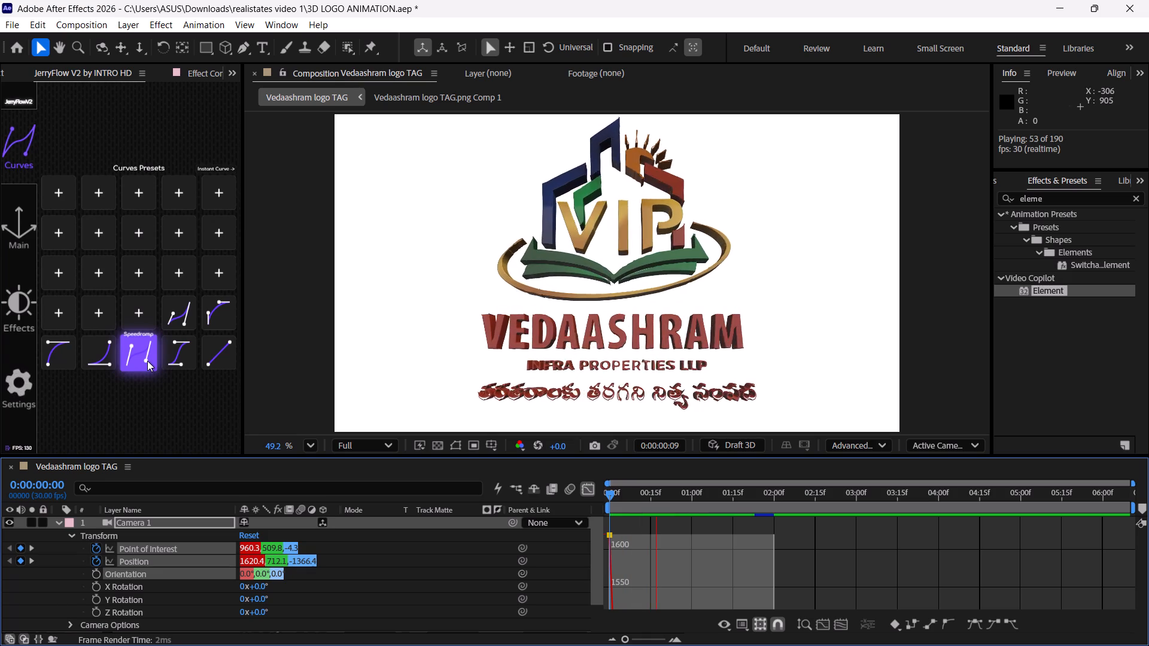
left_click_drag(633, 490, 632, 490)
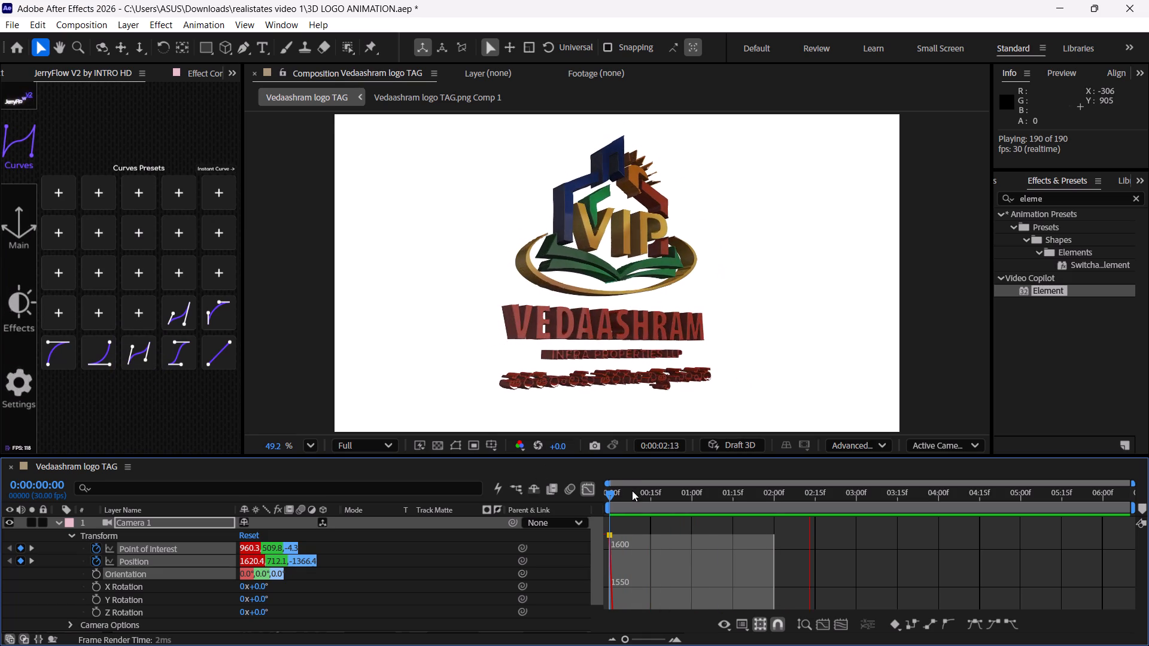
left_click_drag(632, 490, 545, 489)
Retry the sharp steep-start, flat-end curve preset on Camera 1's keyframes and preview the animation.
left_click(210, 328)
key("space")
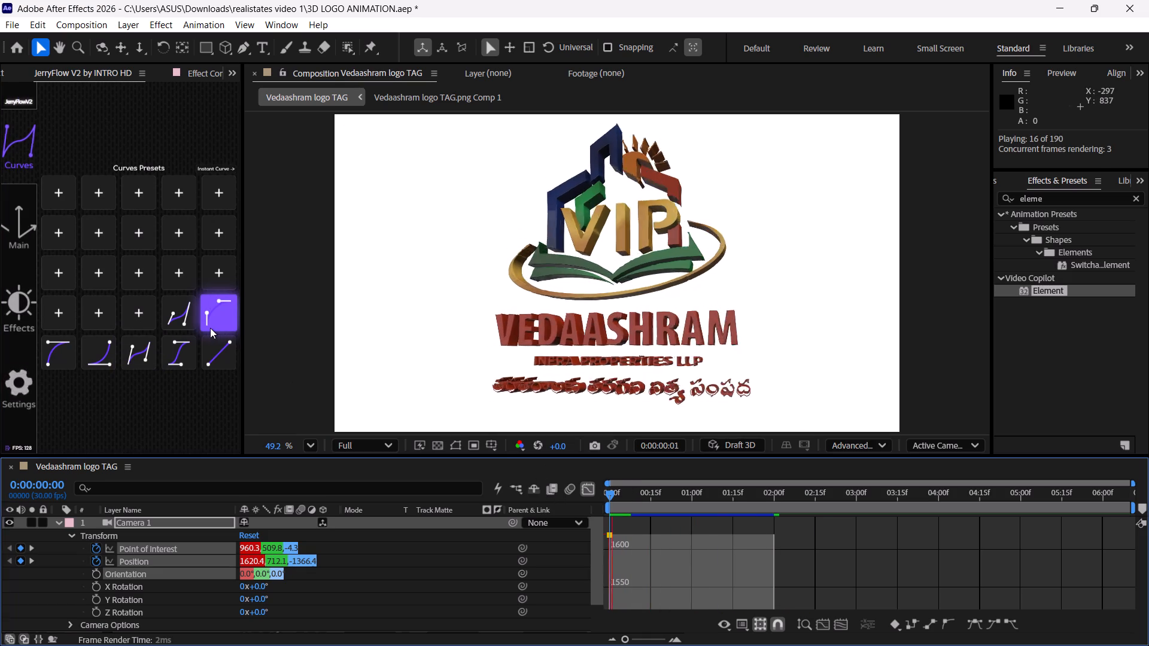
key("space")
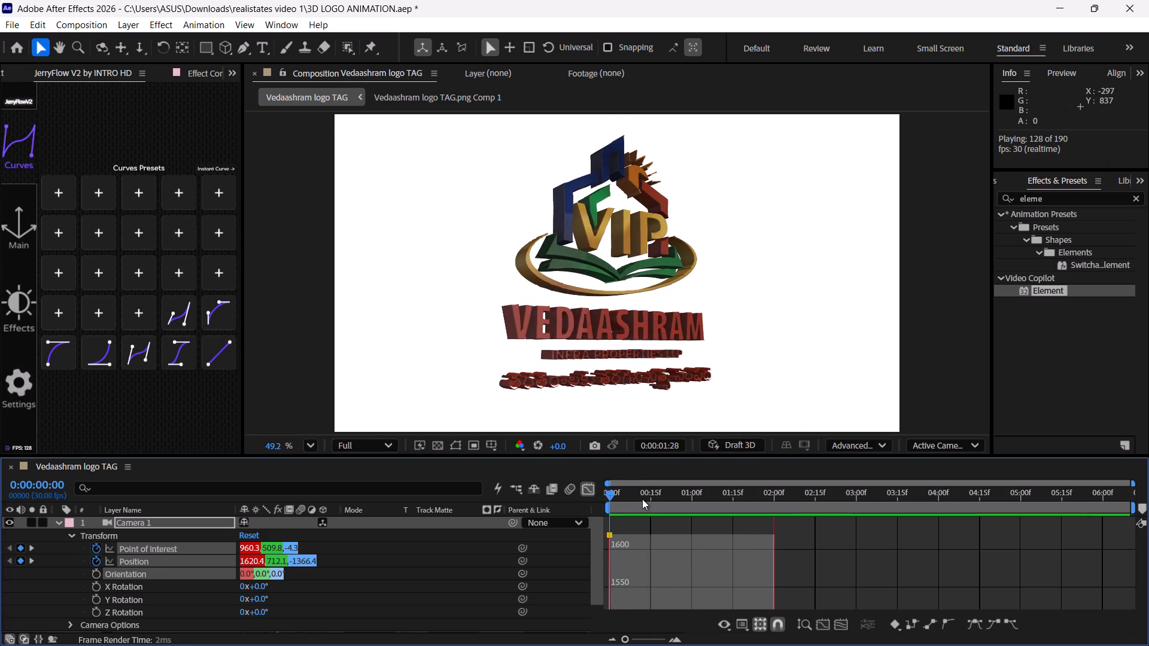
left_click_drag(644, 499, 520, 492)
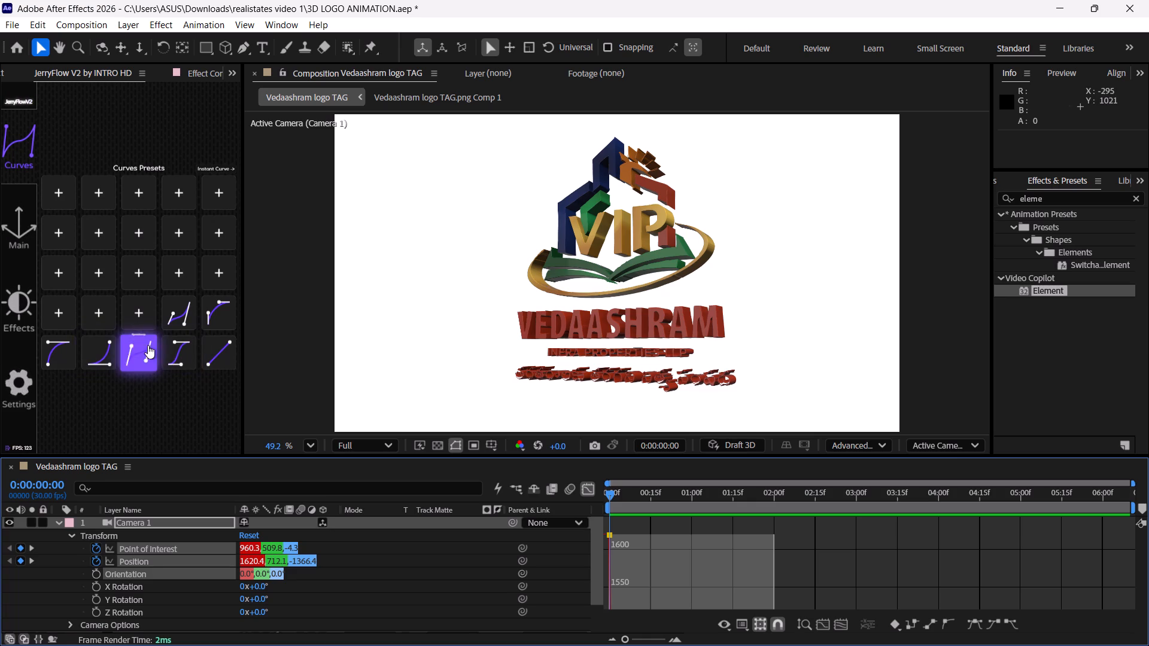
Apply the Speedramp curve preset to Camera 1's selected keyframes and replay the camera move from the first frame.
left_click(143, 346)
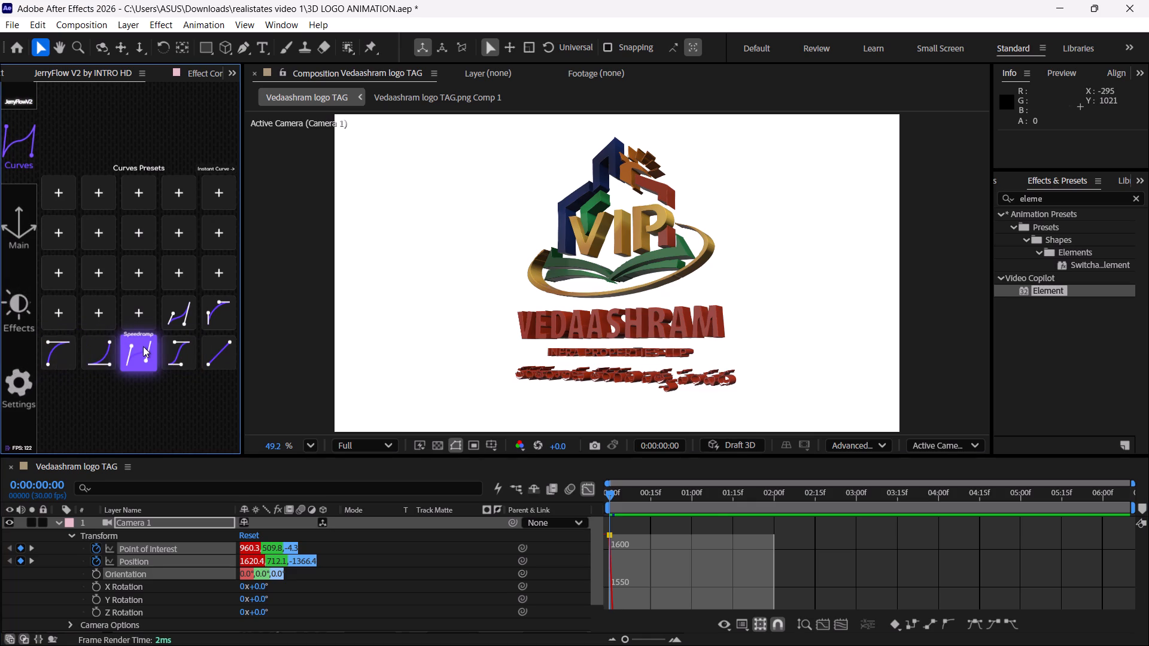
key("space")
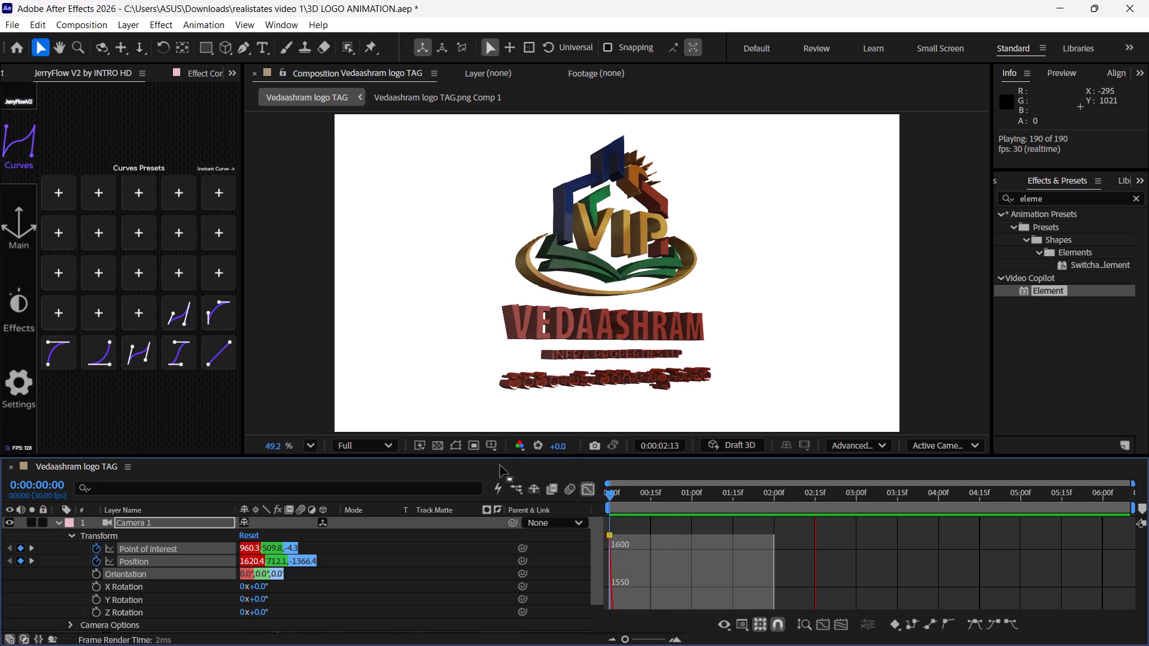
left_click_drag(627, 494, 573, 492)
key("space")
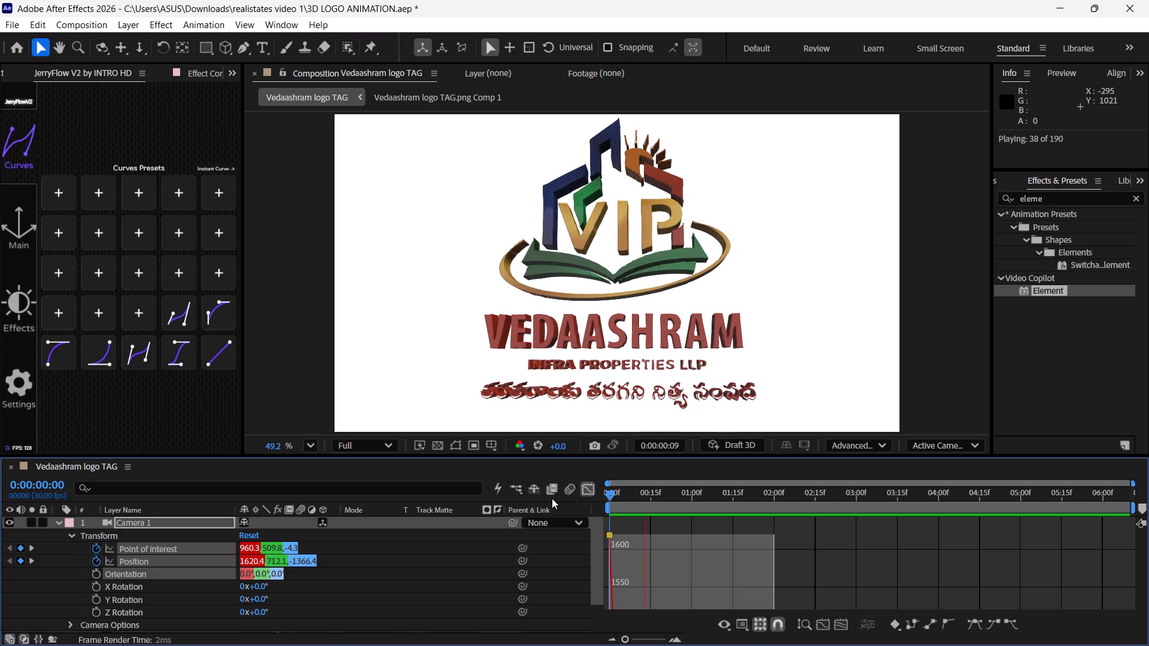
Scrub and replay Camera 1's move over the first two seconds from the first frame to judge the Speedramp easing.
key("space")
key("space")
key("space")
key("space")
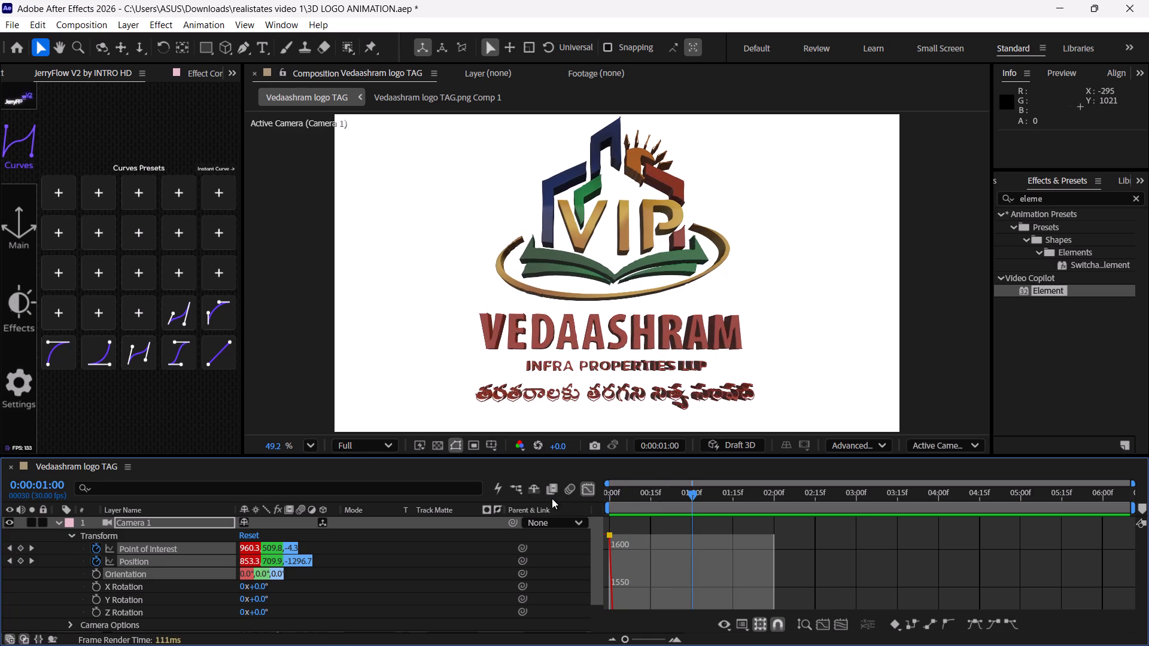
left_click_drag(747, 502, 726, 501)
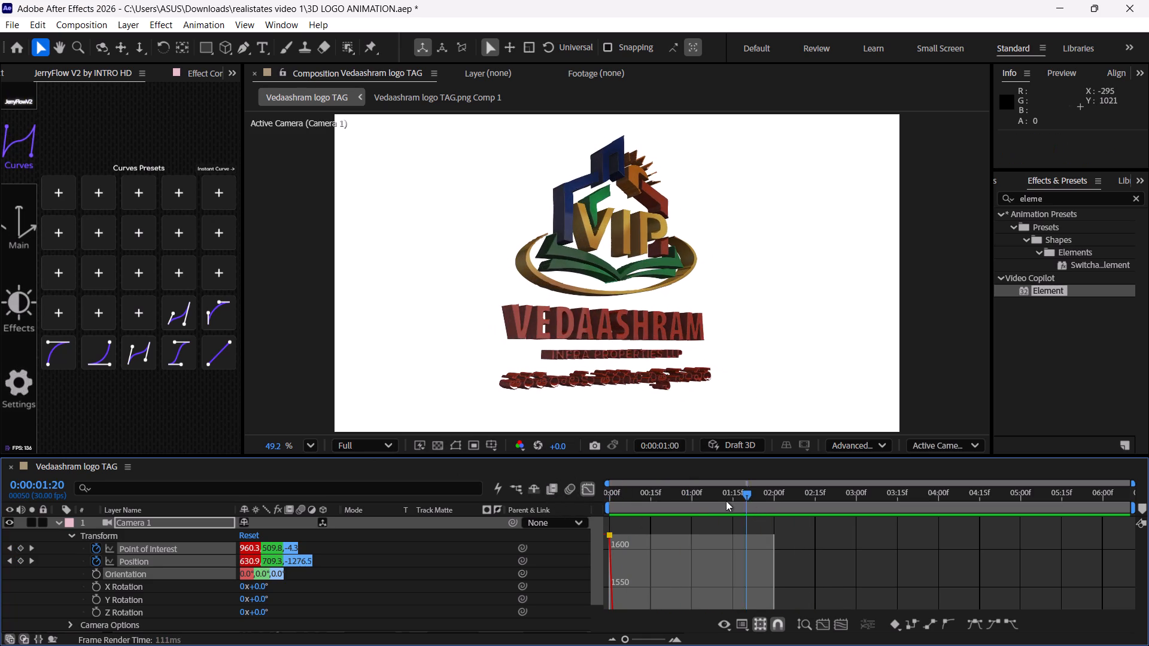
left_click_drag(726, 501, 582, 505)
key("space")
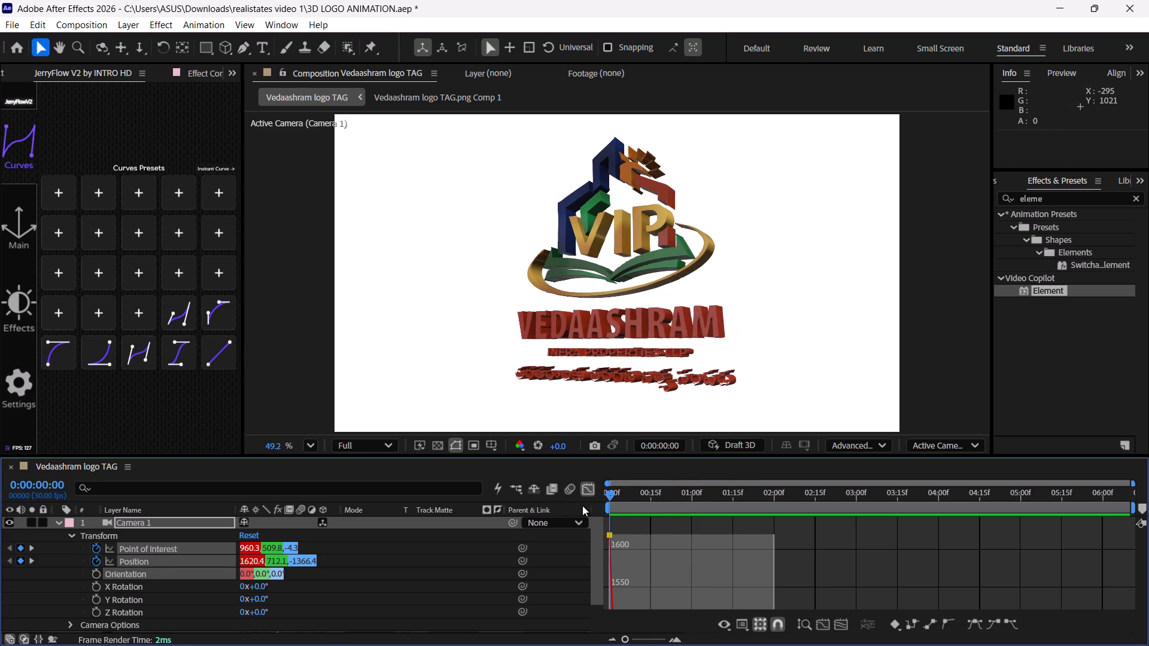
key("space")
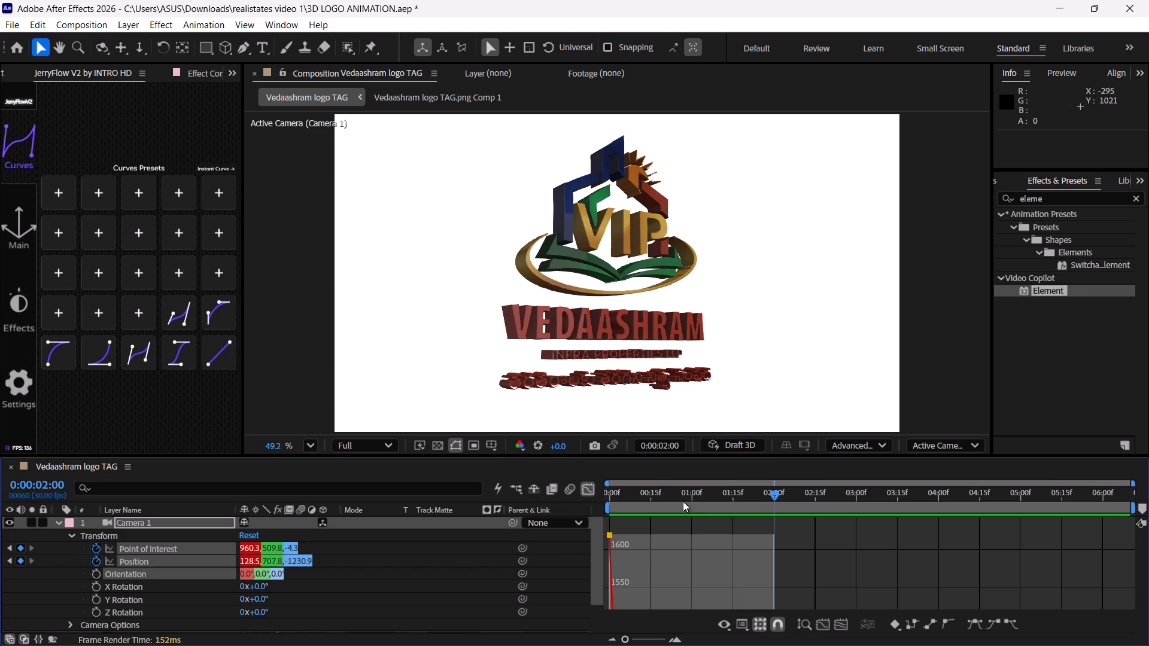
left_click_drag(680, 495, 577, 490)
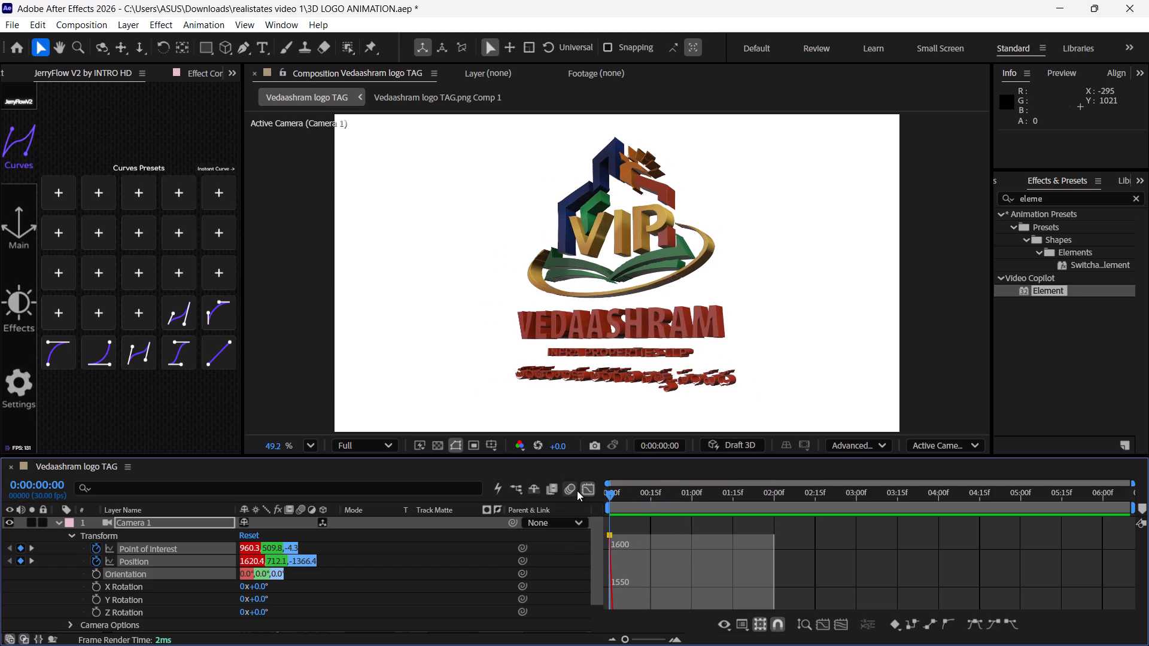
key("space")
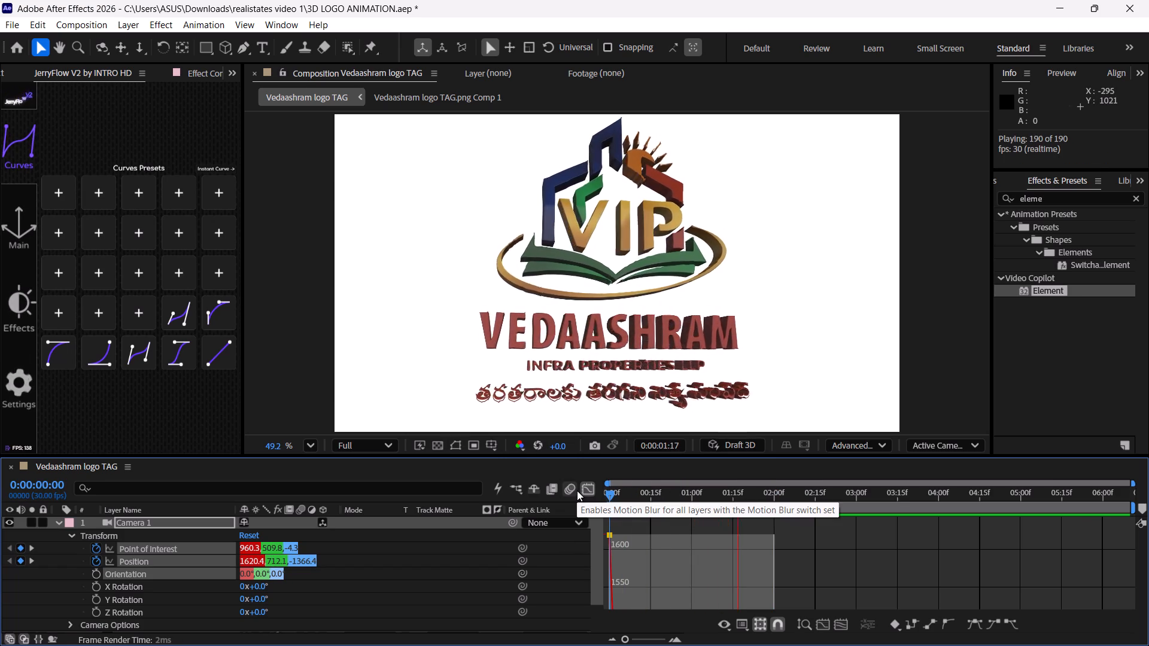
key("space")
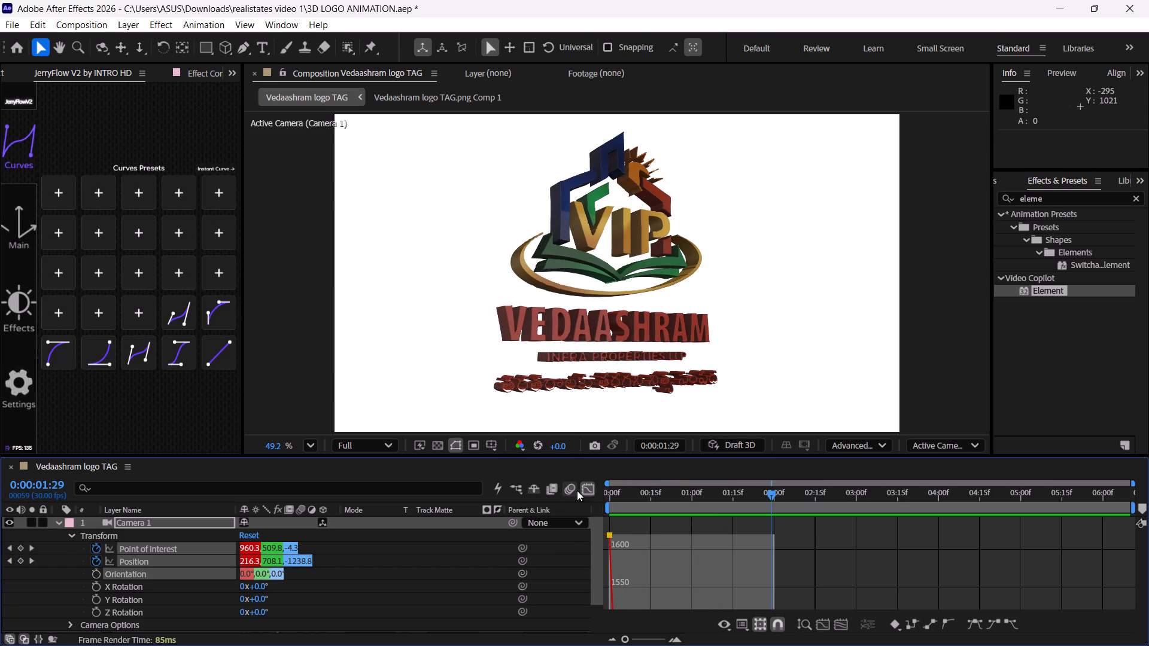
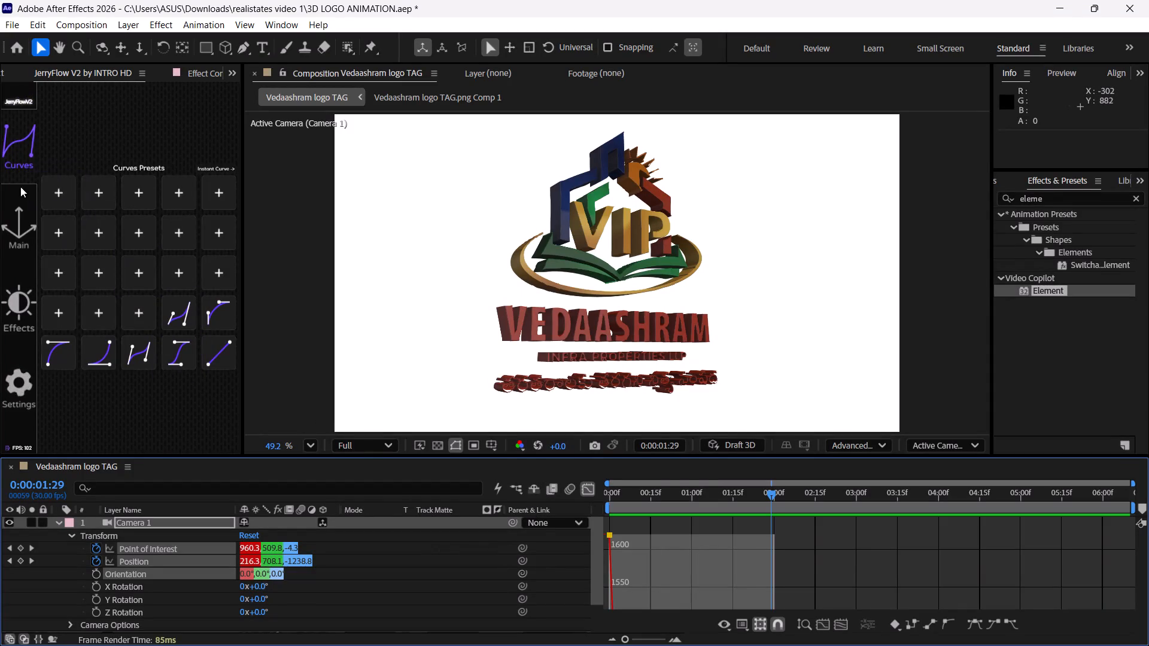
Browse JerryFlow's main tools, effects and settings sections and bring up its shake presets.
left_click(5, 209)
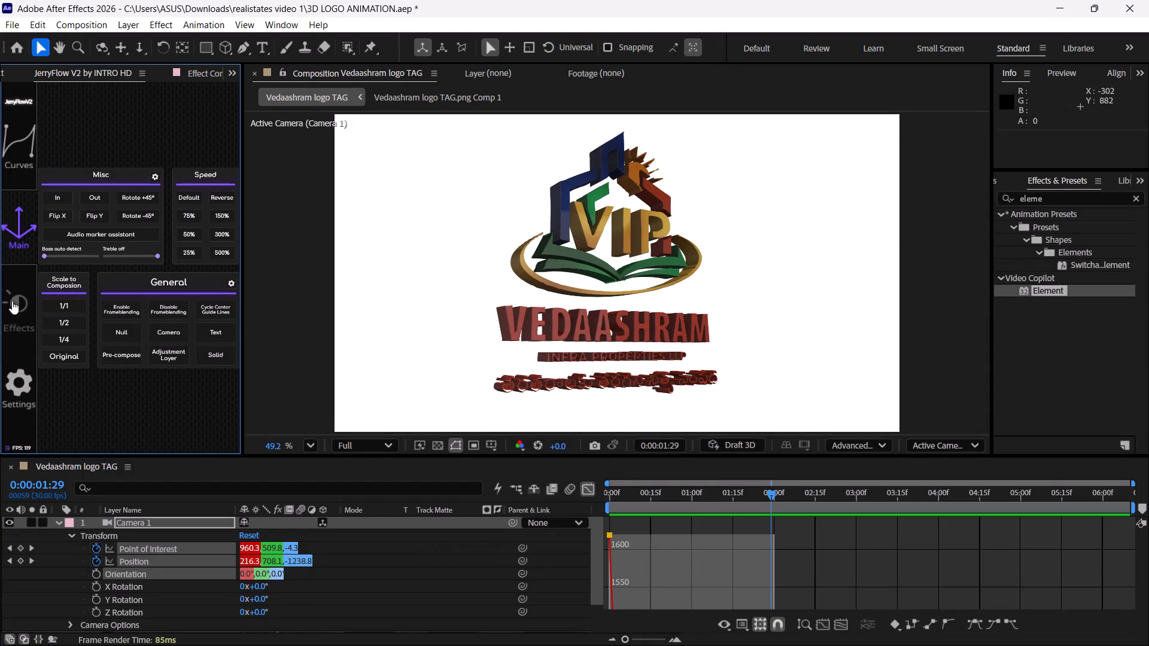
left_click(12, 301)
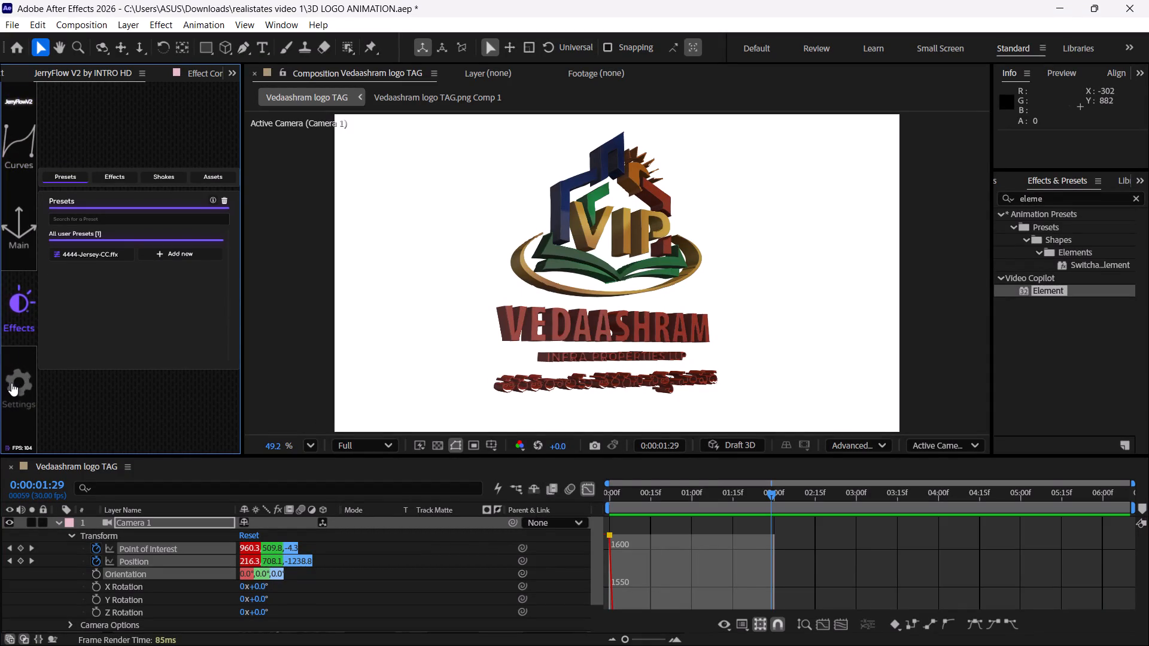
left_click(11, 383)
left_click(16, 303)
left_click(144, 178)
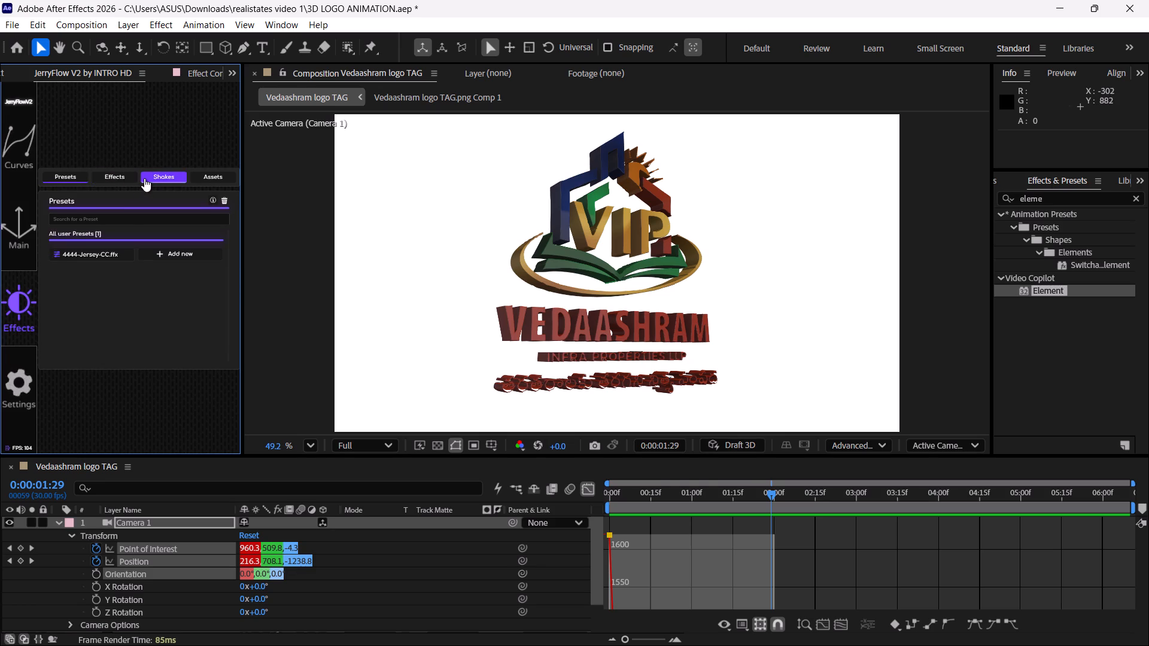
Return to the first frame, switch from the graph editor to the layer bars and clear the keyframe selection.
left_click_drag(684, 496, 469, 493)
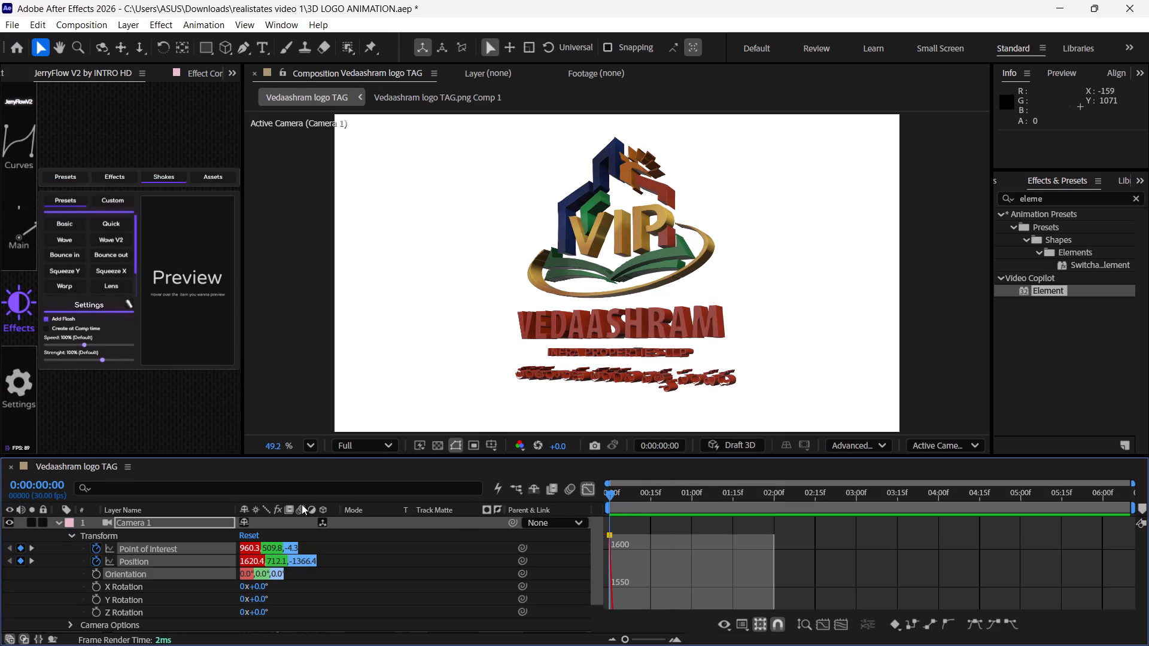
left_click(582, 488)
left_click_drag(634, 491, 573, 496)
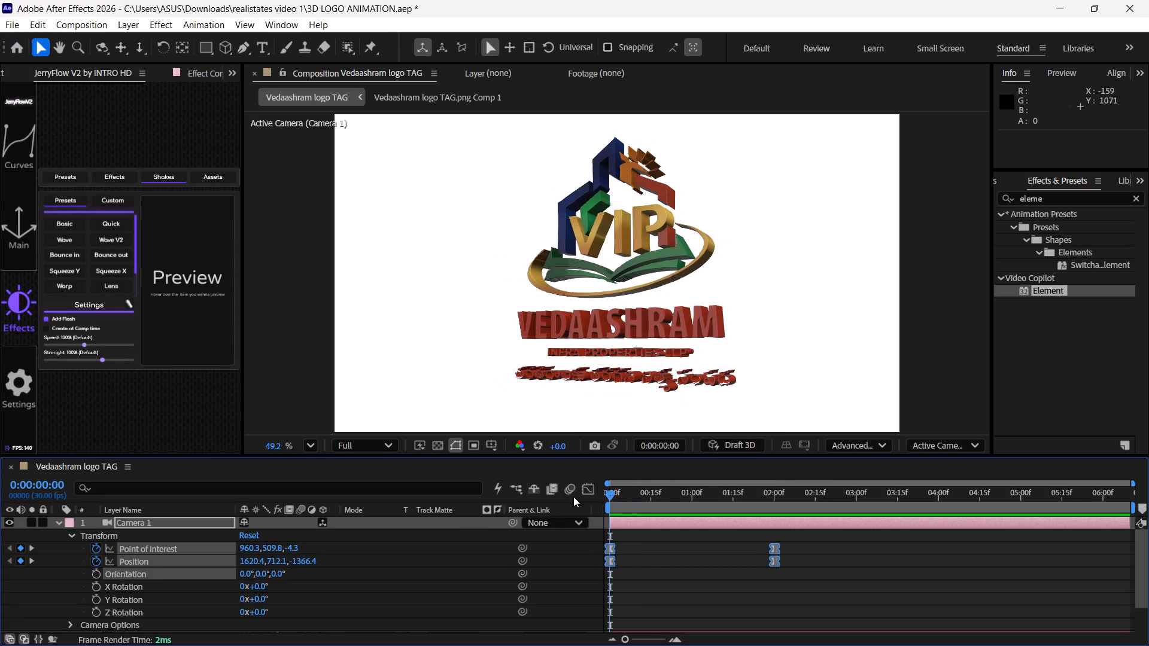
left_click_drag(573, 496, 576, 496)
left_click(559, 543)
left_click_drag(658, 494, 583, 491)
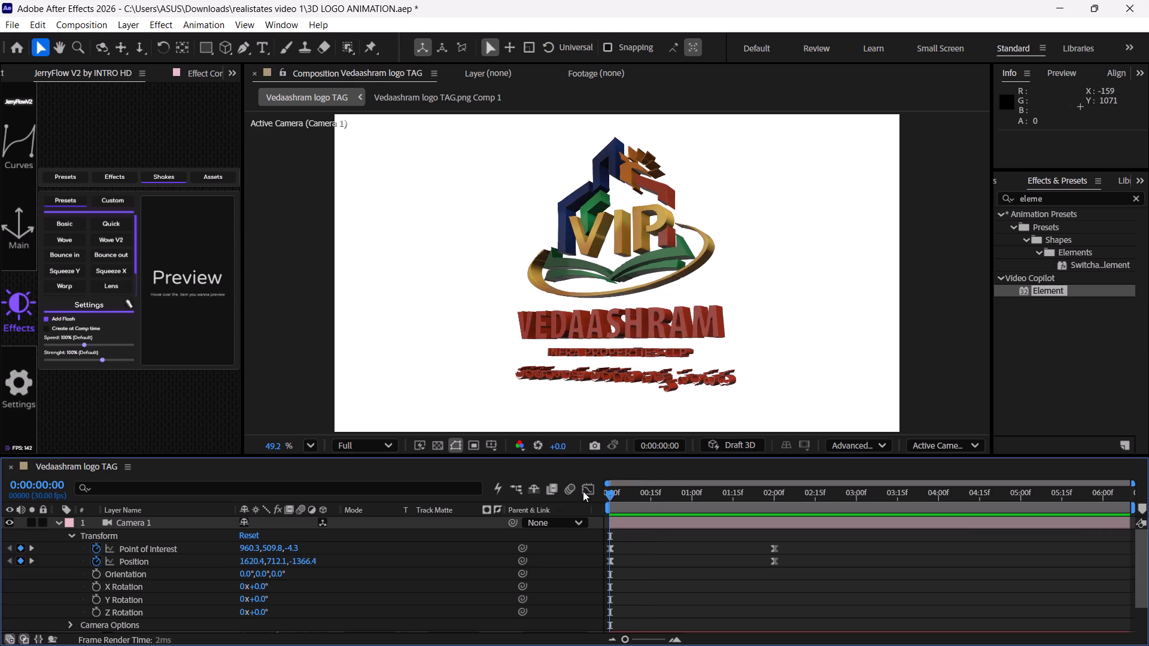
left_click_drag(583, 491, 574, 491)
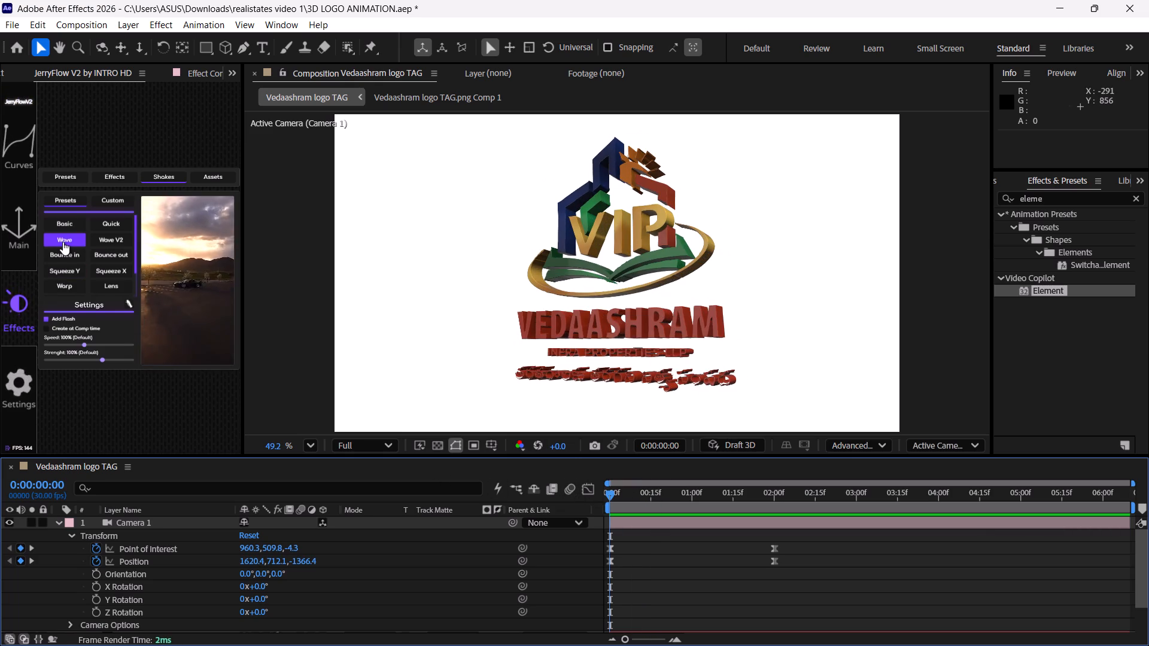
Apply JerryFlow's Wave shake preset, with Add Flash enabled, with Camera 1 selected at the first frame.
left_click(63, 242)
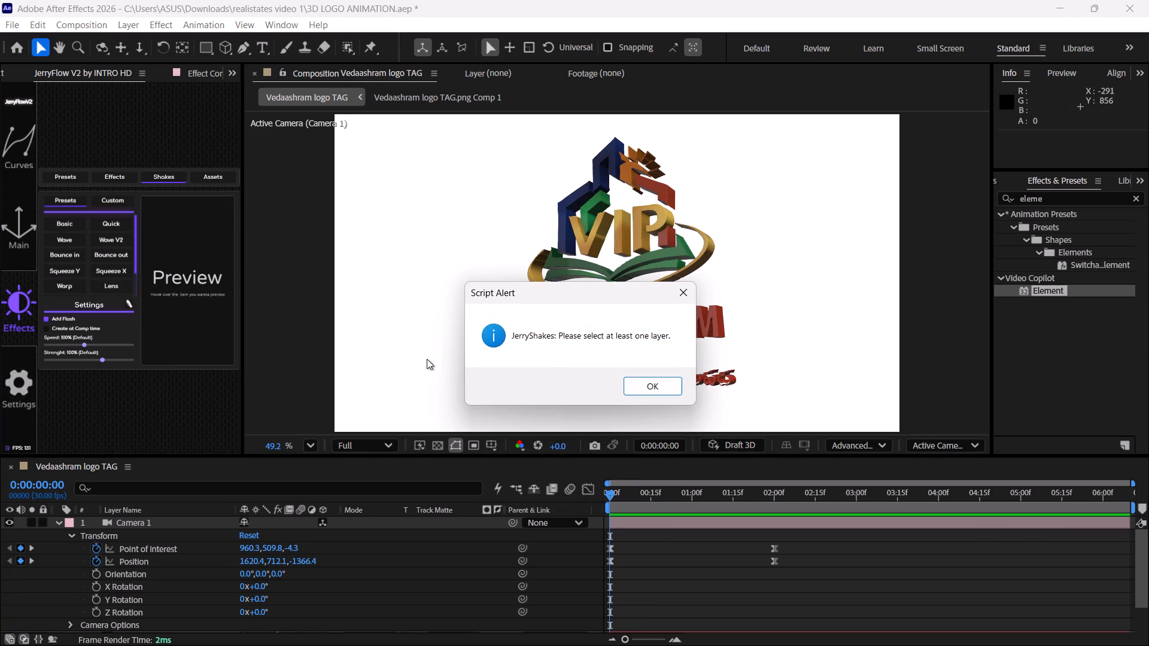
left_click(643, 388)
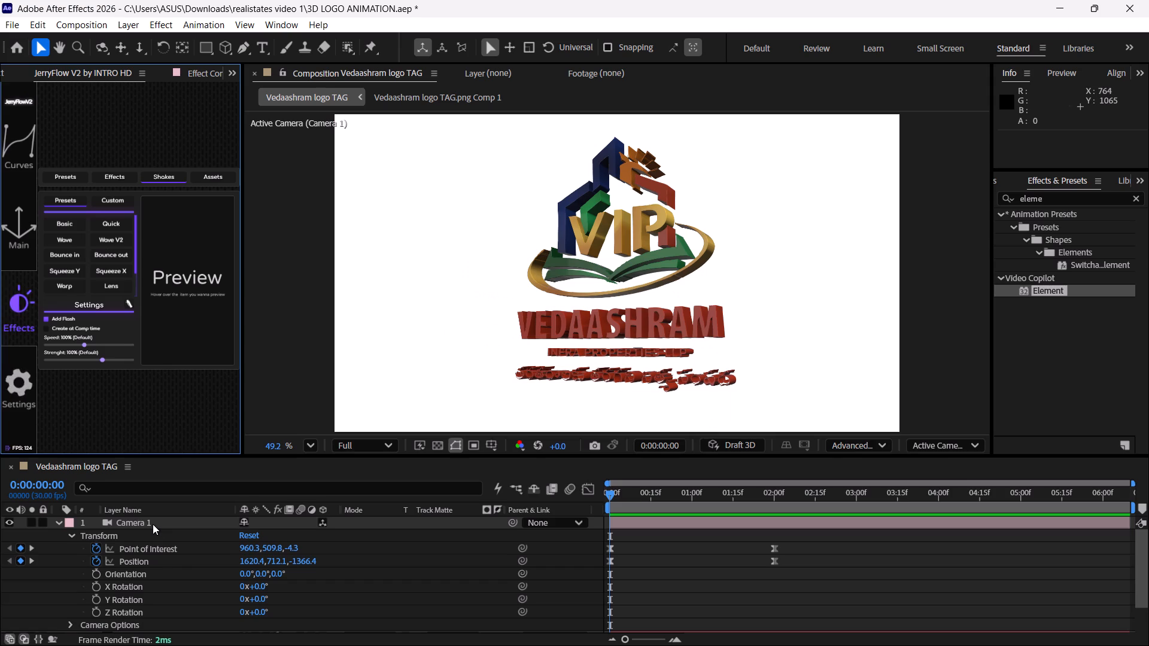
left_click(153, 524)
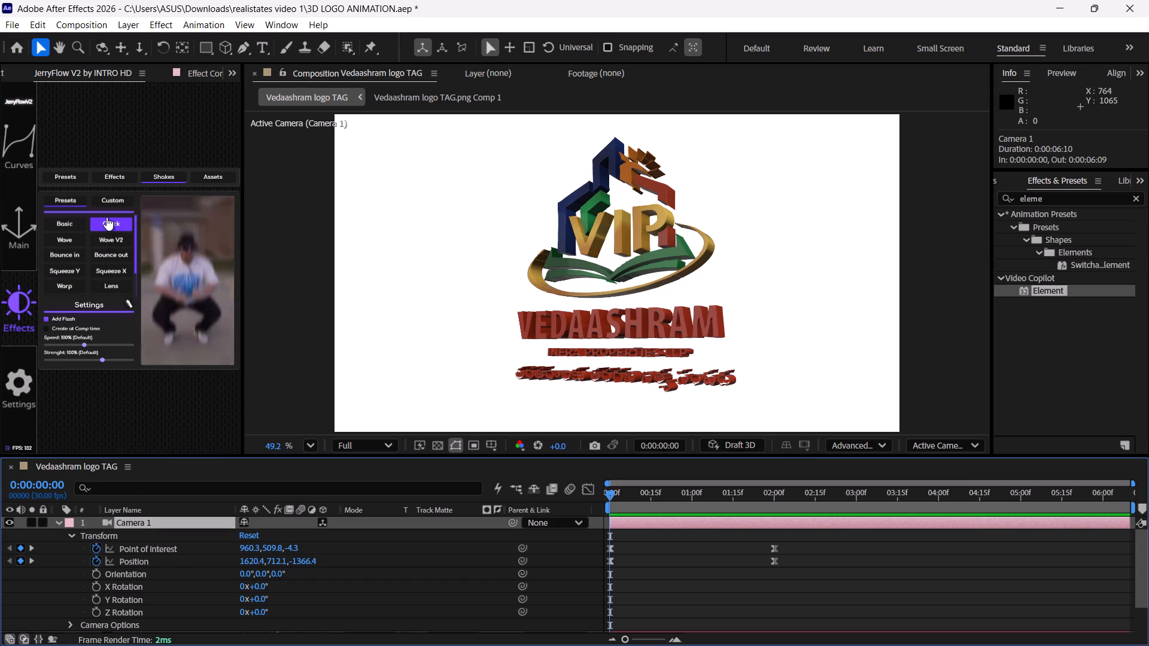
left_click(57, 237)
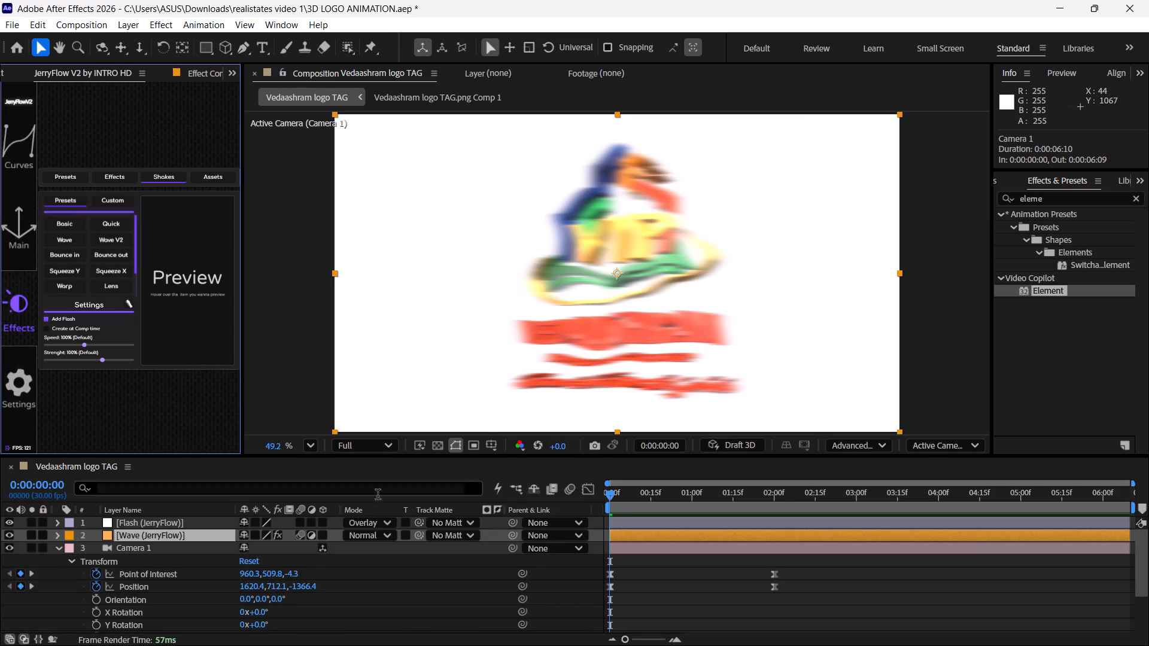
Replay the animation from the first frame several times to judge the Wave shake and flash on the logo.
key("space")
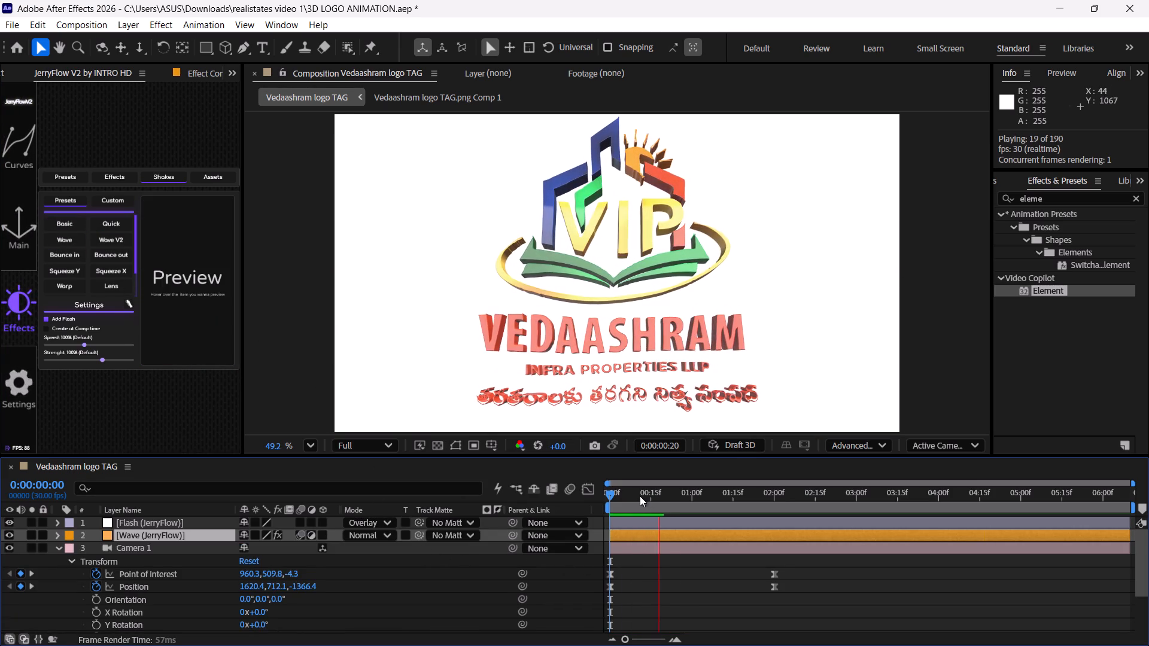
left_click_drag(649, 497, 602, 494)
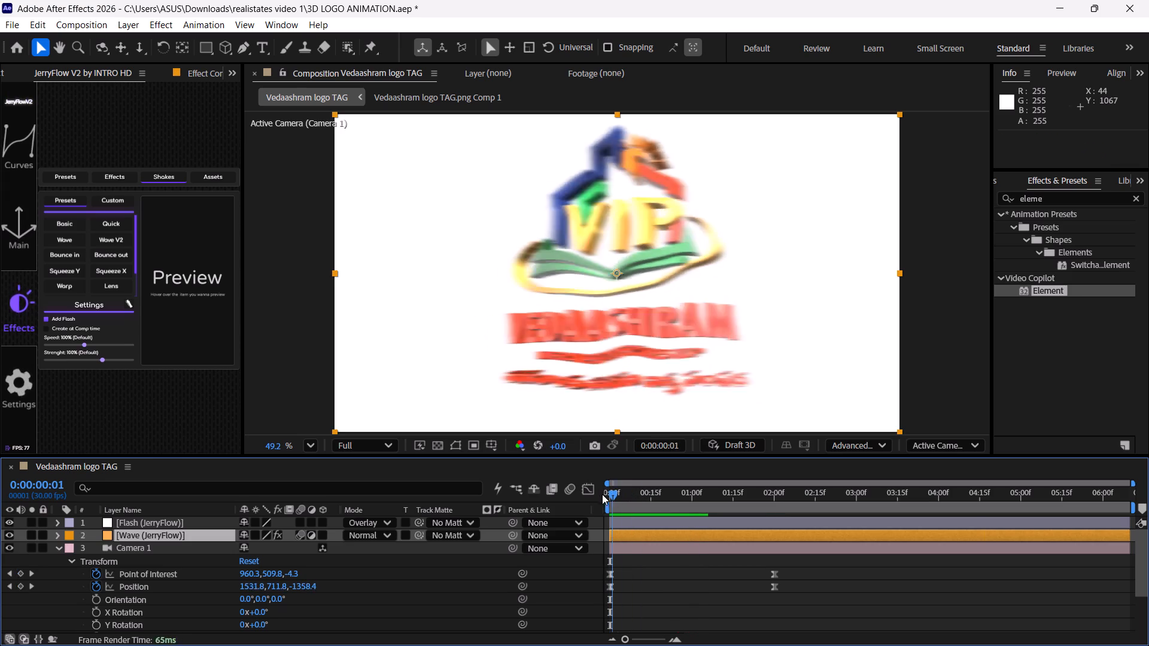
left_click_drag(602, 494, 579, 489)
key("space")
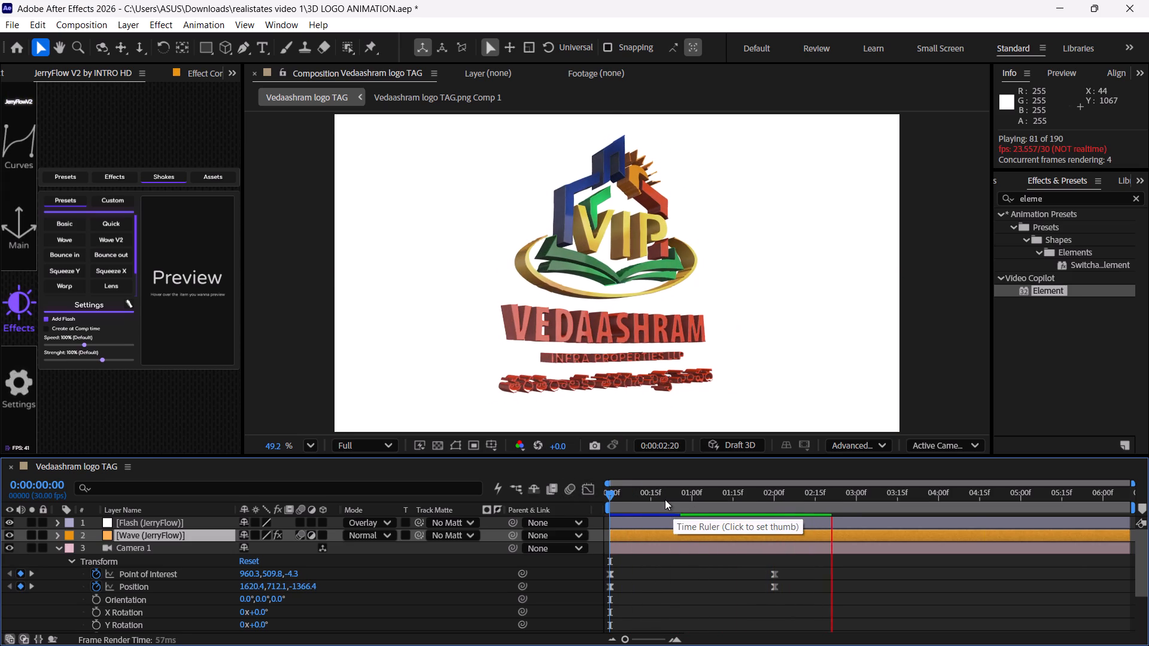
left_click_drag(665, 497, 579, 496)
key("space")
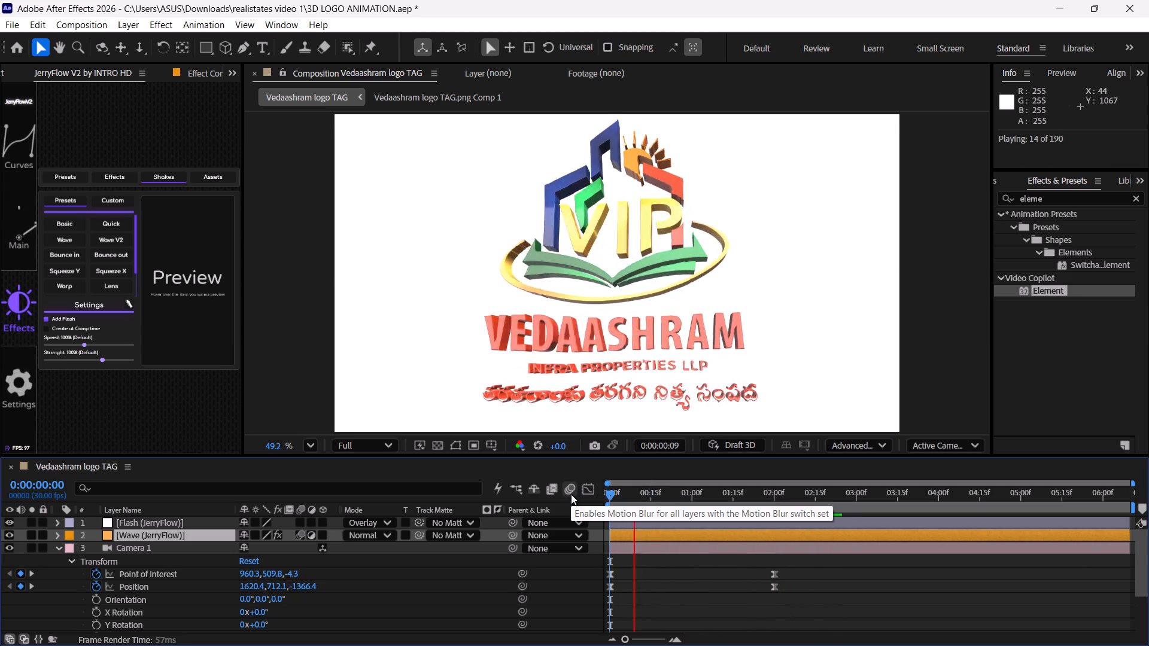
key("space")
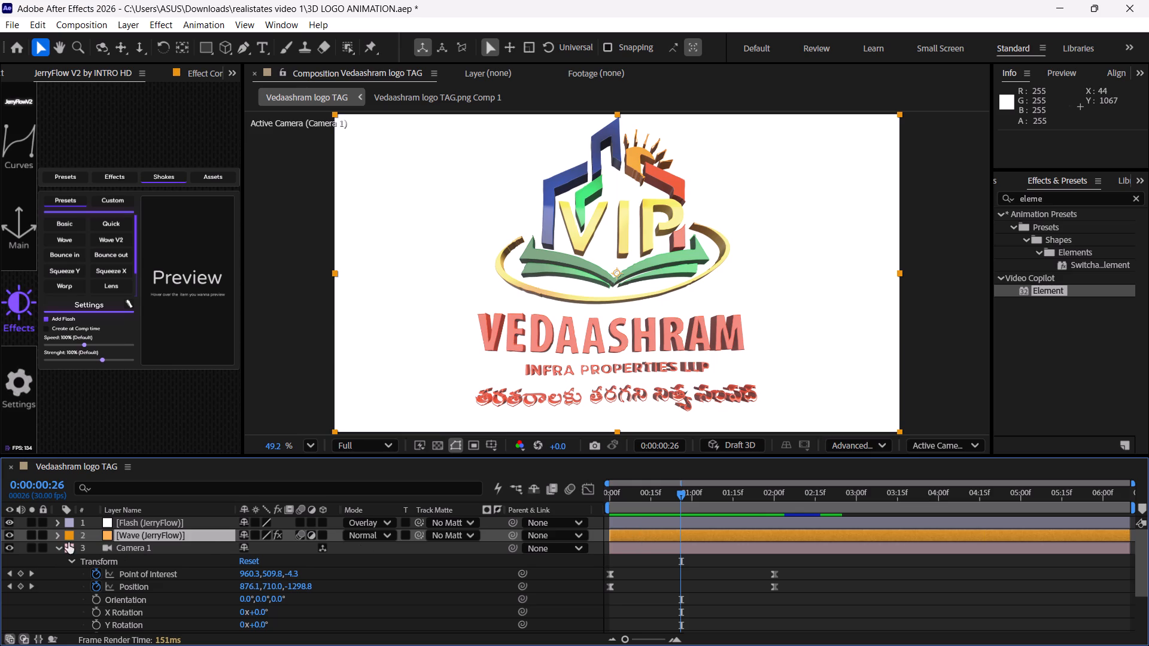
left_click(54, 531)
left_click(57, 531)
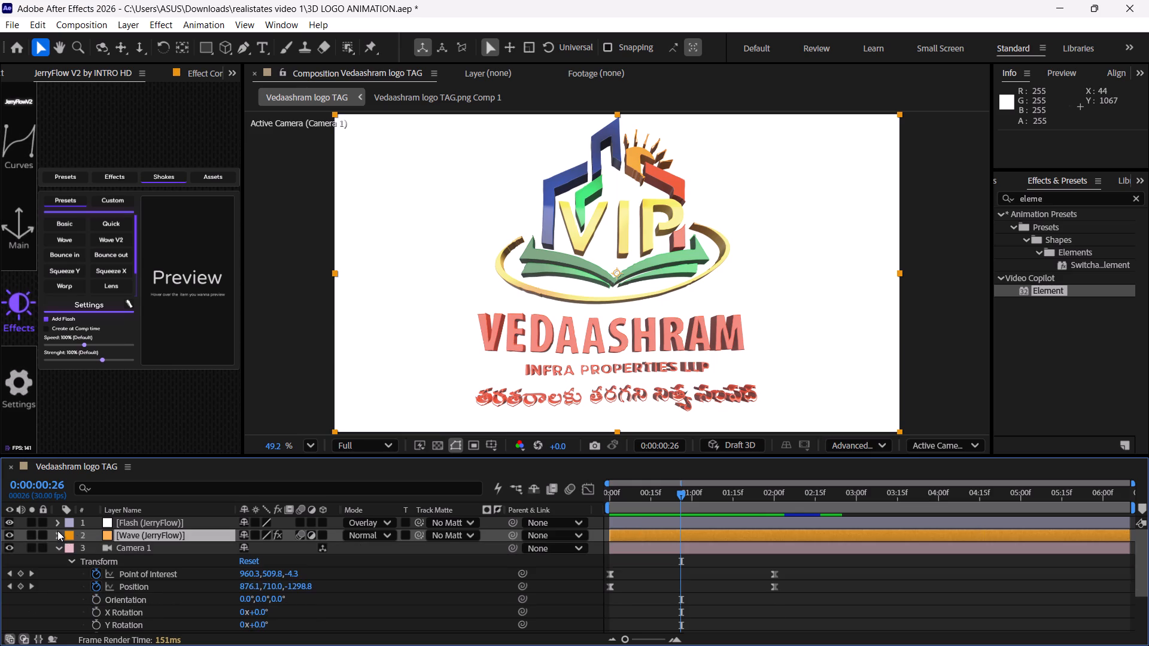
left_click_drag(658, 498, 568, 488)
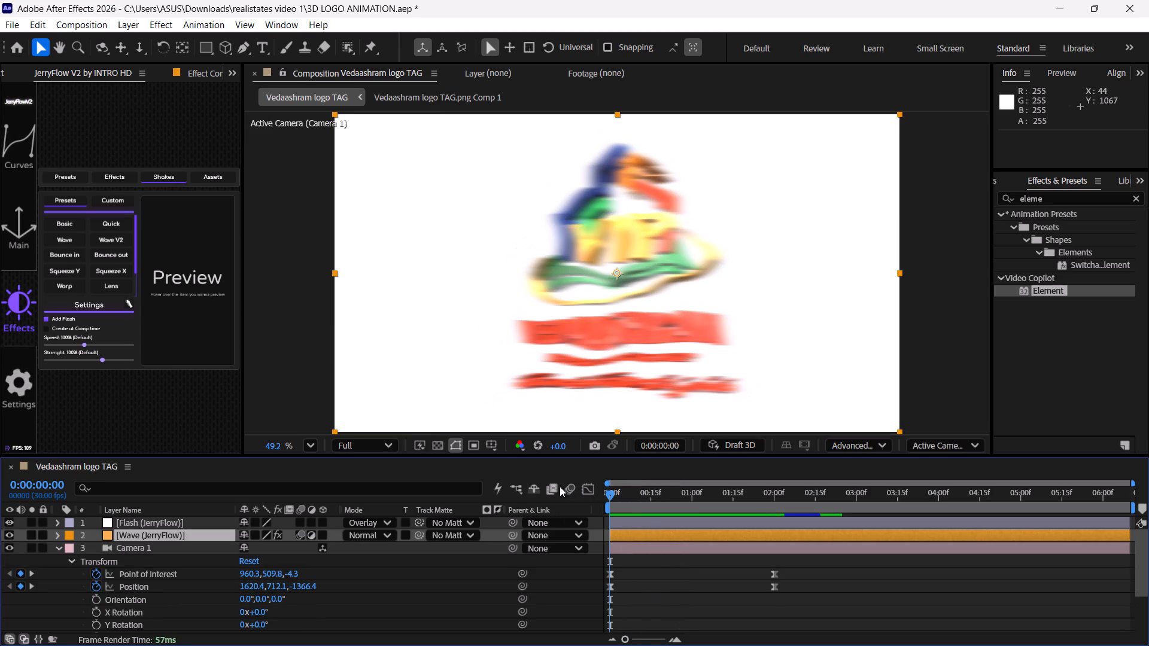
key("space")
key("space")
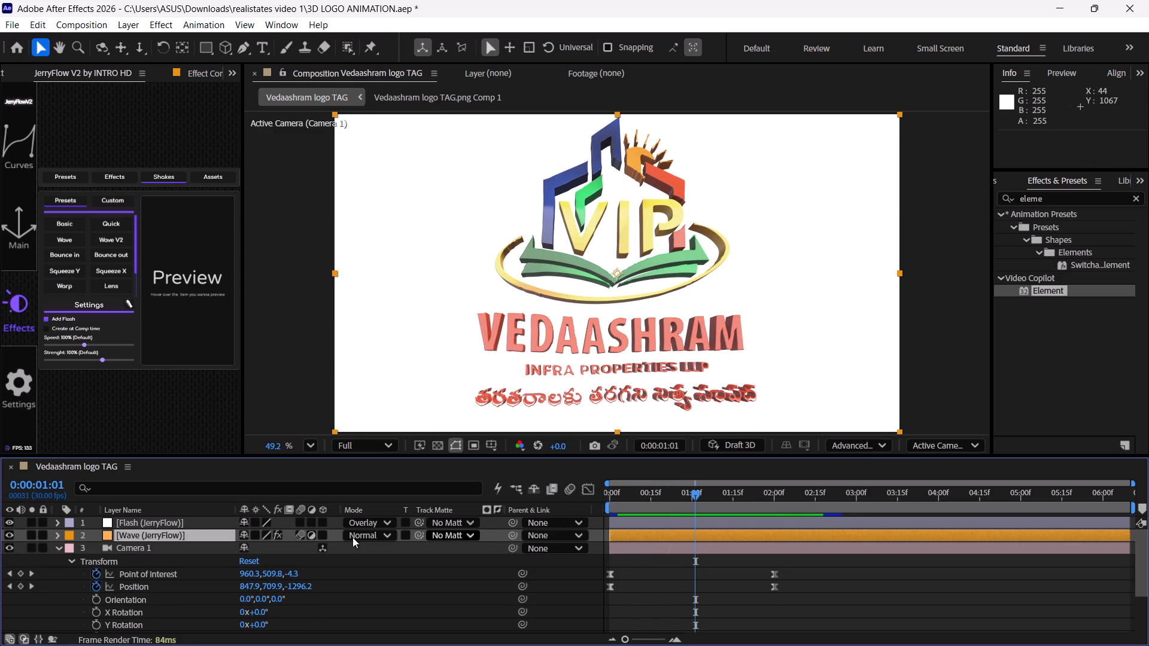
Examine the Wave layer's effect settings, toggling Turbulent Displace and Motion Tile off and on to compare their contribution.
left_click(209, 71)
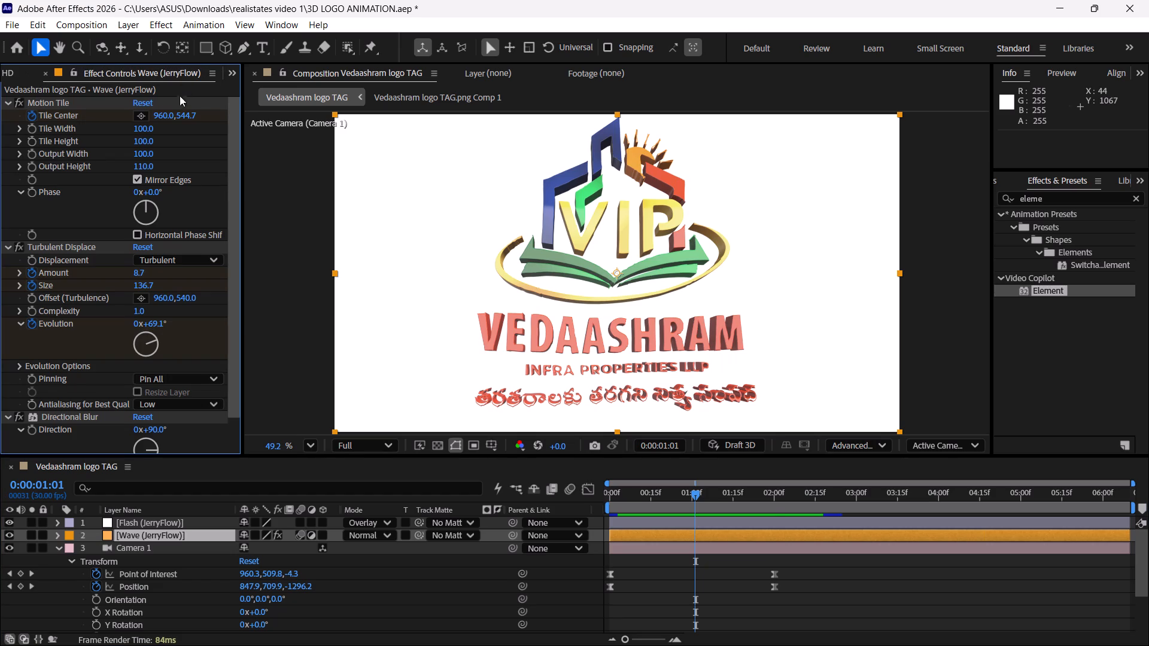
scroll(99, 331, "down", 1)
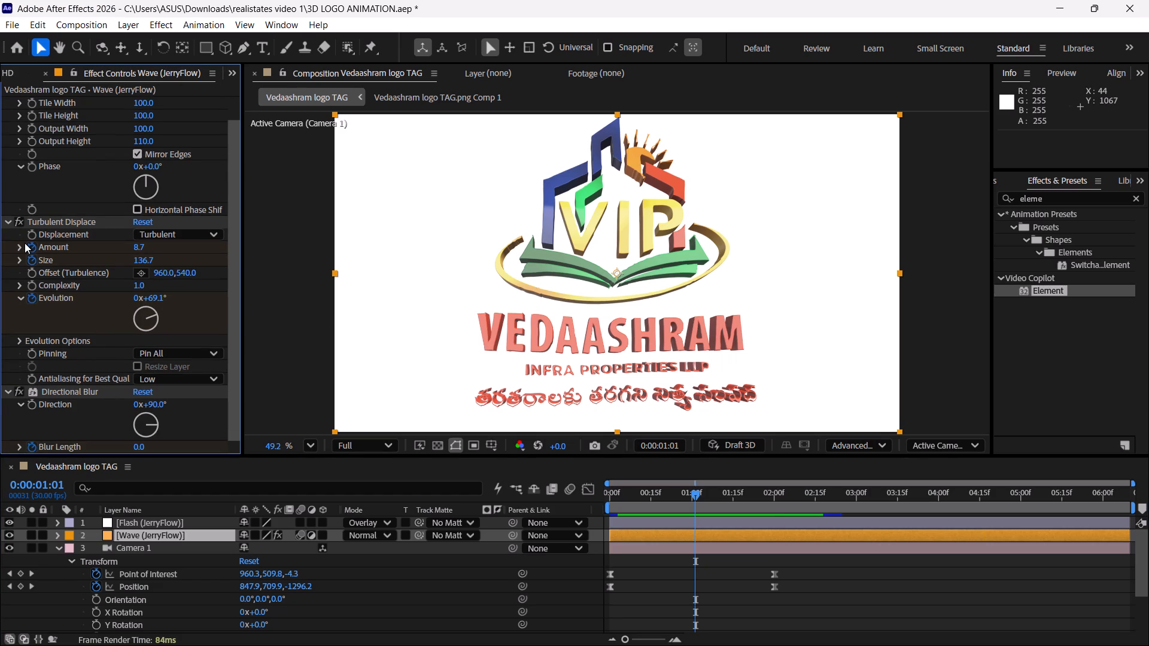
left_click(19, 224)
left_click(19, 224)
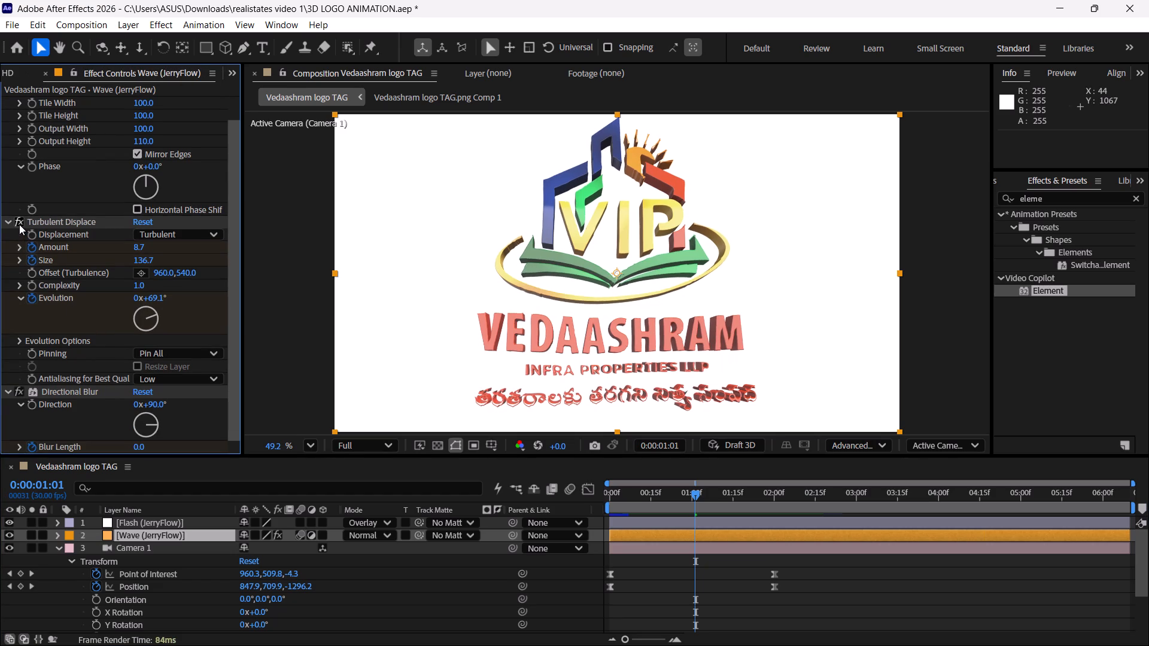
scroll(16, 279, "down", 5)
scroll(31, 357, "down", 6)
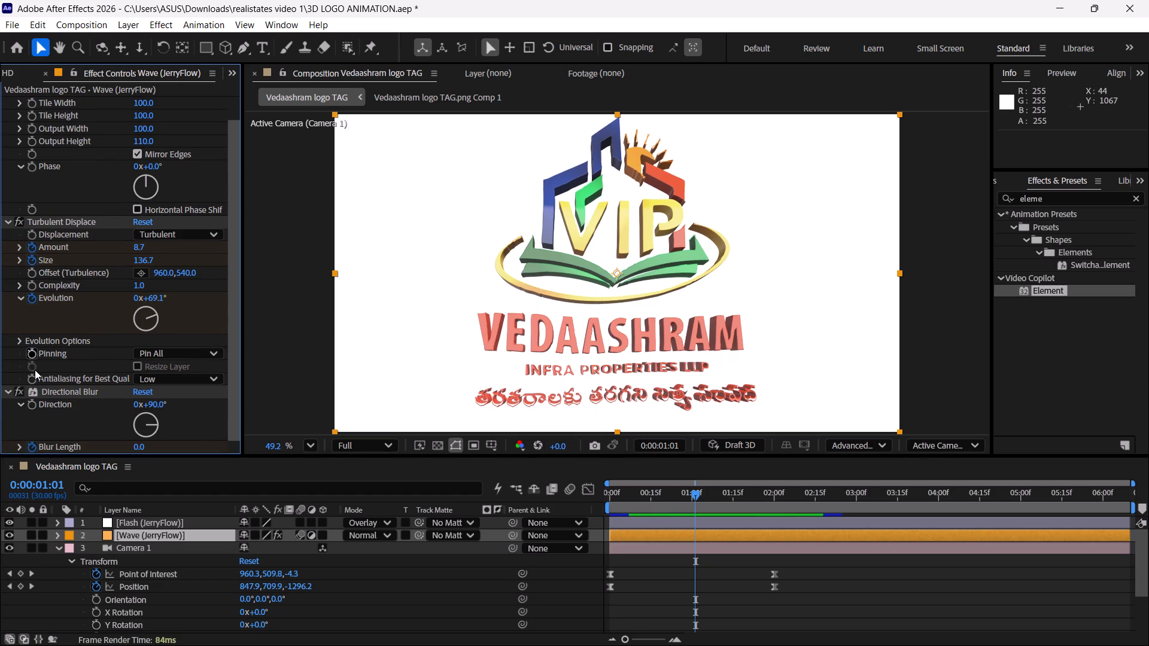
scroll(36, 379, "up", 6)
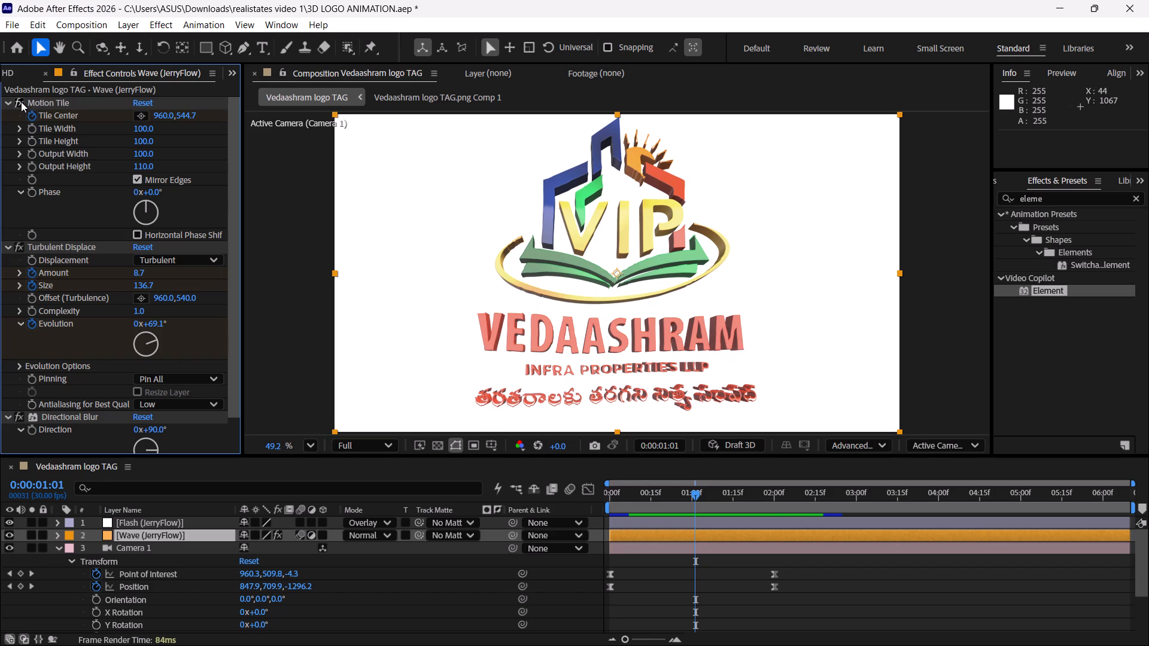
left_click(21, 102)
left_click(21, 102)
scroll(89, 280, "down", 5)
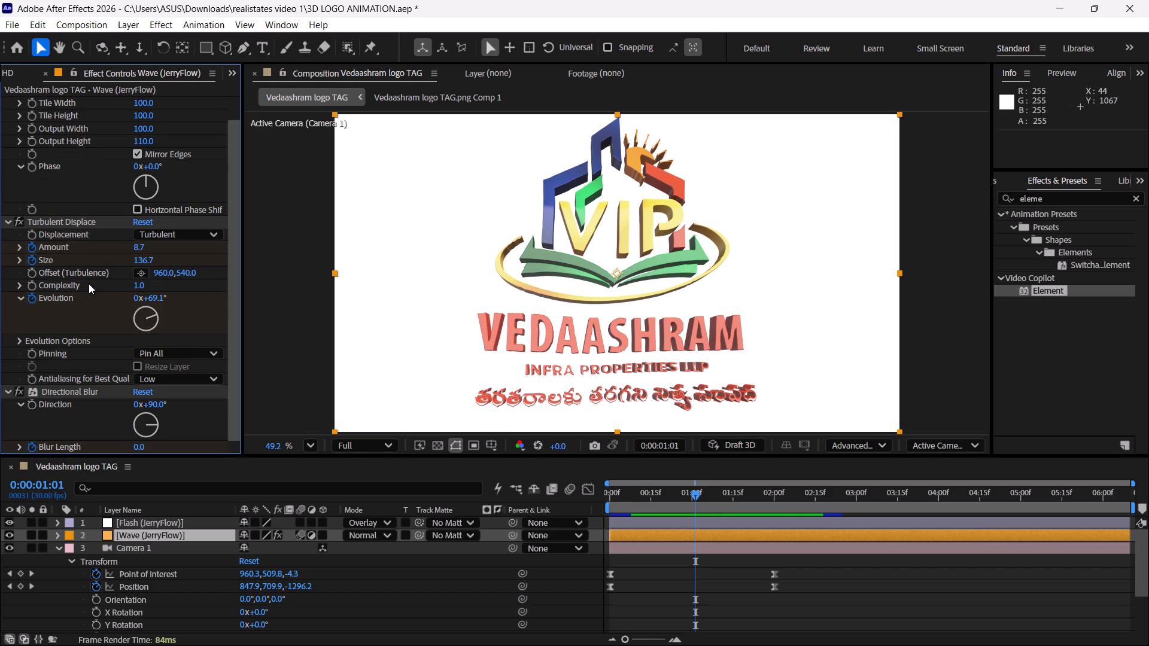
Hide the Flash (JerryFlow) layer.
left_click(124, 520)
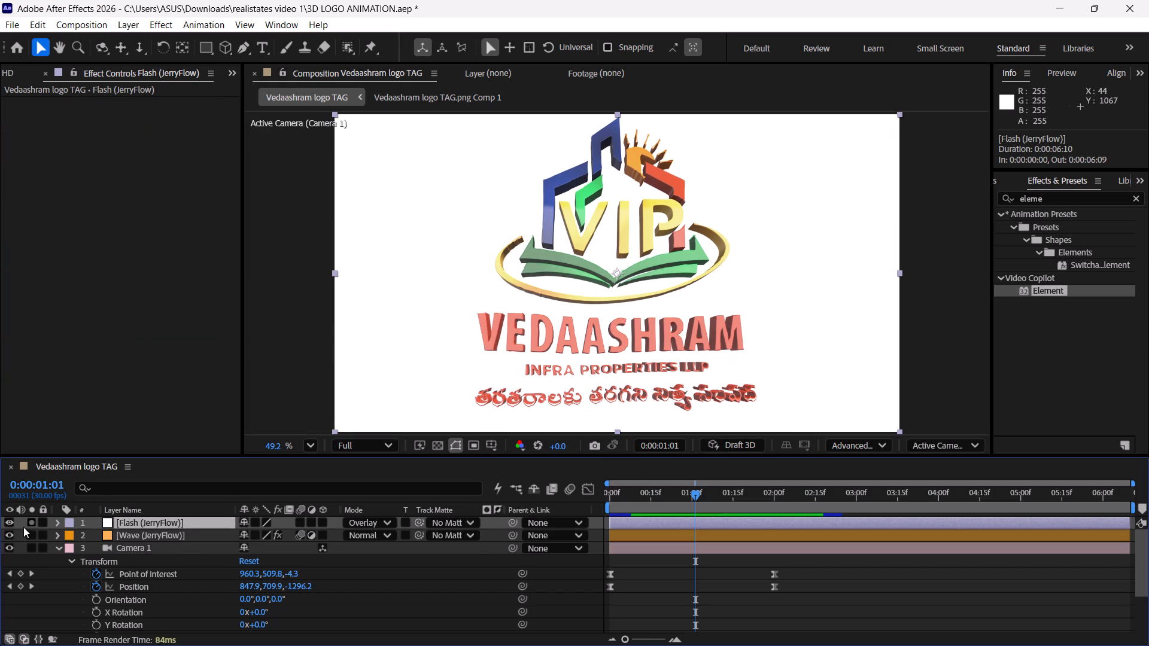
left_click(14, 525)
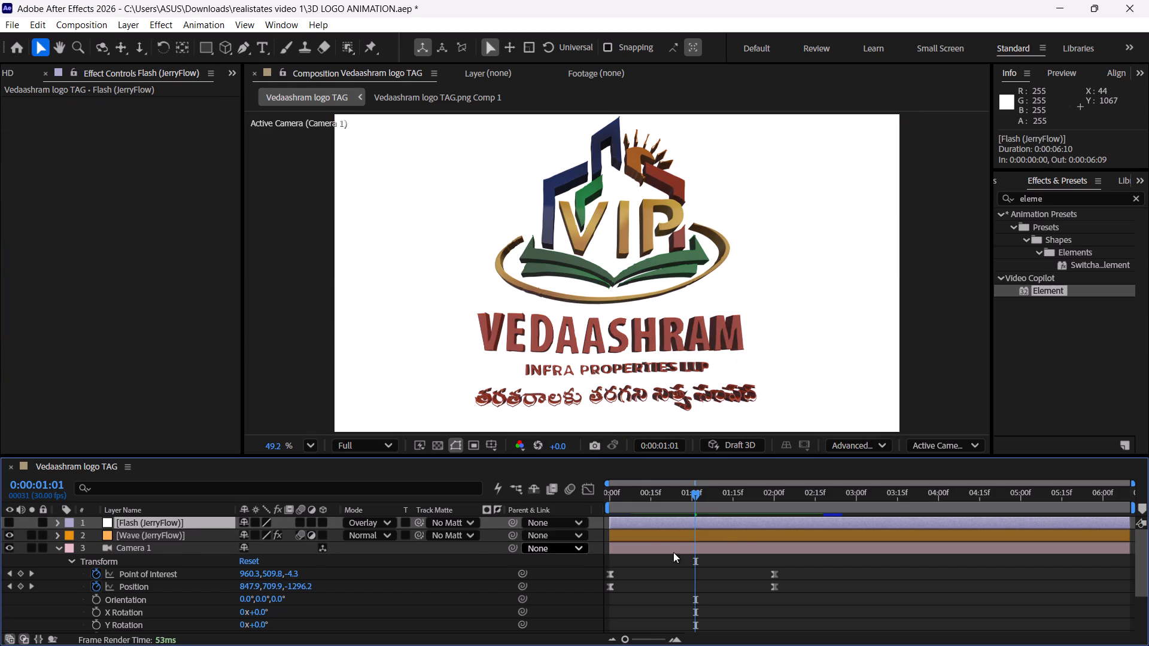
Replay the animation from the first frame repeatedly to judge the Wave shake without the flash.
left_click_drag(697, 499, 564, 495)
key("space")
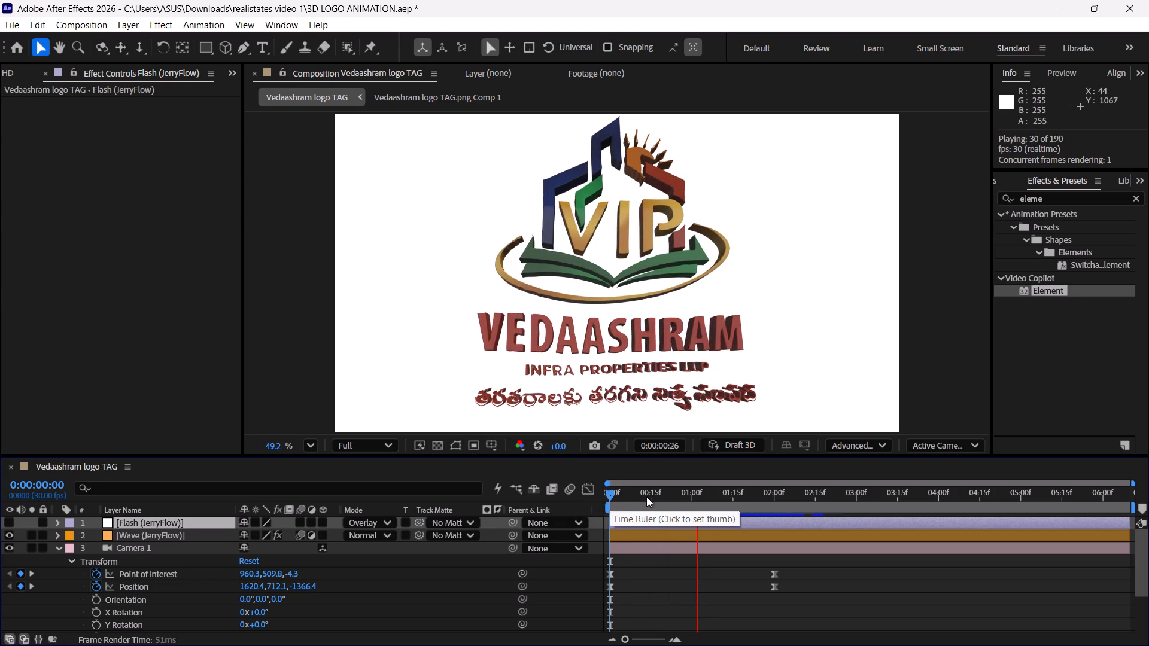
left_click_drag(650, 496, 539, 490)
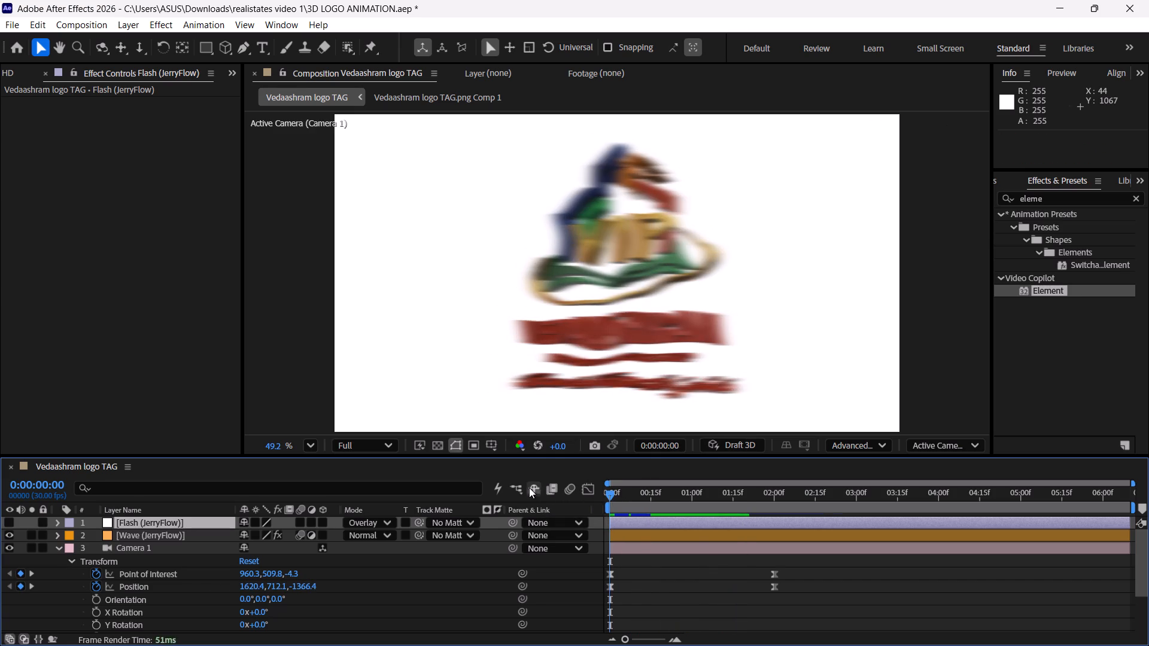
key("space")
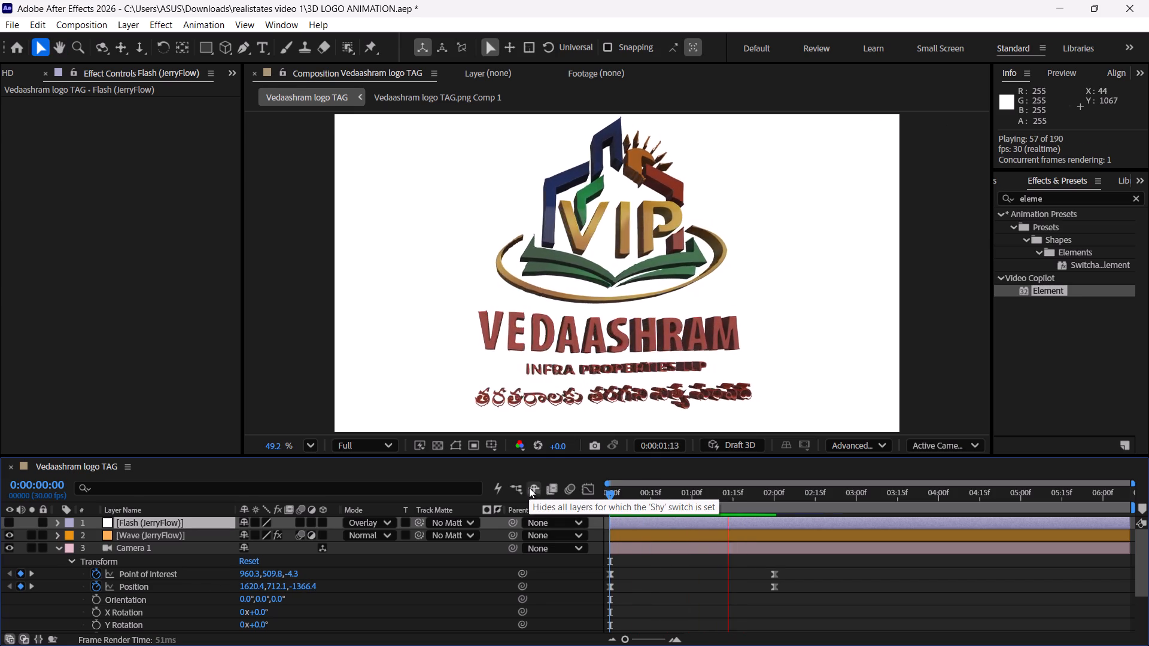
key("space")
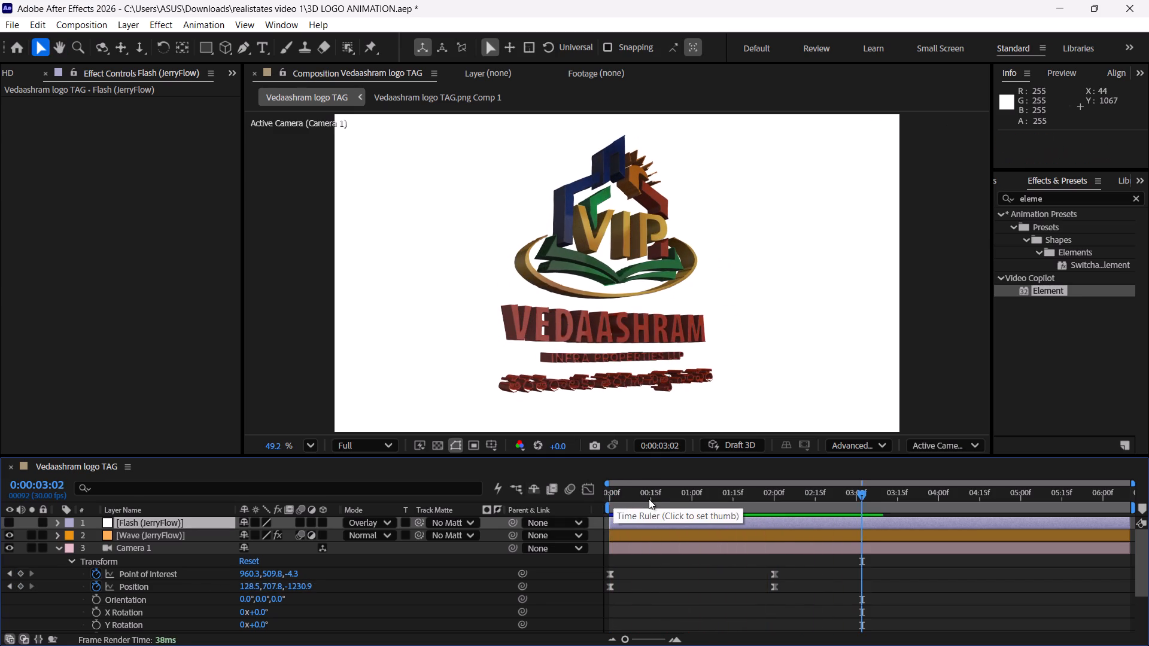
left_click_drag(649, 499, 540, 508)
key("space")
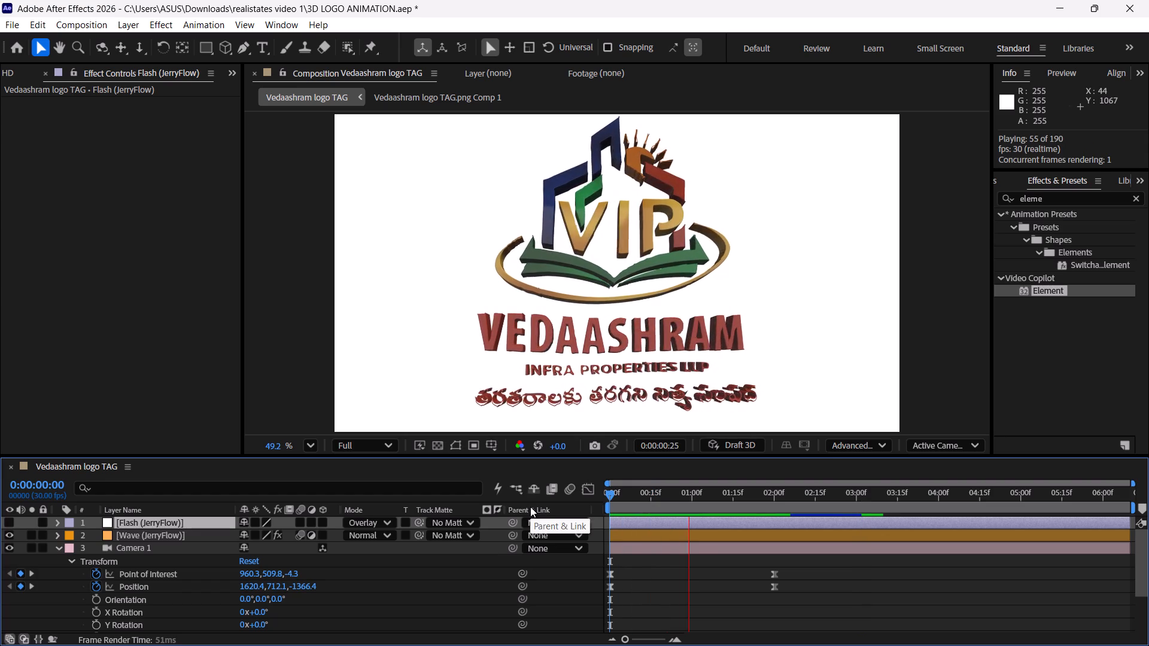
left_click_drag(738, 489, 591, 500)
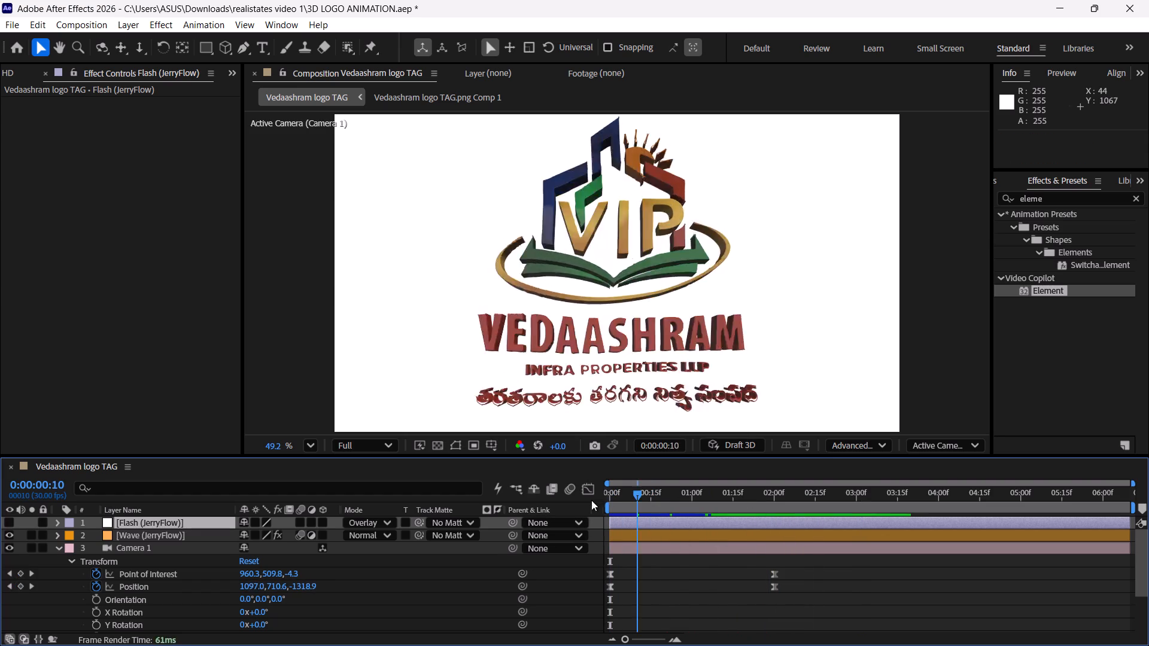
left_click_drag(591, 500, 557, 499)
key("space")
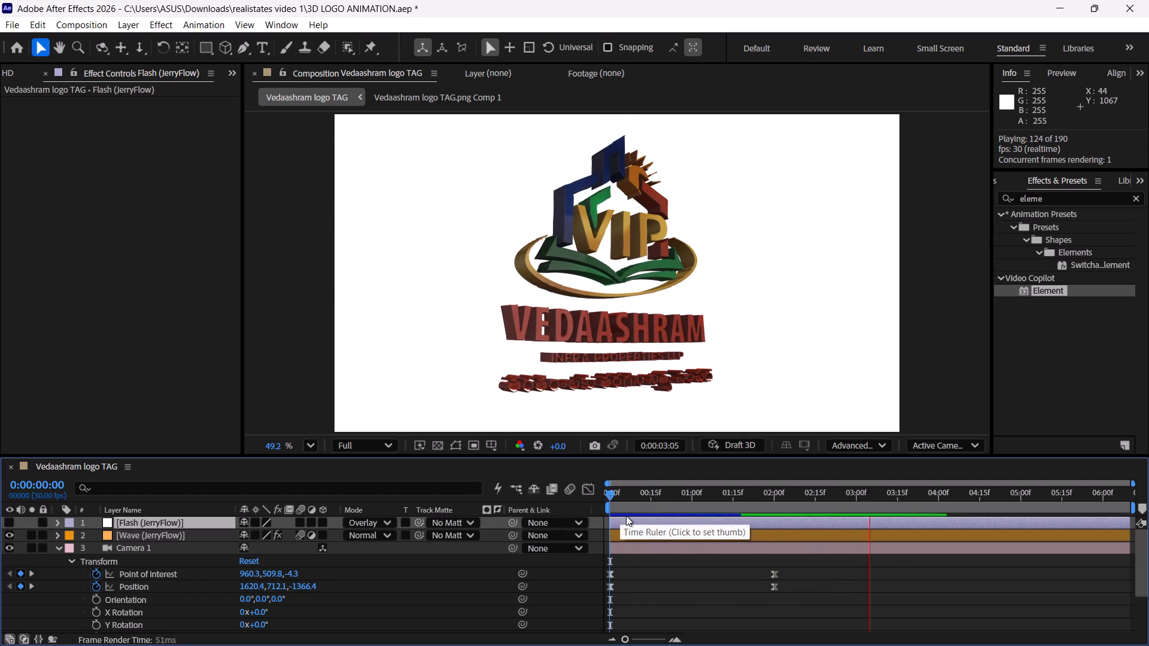
key("space")
left_click_drag(682, 494, 522, 490)
key("space")
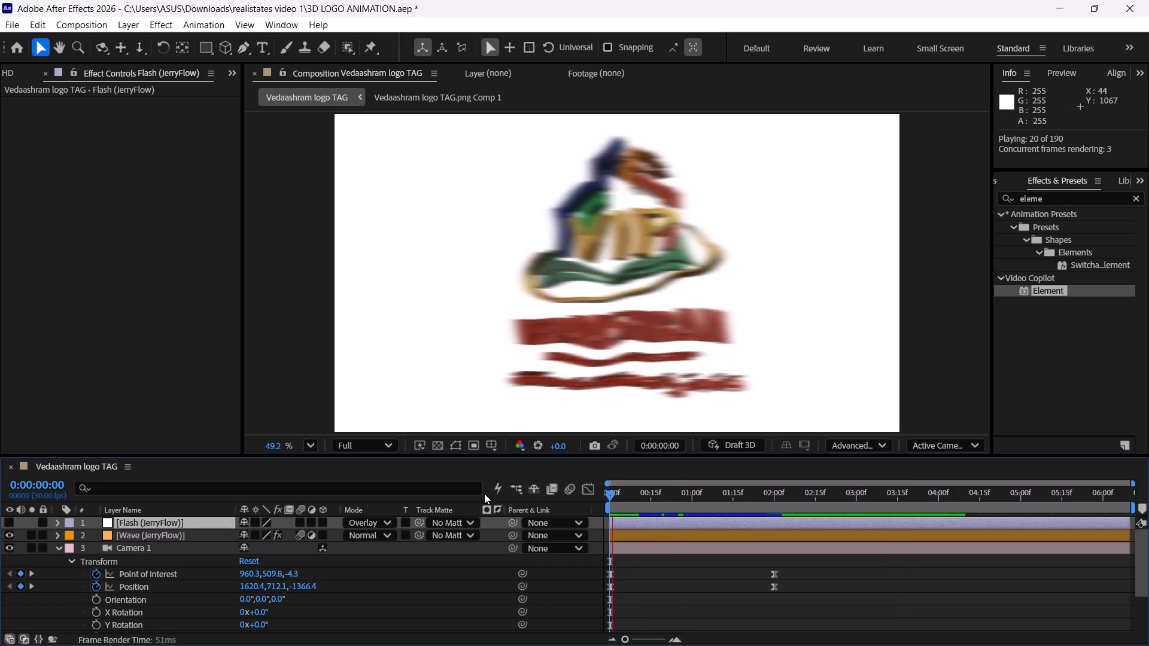
Replay the animation from the first frame repeatedly to judge the Wave shake without the flash.
key("space")
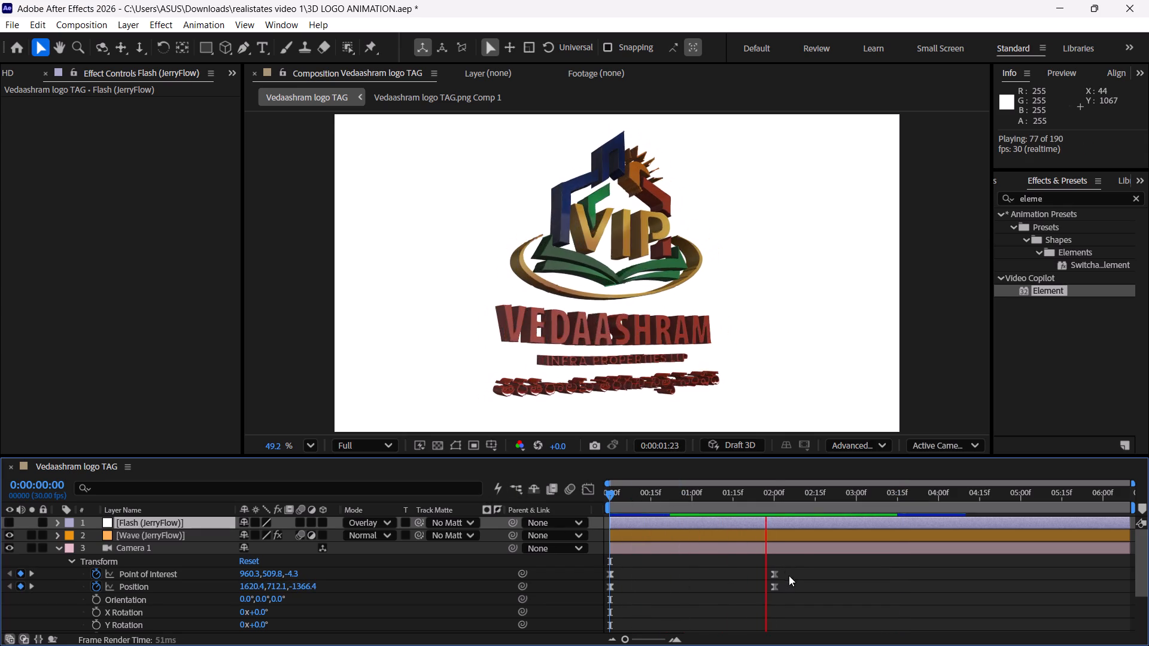
left_click_drag(731, 489, 681, 491)
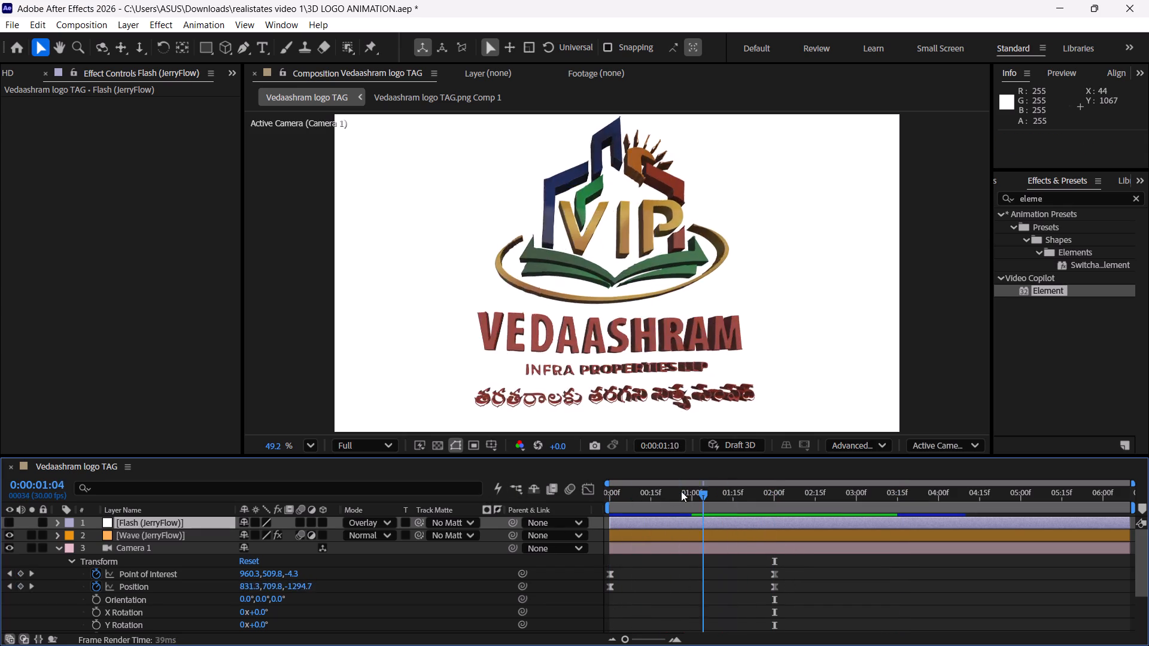
left_click_drag(681, 491, 521, 480)
key("space")
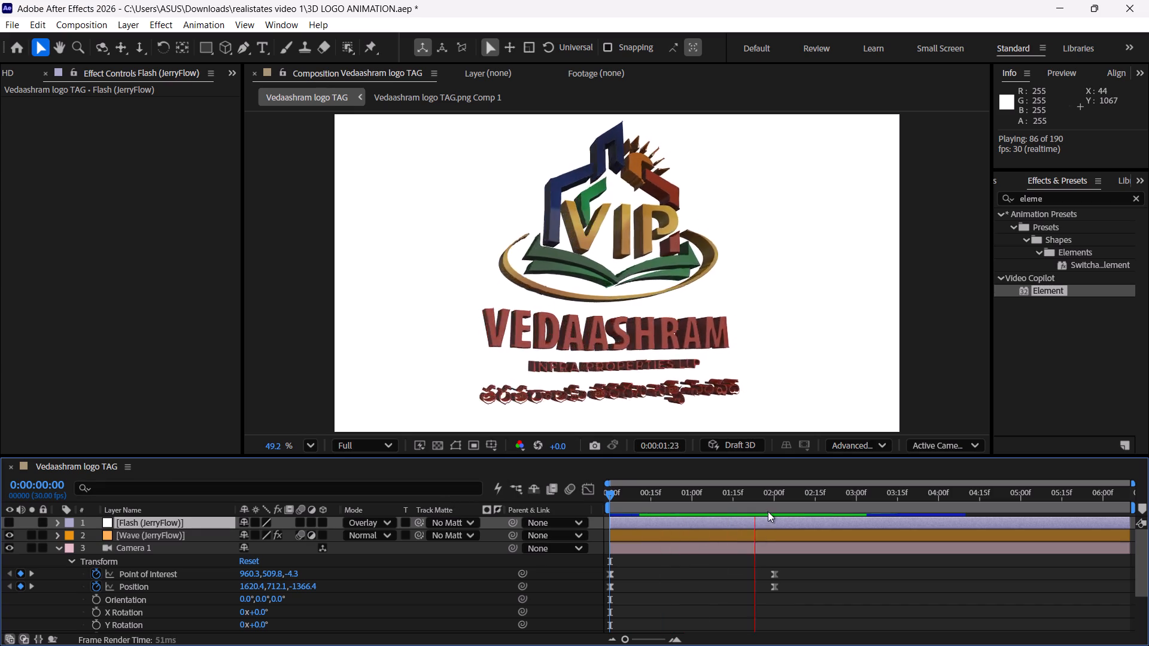
left_click_drag(762, 505, 580, 507)
key("space")
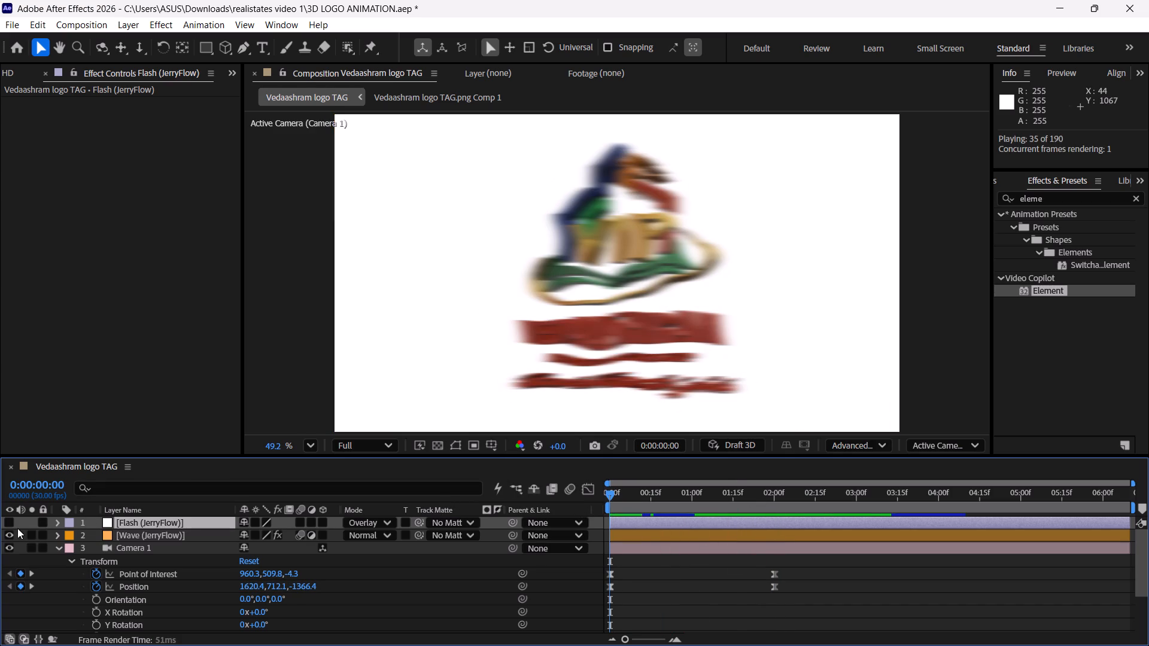
Make the Flash (JerryFlow) layer visible again.
key("space")
left_click(13, 526)
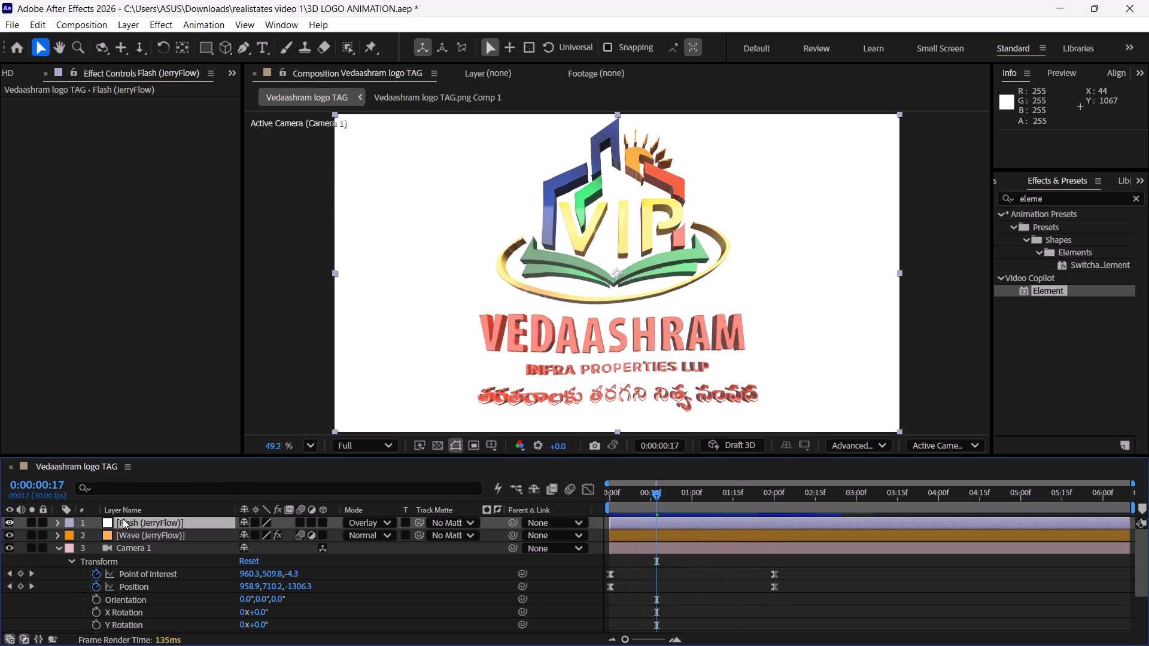
Reveal the Flash layer's Opacity keyframes and go to the final one at the end of the composition.
key("t")
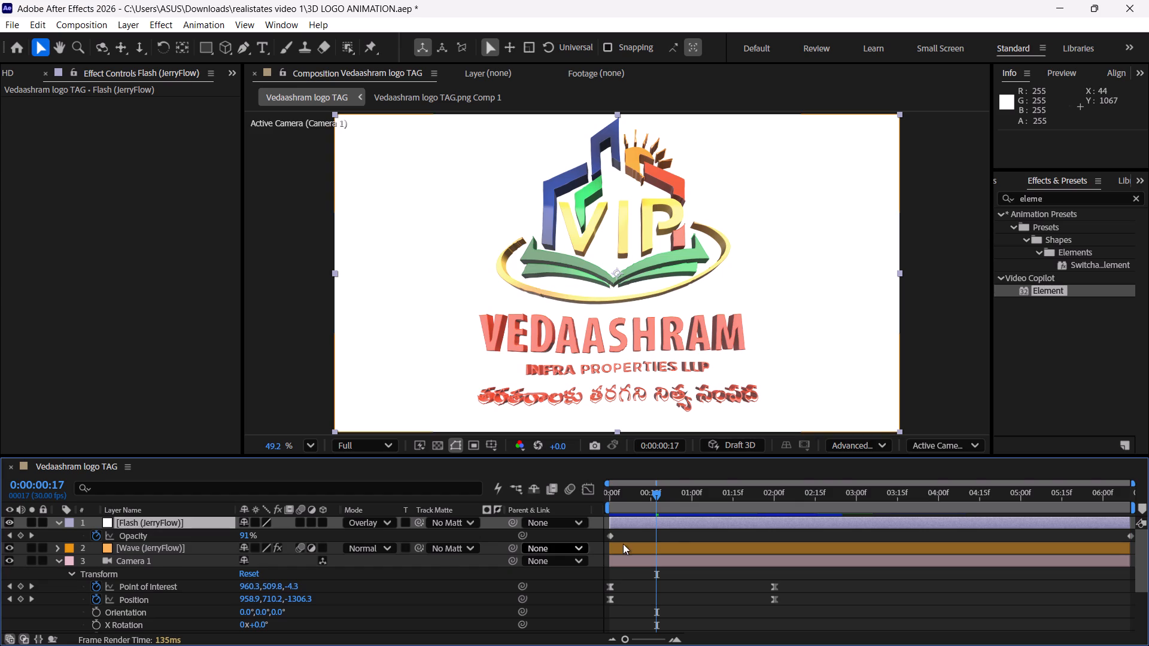
left_click_drag(681, 507, 1131, 480)
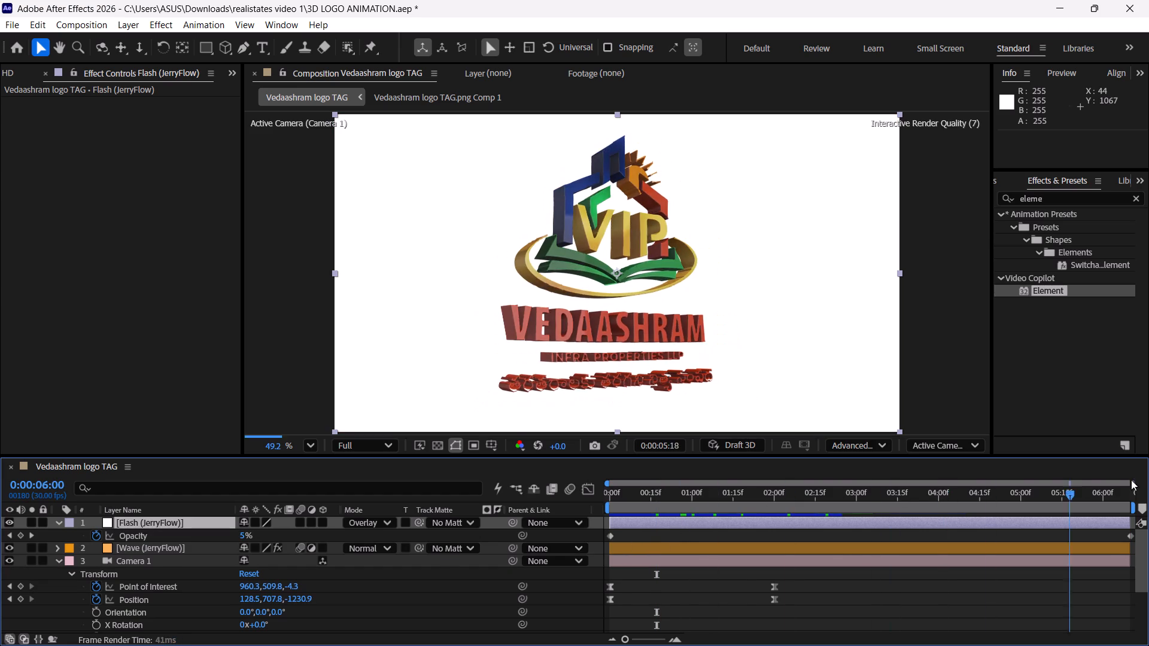
left_click_drag(1131, 480, 1083, 556)
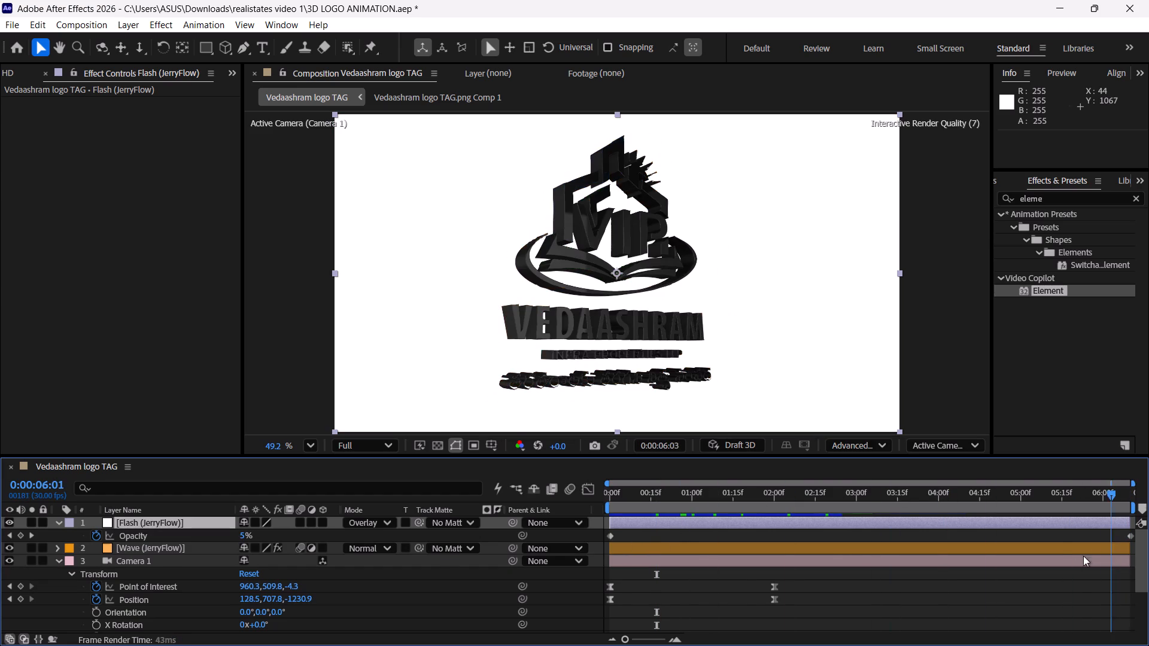
left_click_drag(1083, 556, 1059, 565)
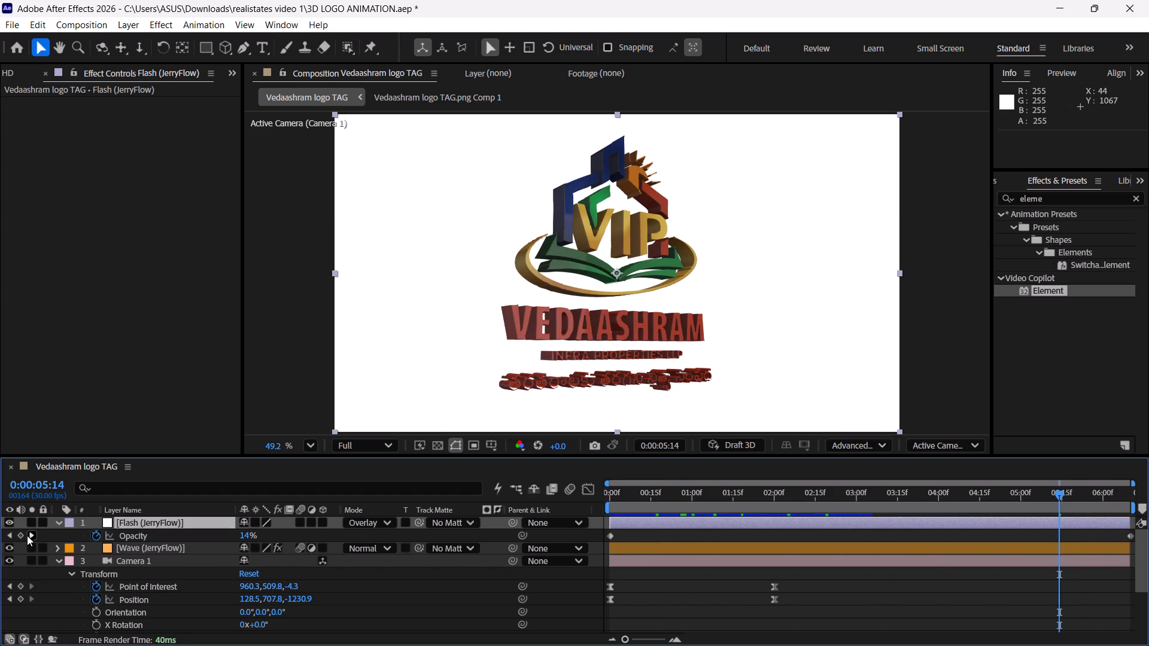
left_click(27, 535)
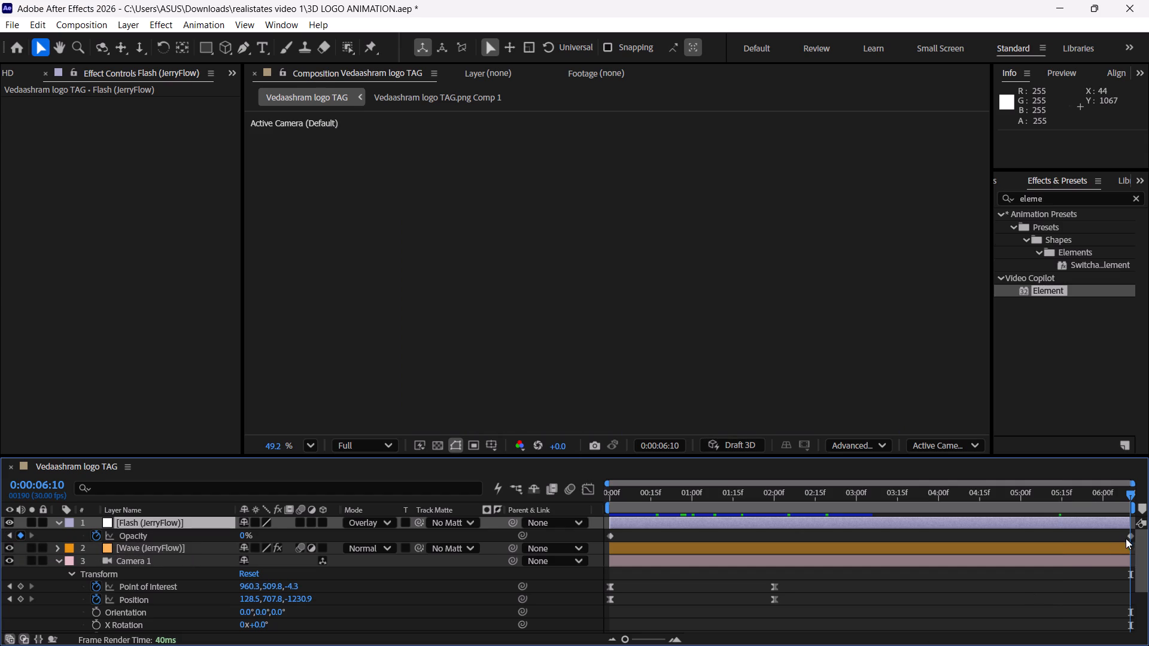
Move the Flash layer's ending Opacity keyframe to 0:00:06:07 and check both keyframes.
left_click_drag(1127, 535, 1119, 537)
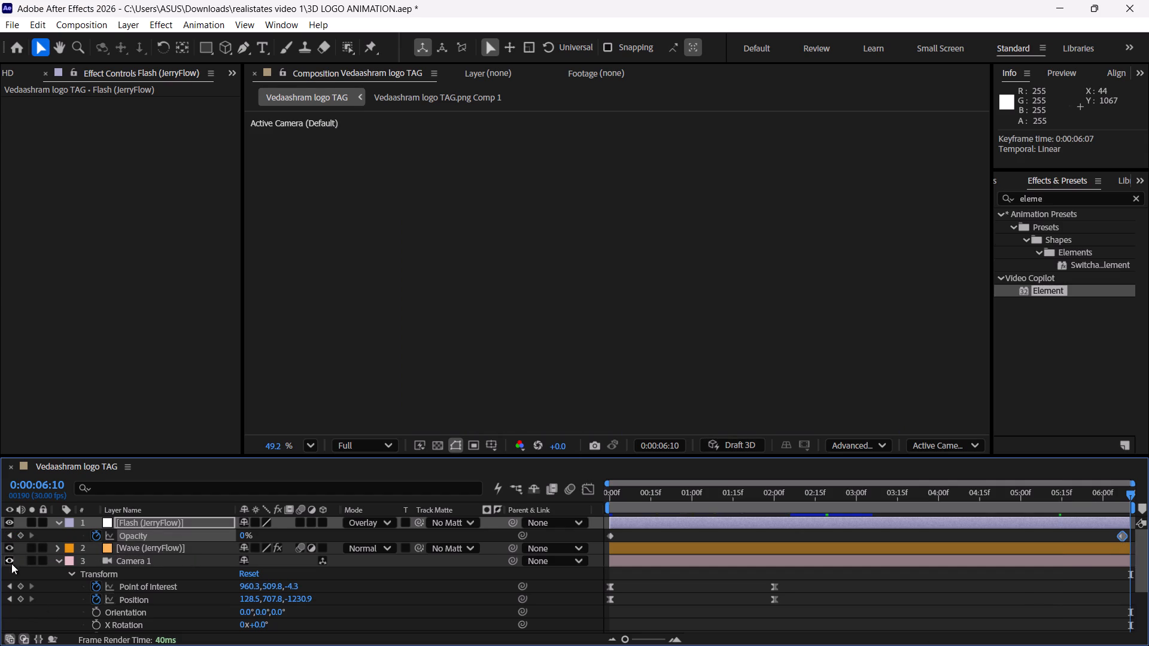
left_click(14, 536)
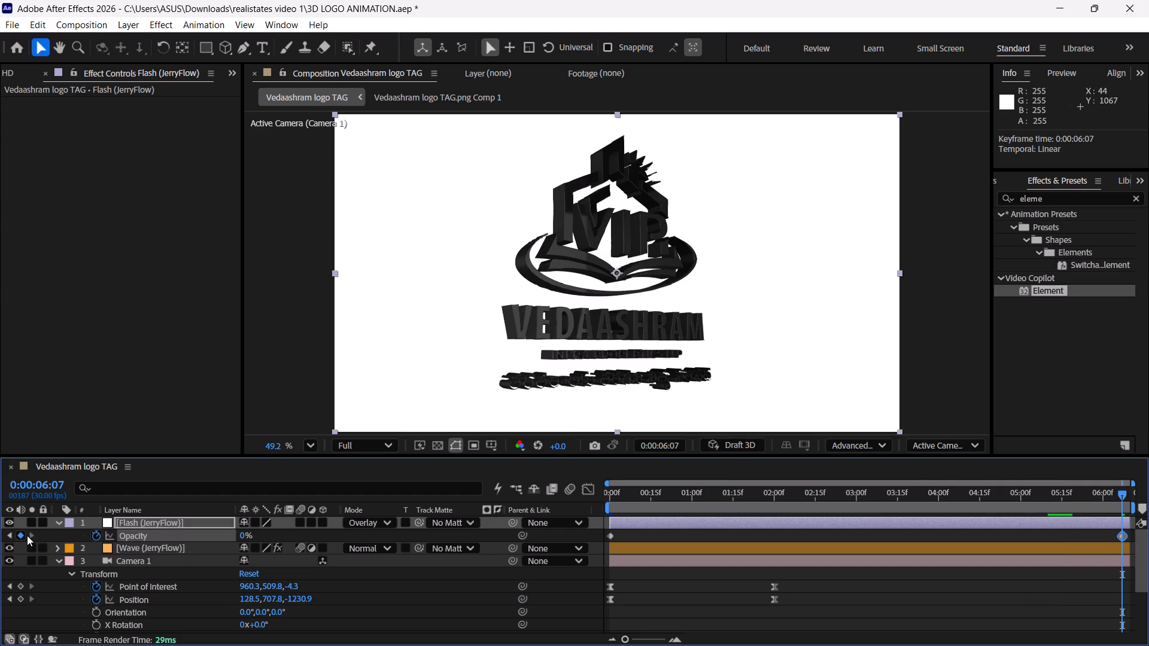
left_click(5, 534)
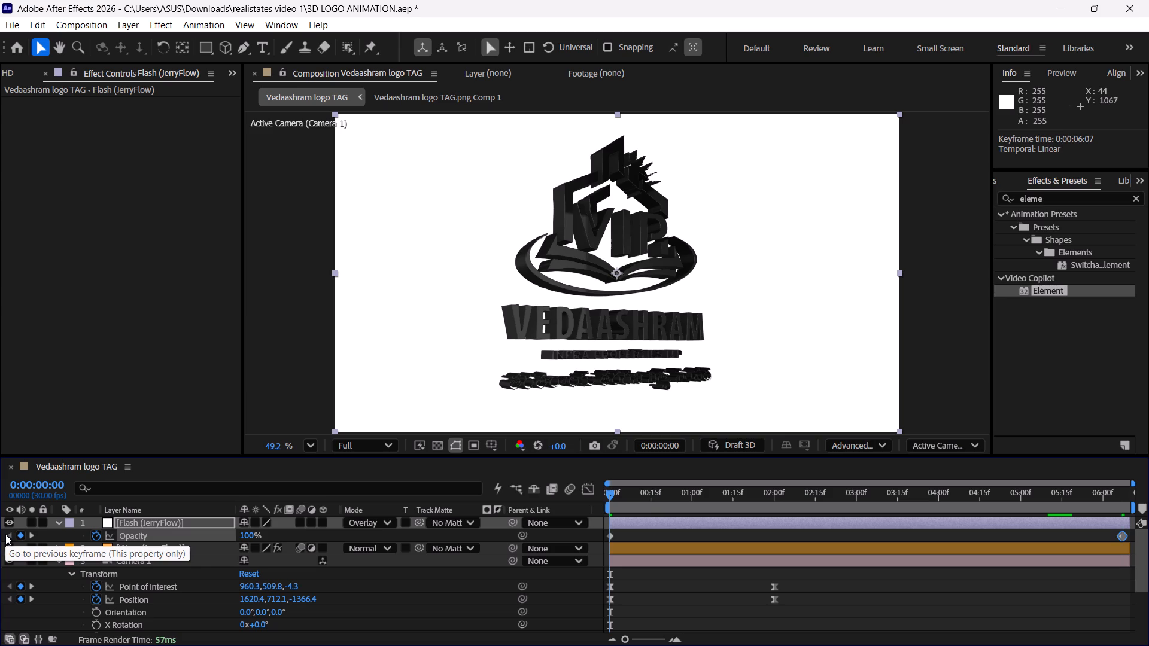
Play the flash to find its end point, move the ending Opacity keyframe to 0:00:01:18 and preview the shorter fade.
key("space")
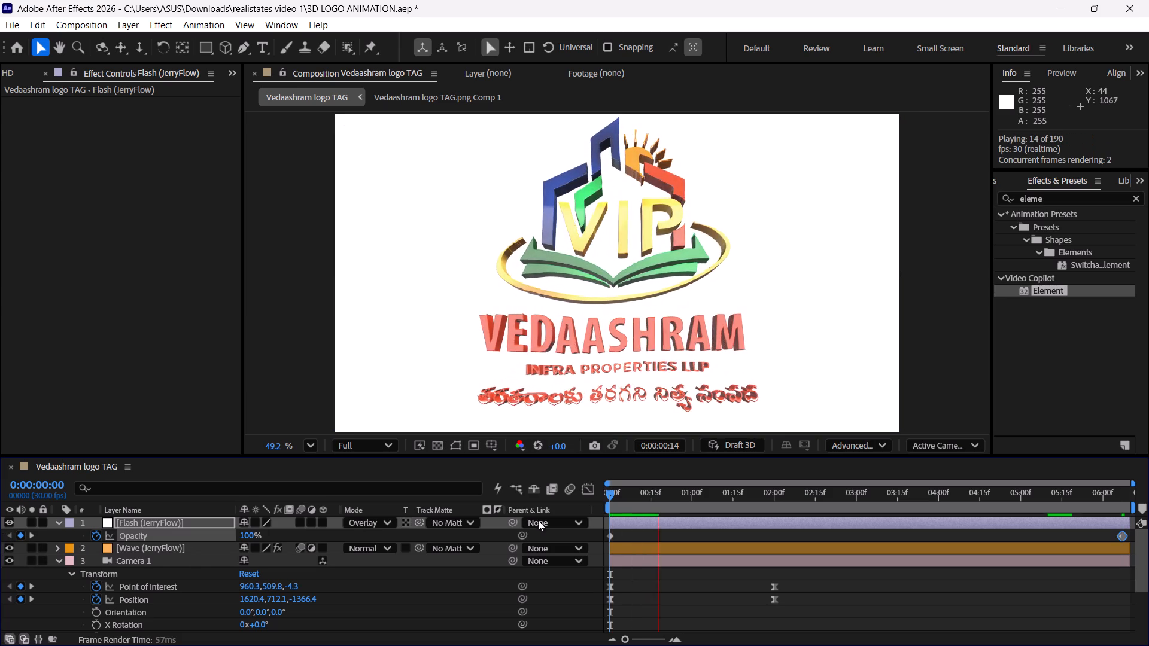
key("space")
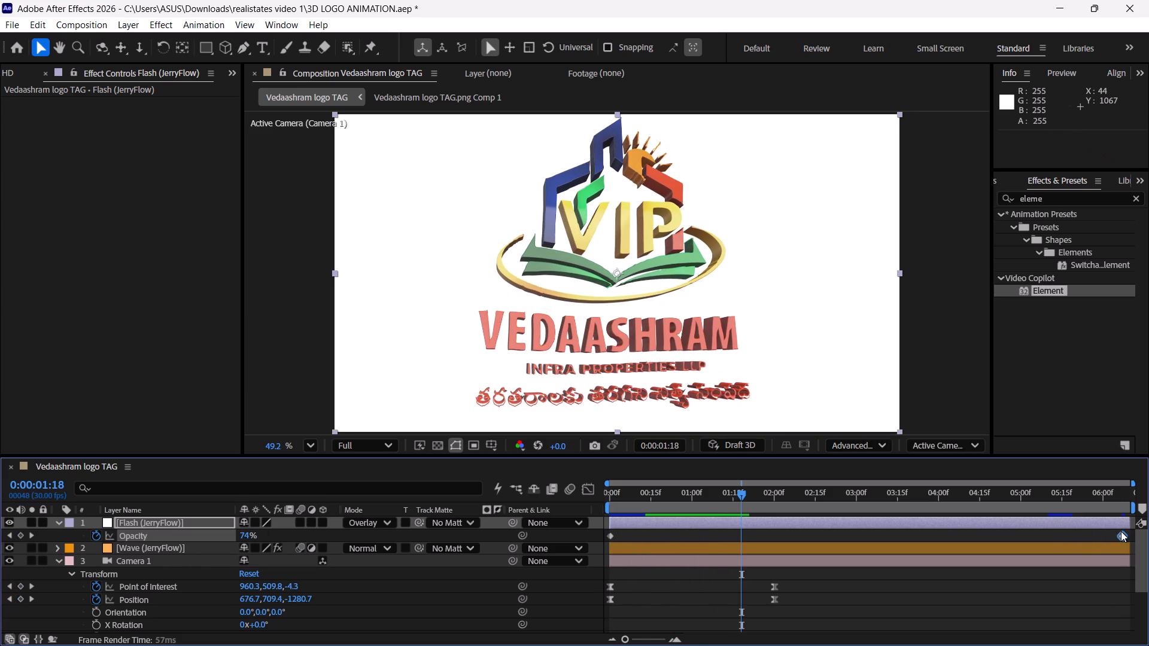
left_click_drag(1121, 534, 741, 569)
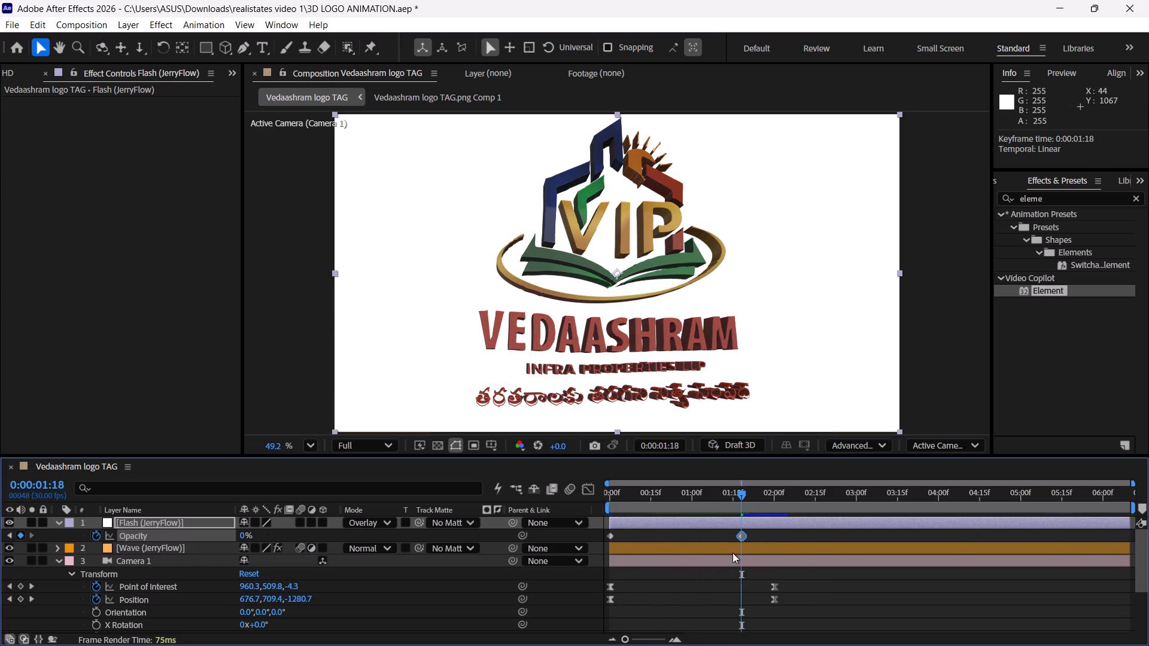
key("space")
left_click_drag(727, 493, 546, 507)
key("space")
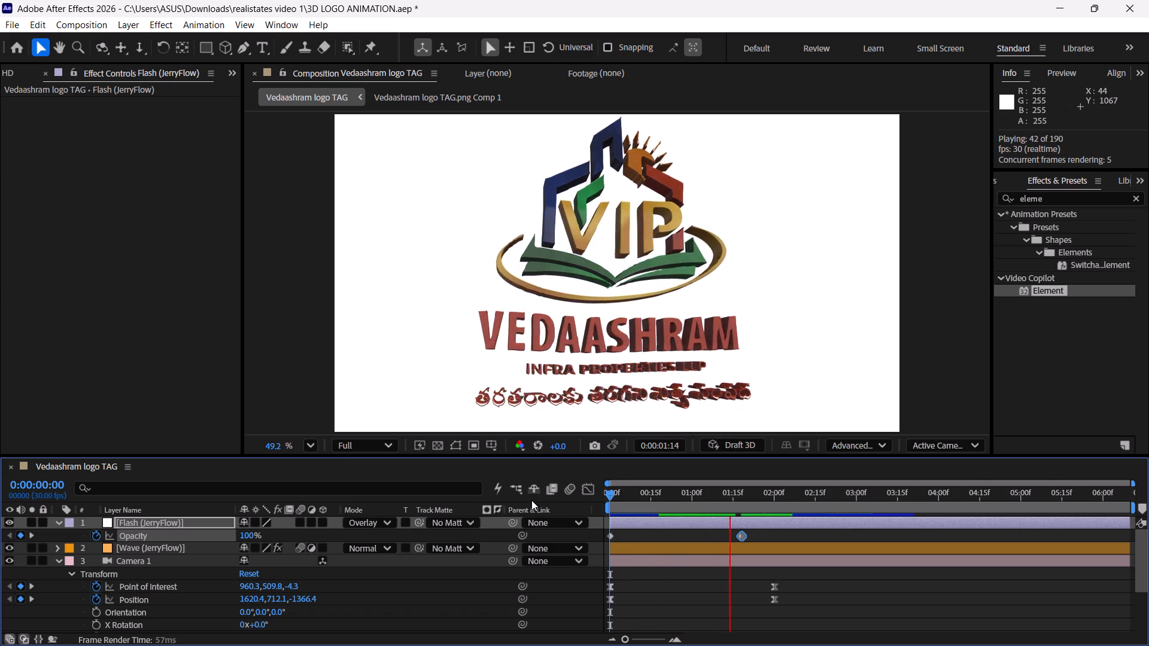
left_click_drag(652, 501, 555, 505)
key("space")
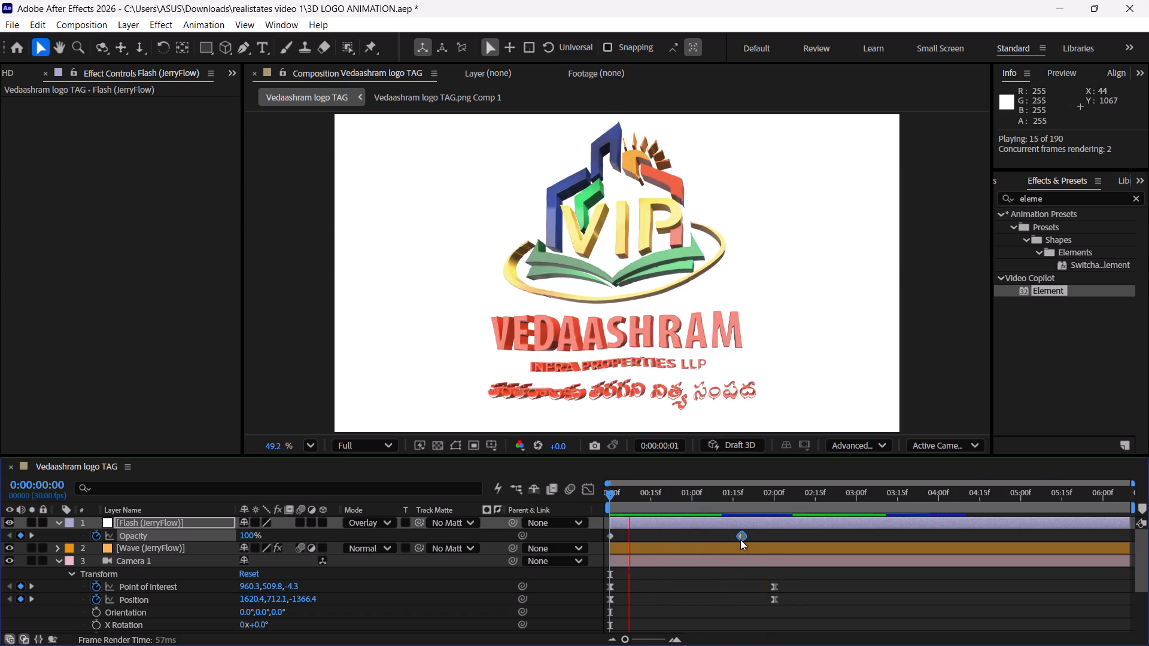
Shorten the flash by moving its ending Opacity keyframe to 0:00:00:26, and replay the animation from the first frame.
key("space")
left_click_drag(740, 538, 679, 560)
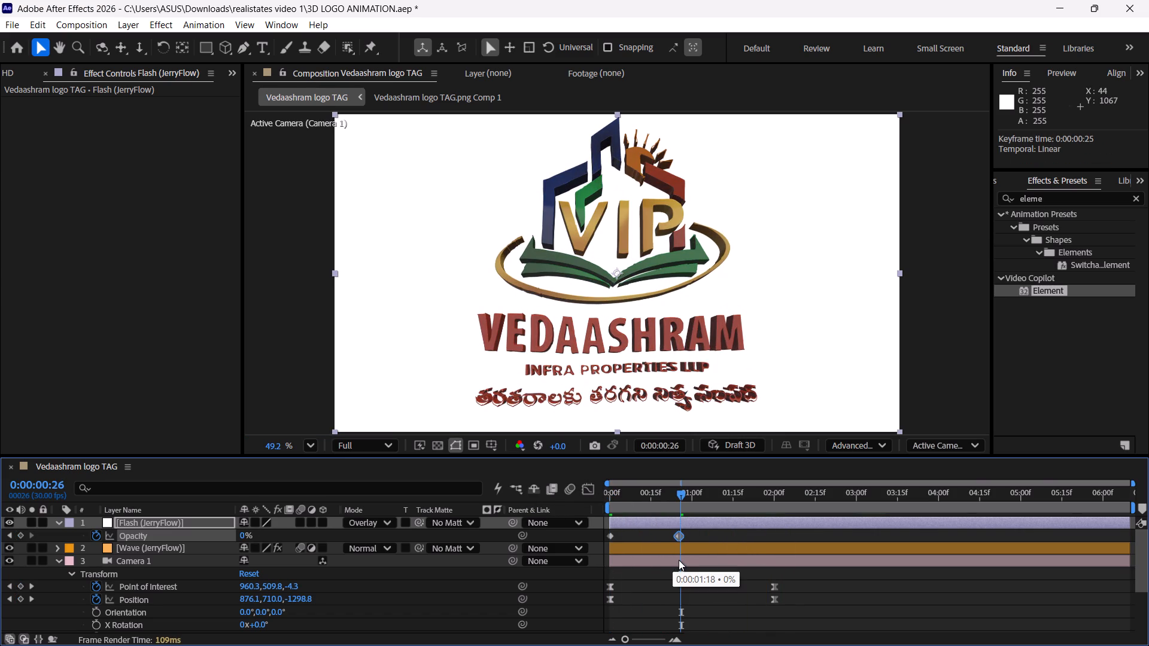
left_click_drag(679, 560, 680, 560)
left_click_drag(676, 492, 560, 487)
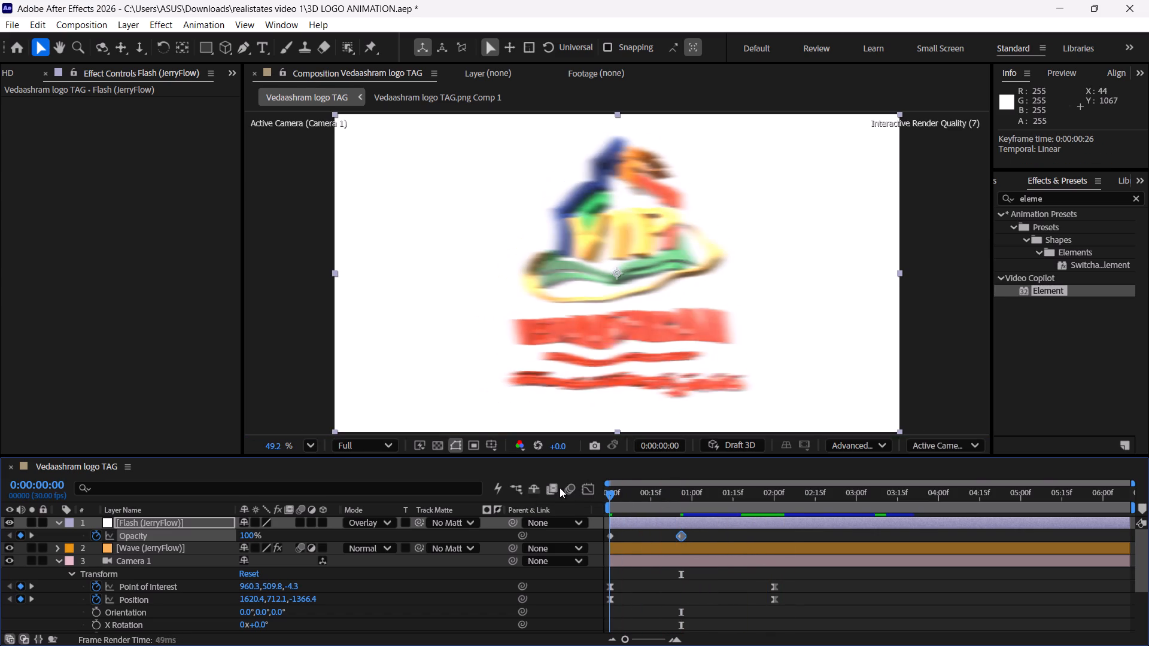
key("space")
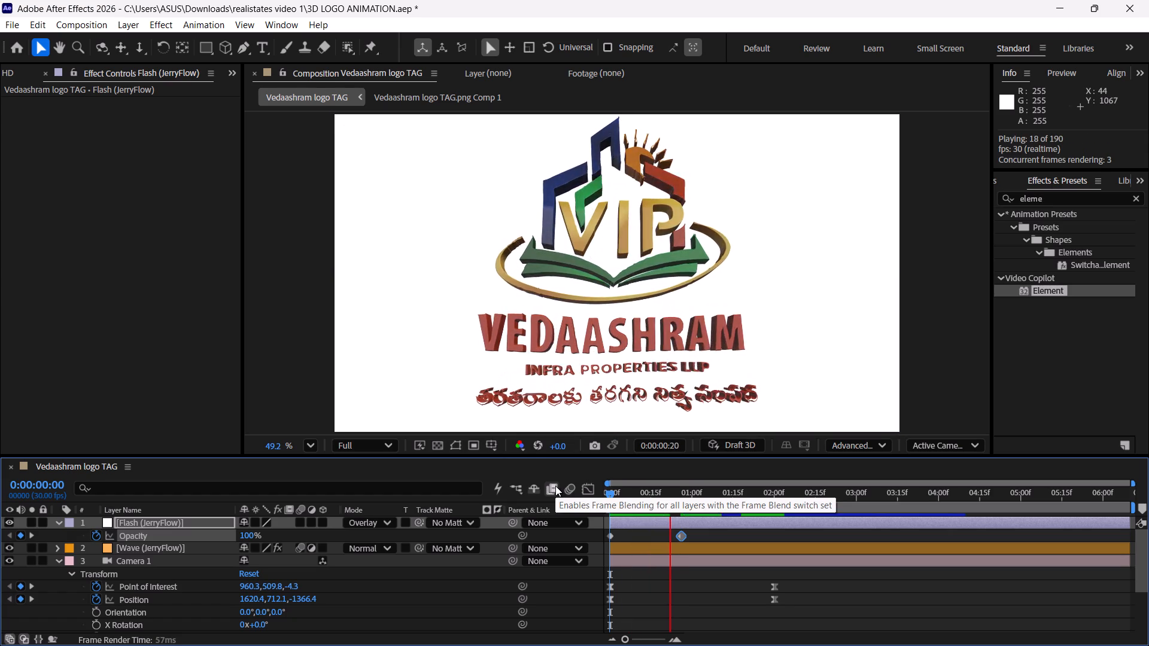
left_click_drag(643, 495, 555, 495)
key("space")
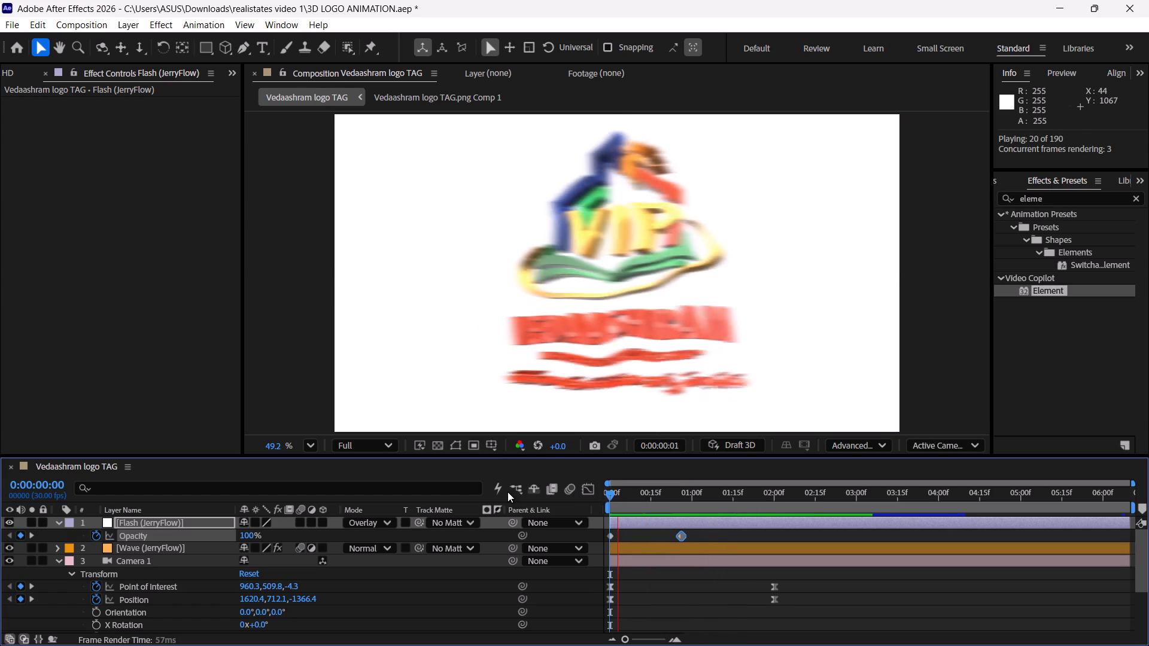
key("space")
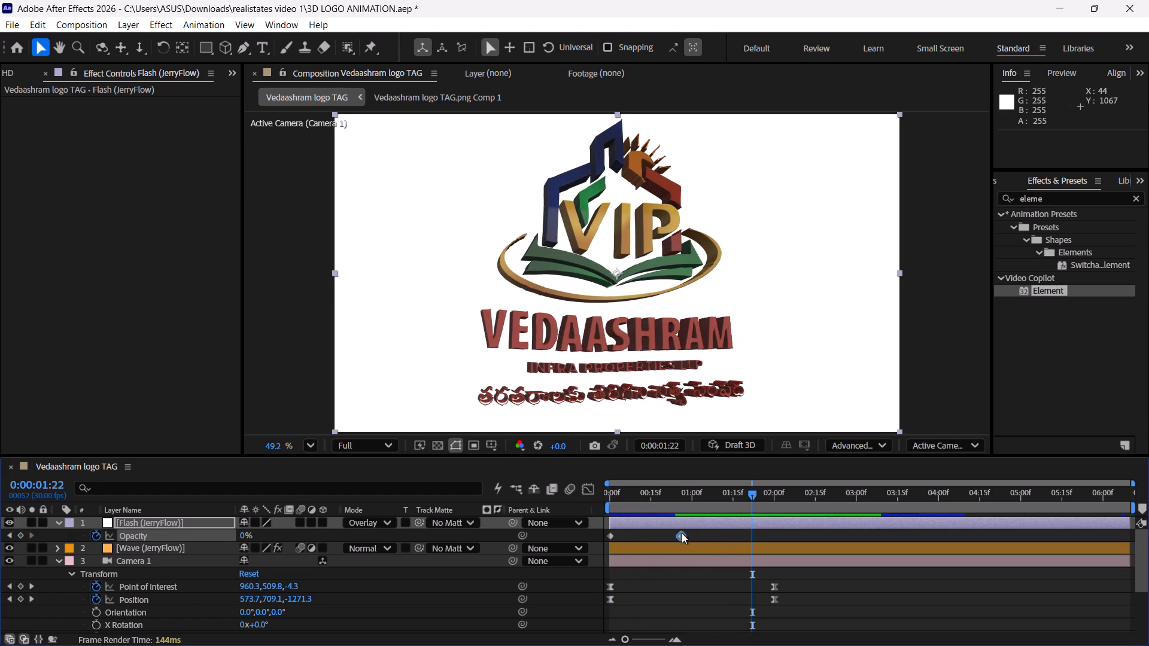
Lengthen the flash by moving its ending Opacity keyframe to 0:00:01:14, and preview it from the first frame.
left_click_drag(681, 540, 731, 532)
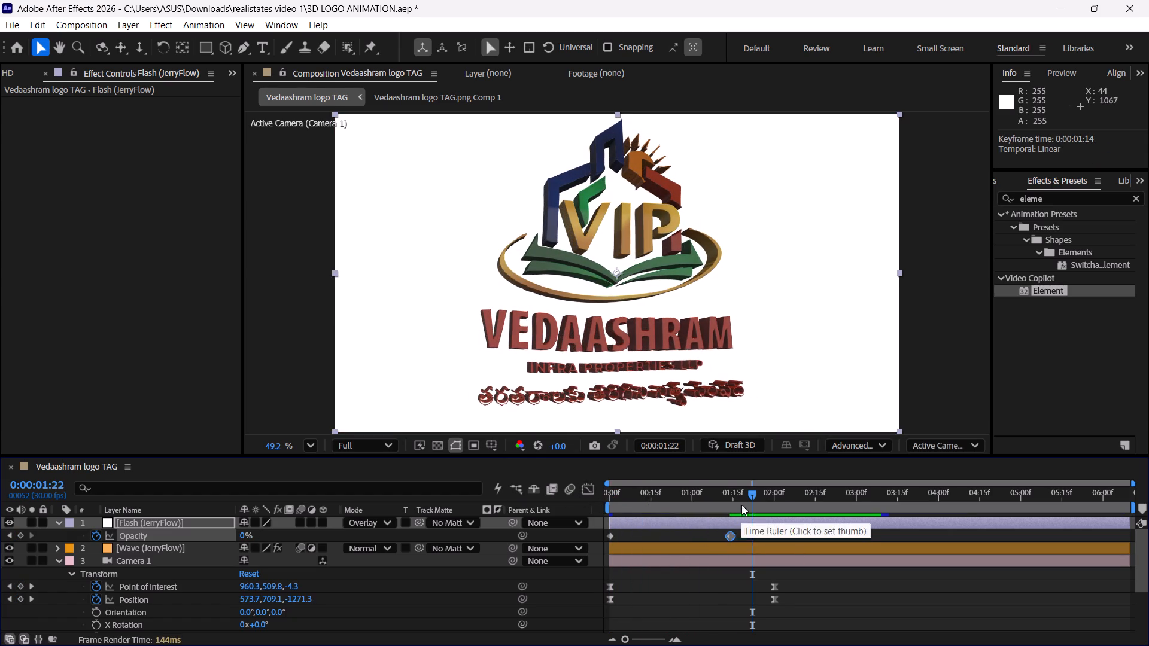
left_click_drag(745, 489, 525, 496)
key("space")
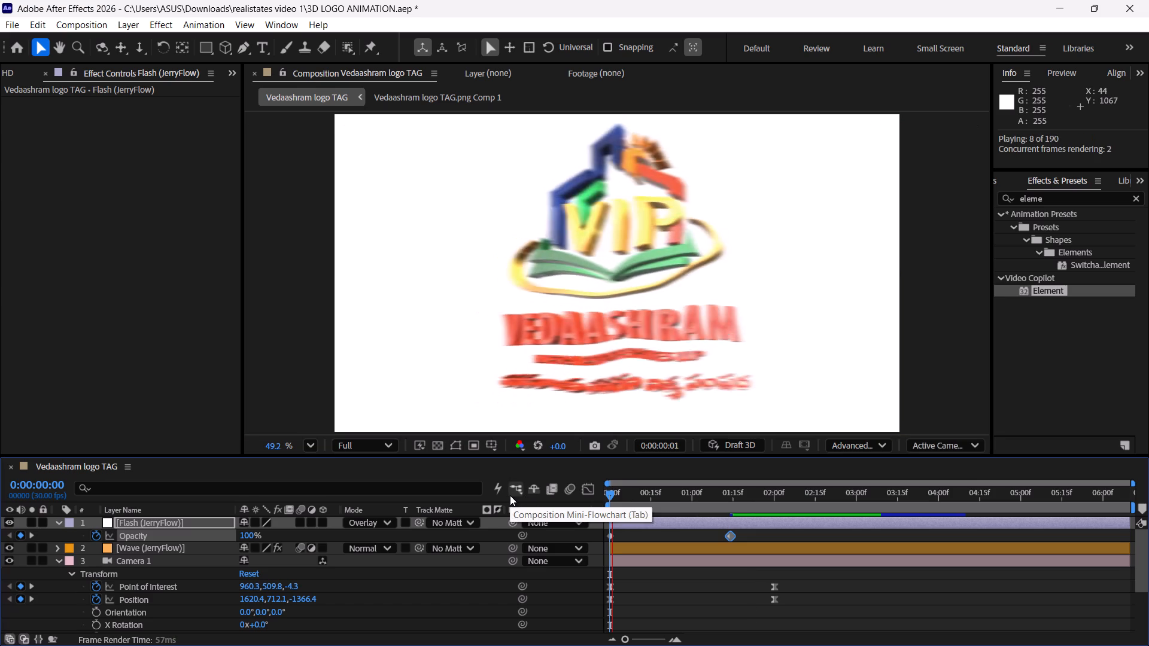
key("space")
Move the Flash layer's ending Opacity keyframe to 0:00:01:18 and replay the animation from the first frame.
left_click_drag(728, 536, 741, 536)
left_click_drag(734, 496, 734, 501)
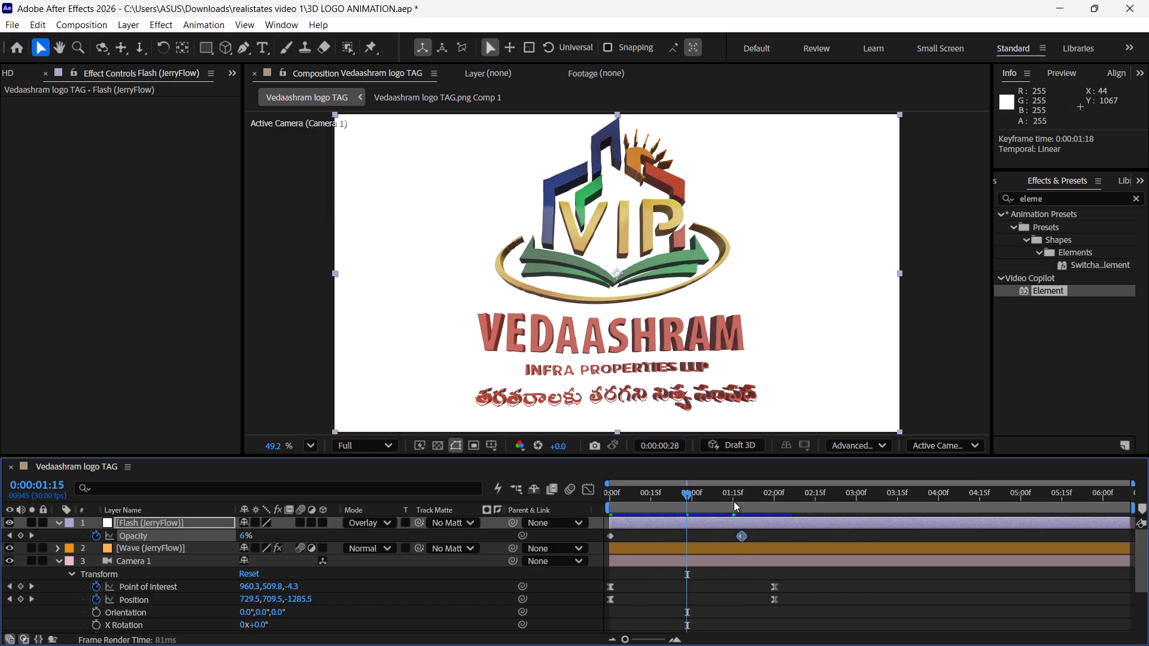
left_click_drag(734, 501, 575, 561)
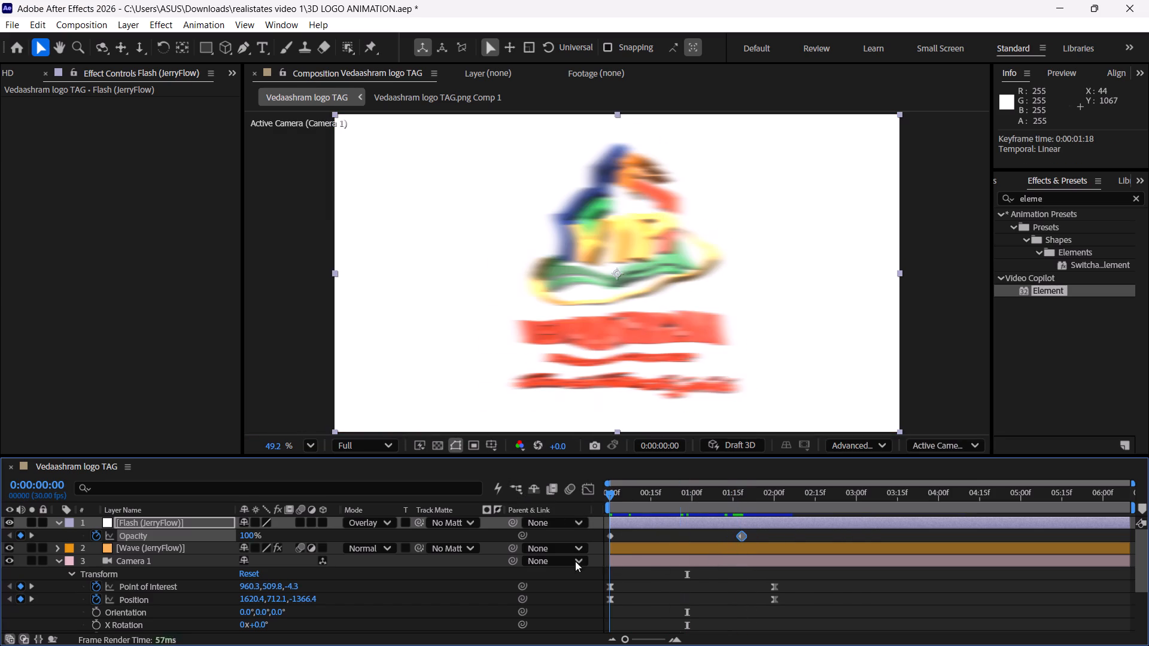
left_click_drag(575, 561, 564, 558)
key("space")
key("space")
left_click_drag(642, 498, 554, 489)
key("space")
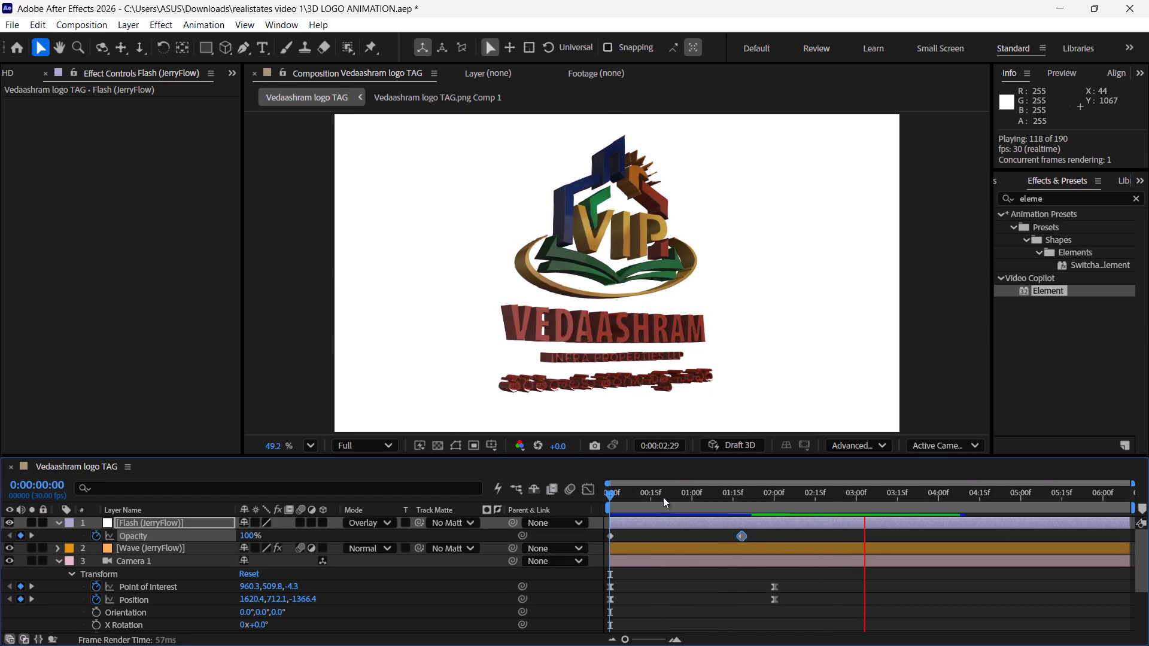
left_click_drag(663, 497, 539, 474)
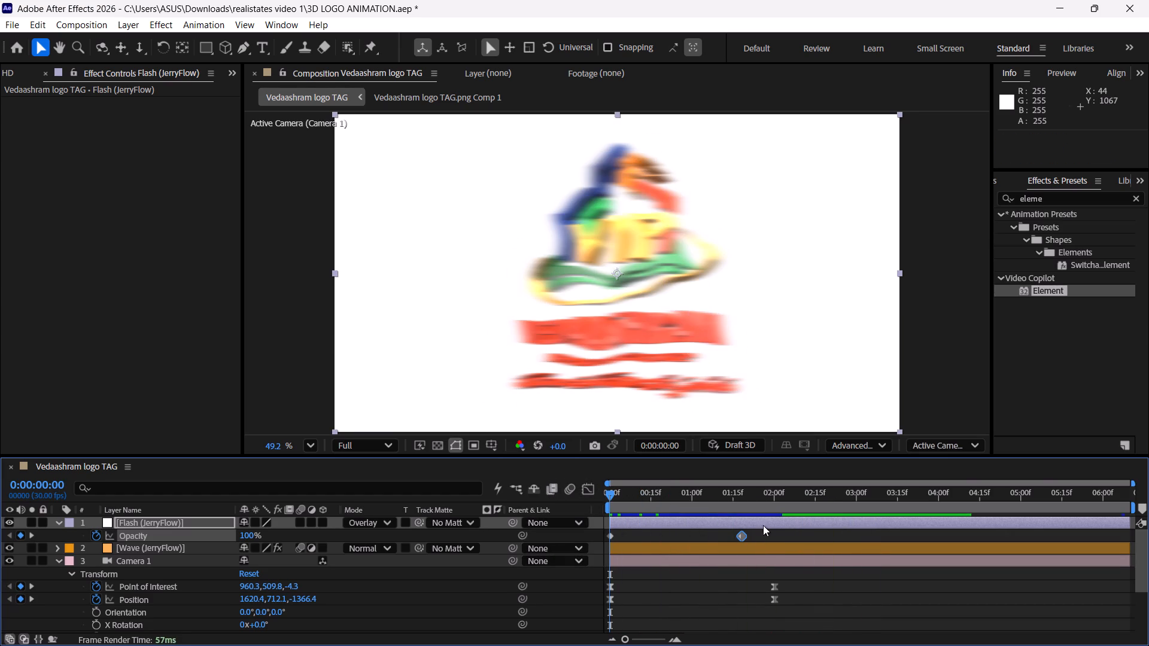
Apply Easy Ease to both Opacity keyframes of the Flash layer.
left_click(761, 541)
left_click_drag(774, 538, 674, 541)
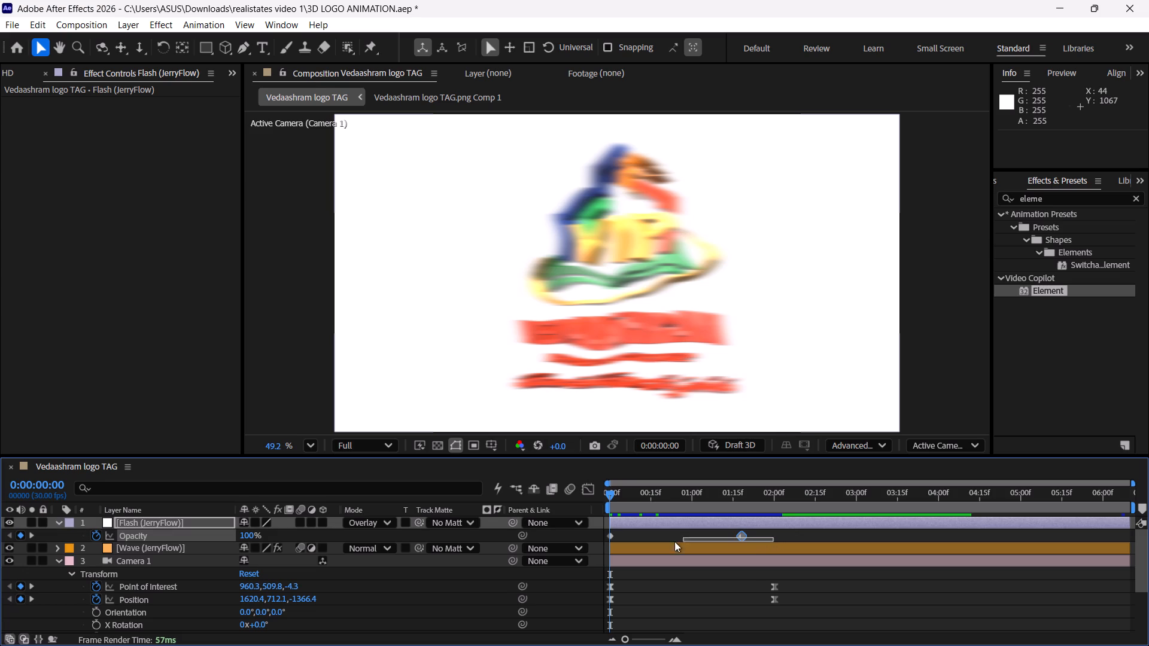
left_click_drag(674, 541, 590, 541)
key("F9")
Replay the animation from the first frame several times to judge the eased flash fade with the Wave shake.
key("space")
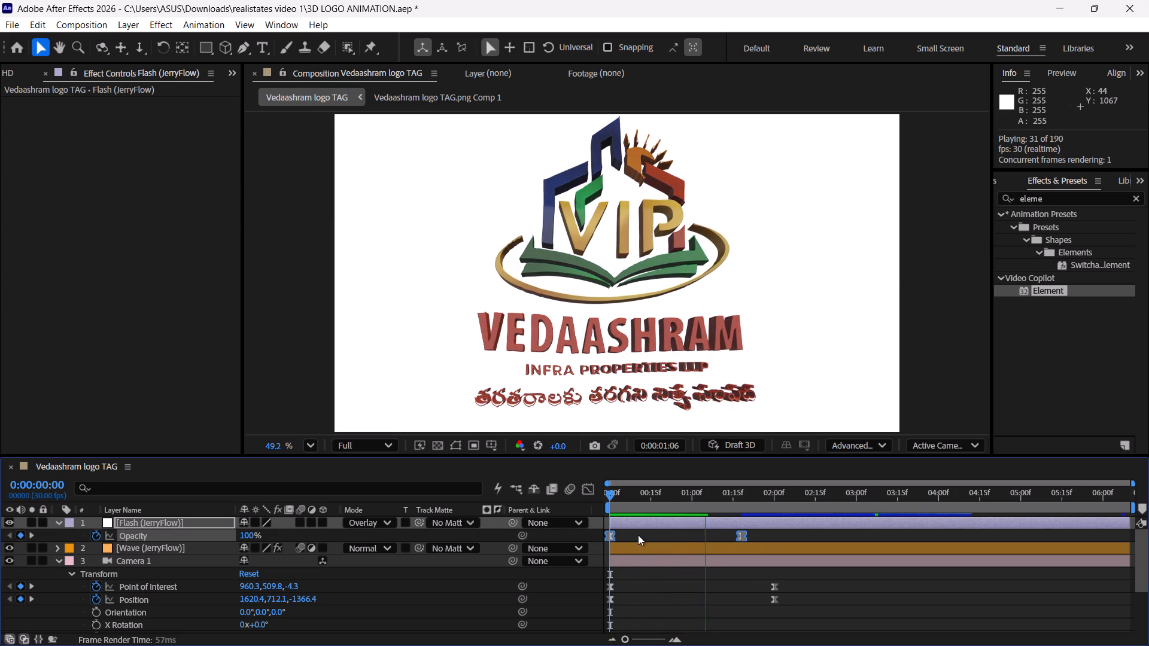
left_click_drag(646, 502, 610, 499)
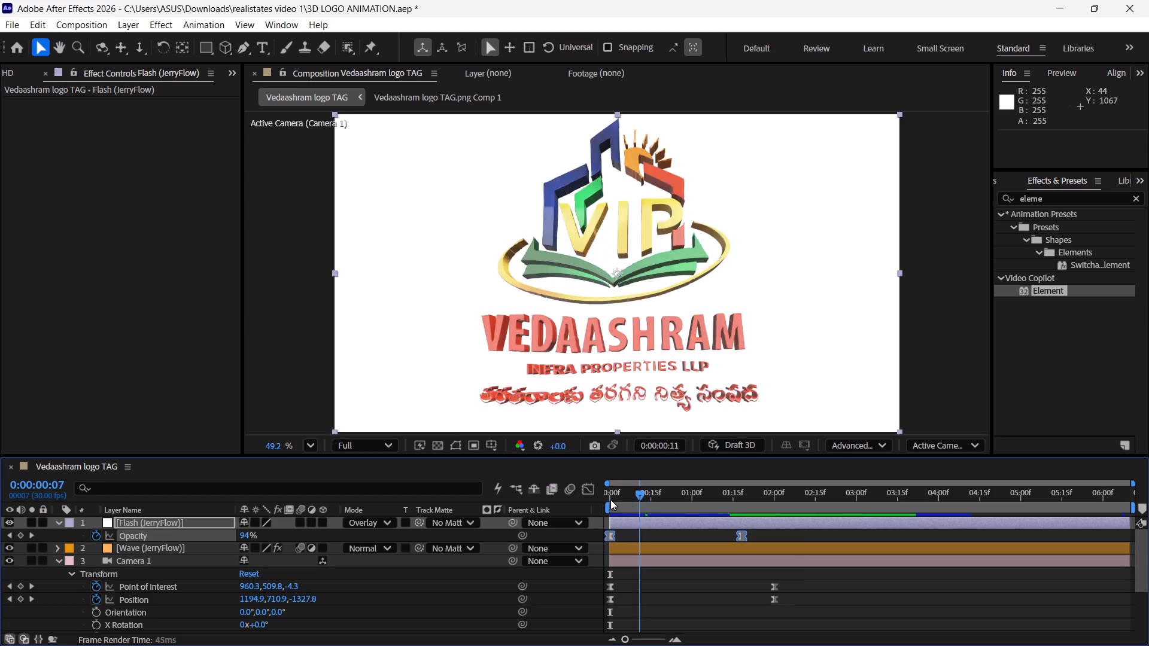
left_click_drag(610, 499, 565, 493)
key("space")
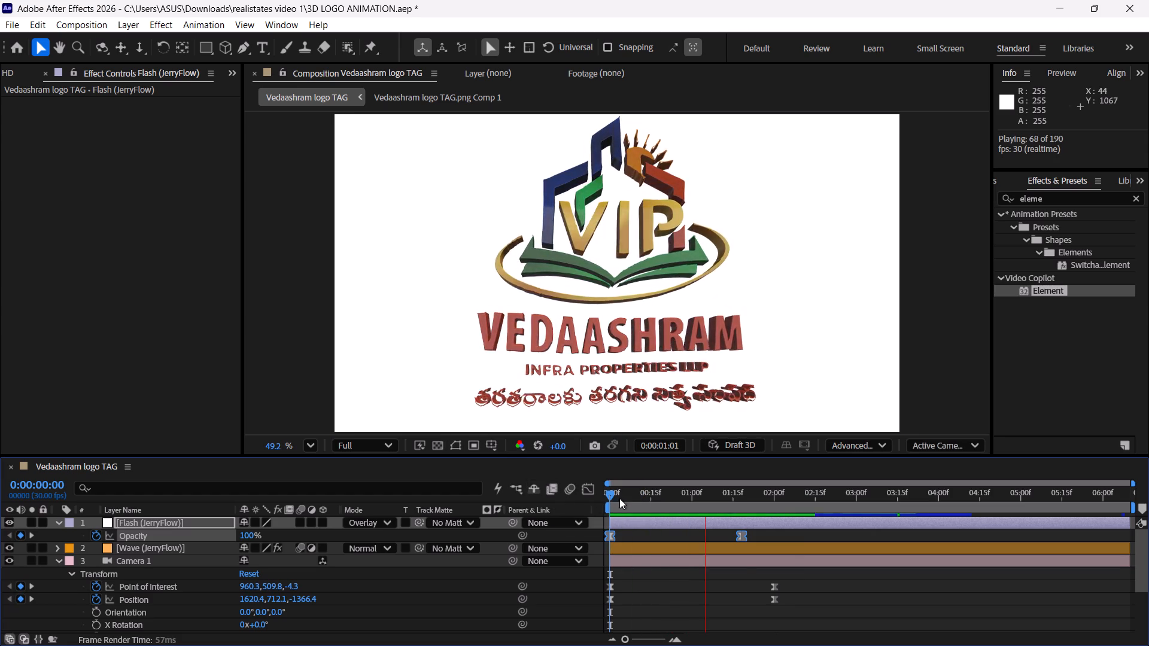
key("space")
left_click_drag(640, 495, 571, 493)
key("space")
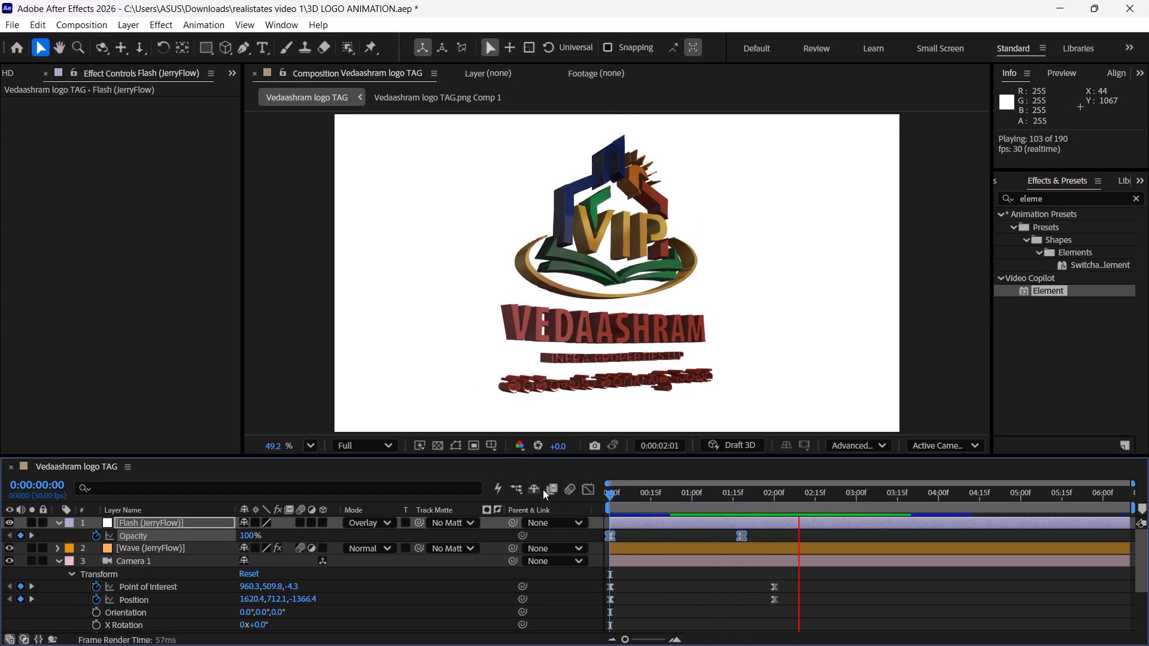
left_click_drag(659, 489, 542, 477)
key("space")
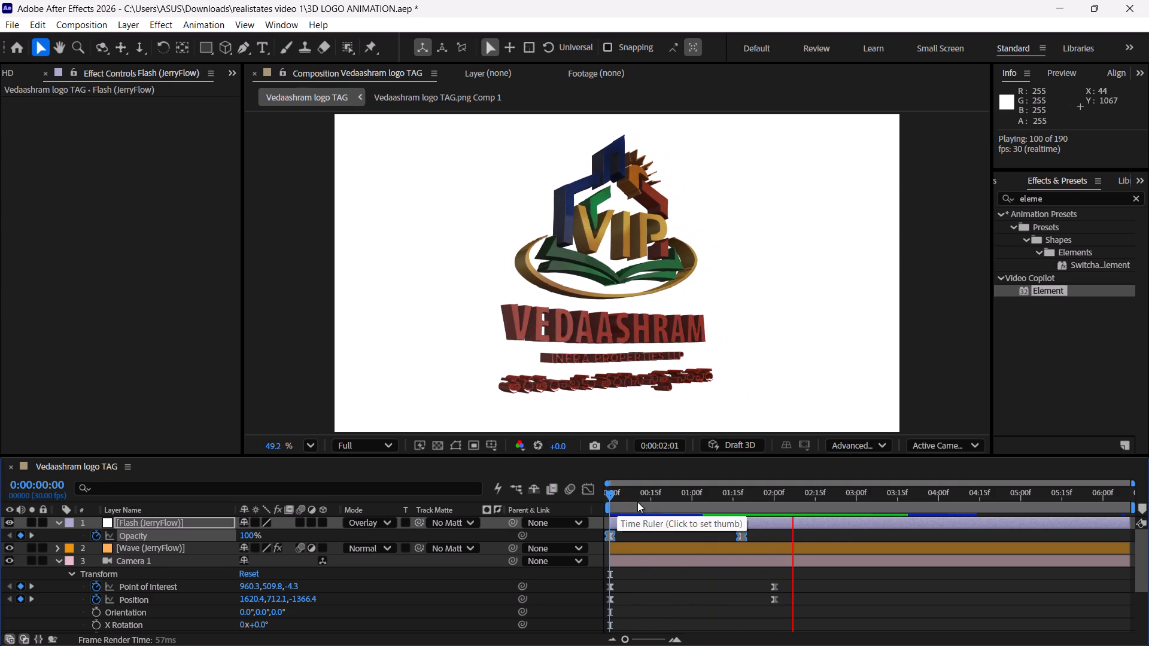
Orbit Camera 1 at 0:00:04:00 to a Position of about 1210, 966, -1406, keyframing Point of Interest and Position there.
key("space")
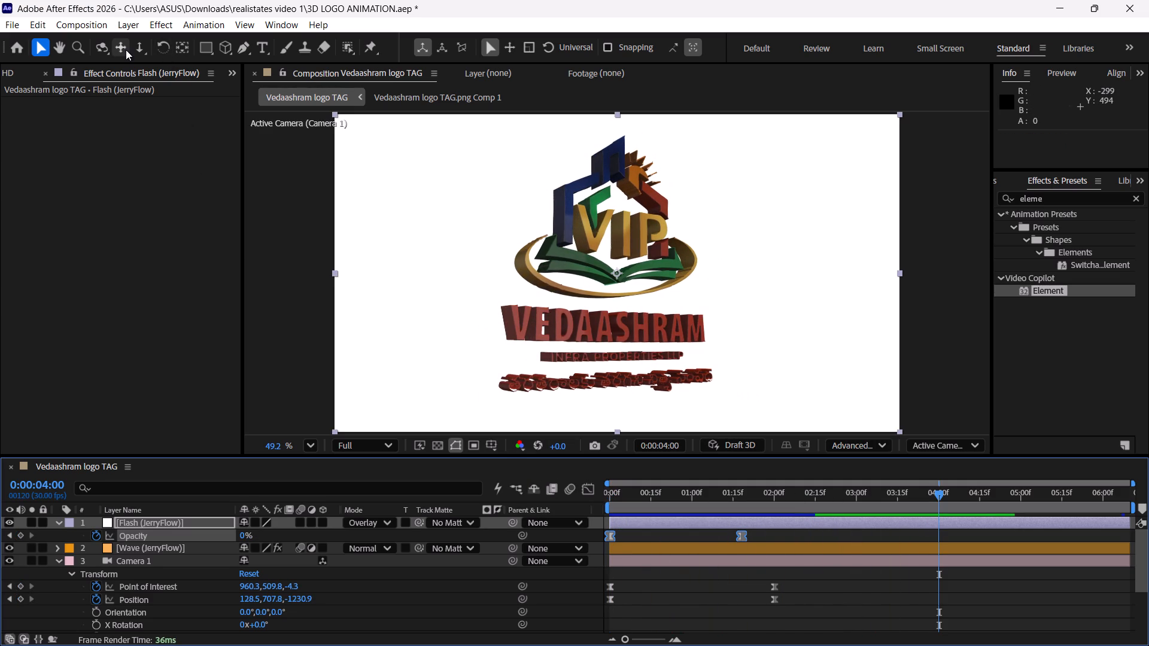
left_click(105, 46)
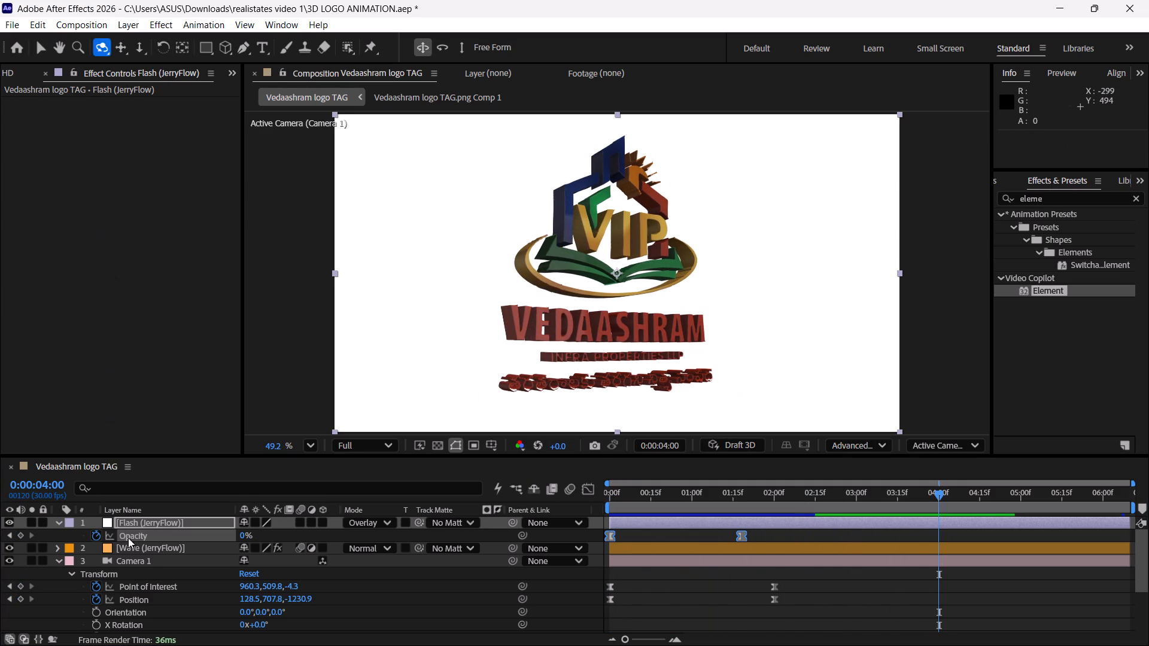
left_click(137, 557)
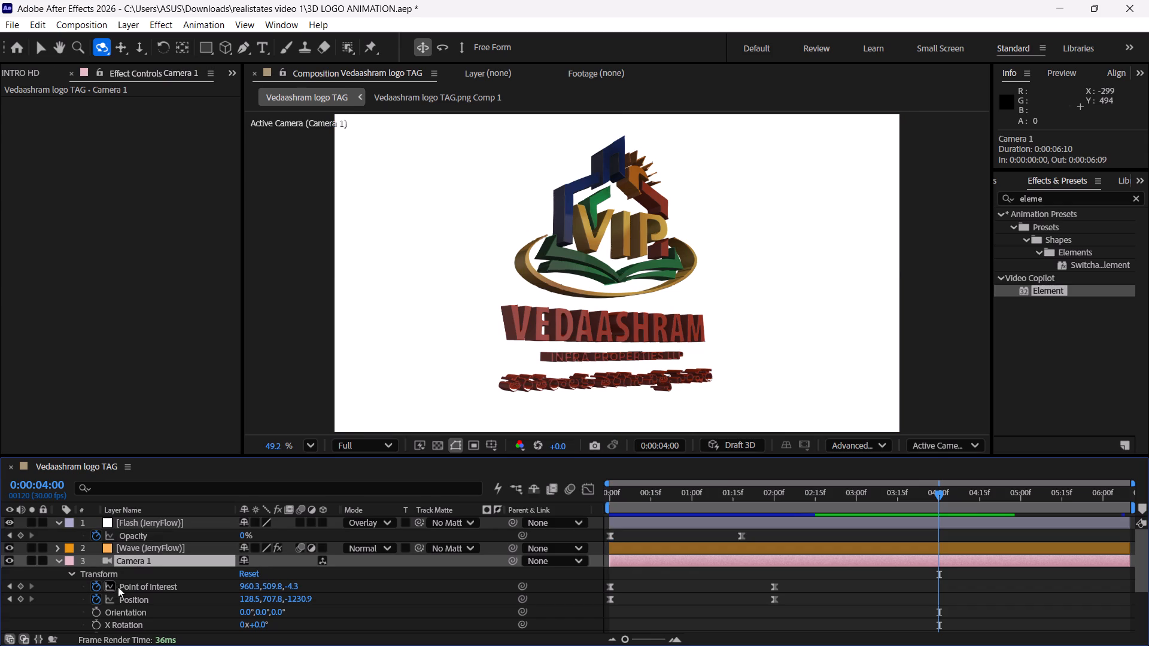
left_click(120, 587)
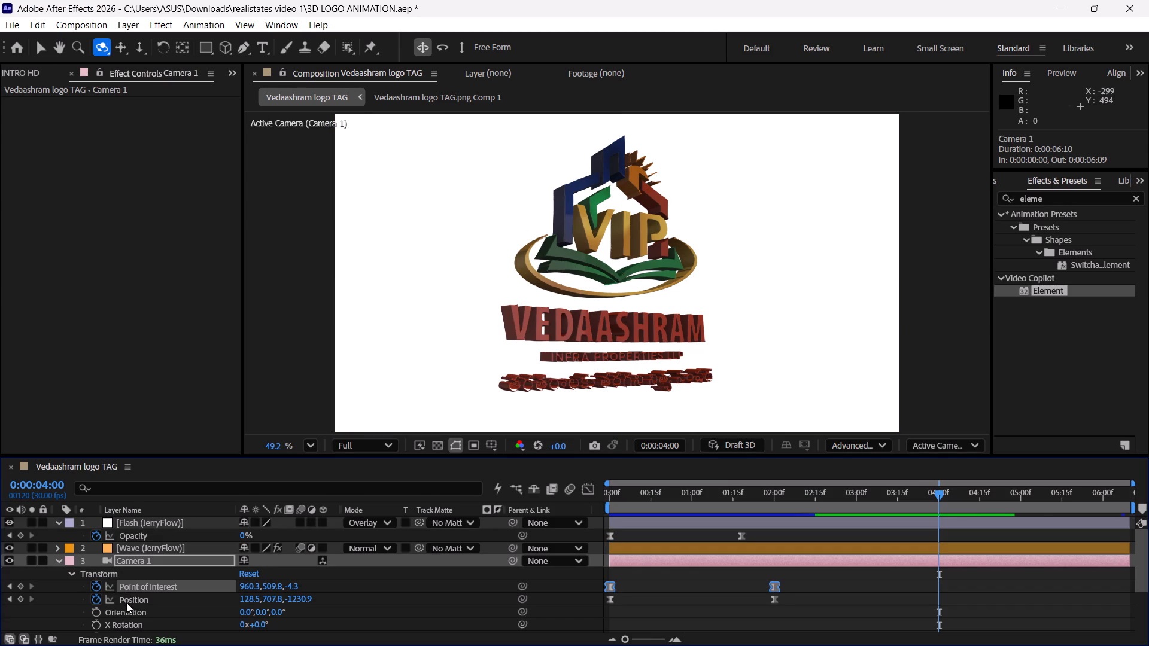
left_click(126, 602, "ctrl")
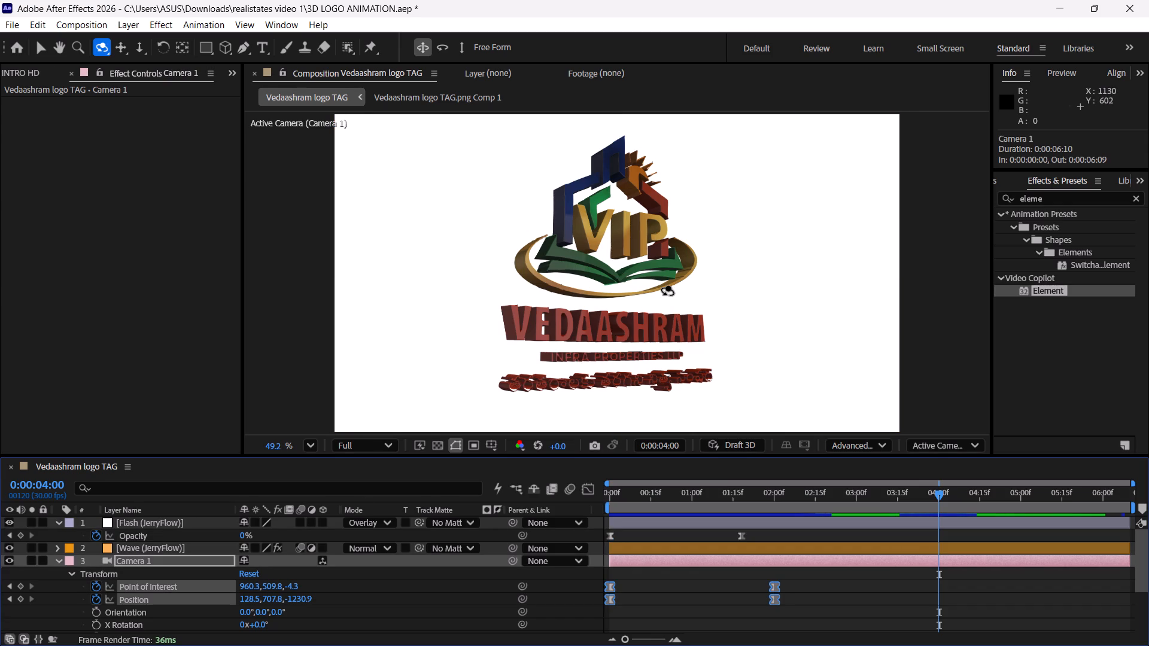
left_click_drag(670, 290, 663, 290)
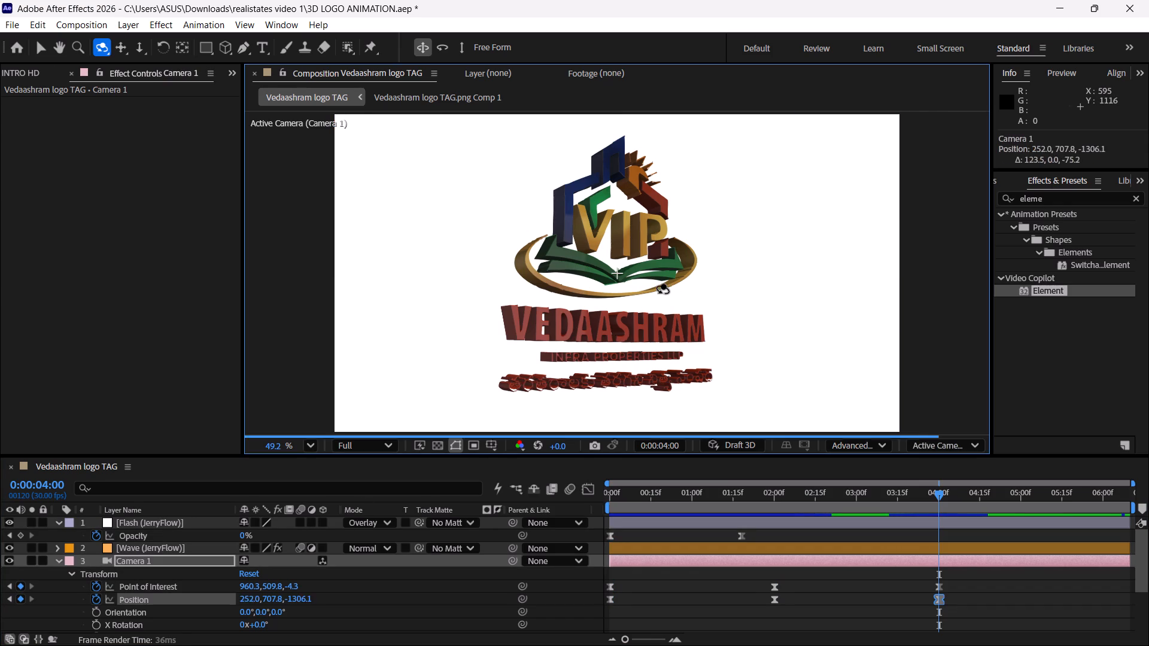
left_click_drag(663, 290, 647, 290)
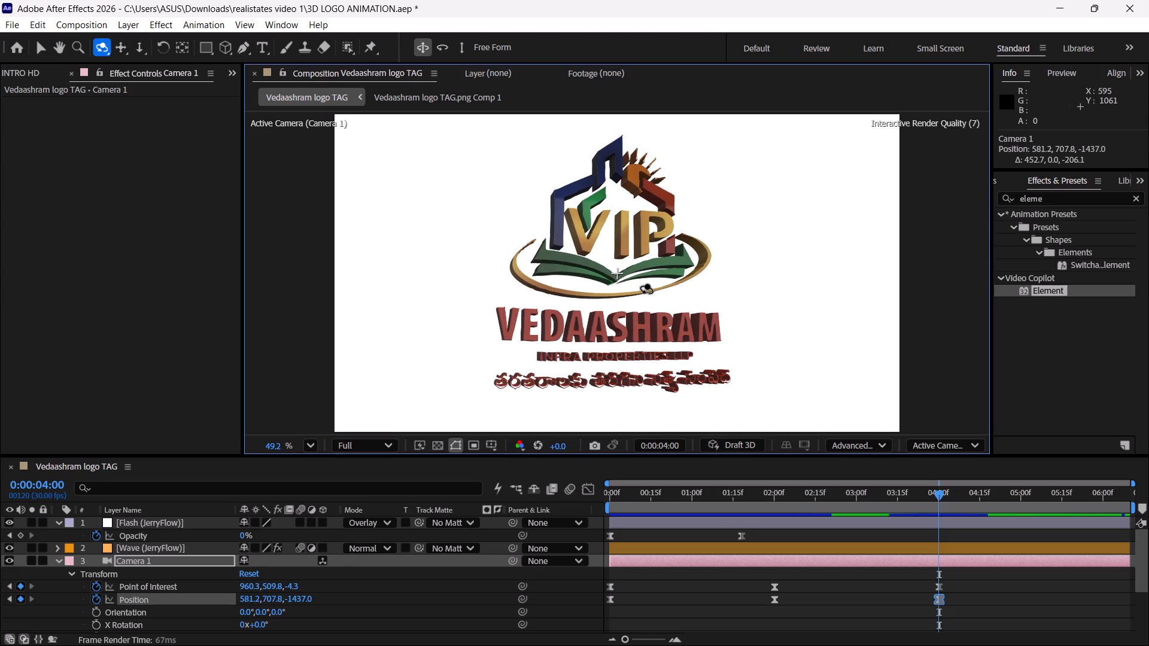
left_click_drag(647, 290, 638, 290)
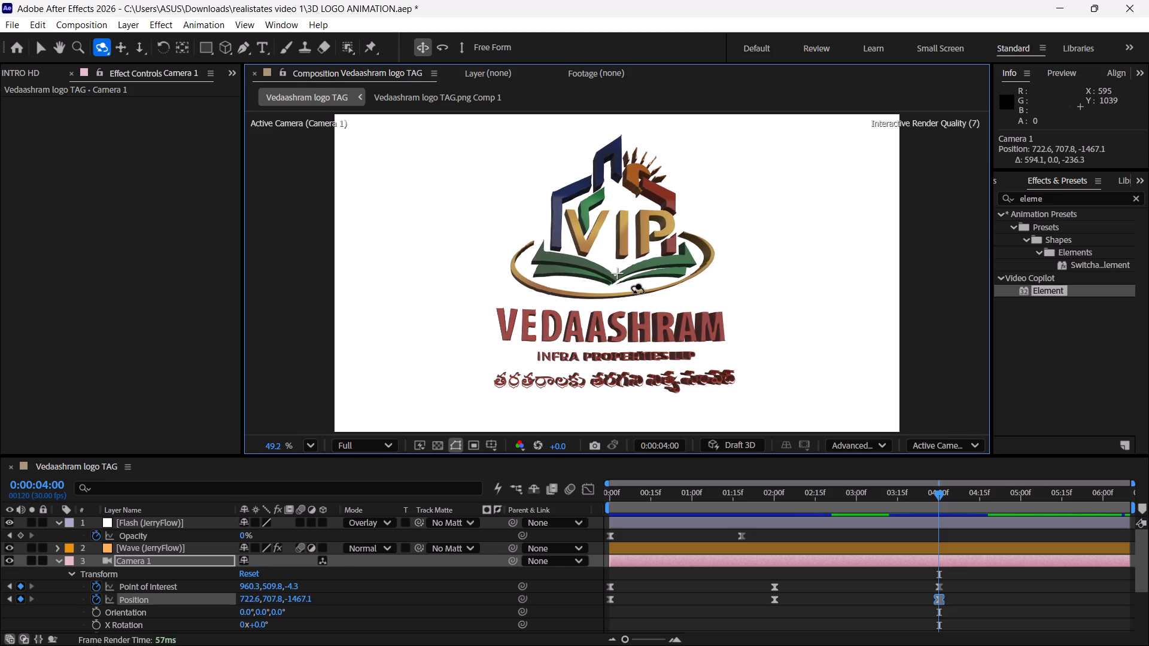
left_click_drag(638, 290, 636, 290)
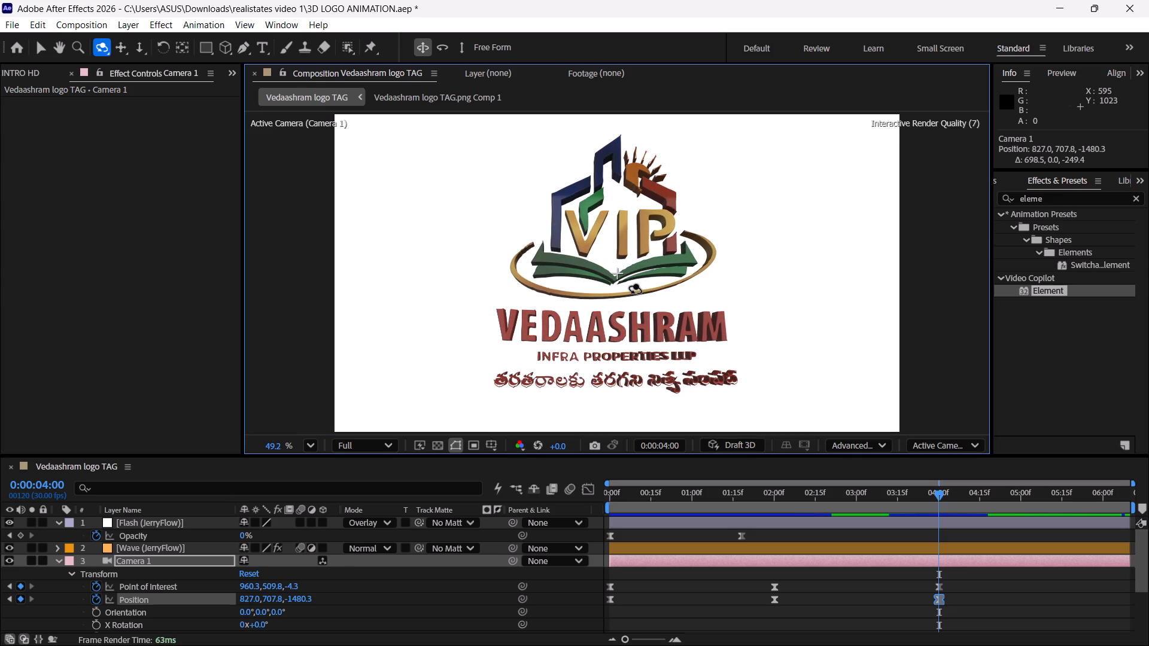
left_click_drag(682, 258, 673, 254)
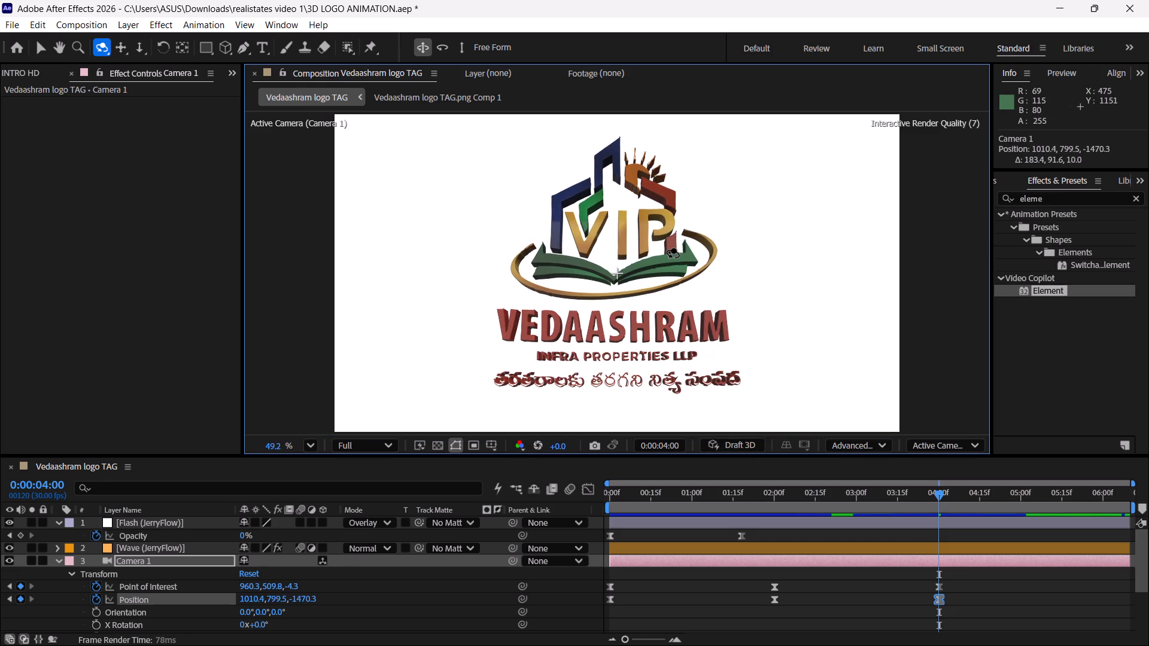
left_click_drag(673, 254, 664, 246)
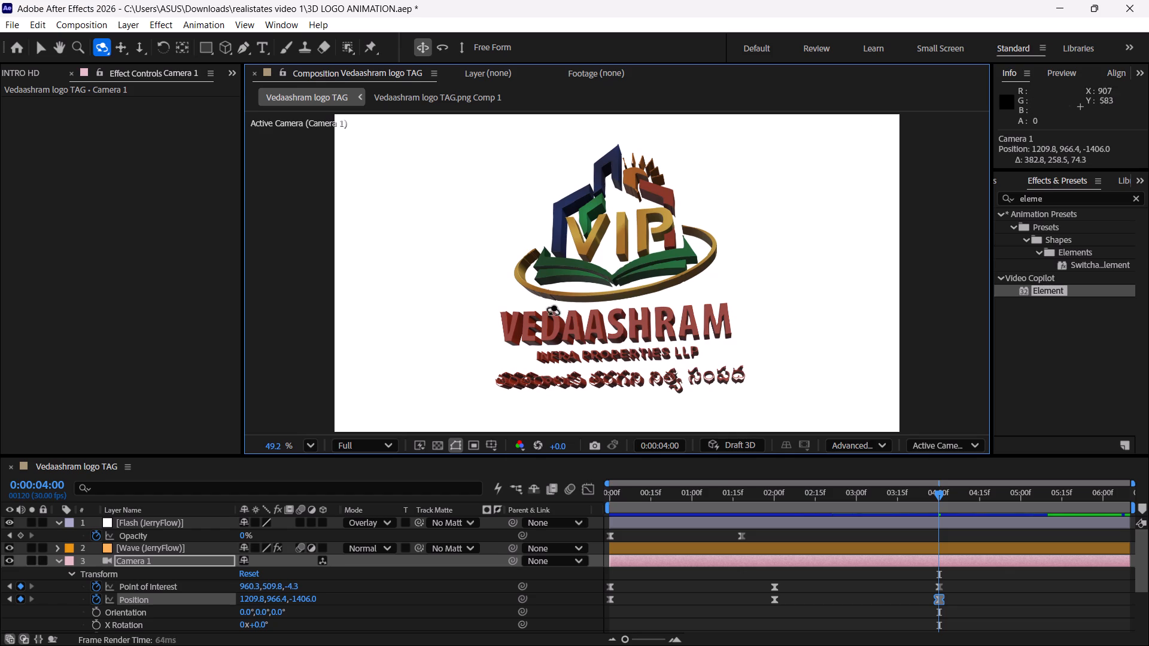
Re-orbit Camera 1 at 0:00:04:00 to a centred low-angle view of the logo, Position about 947, 1187, -1337.
left_click_drag(484, 398, 489, 406)
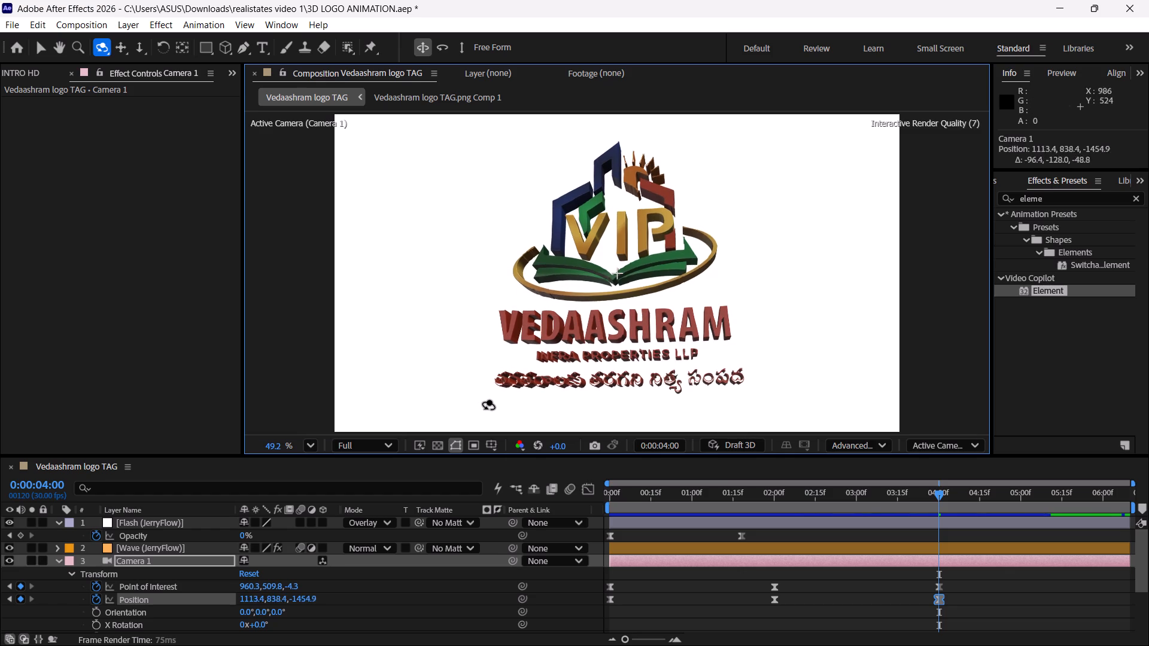
left_click_drag(489, 406, 503, 408)
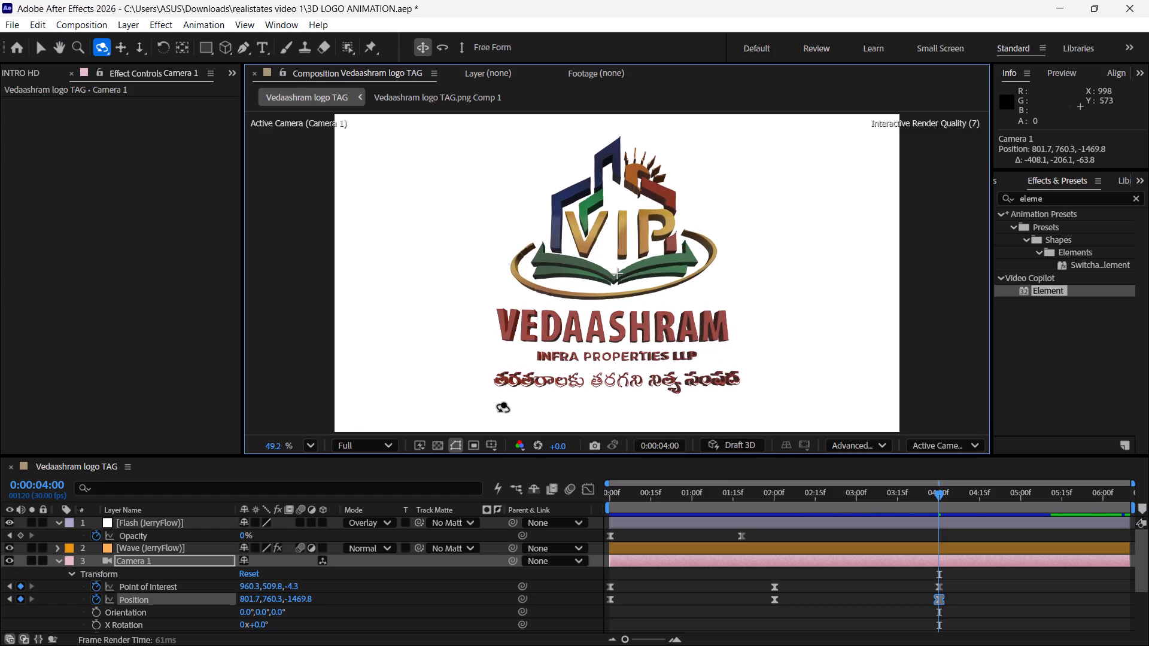
left_click_drag(503, 408, 515, 416)
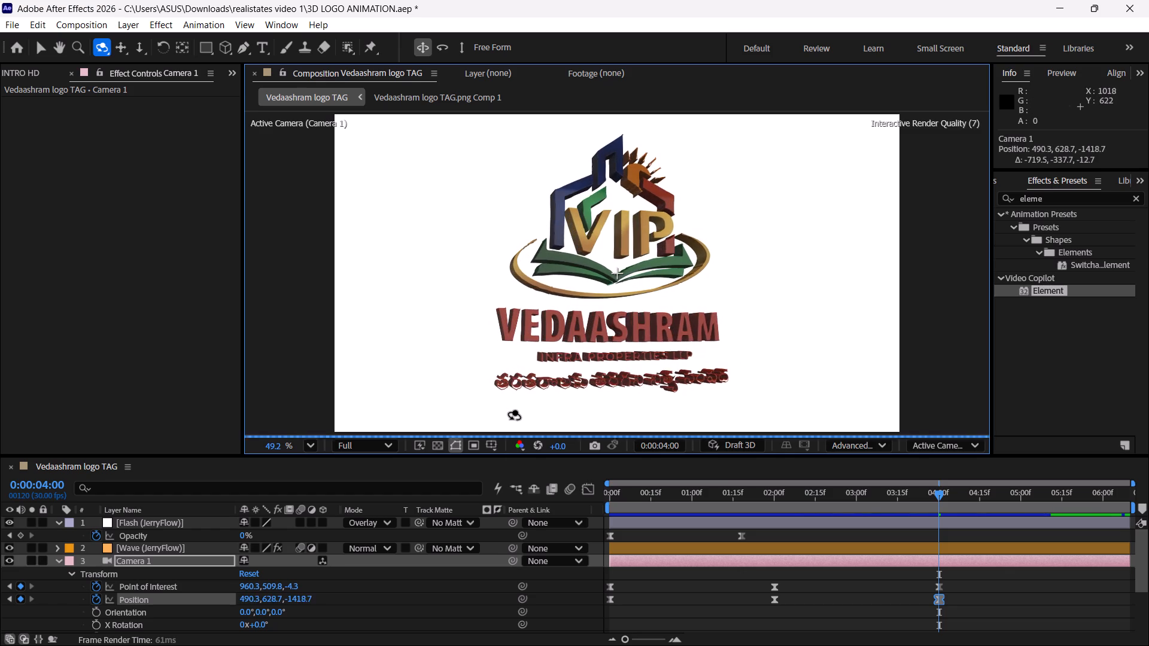
left_click_drag(515, 416, 500, 417)
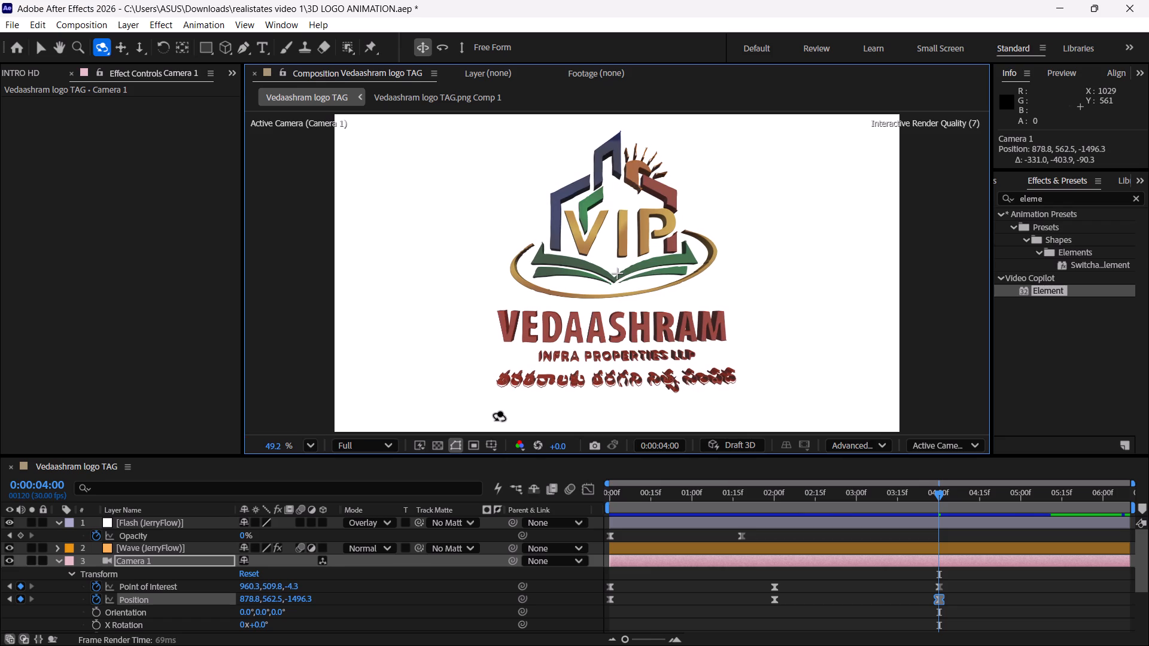
left_click_drag(500, 417, 497, 417)
left_click_drag(603, 307, 603, 306)
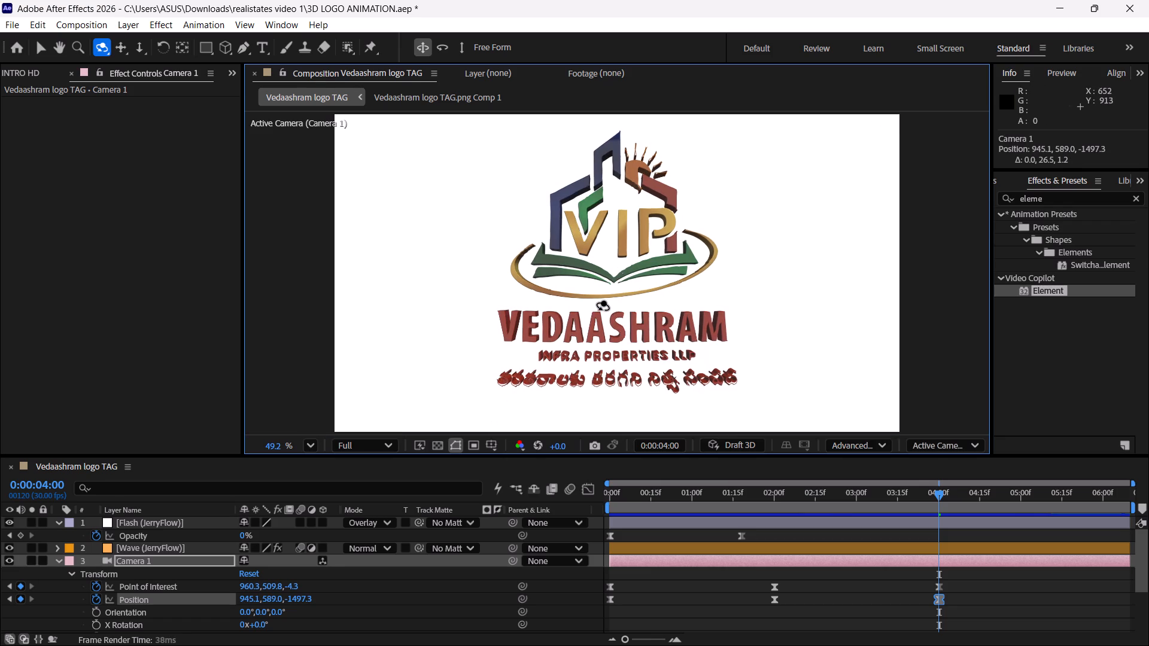
left_click_drag(603, 306, 602, 306)
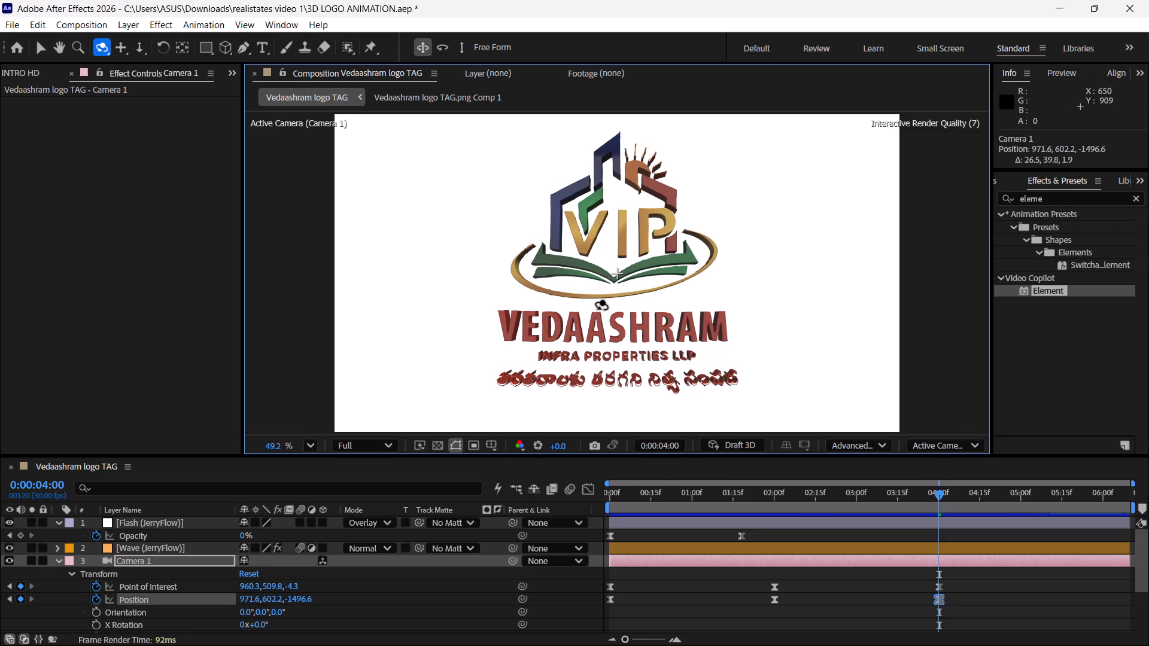
left_click_drag(602, 306, 602, 301)
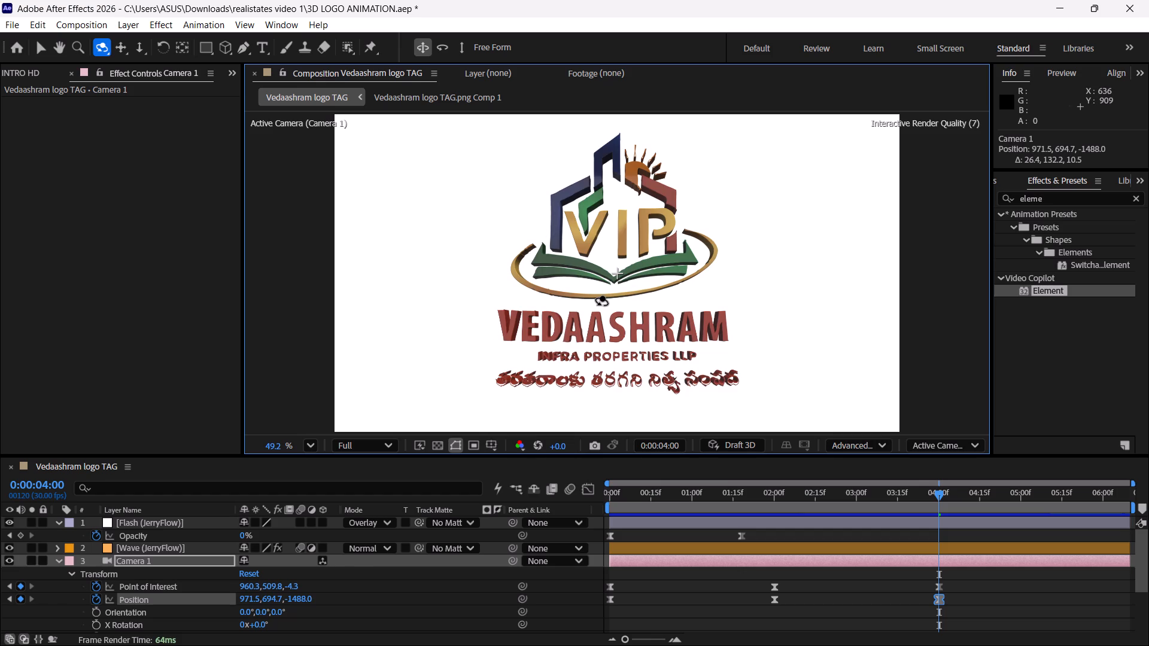
left_click_drag(602, 301, 602, 290)
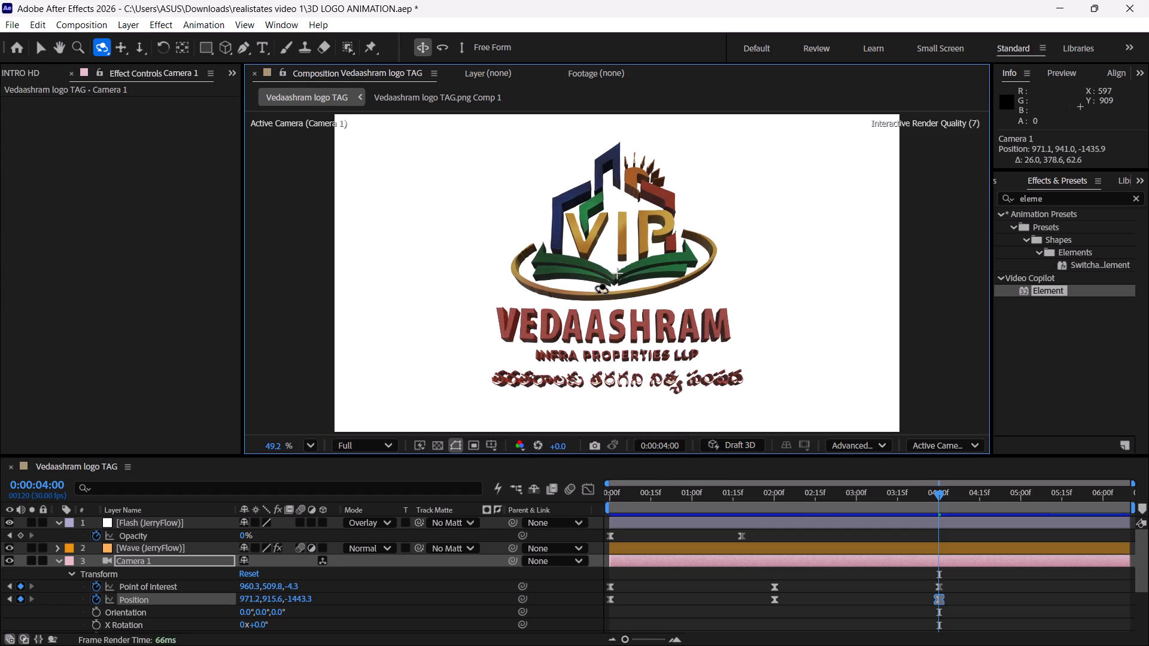
left_click_drag(602, 290, 603, 278)
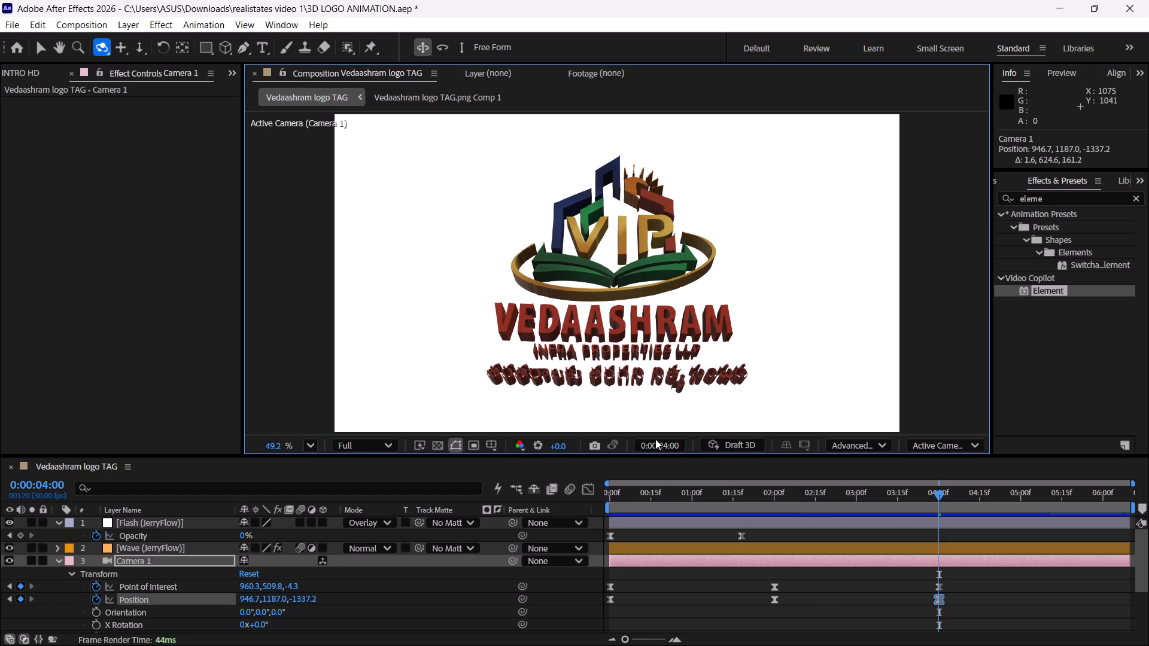
Preview the second camera move from 0:00:02:05, stopping playback at 0:00:05:23.
left_click_drag(888, 493, 787, 492)
key("space")
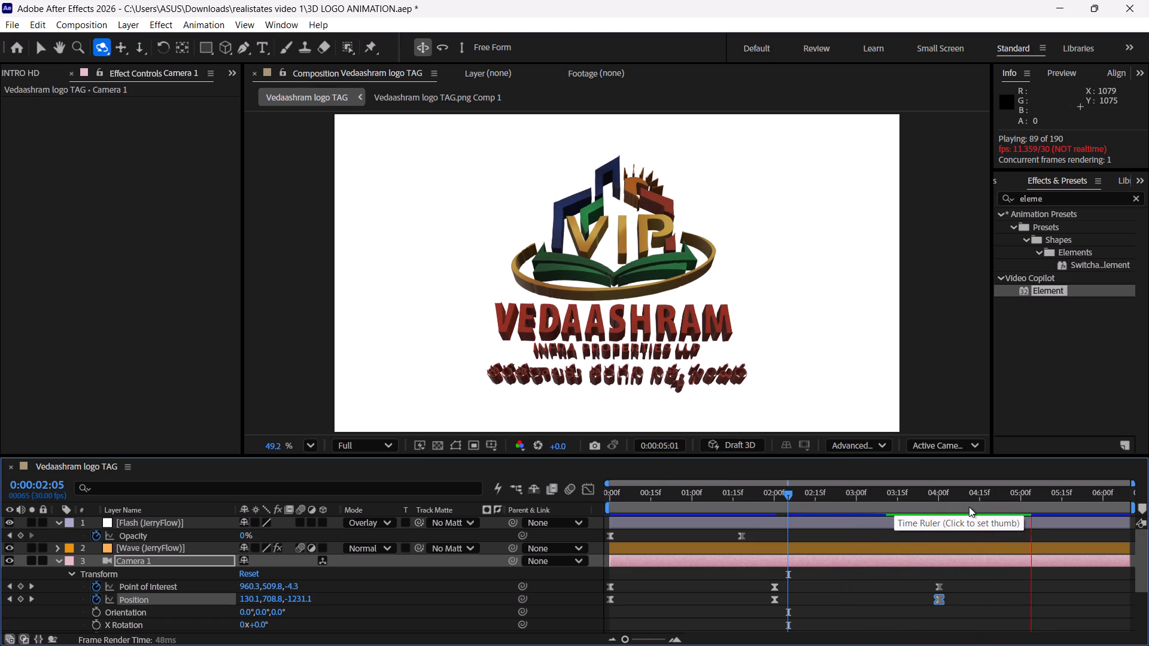
key("space")
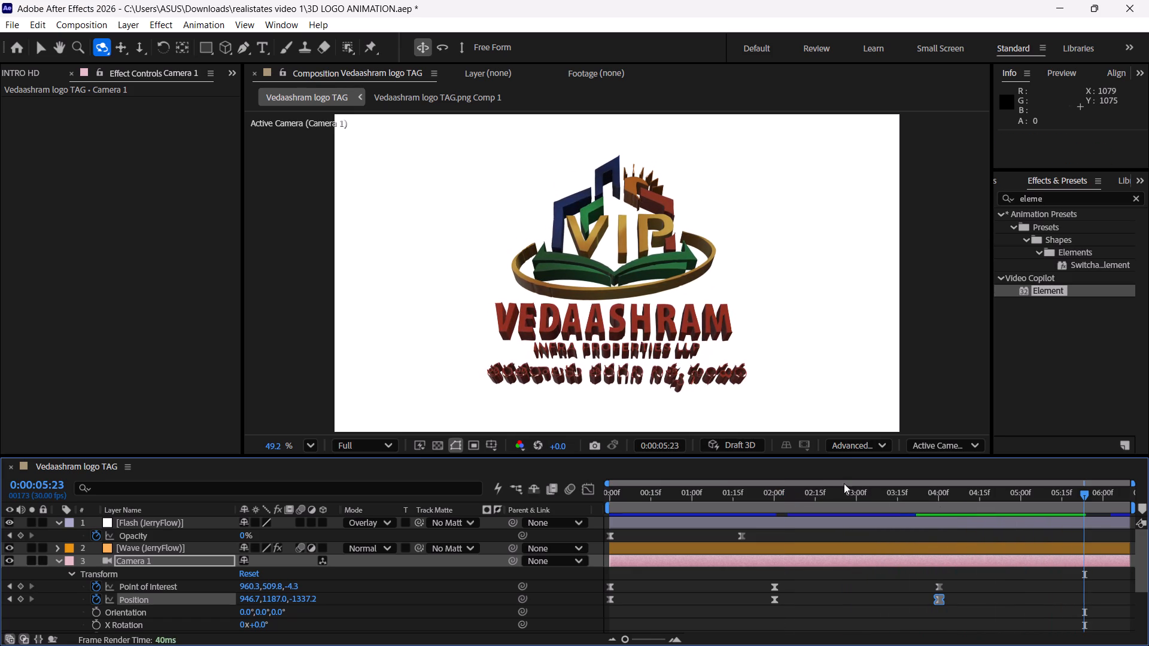
Orbit Camera 1 vertically at 0:00:05:23 to a nearly frontal view, keyframing Position at about 945, 682, -1490.
left_click_drag(658, 290, 658, 295)
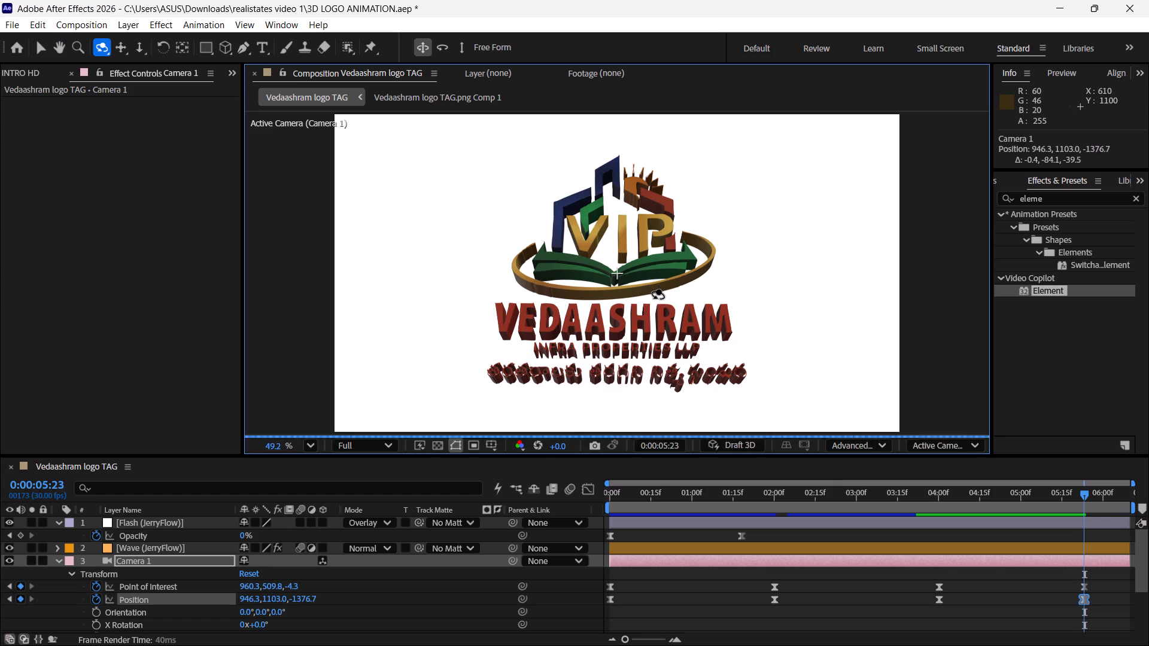
left_click_drag(658, 295, 658, 300)
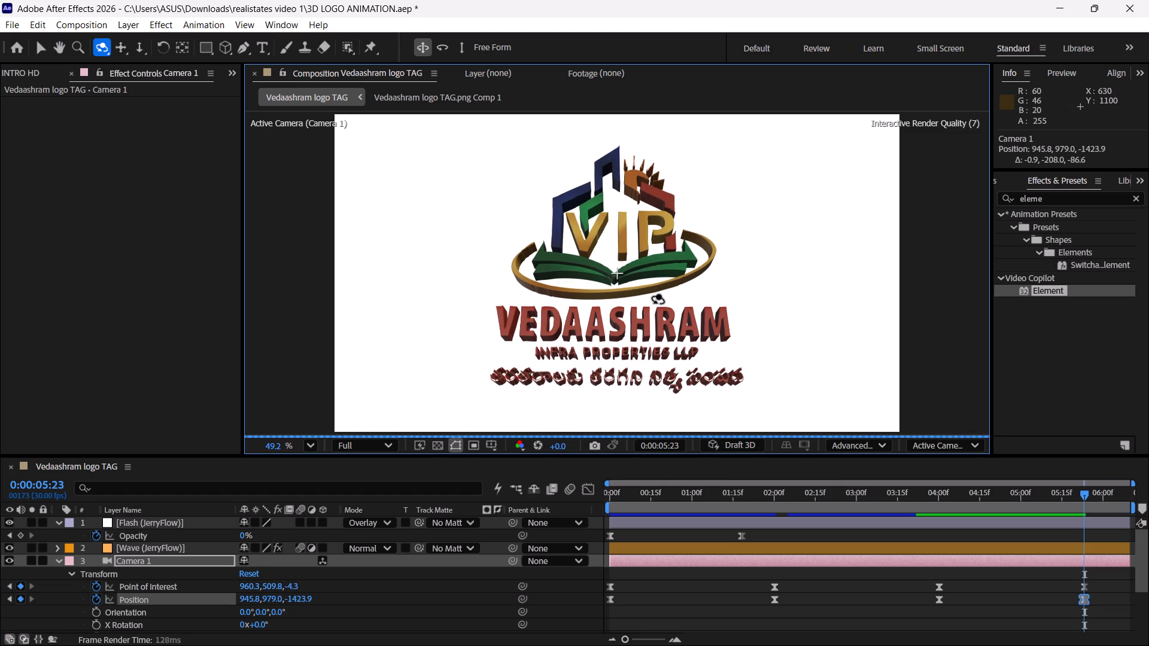
left_click_drag(658, 300, 658, 309)
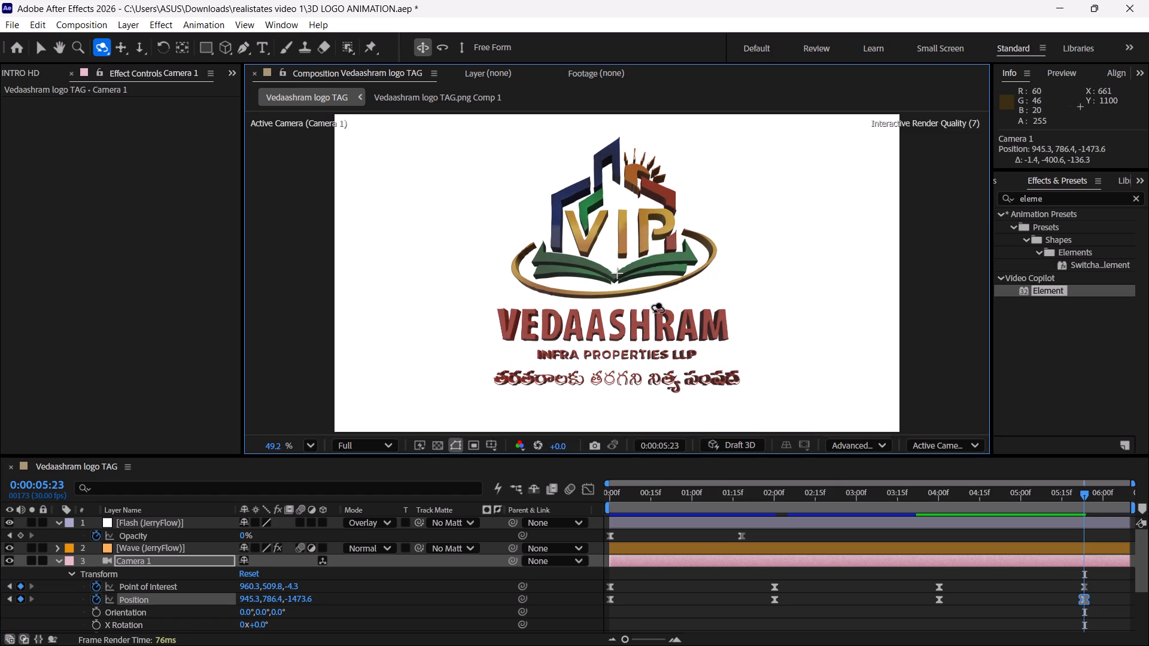
left_click_drag(658, 309, 658, 317)
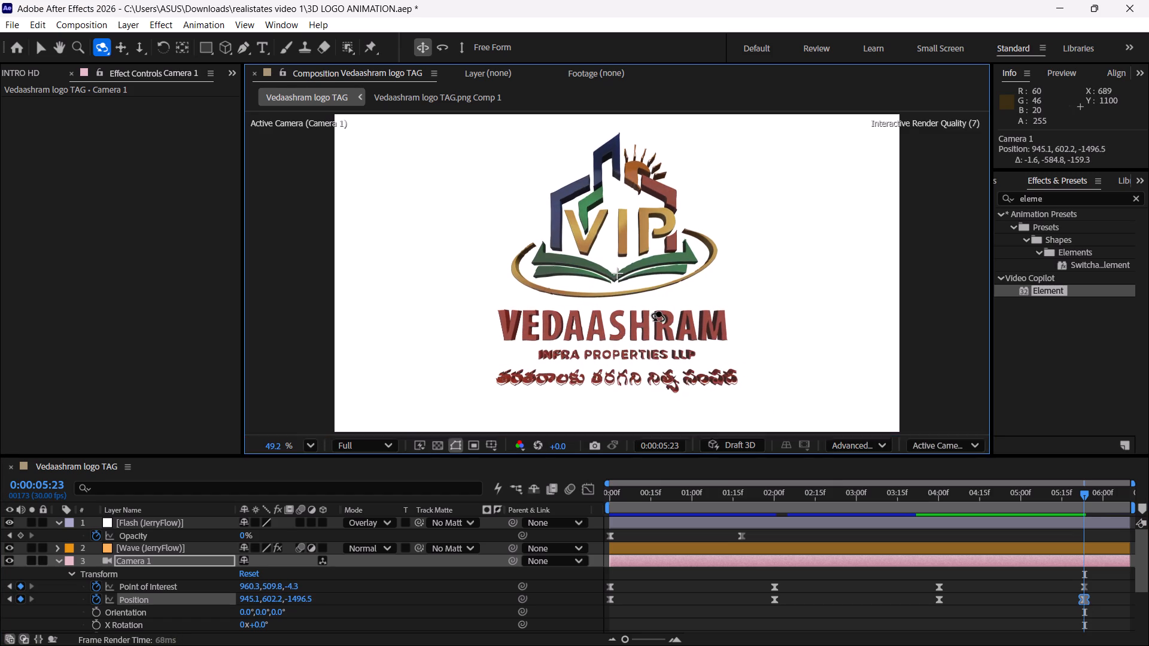
left_click_drag(658, 317, 658, 321)
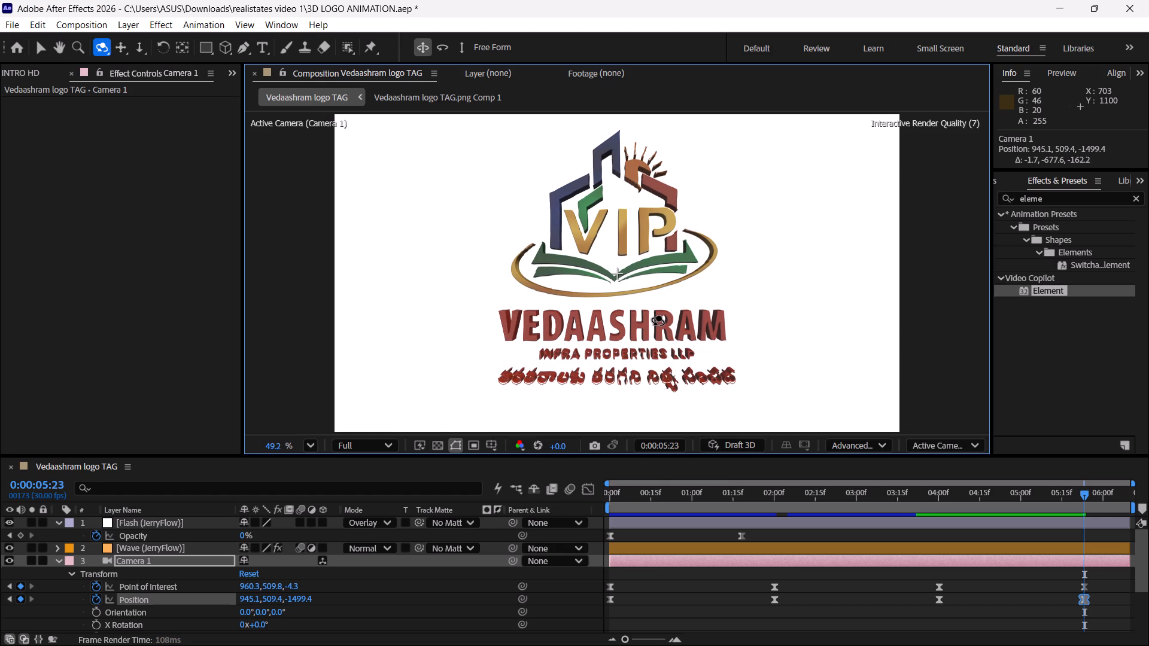
left_click_drag(658, 321, 658, 322)
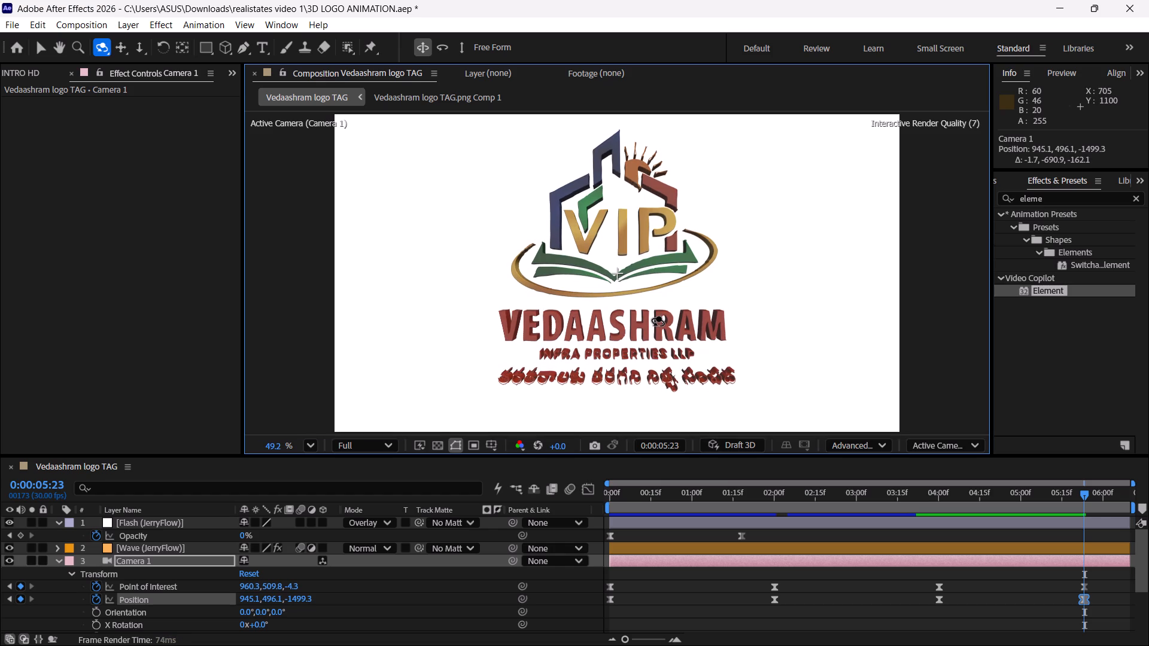
left_click_drag(658, 322, 658, 325)
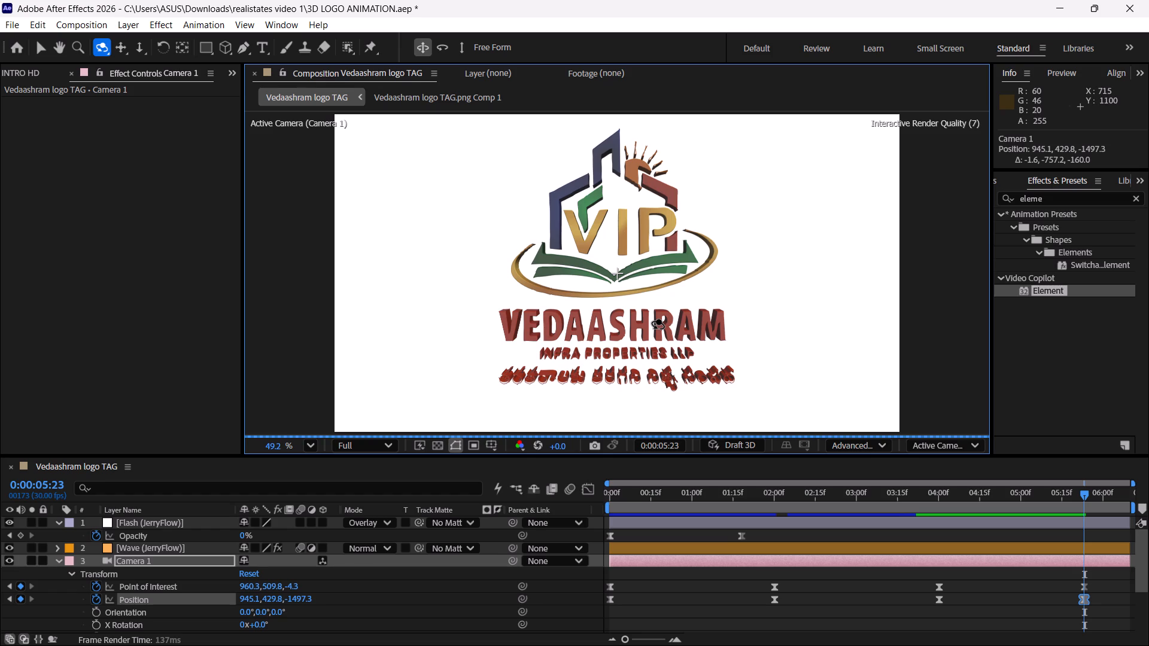
left_click_drag(658, 325, 658, 316)
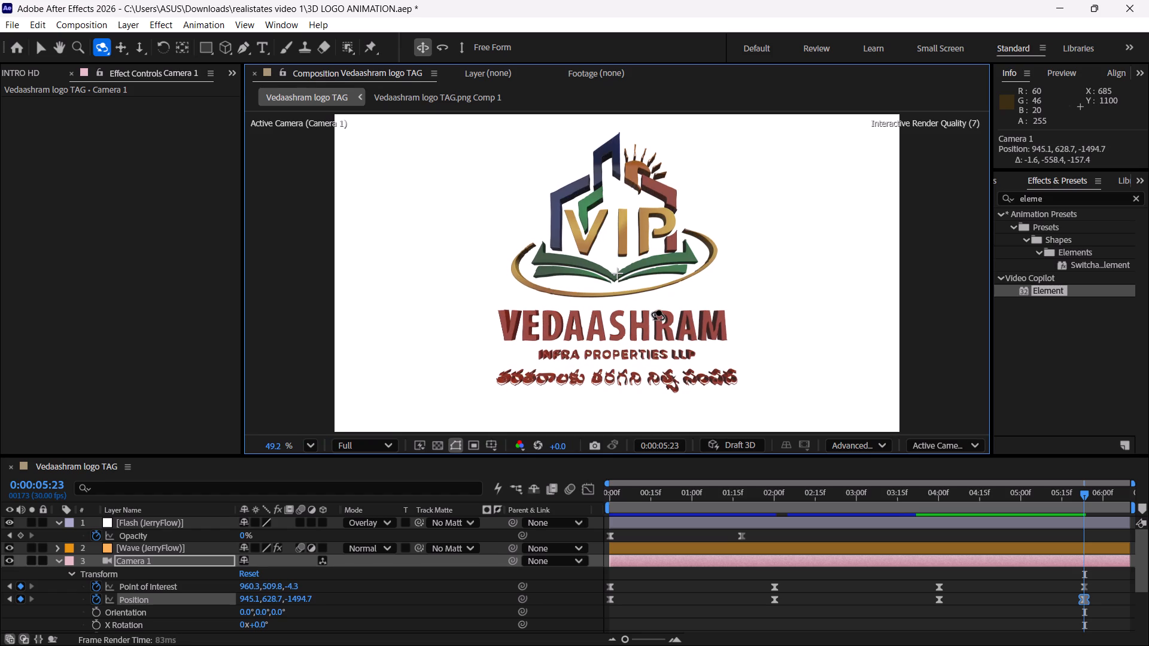
left_click_drag(658, 316, 658, 313)
Preview the extended camera animation from 0:00:02:02 and again from 0:00:03:29.
left_click_drag(1063, 504, 1044, 510)
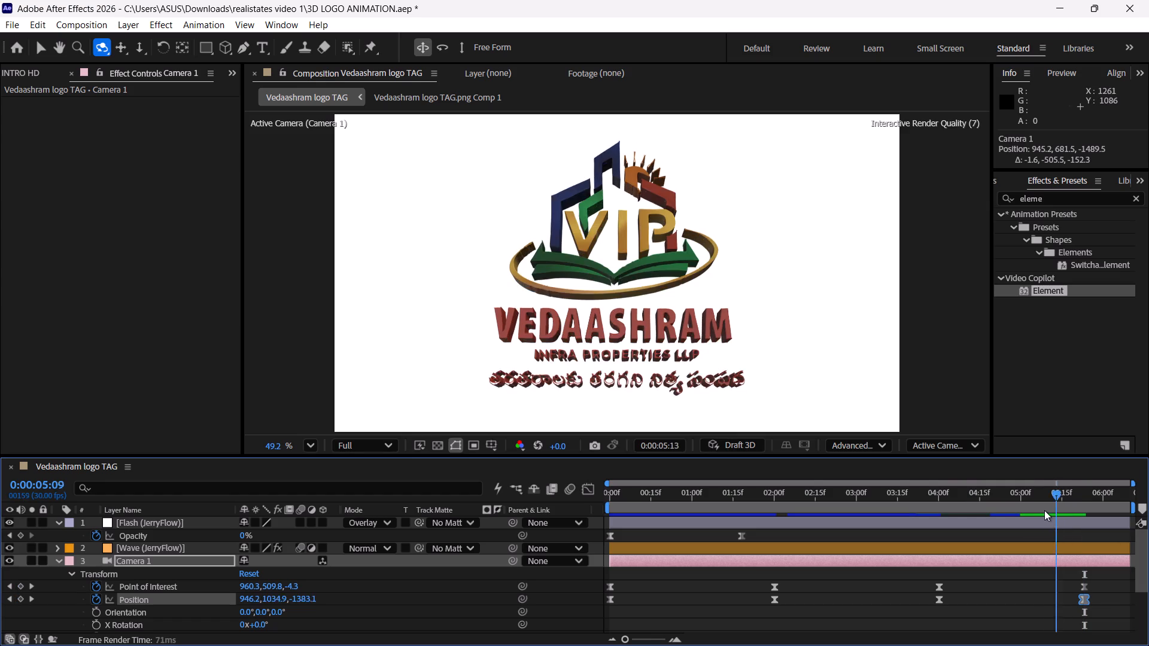
left_click_drag(1044, 510, 796, 522)
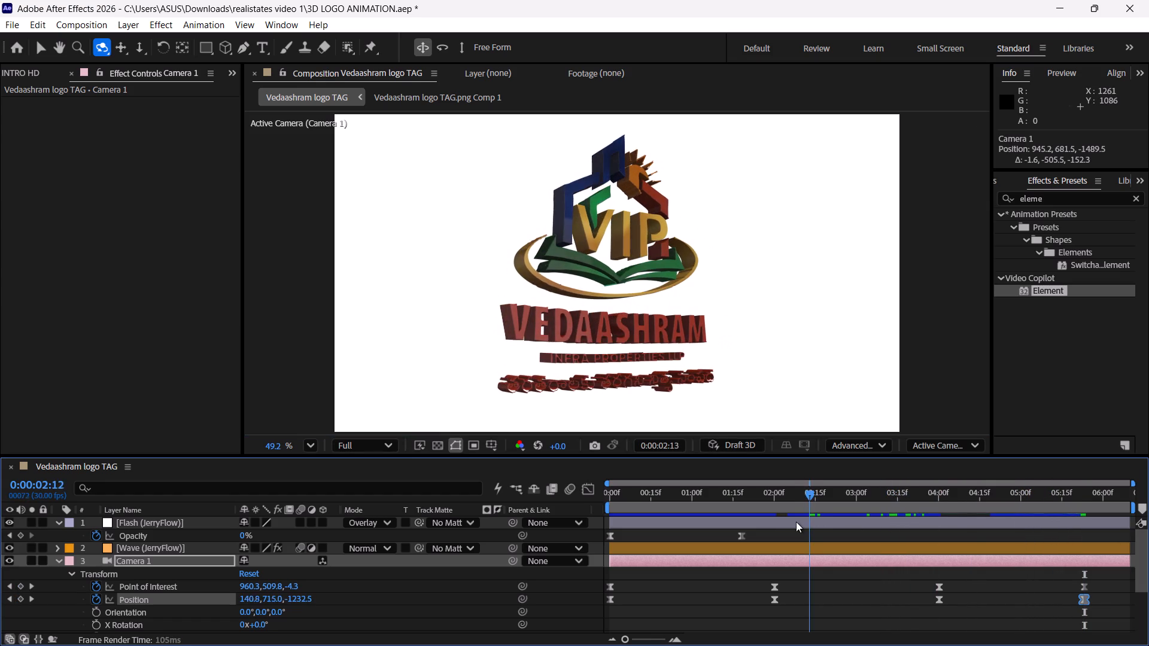
left_click_drag(796, 522, 780, 522)
key("space")
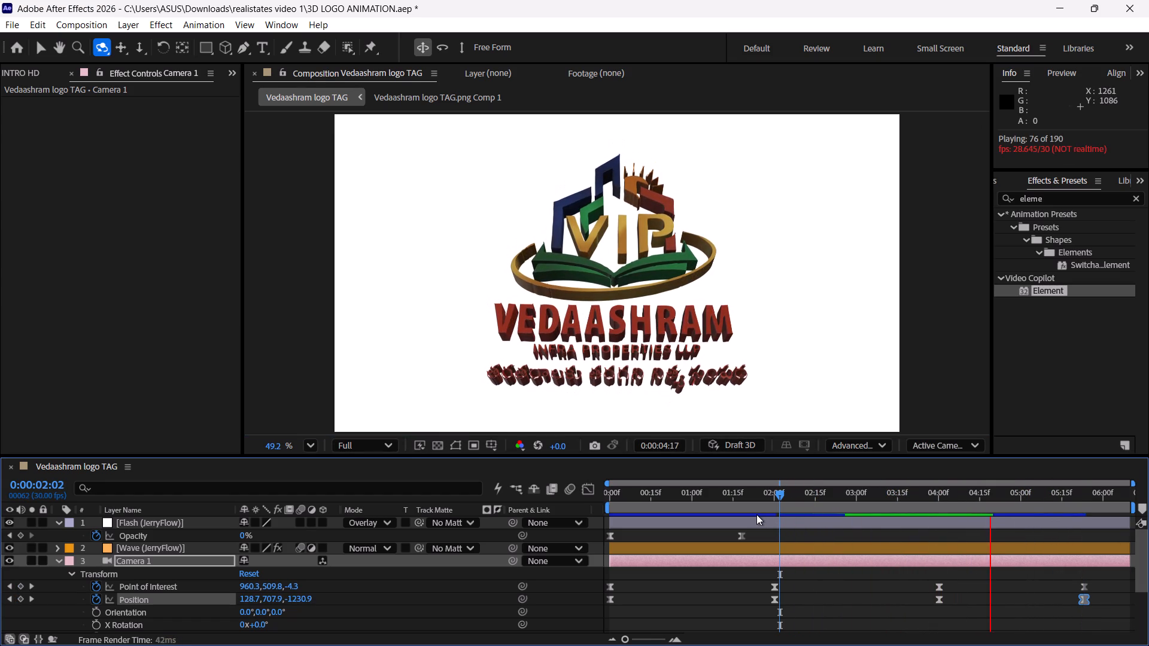
left_click(936, 499)
key("space")
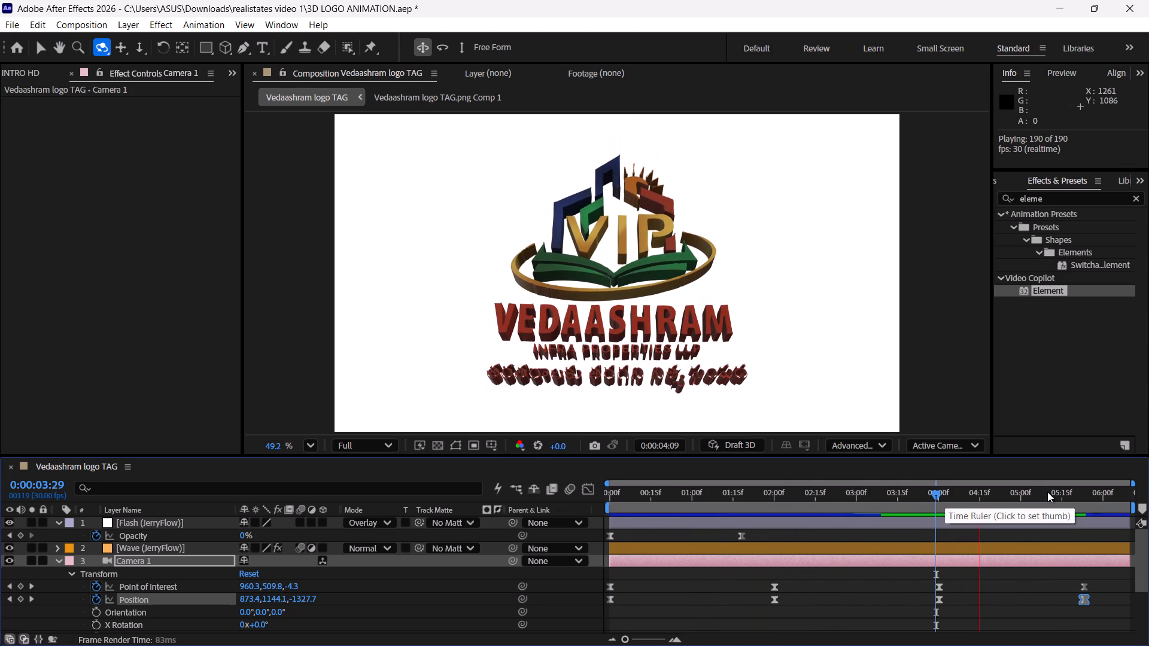
key("space")
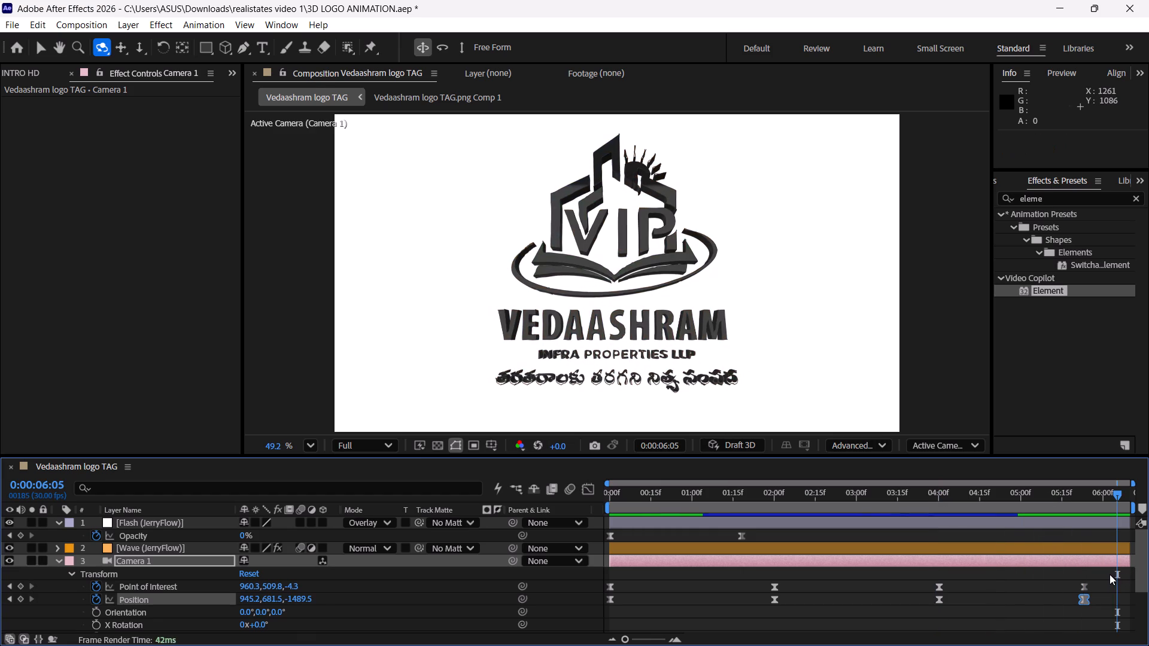
Select all of Camera 1's Point of Interest and Position keyframes and show their curves in the Graph Editor.
left_click_drag(1104, 574, 585, 611)
scroll(613, 551, "up", 7)
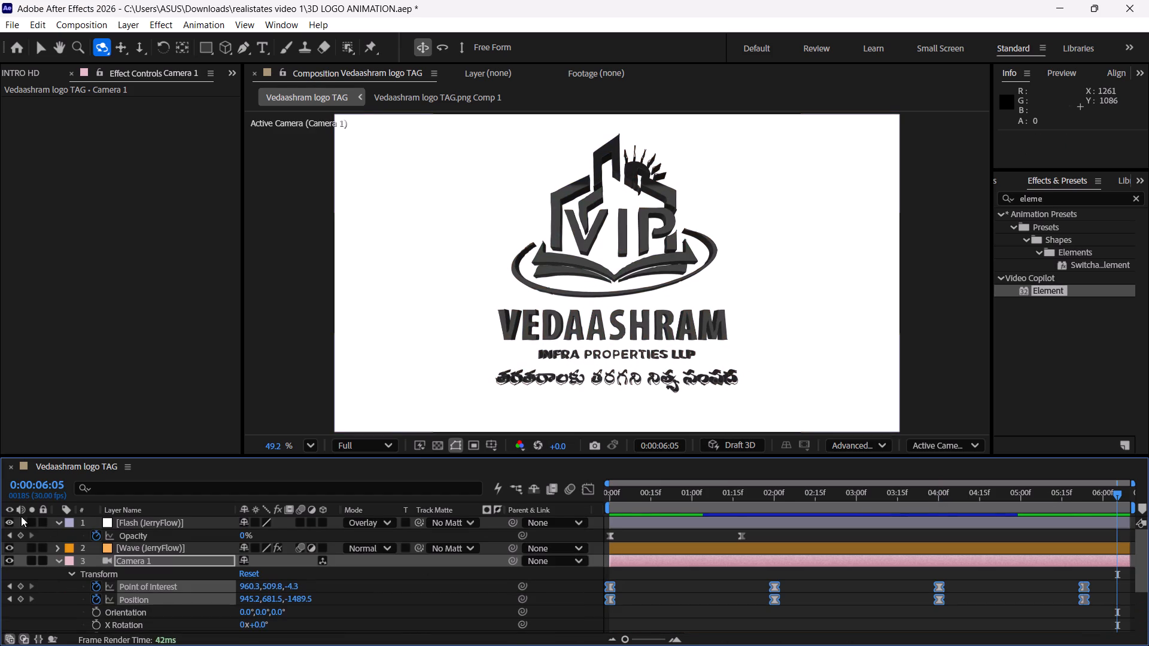
left_click(57, 521)
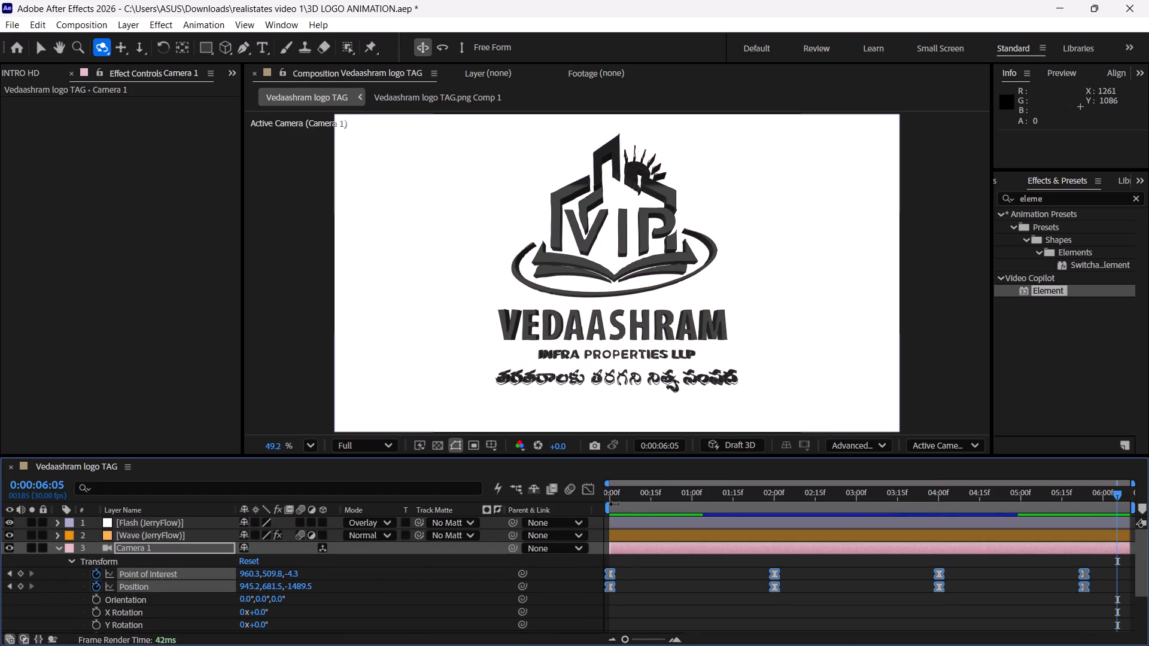
left_click(587, 491)
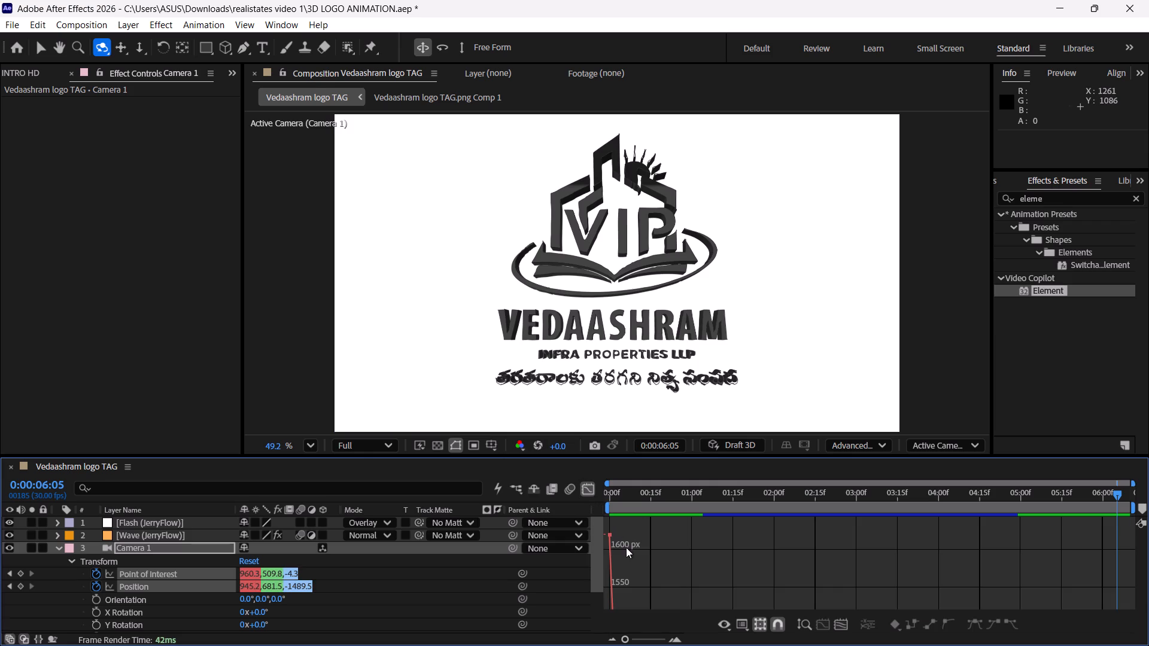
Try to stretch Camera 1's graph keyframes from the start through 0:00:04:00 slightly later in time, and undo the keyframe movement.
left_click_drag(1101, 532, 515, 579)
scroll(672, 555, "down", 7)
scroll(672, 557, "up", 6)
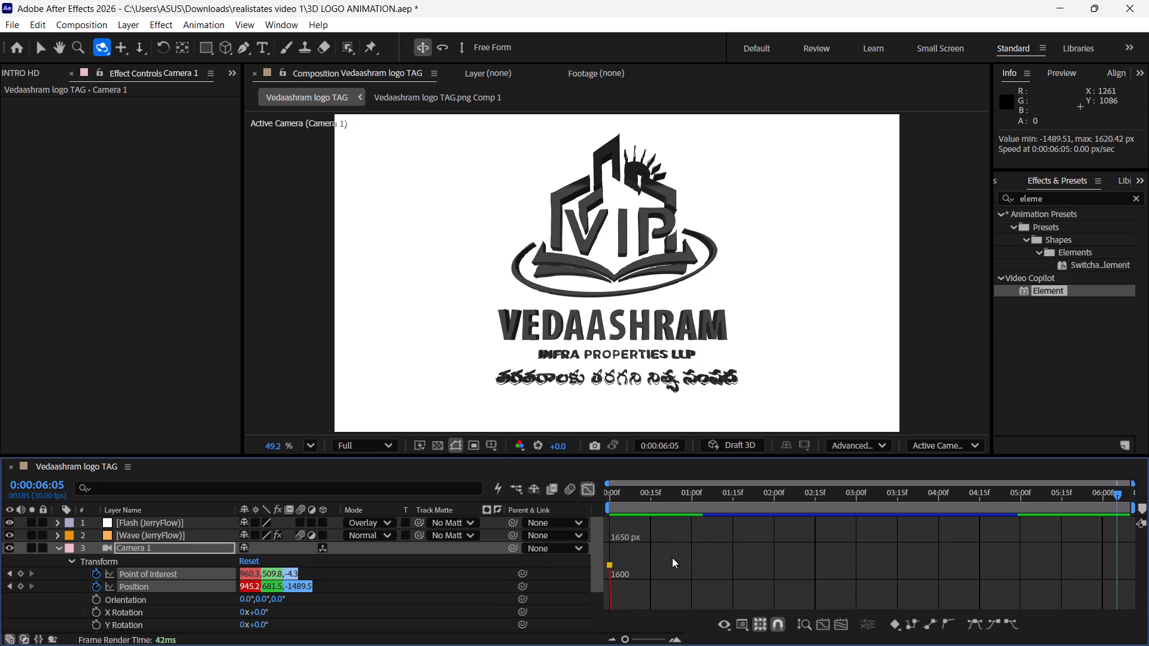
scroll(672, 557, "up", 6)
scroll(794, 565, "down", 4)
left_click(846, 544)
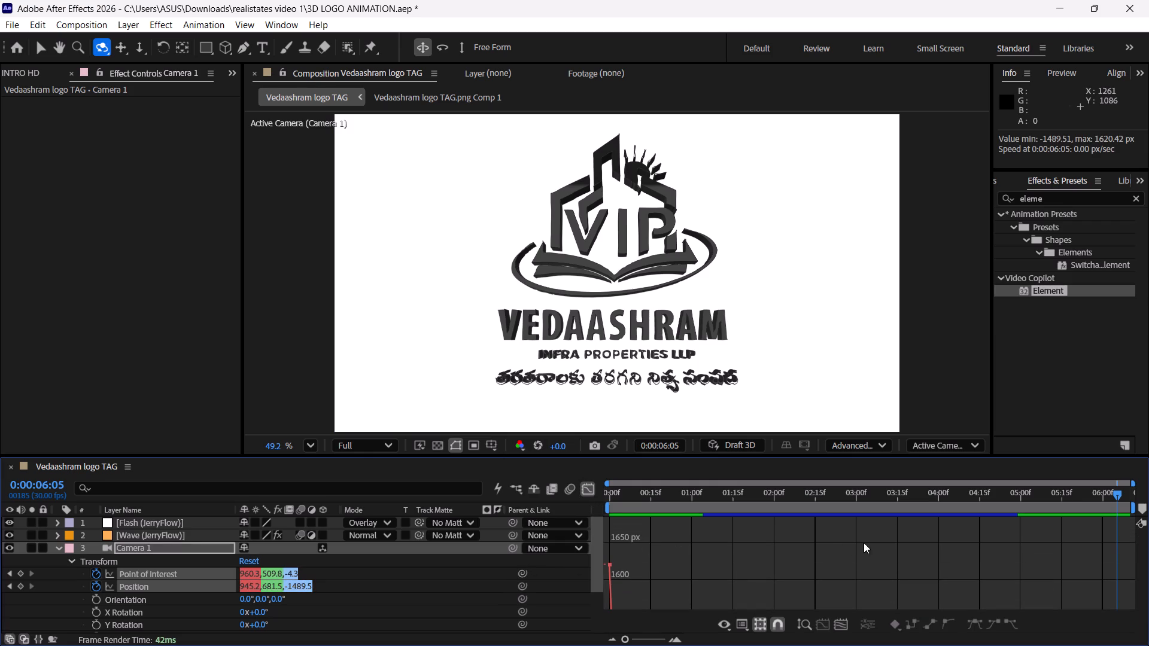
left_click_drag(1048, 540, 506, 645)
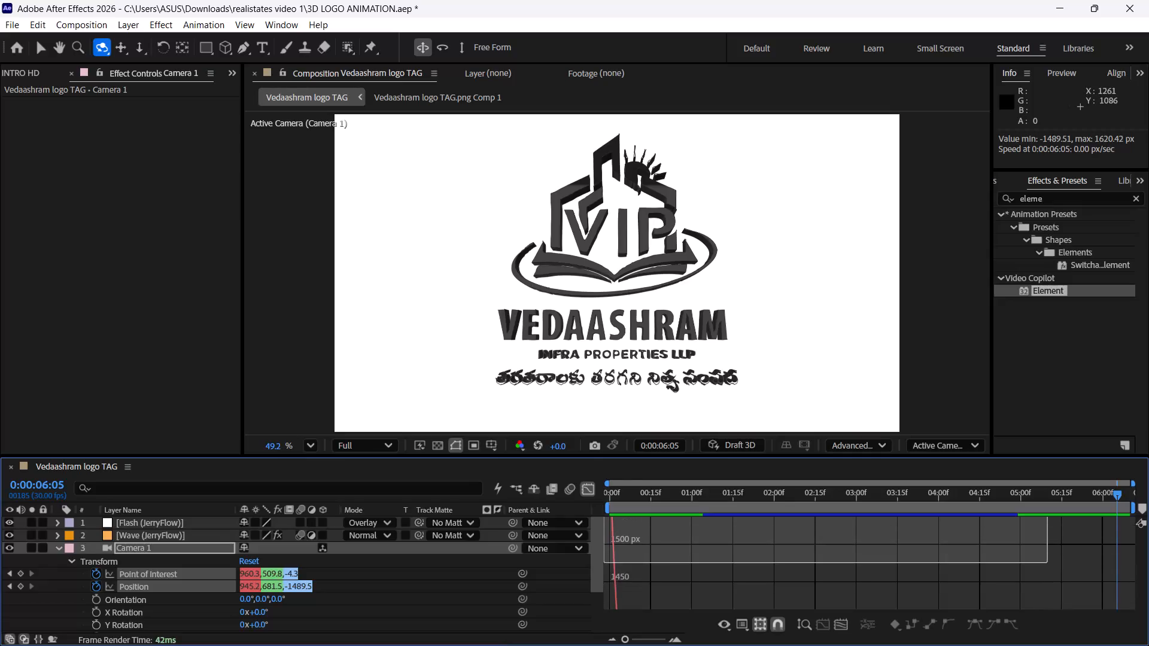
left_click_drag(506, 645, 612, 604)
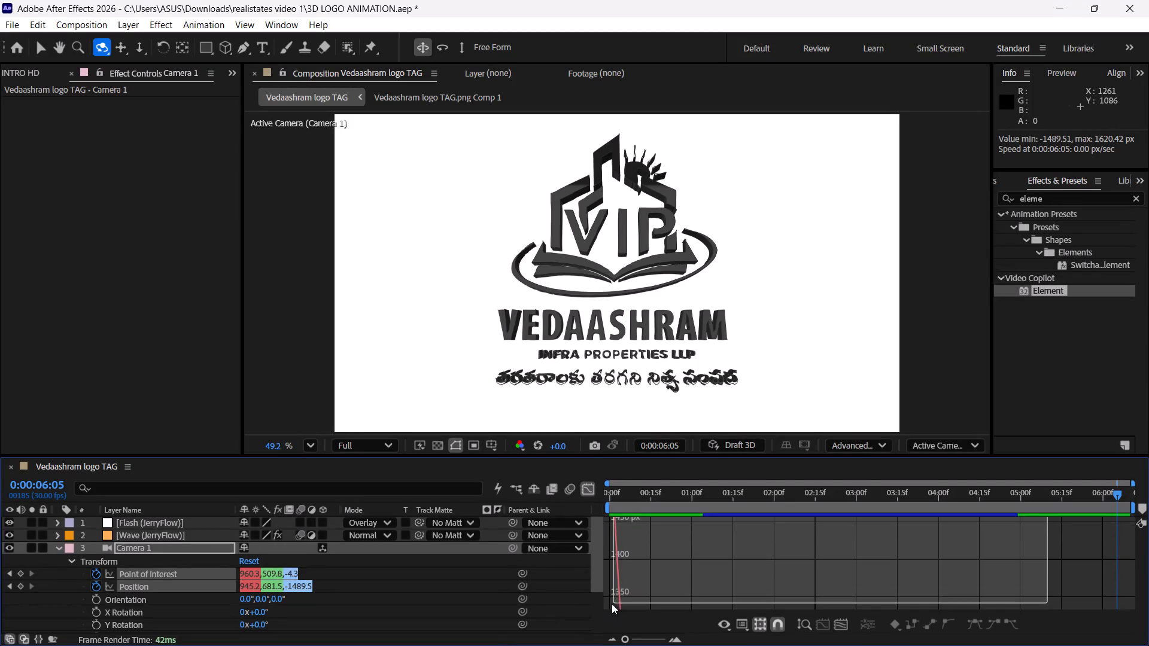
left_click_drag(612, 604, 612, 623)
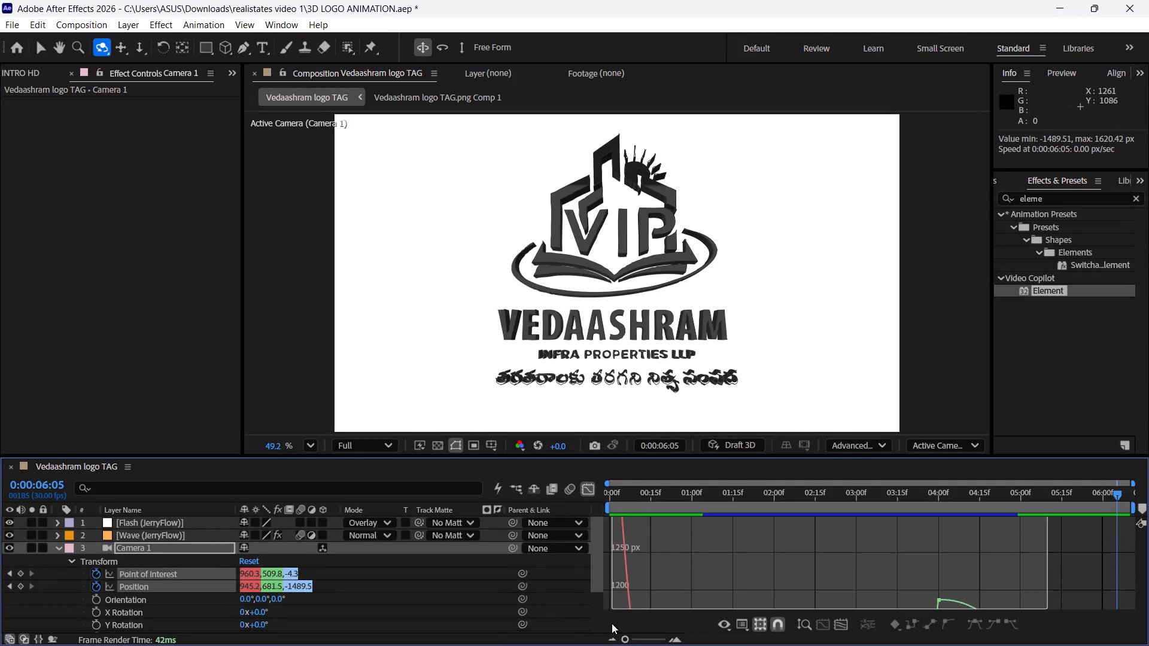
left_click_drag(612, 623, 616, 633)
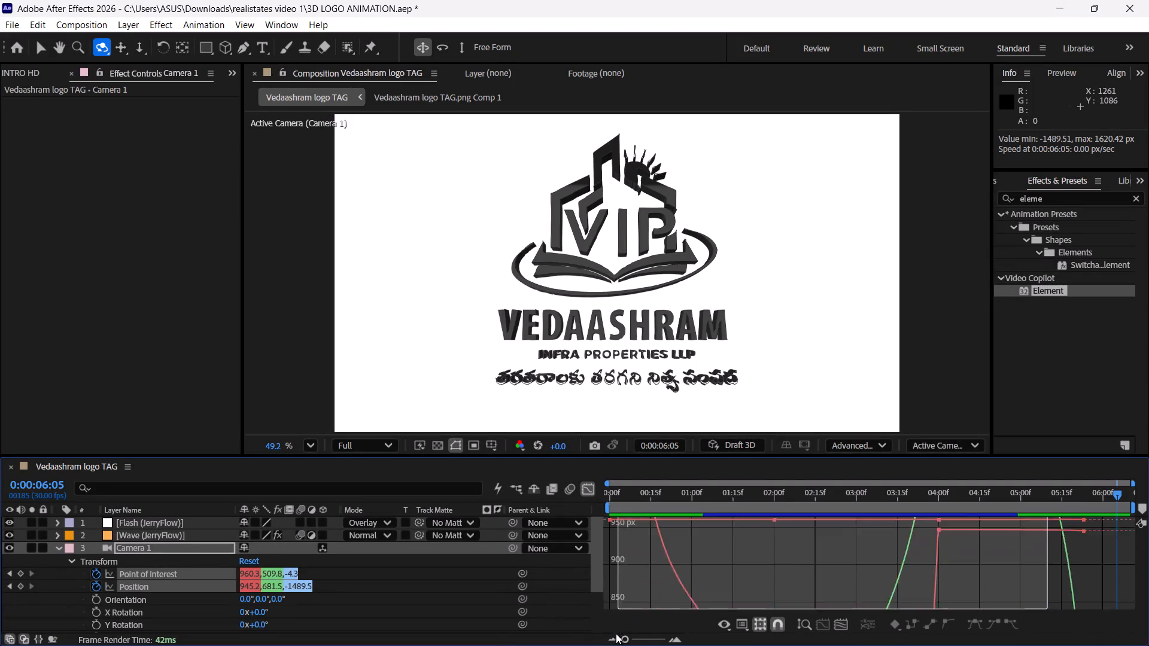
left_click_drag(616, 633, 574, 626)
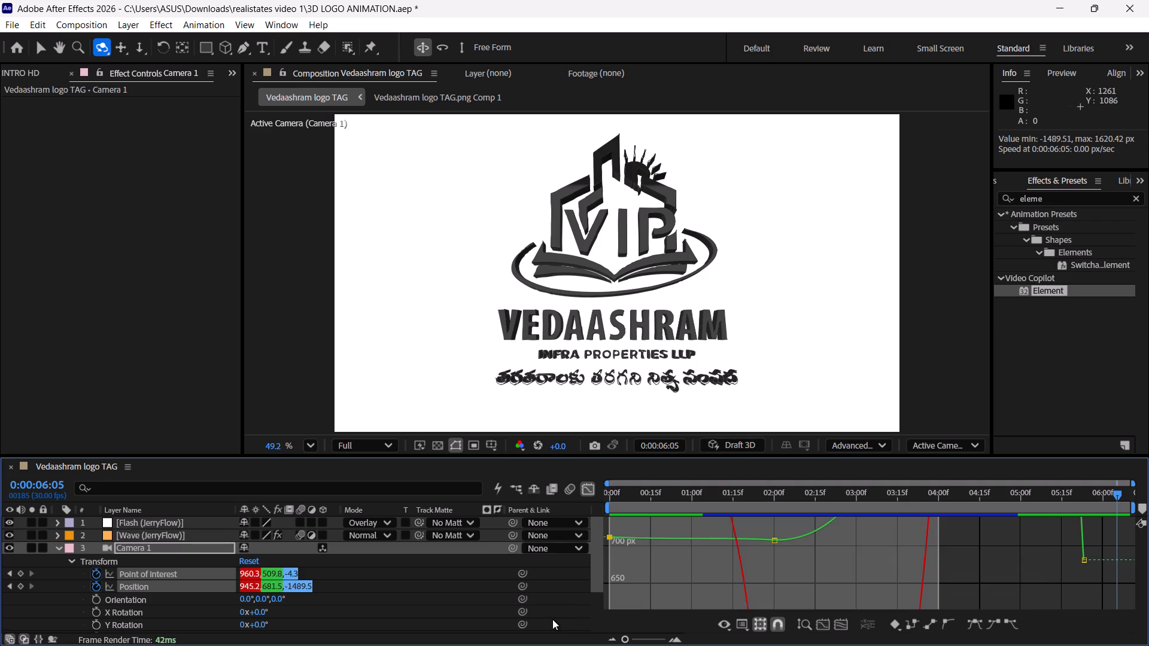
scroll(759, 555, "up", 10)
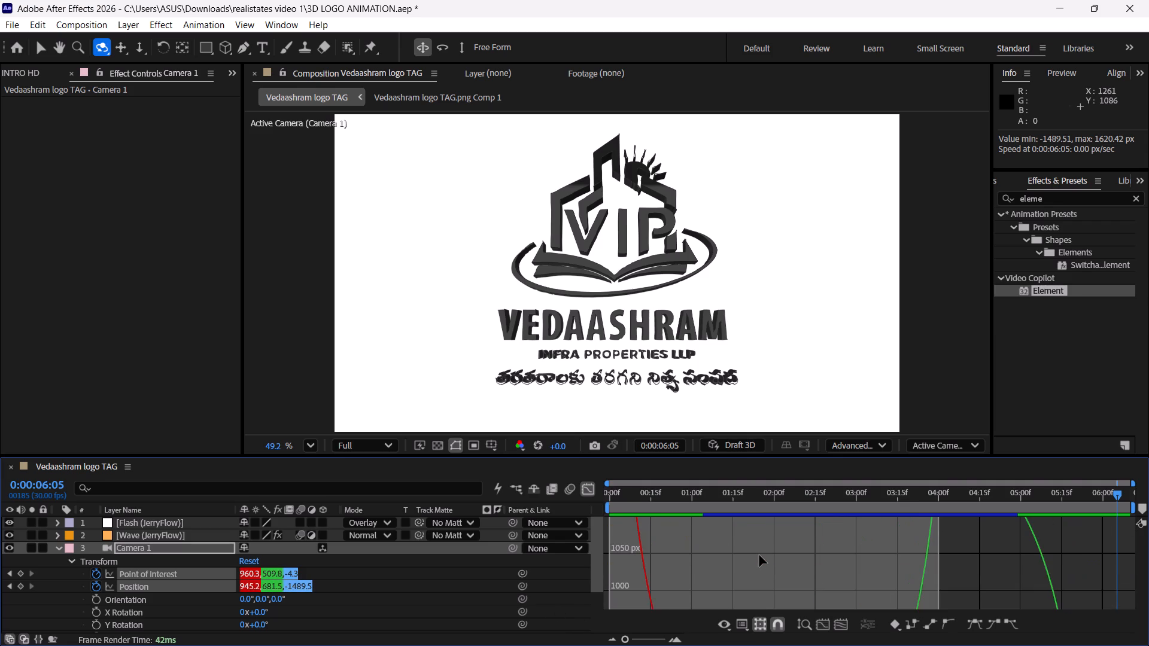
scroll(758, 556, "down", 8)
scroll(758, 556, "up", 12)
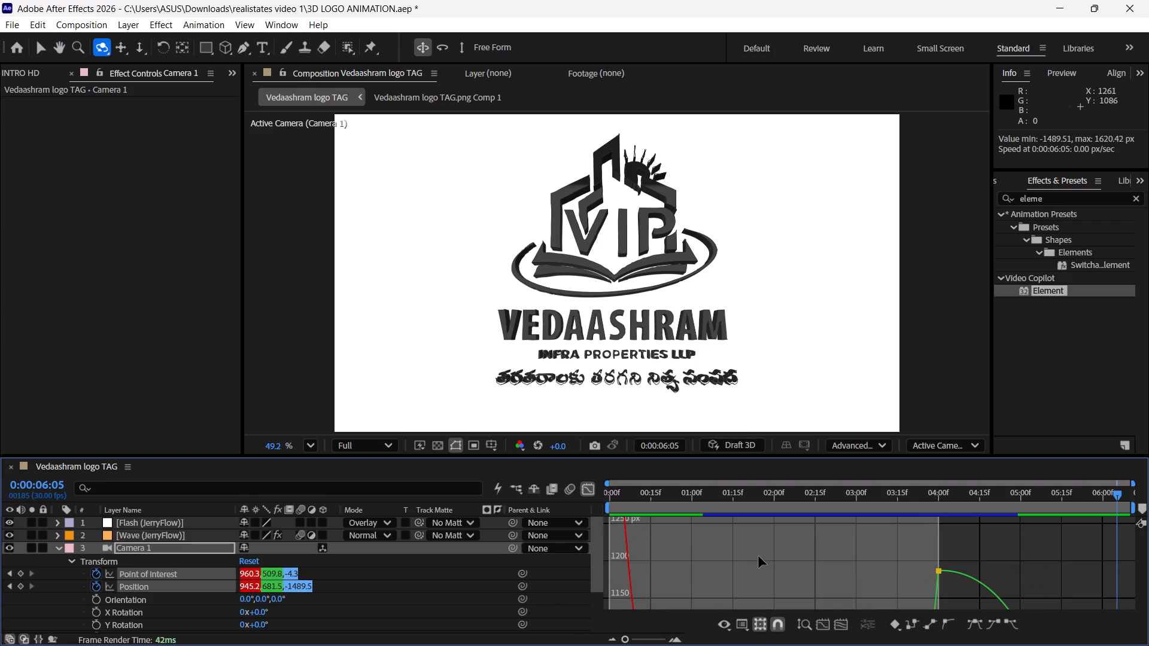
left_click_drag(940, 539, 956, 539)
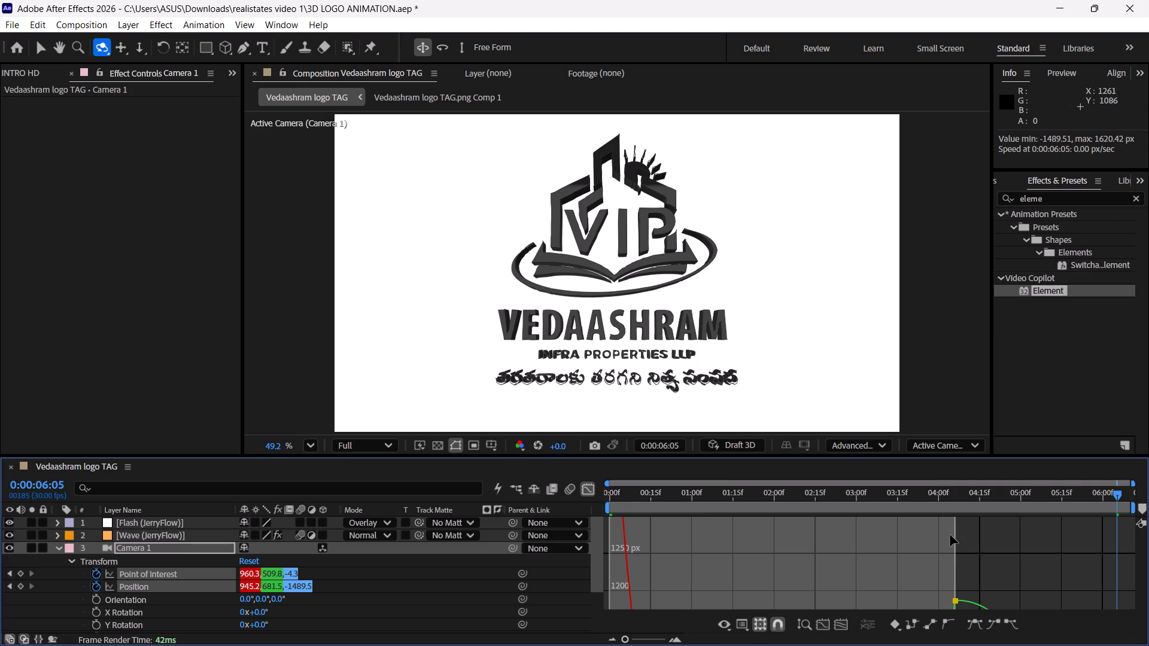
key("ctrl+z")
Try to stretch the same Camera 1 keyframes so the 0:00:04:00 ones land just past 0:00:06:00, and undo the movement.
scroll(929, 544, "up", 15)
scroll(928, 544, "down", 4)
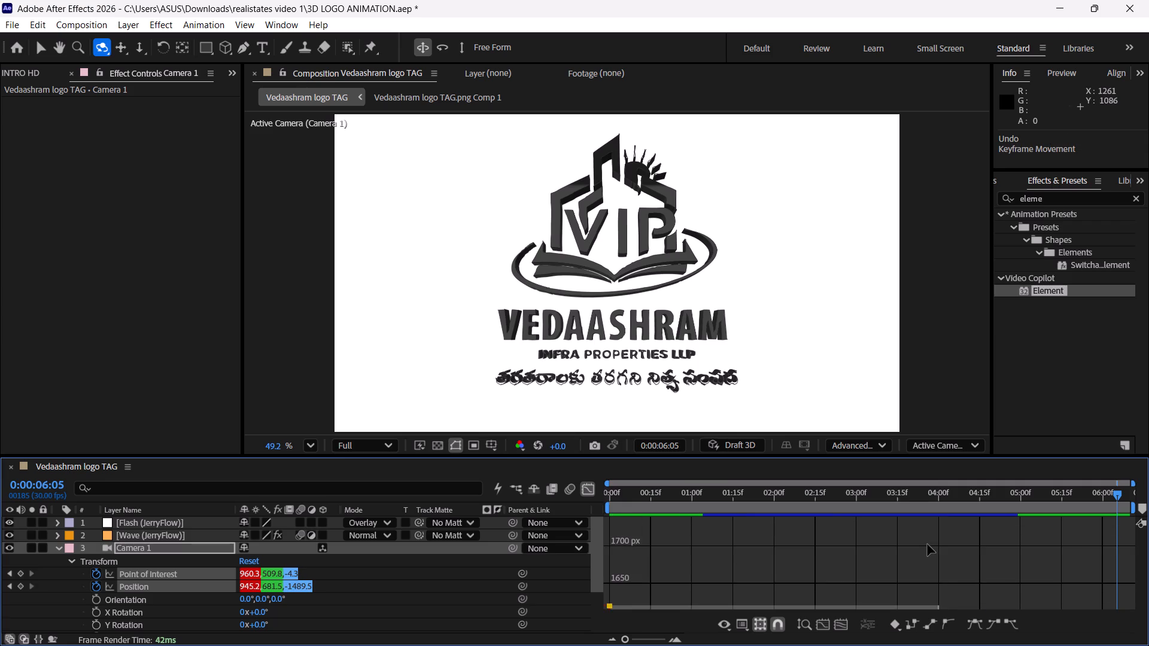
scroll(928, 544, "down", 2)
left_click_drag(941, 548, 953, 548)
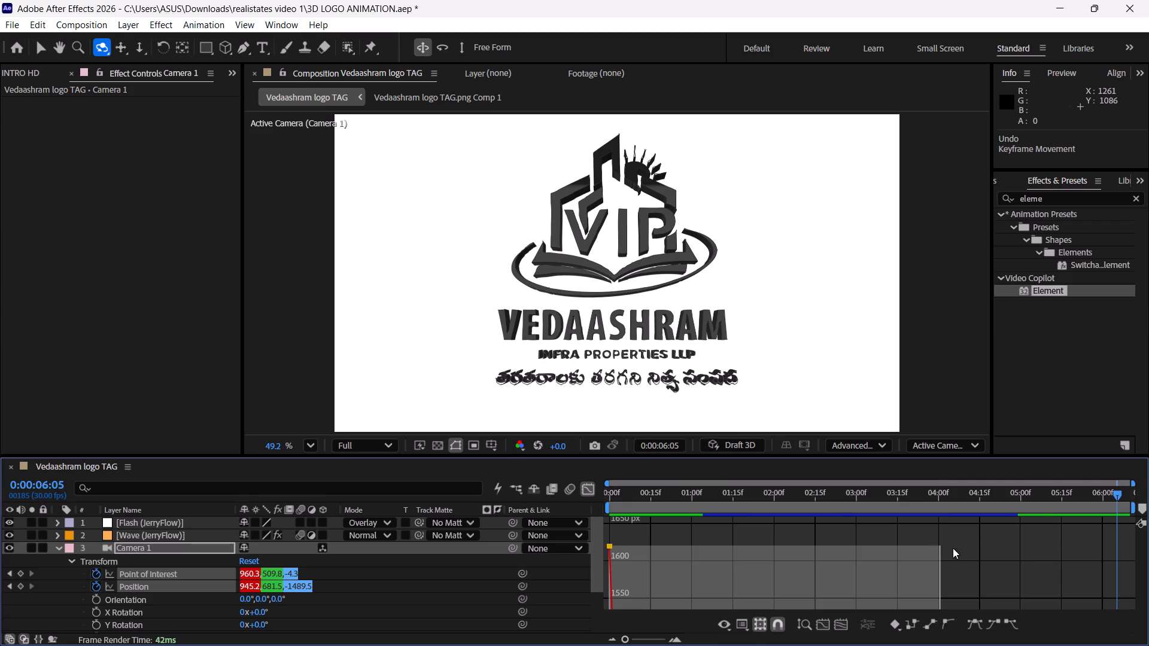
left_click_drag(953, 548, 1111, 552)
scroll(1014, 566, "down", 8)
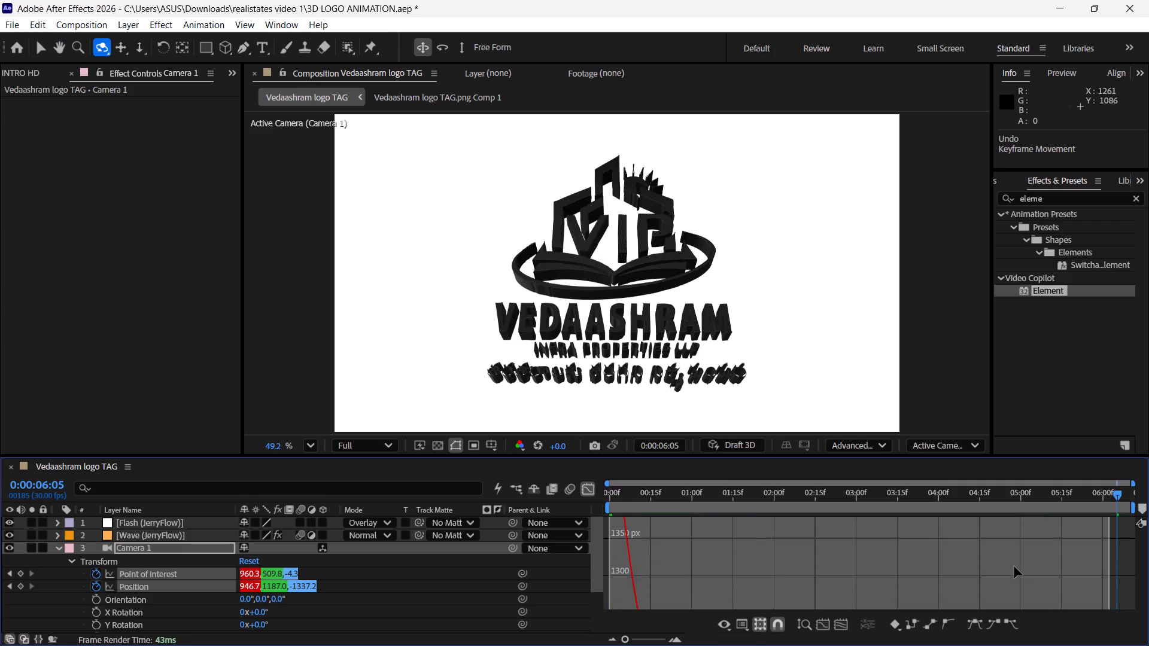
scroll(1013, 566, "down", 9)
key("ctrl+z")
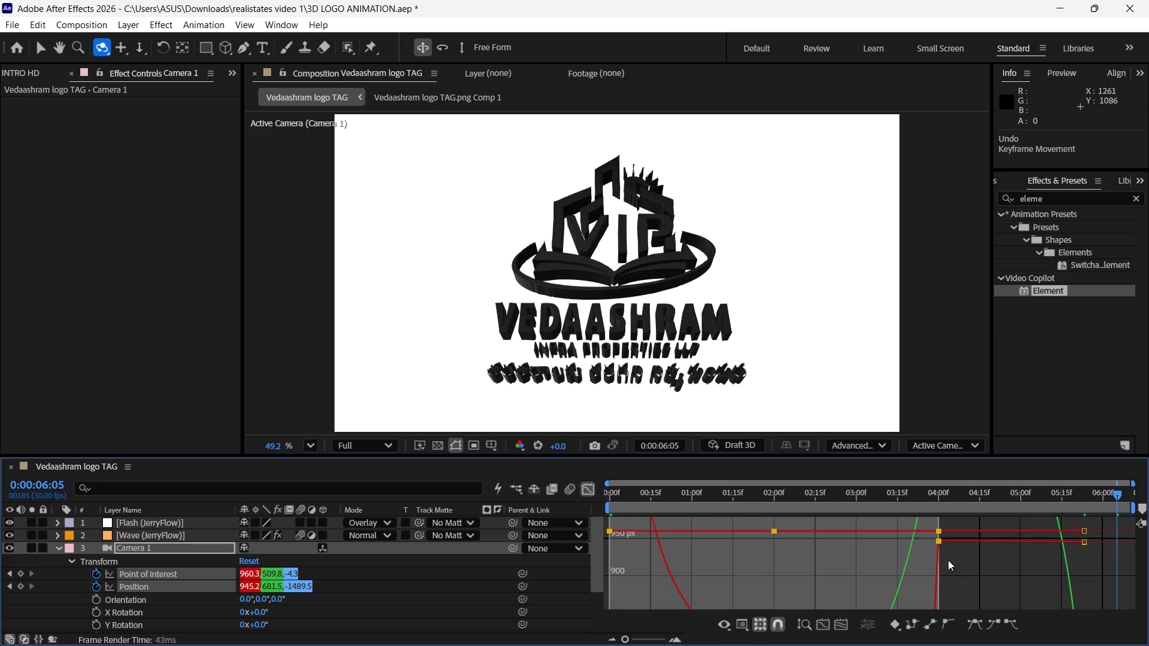
Reselect all of Camera 1's Point of Interest and Position keyframes in the Graph Editor, from the first to the last.
scroll(902, 571, "up", 3)
scroll(902, 571, "up", 3, "ctrl")
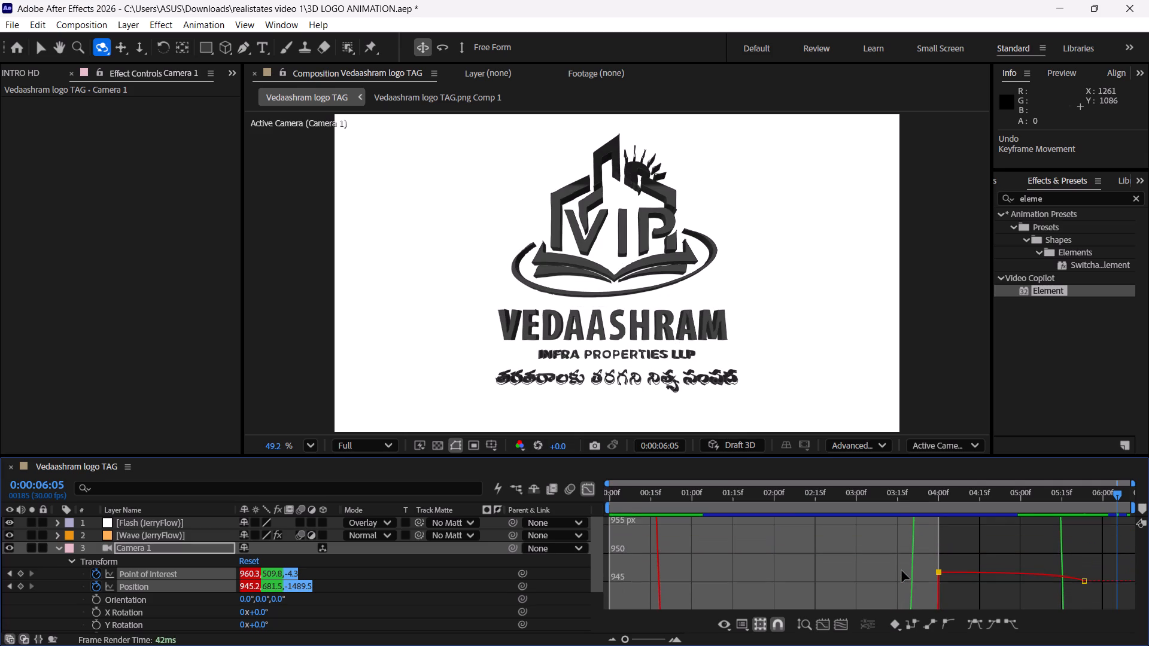
scroll(902, 571, "up", 12, "ctrl")
scroll(902, 571, "up", 9, "ctrl")
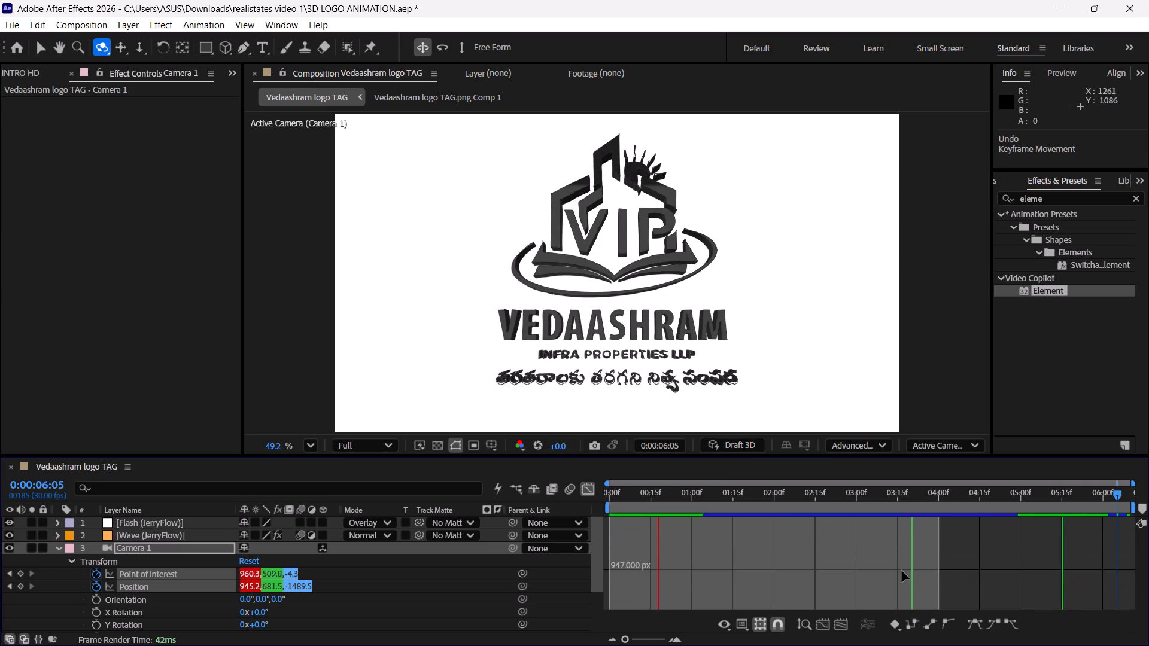
scroll(902, 571, "up", 2, "ctrl")
scroll(902, 571, "down", 20, "ctrl")
scroll(902, 571, "down", 10, "ctrl")
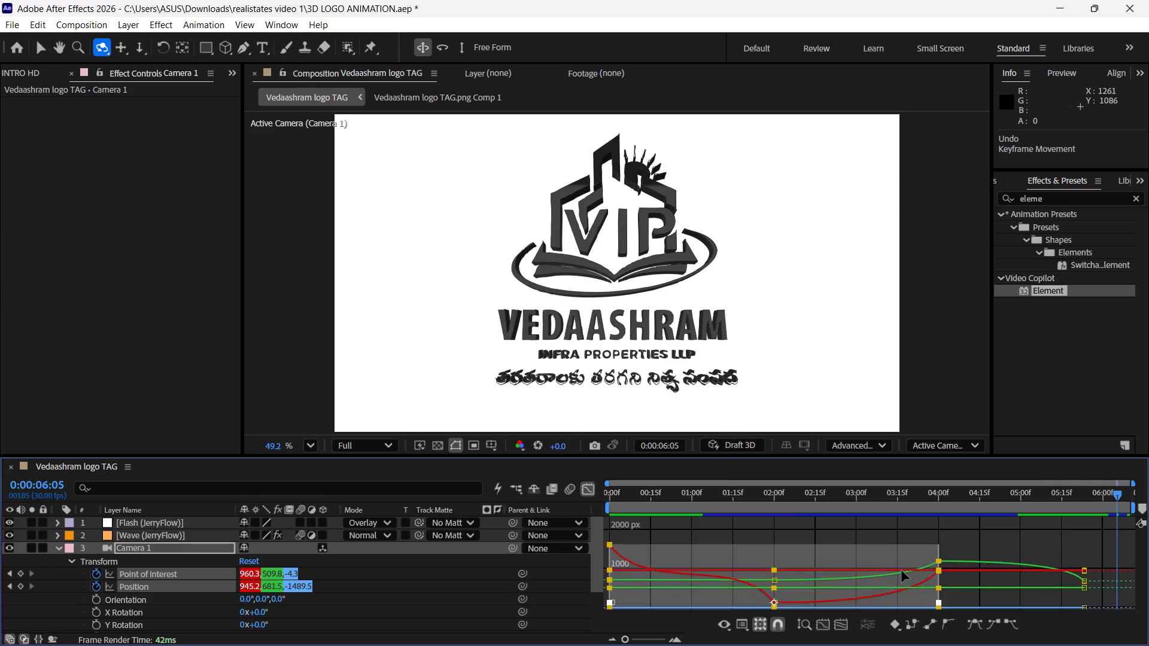
scroll(902, 571, "down", 6, "ctrl")
left_click(926, 531)
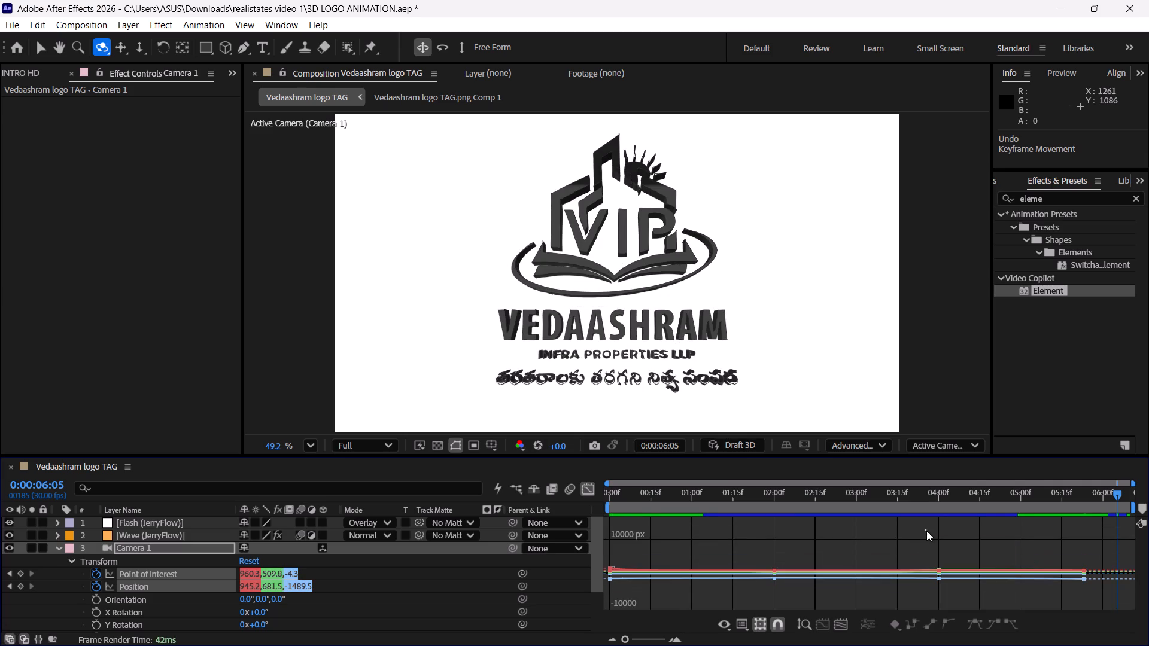
left_click_drag(1104, 525, 990, 623)
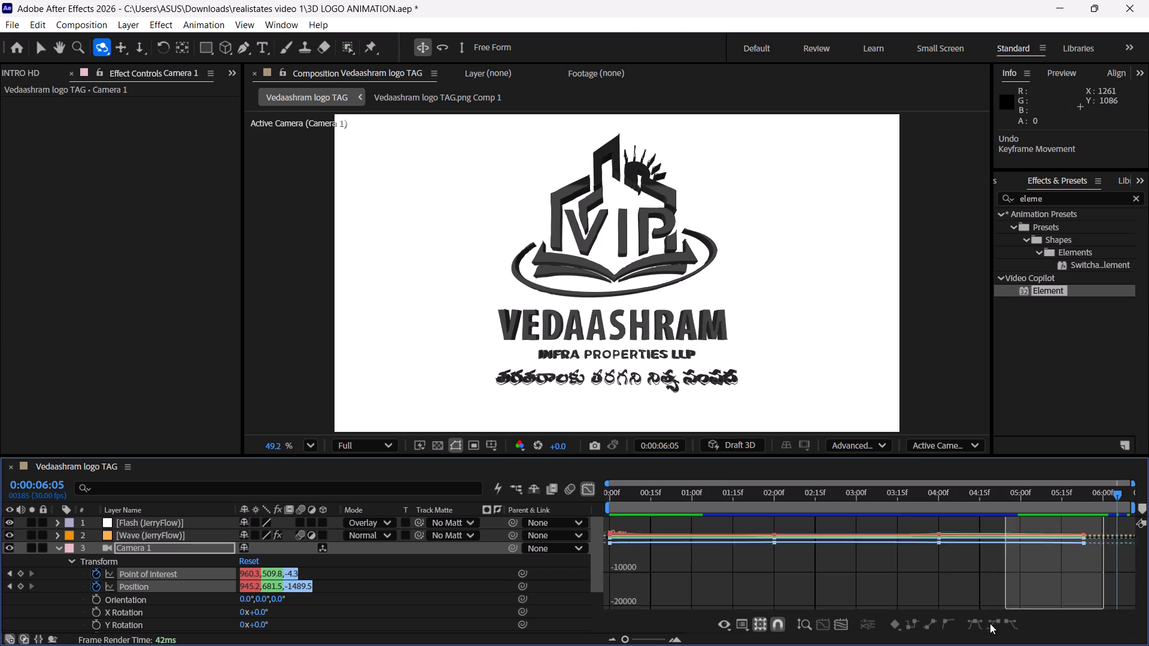
left_click_drag(990, 623, 539, 537)
Examine Camera 1's Point of Interest and Position value curves in the Graph Editor, ending with the full timeline range from 0:00:00:00 to 0:00:06:10.
scroll(806, 525, "up", 11, "ctrl")
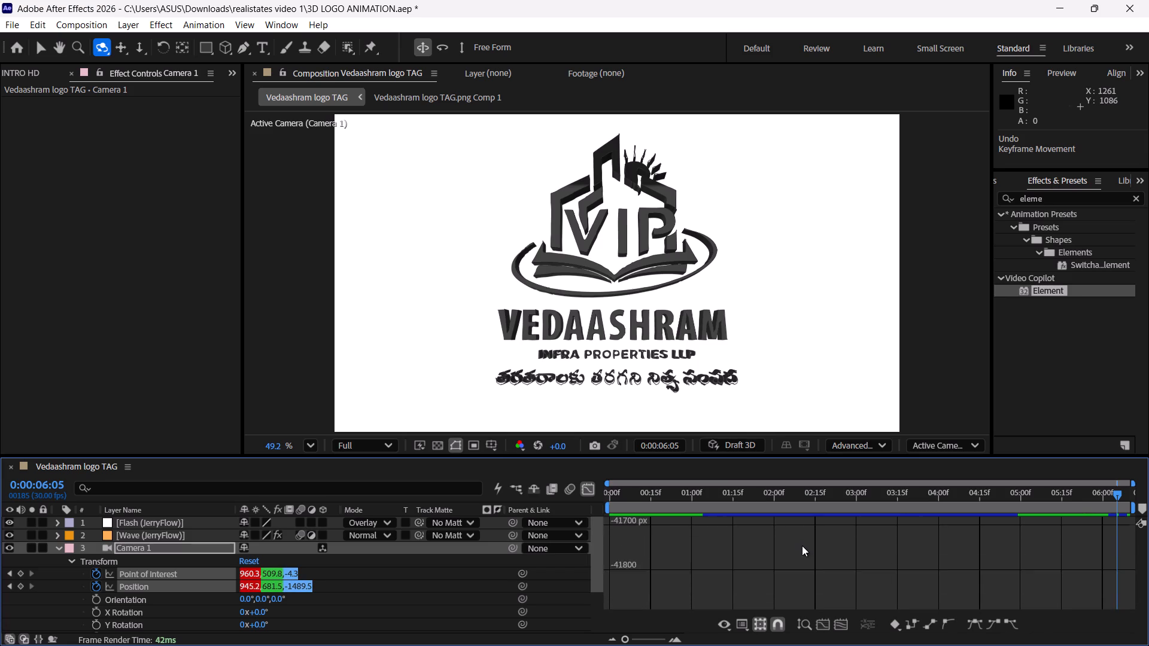
scroll(802, 546, "up", 6, "ctrl")
scroll(801, 546, "down", 2, "ctrl")
scroll(732, 578, "down", 12)
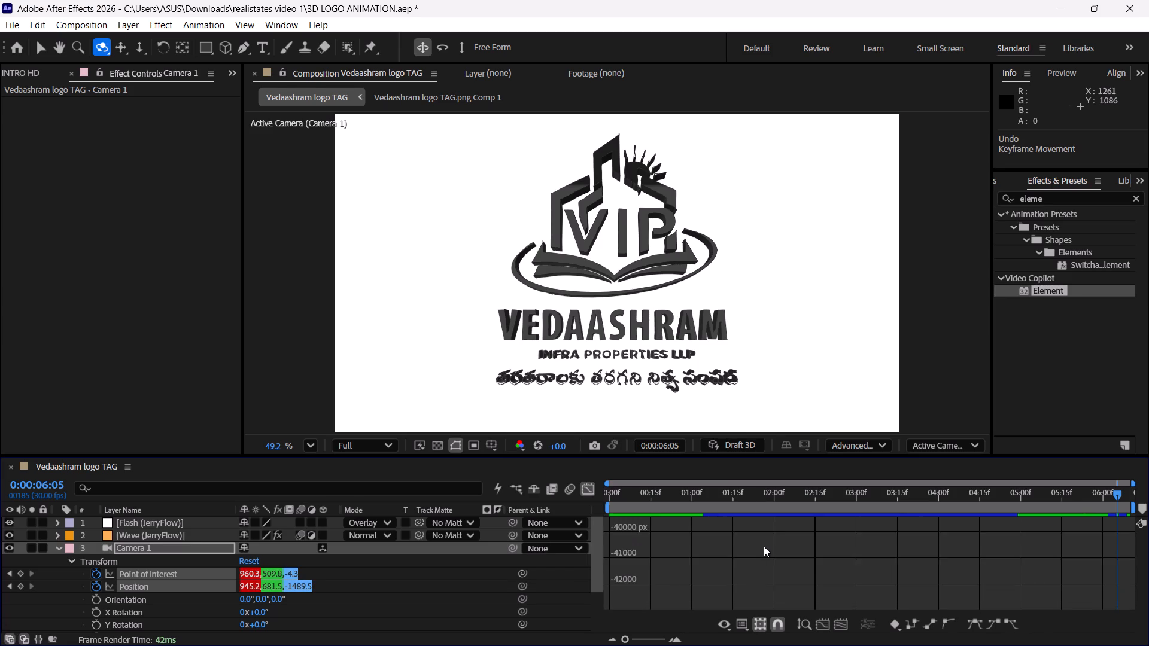
scroll(765, 546, "up", 20)
middle_click(764, 546)
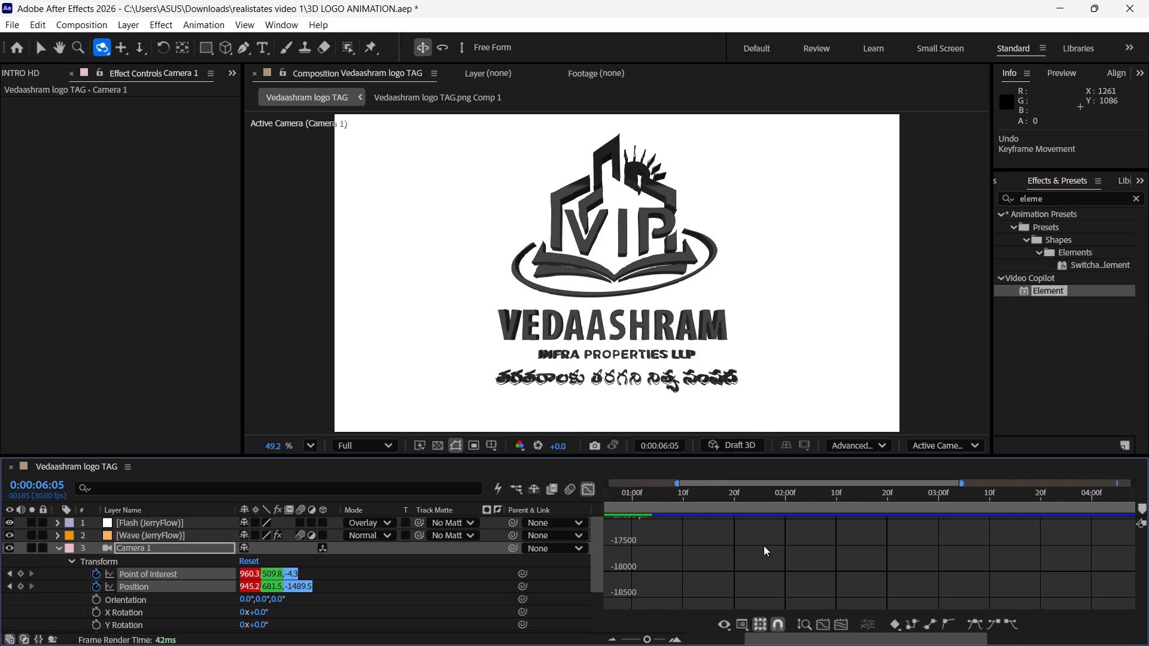
scroll(764, 546, "up", 1)
middle_click_drag(764, 546, 772, 610)
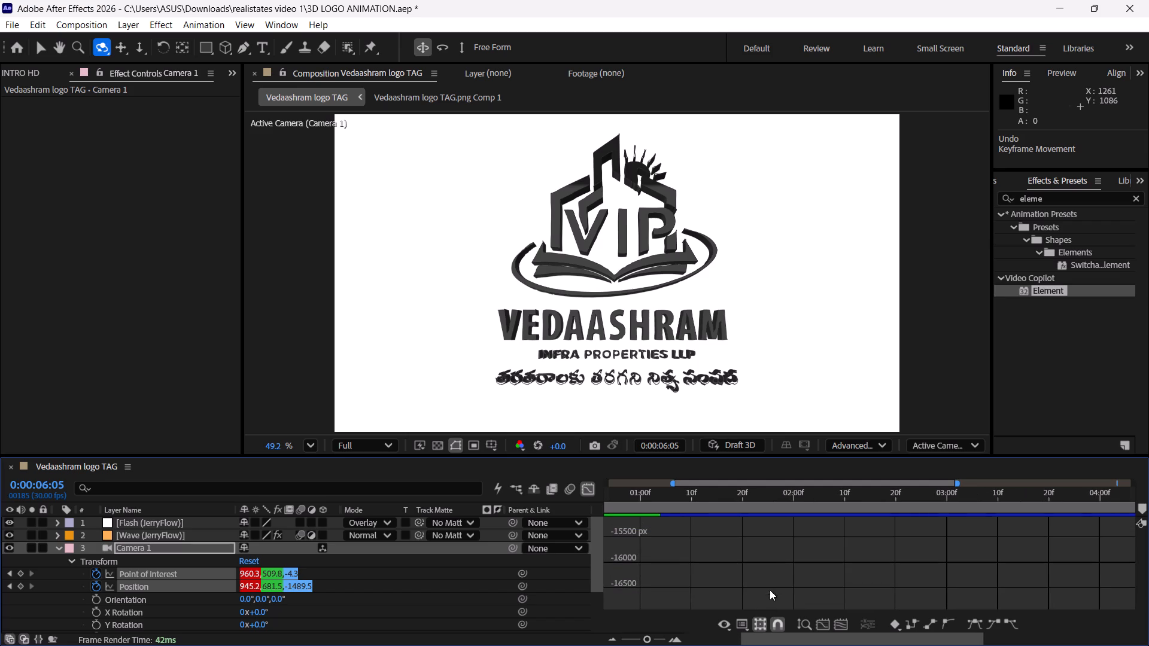
middle_click_drag(753, 552, 751, 627)
scroll(713, 580, "down", 8)
scroll(713, 580, "up", 6)
scroll(713, 580, "down", 3, "ctrl")
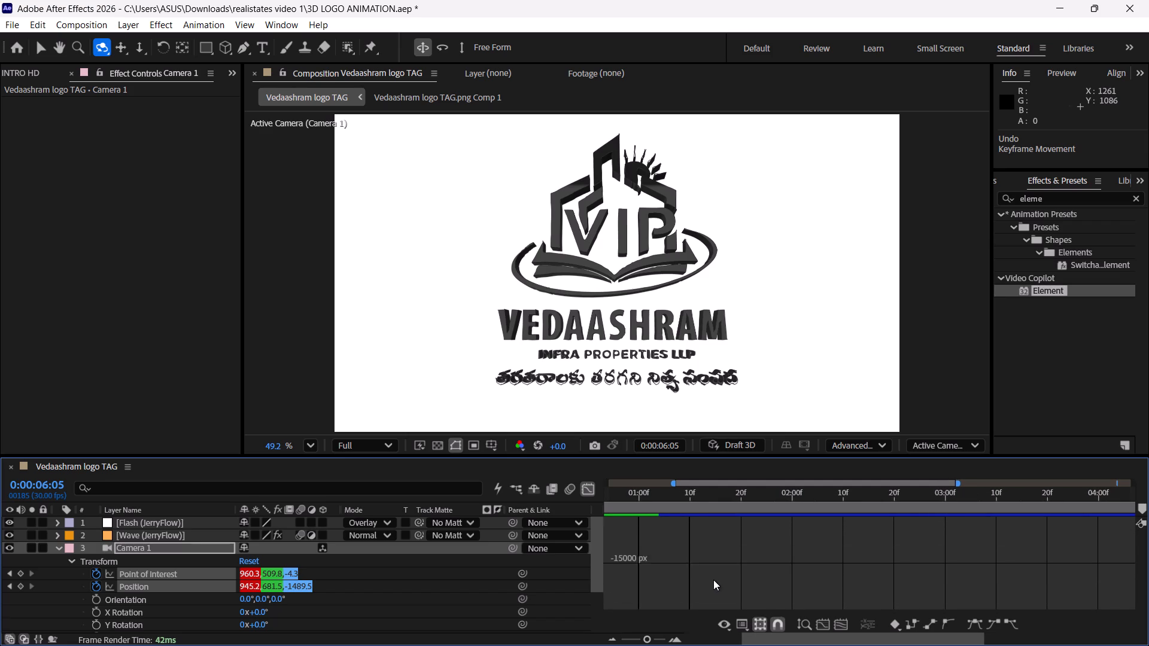
scroll(713, 580, "down", 12, "ctrl")
scroll(713, 580, "down", 11, "ctrl")
scroll(713, 580, "up", 2, "ctrl")
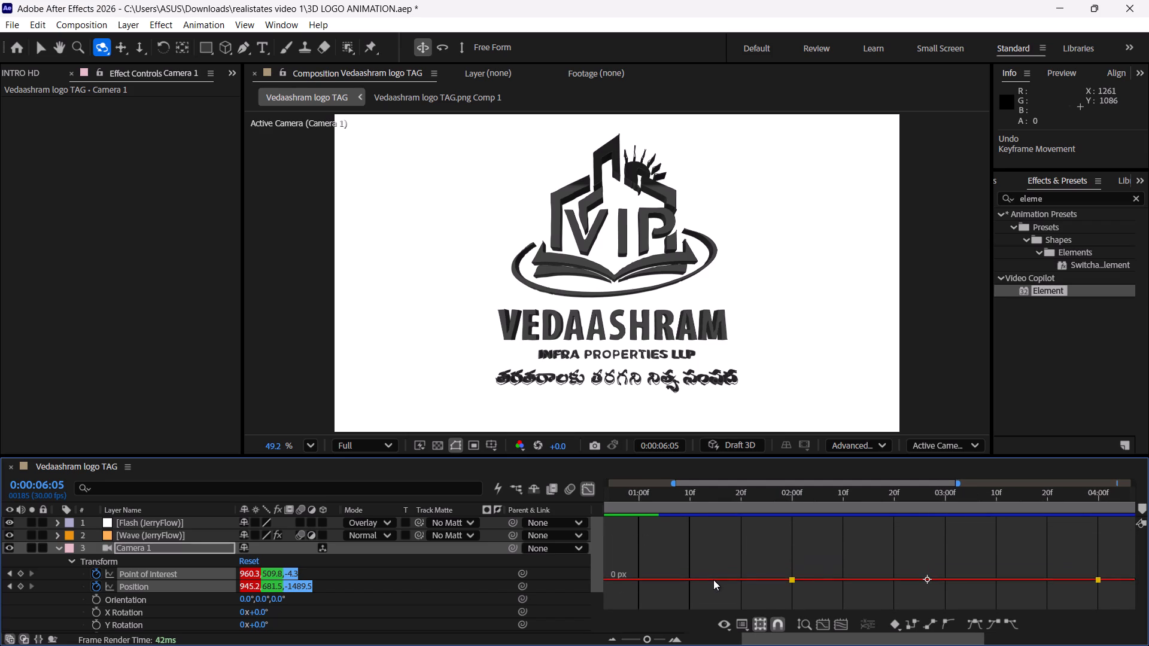
scroll(713, 580, "up", 18, "ctrl")
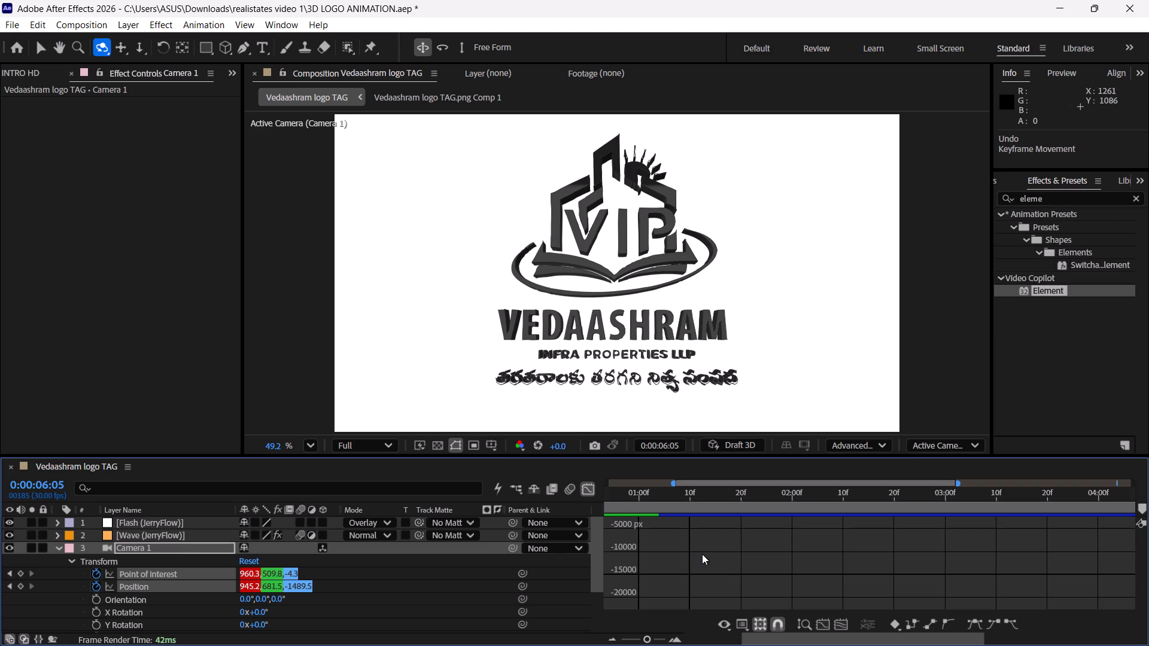
middle_click_drag(715, 544, 716, 547)
middle_click_drag(716, 547, 722, 588)
scroll(667, 574, "down", 3, "ctrl")
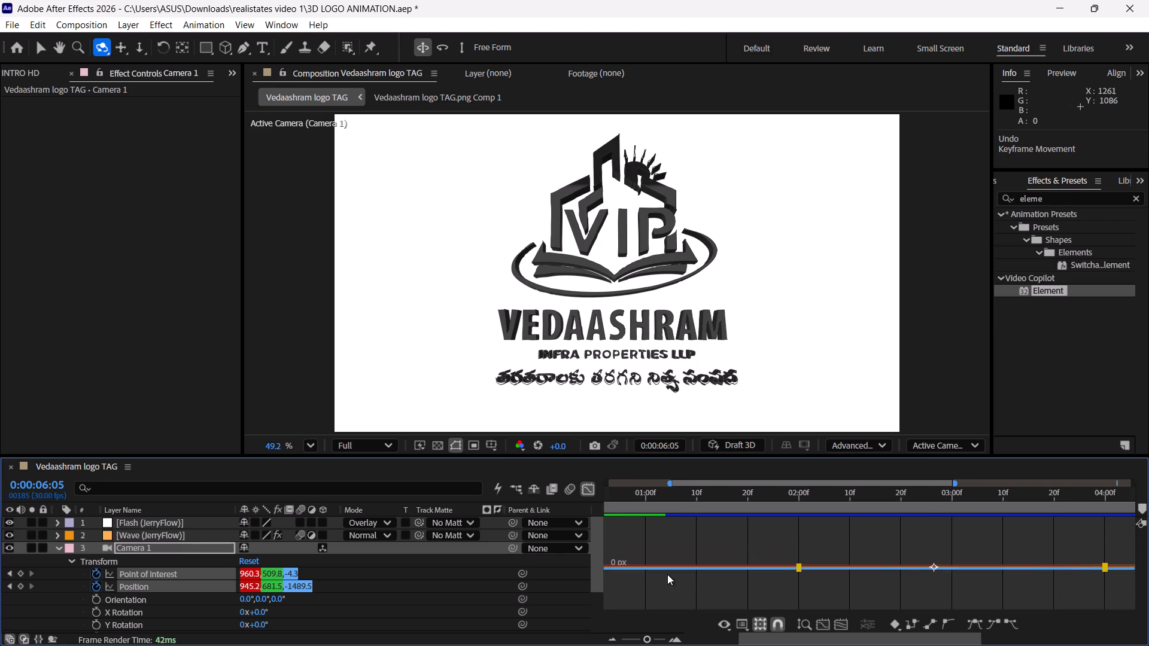
scroll(667, 574, "up", 6, "ctrl")
middle_click_drag(696, 554, 704, 607)
scroll(717, 552, "down", 7, "alt")
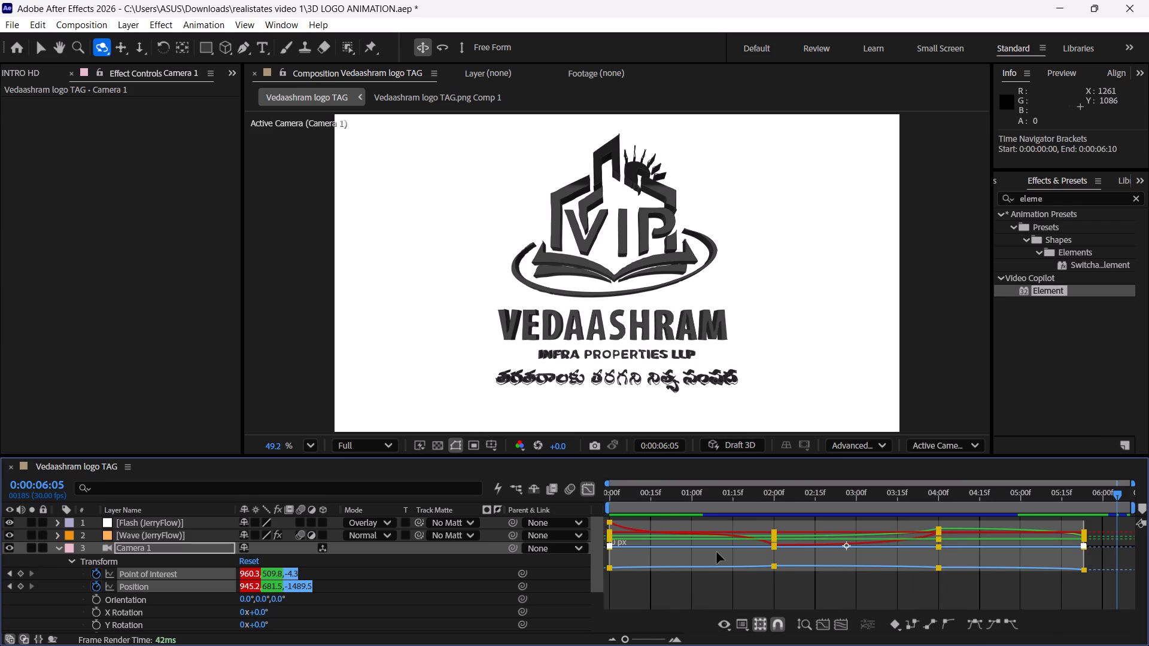
scroll(703, 557, "up", 2)
scroll(703, 557, "down", 1)
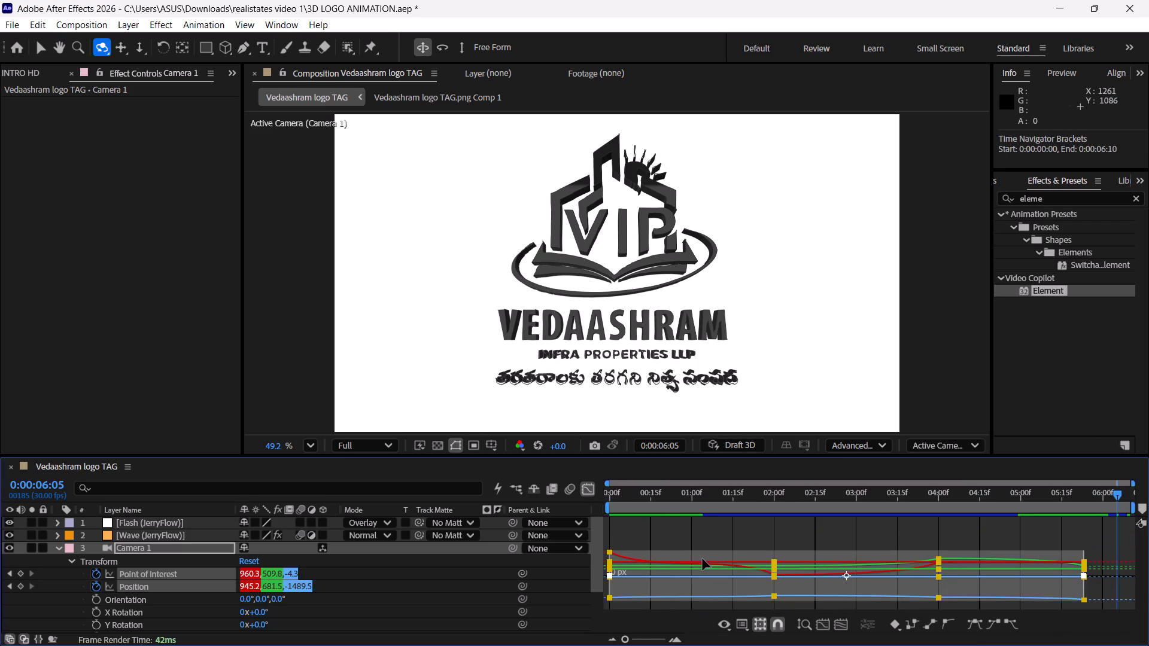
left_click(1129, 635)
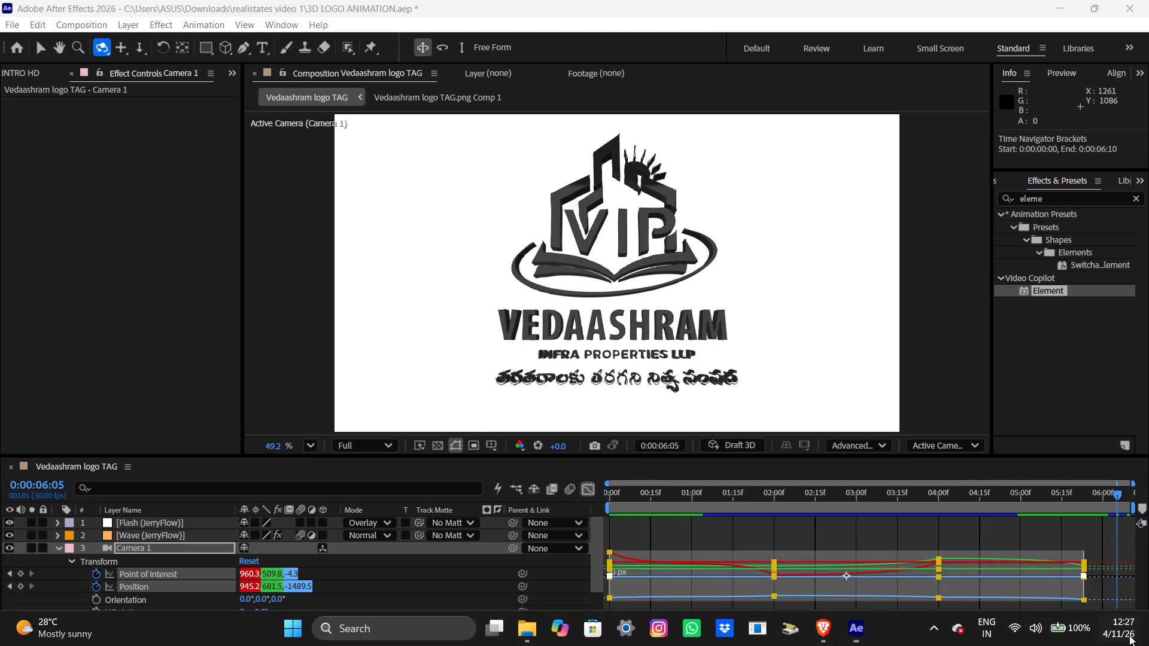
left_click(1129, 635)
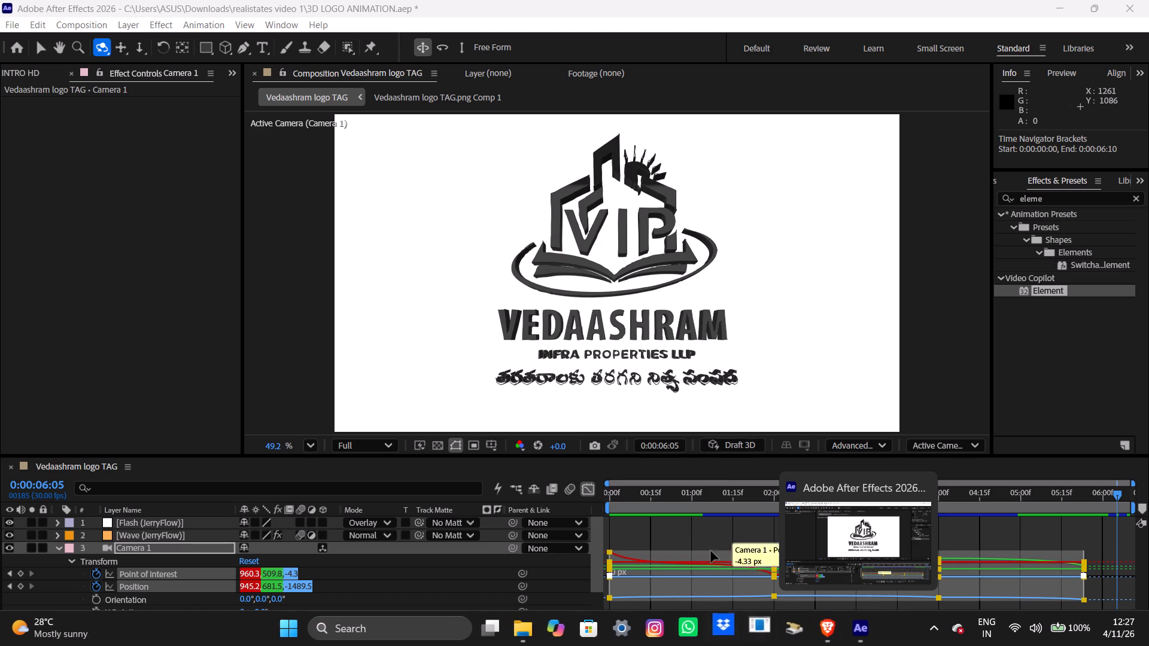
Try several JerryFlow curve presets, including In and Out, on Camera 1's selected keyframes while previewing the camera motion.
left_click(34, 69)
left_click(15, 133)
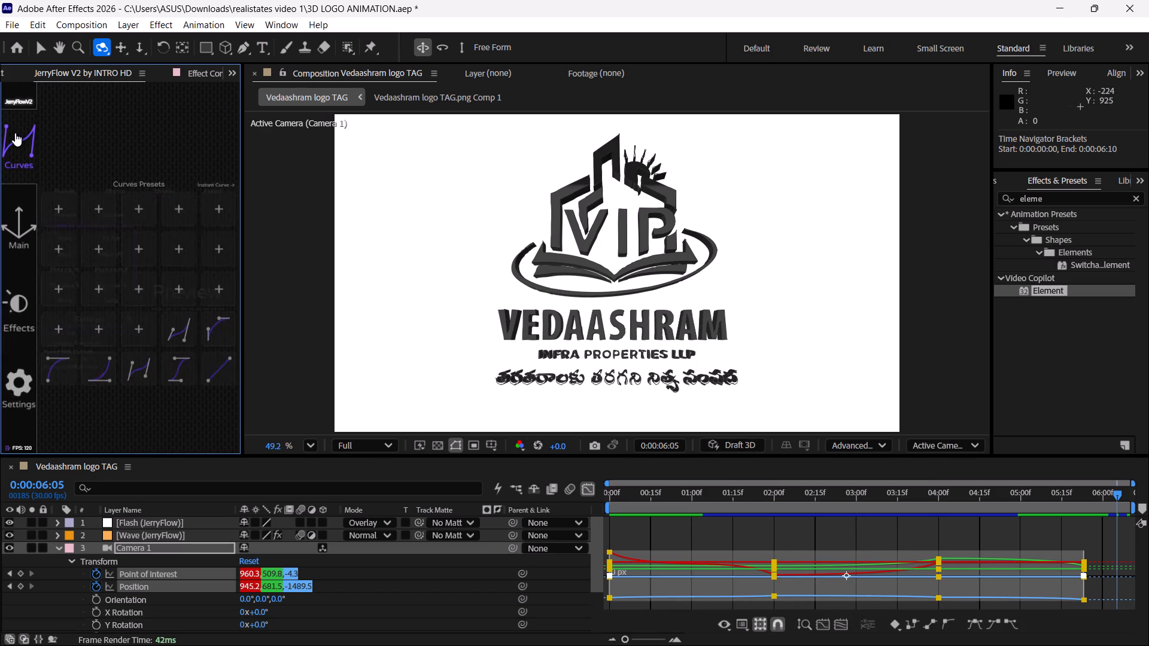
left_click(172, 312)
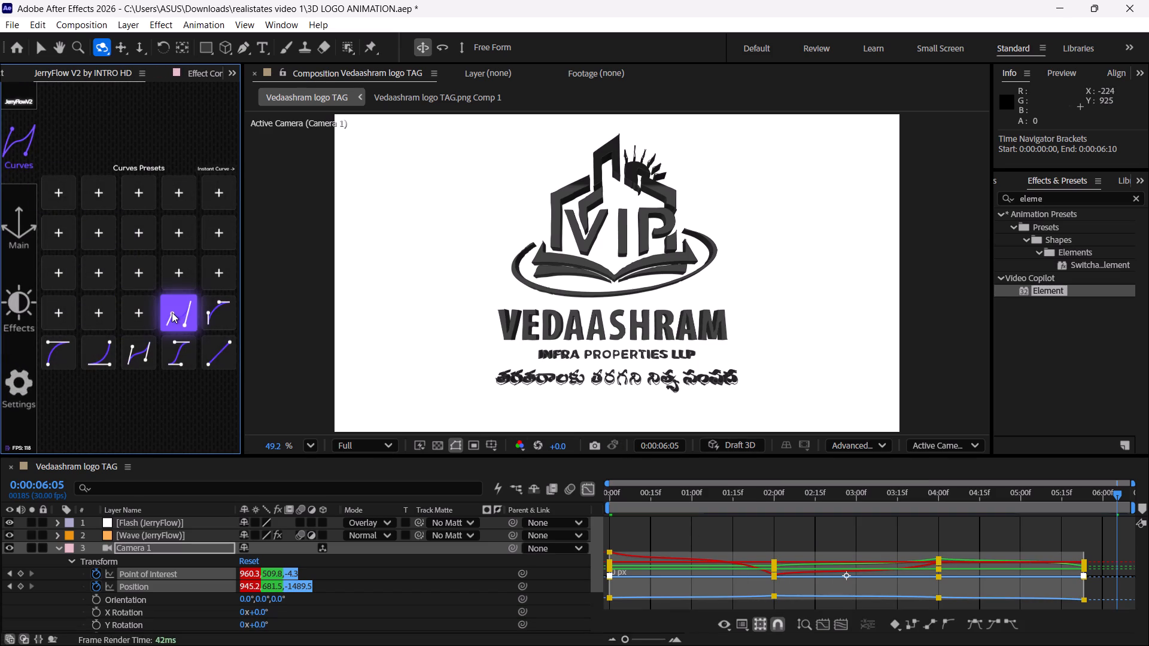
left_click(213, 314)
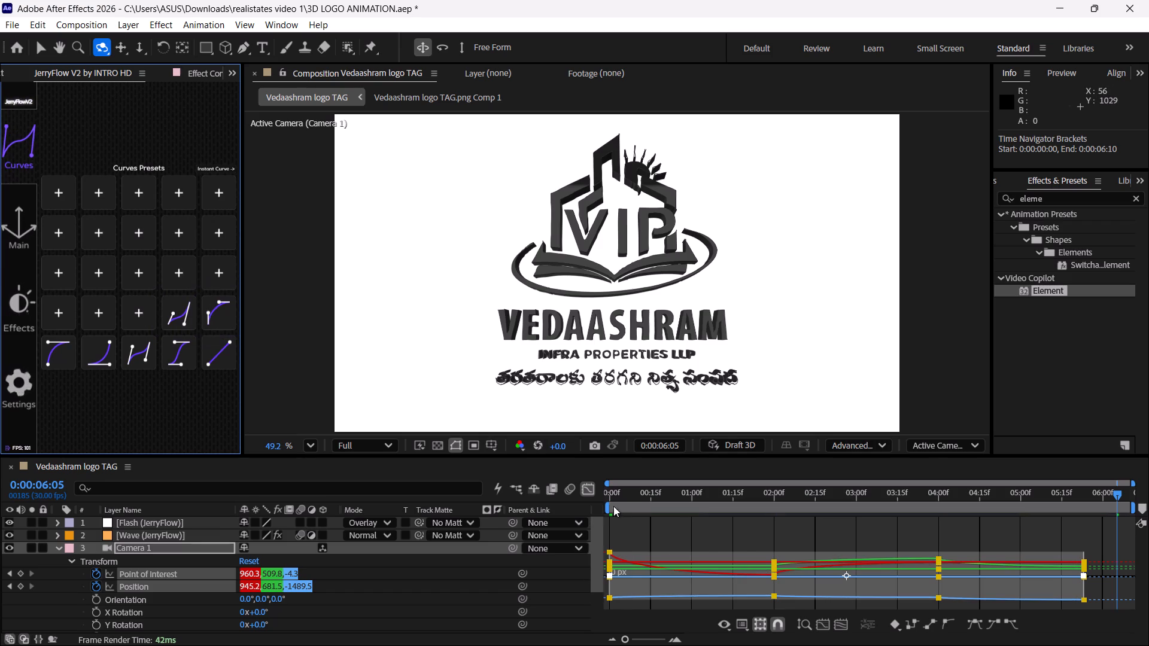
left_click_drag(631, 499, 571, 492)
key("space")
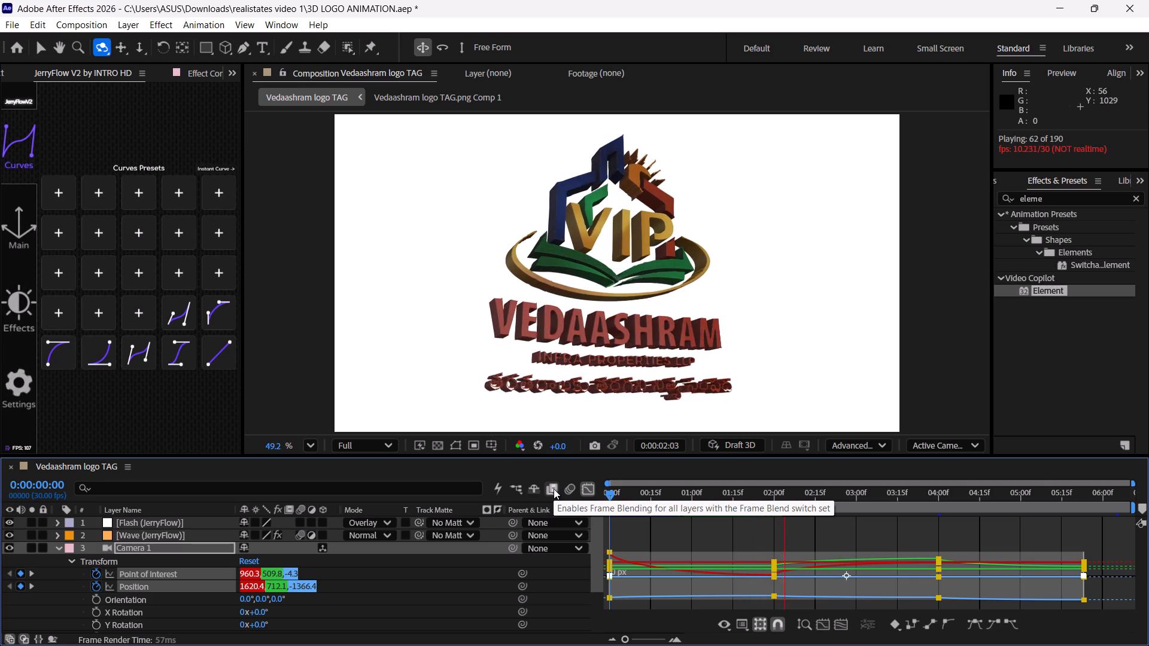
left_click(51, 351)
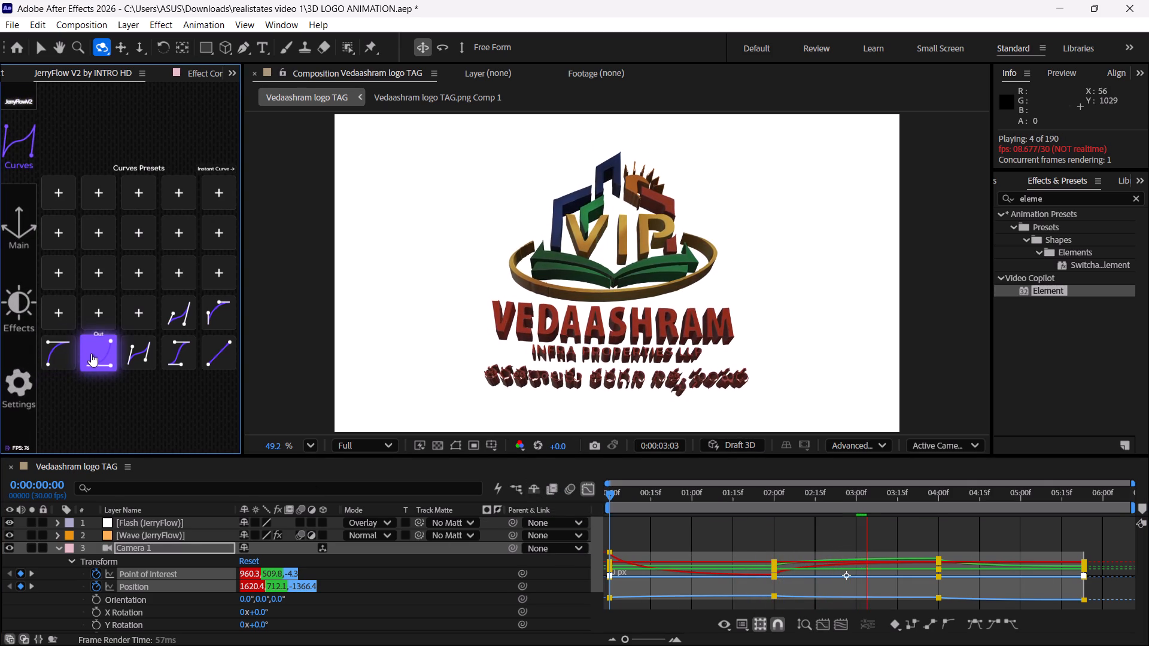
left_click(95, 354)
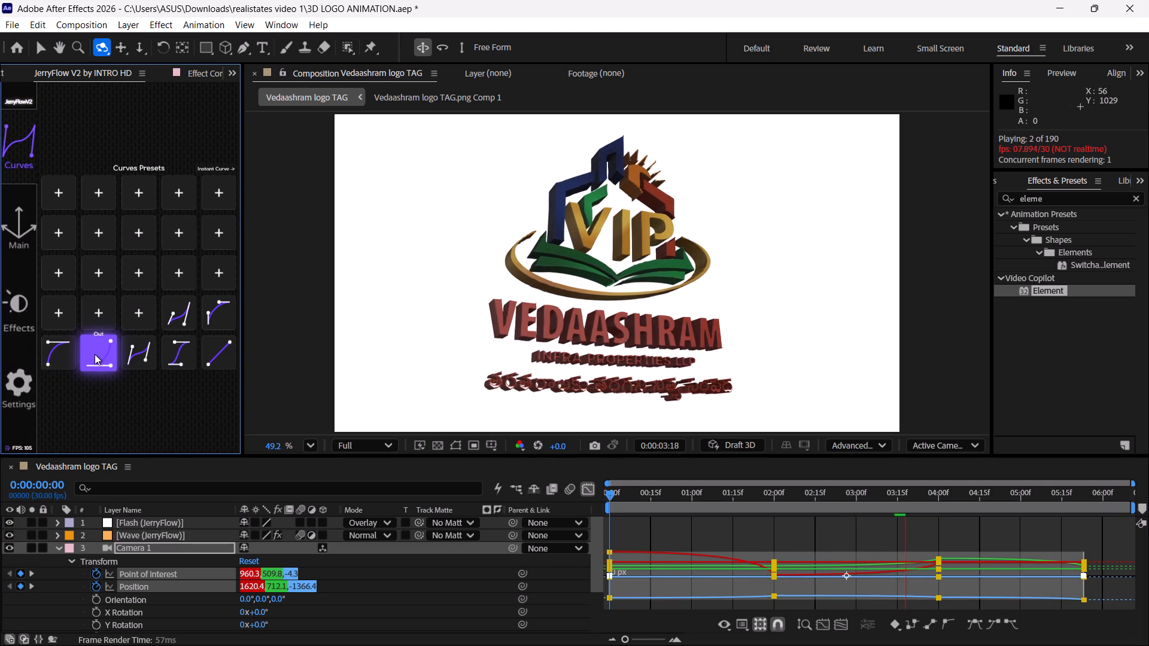
Apply JerryFlow's straight linear curve preset to Camera 1's selected Point of Interest and Position keyframes and preview from 0:00:00:00.
left_click(220, 365)
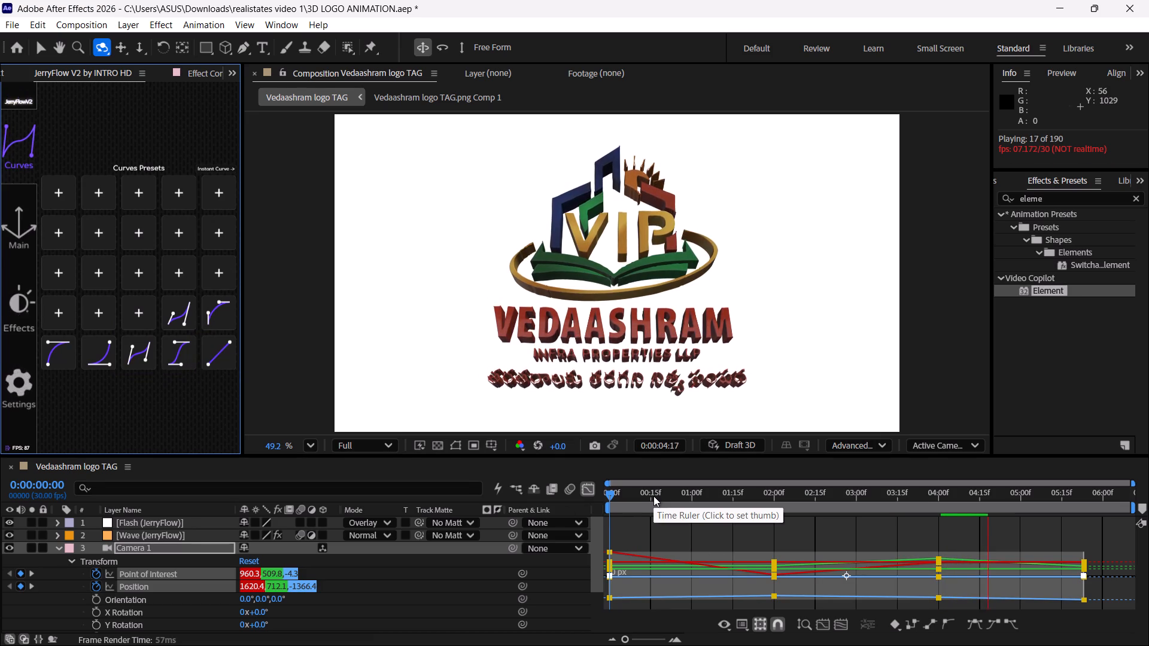
left_click_drag(645, 492, 554, 482)
key("space")
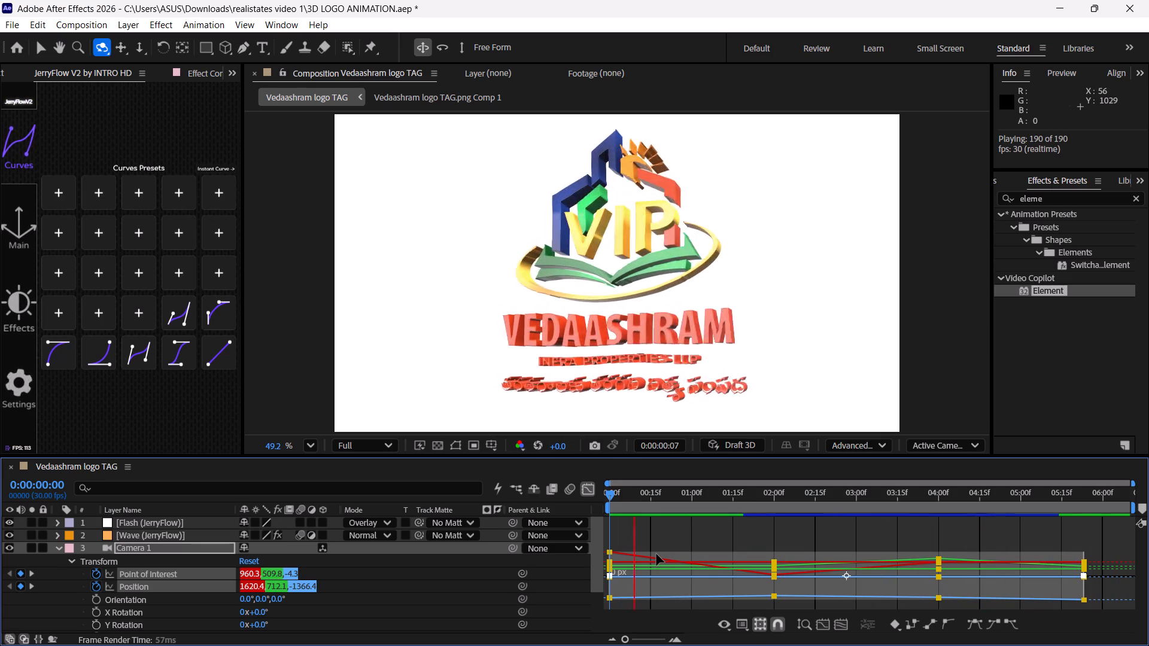
left_click_drag(675, 498, 550, 488)
key("space")
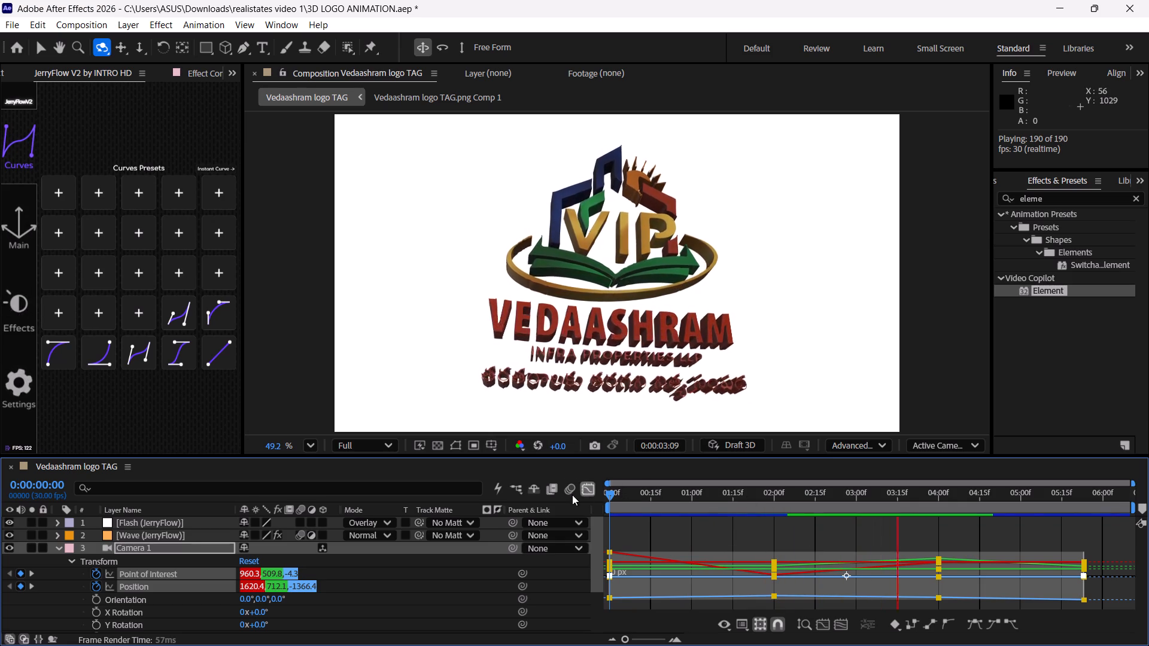
Close the Graph Editor to return the timeline to layer bars and keyframes, and stop the preview.
left_click(595, 486)
left_click(595, 486)
left_click(588, 489)
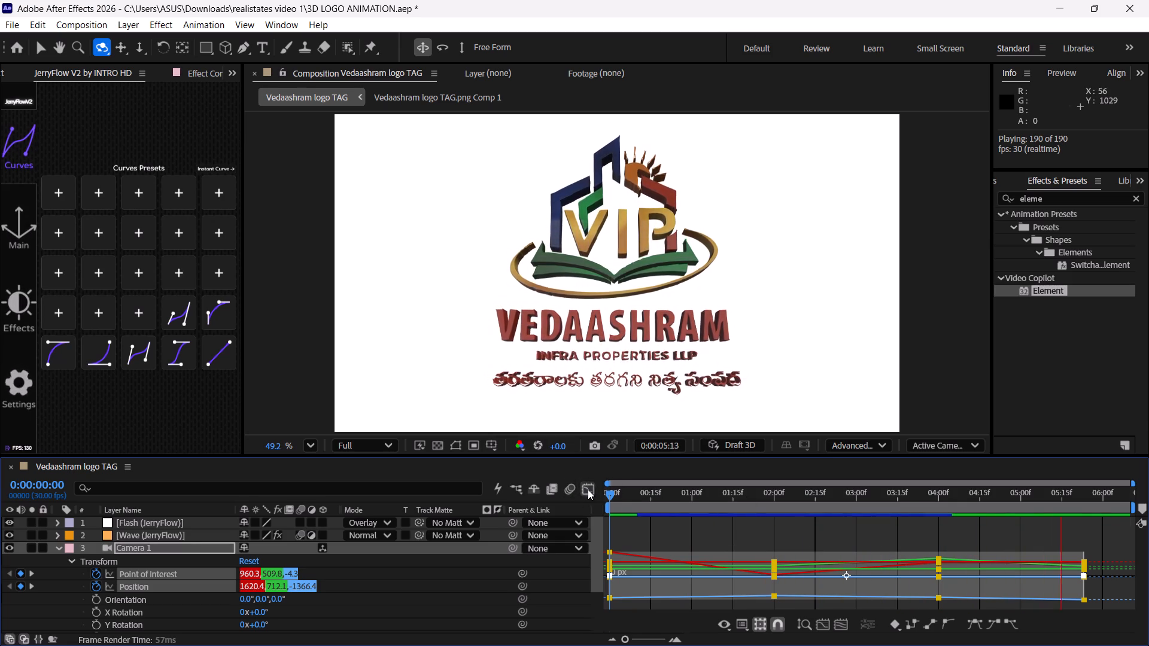
key("space")
End the work area at Camera 1's last keyframes at 0:00:05:23, trim the composition to it, and preview from the start.
left_click_drag(1111, 496, 1102, 496)
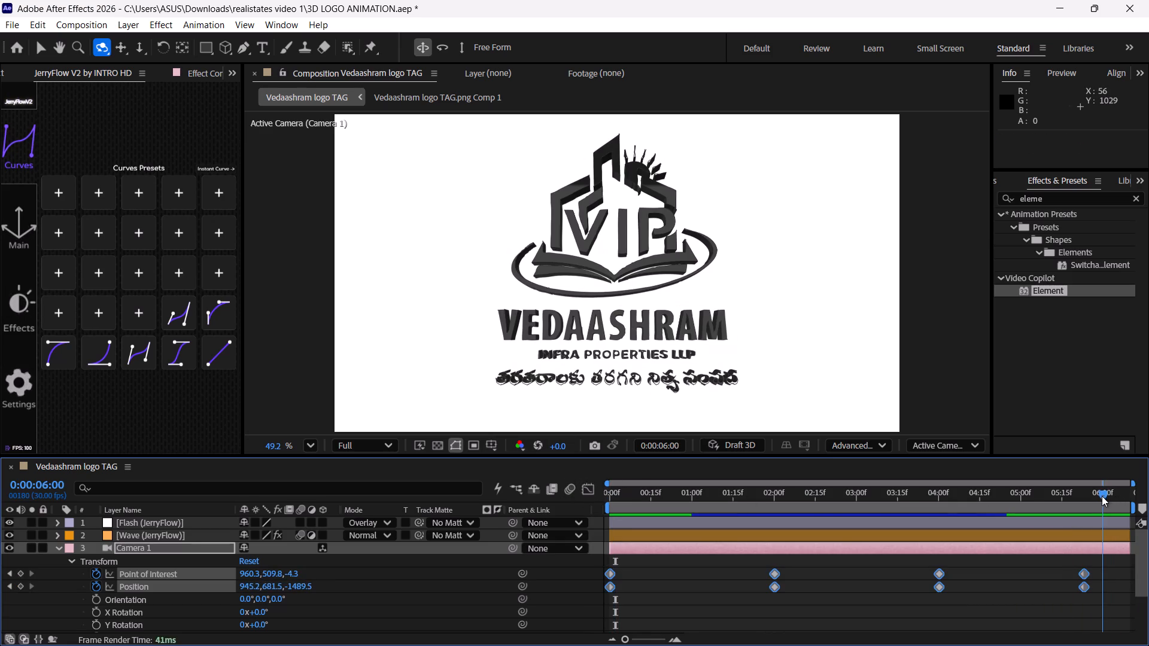
left_click_drag(1102, 496, 1084, 493)
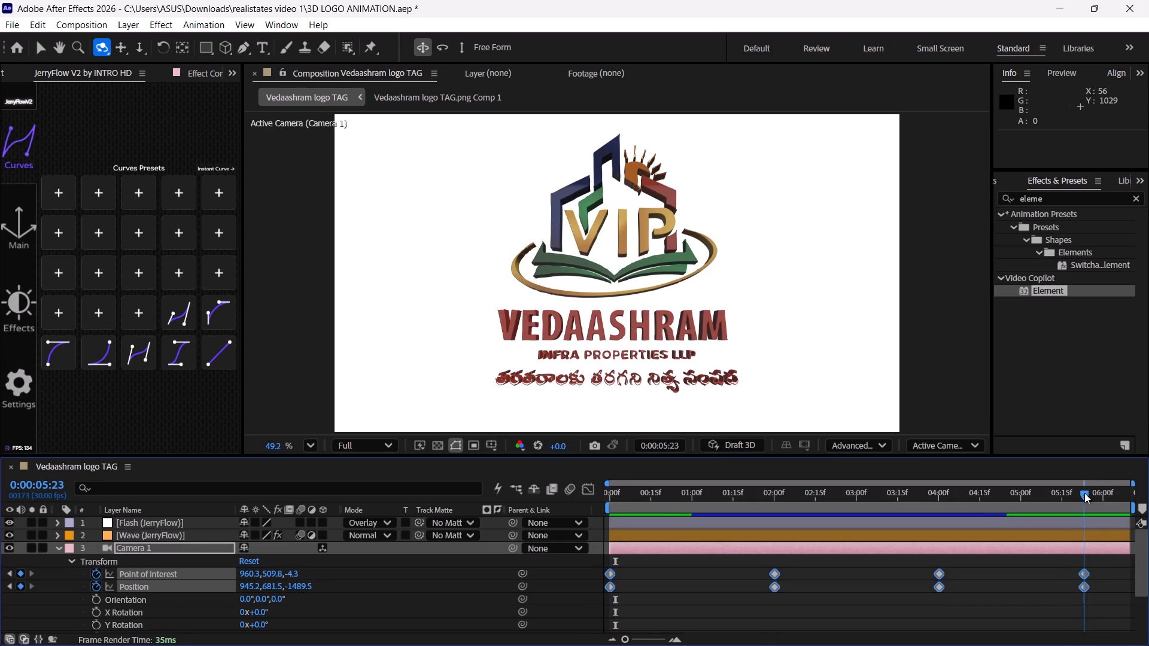
left_click_drag(1084, 493, 1086, 494)
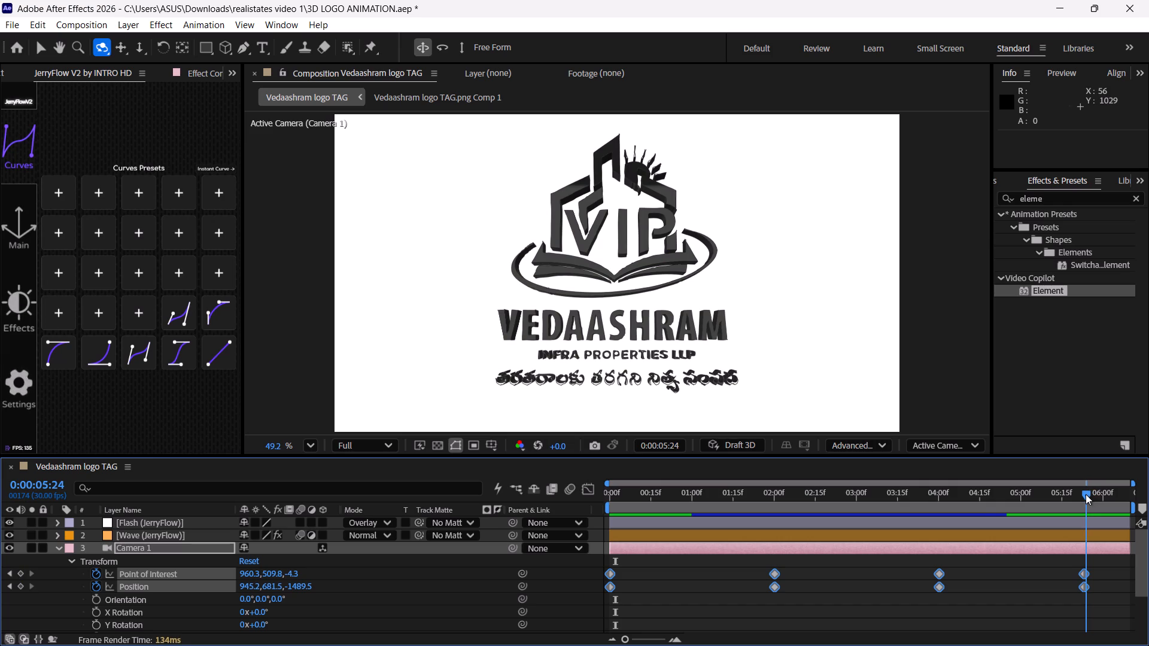
left_click_drag(1086, 494, 1083, 494)
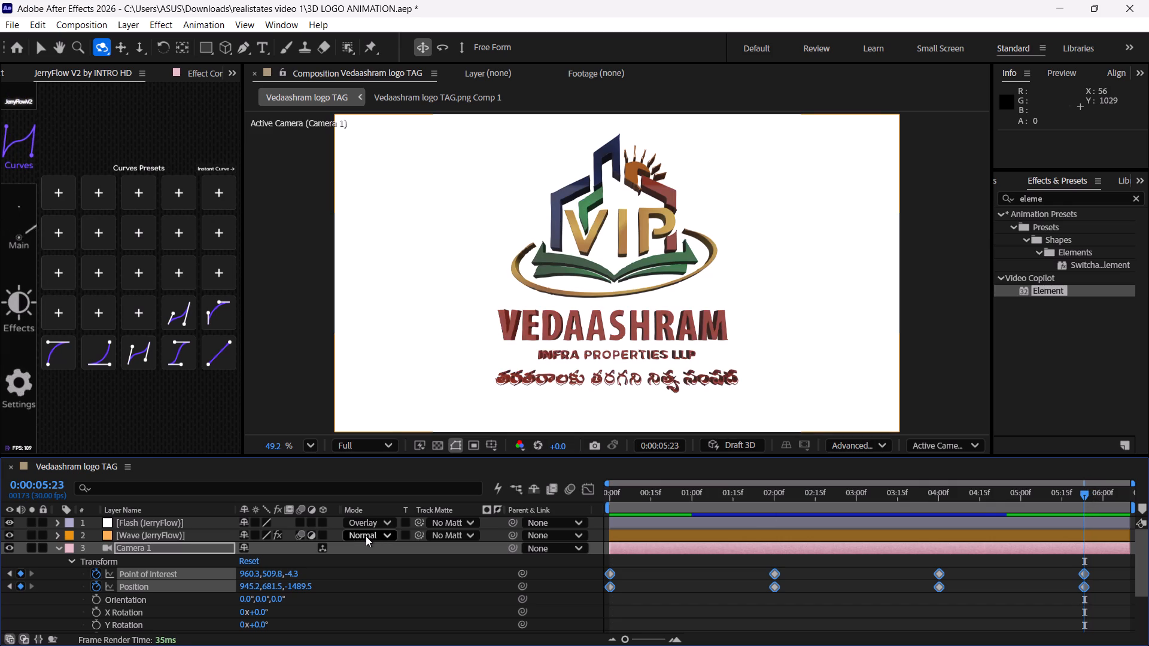
key("n")
right_click(1032, 513)
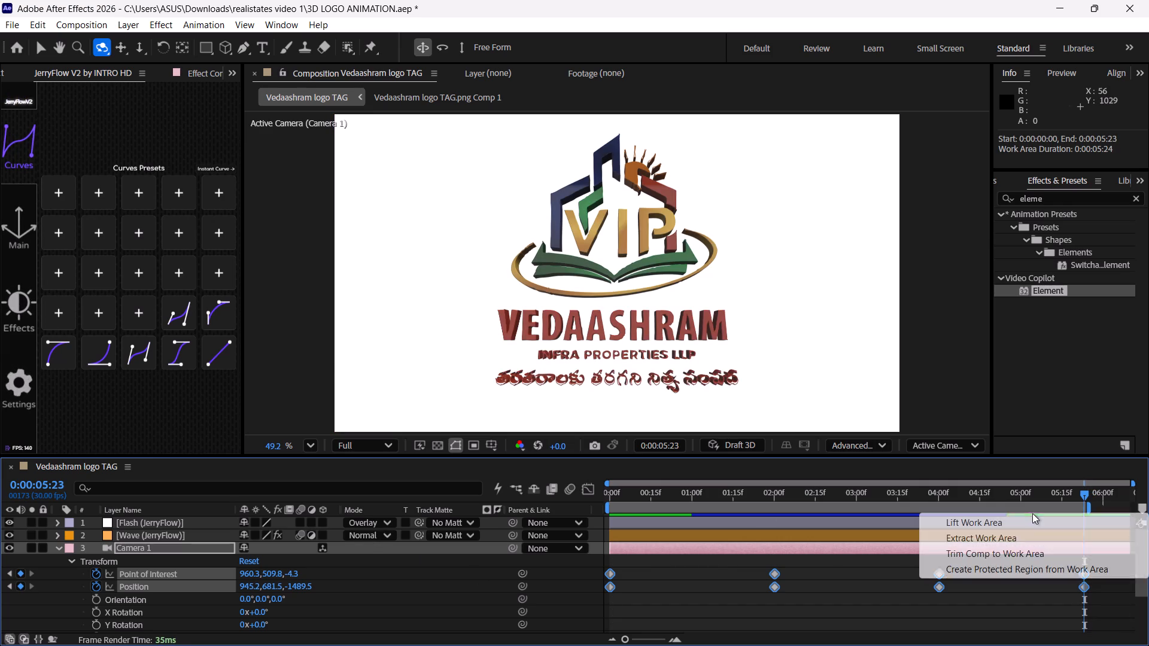
left_click(956, 551)
left_click_drag(1011, 490, 618, 531)
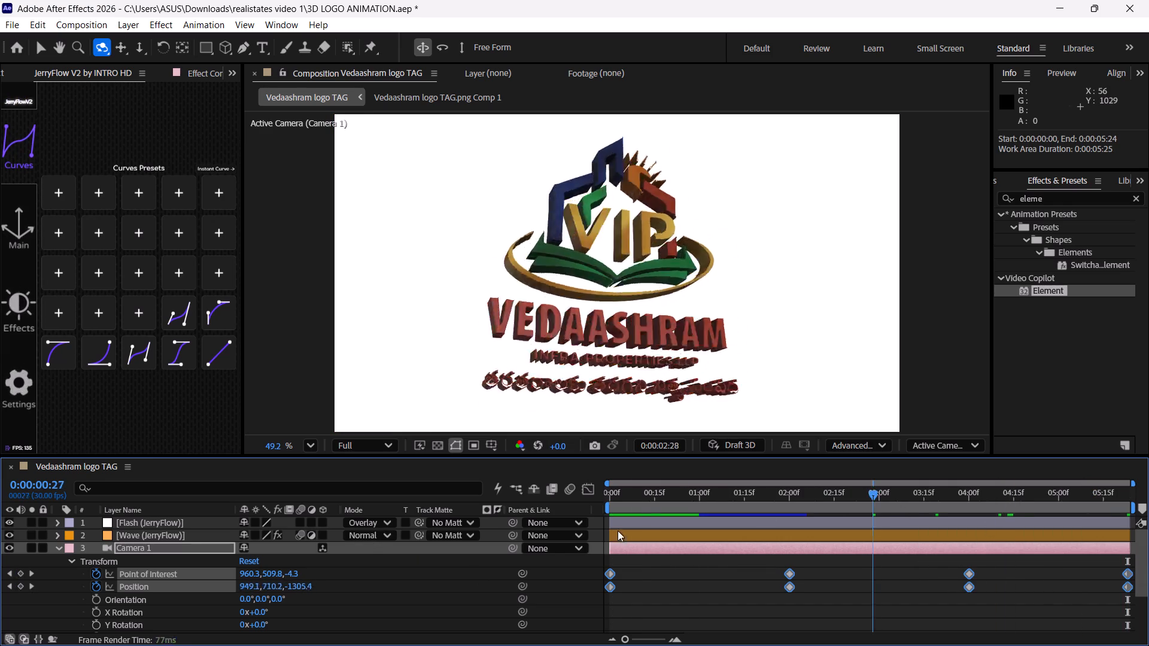
left_click_drag(618, 531, 549, 538)
key("space")
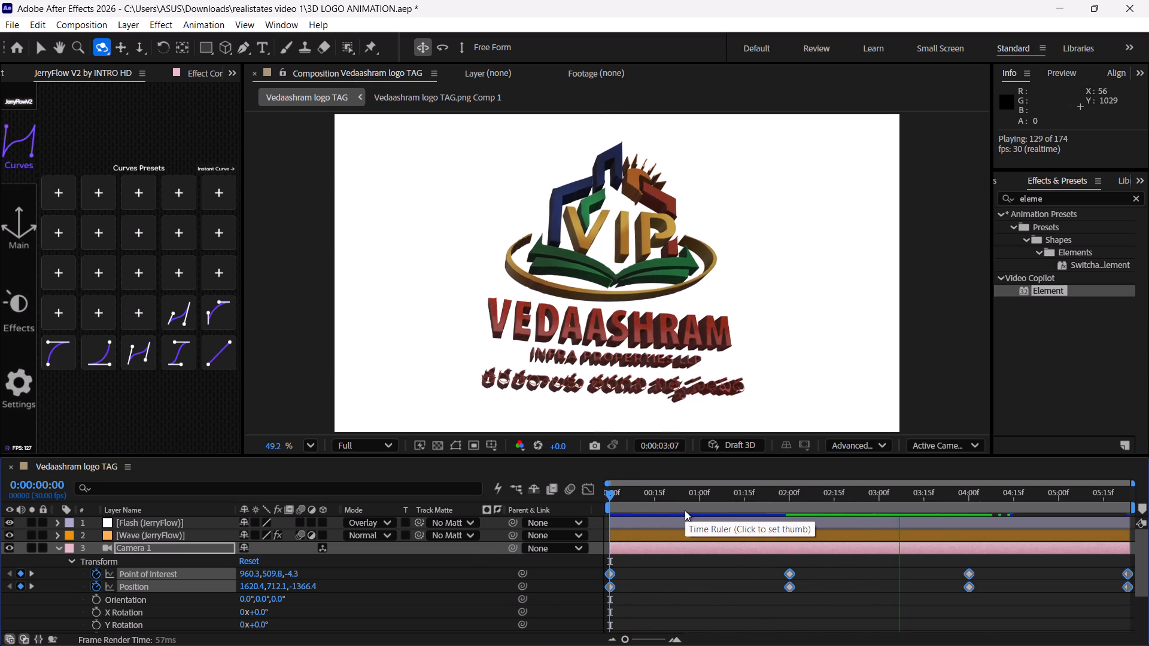
left_click_drag(661, 493, 618, 493)
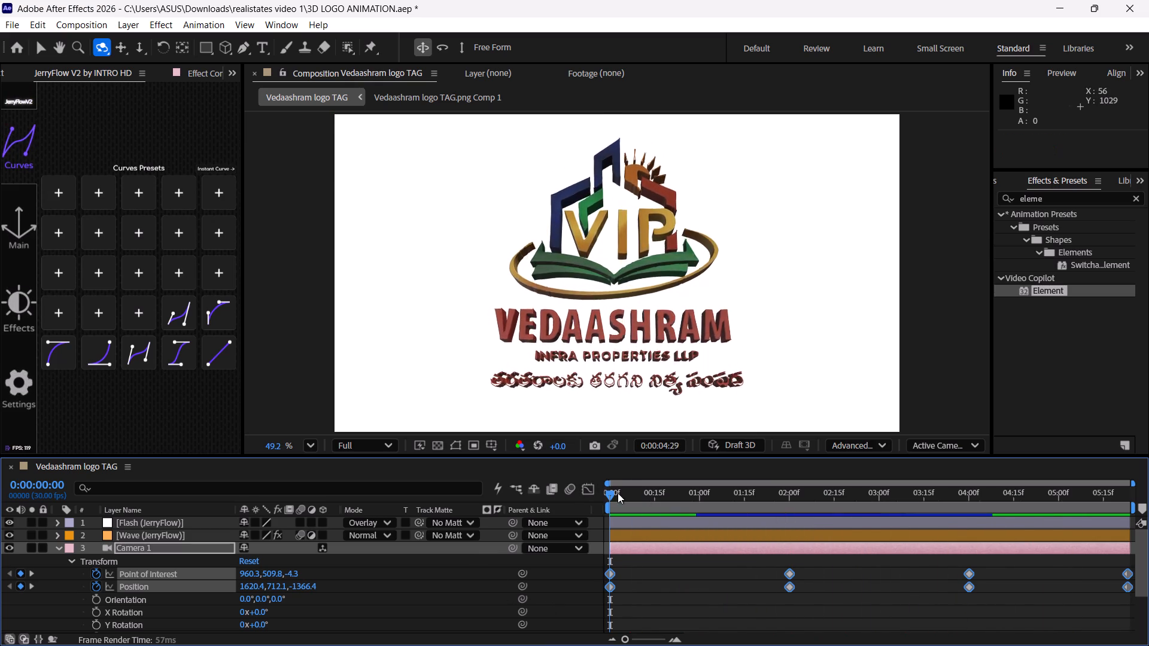
left_click_drag(618, 493, 488, 486)
Delete the Flash (JerryFlow) and Wave (JerryFlow) layers from the Vedaashram logo TAG composition.
left_click(121, 534)
left_click(131, 525, "ctrl")
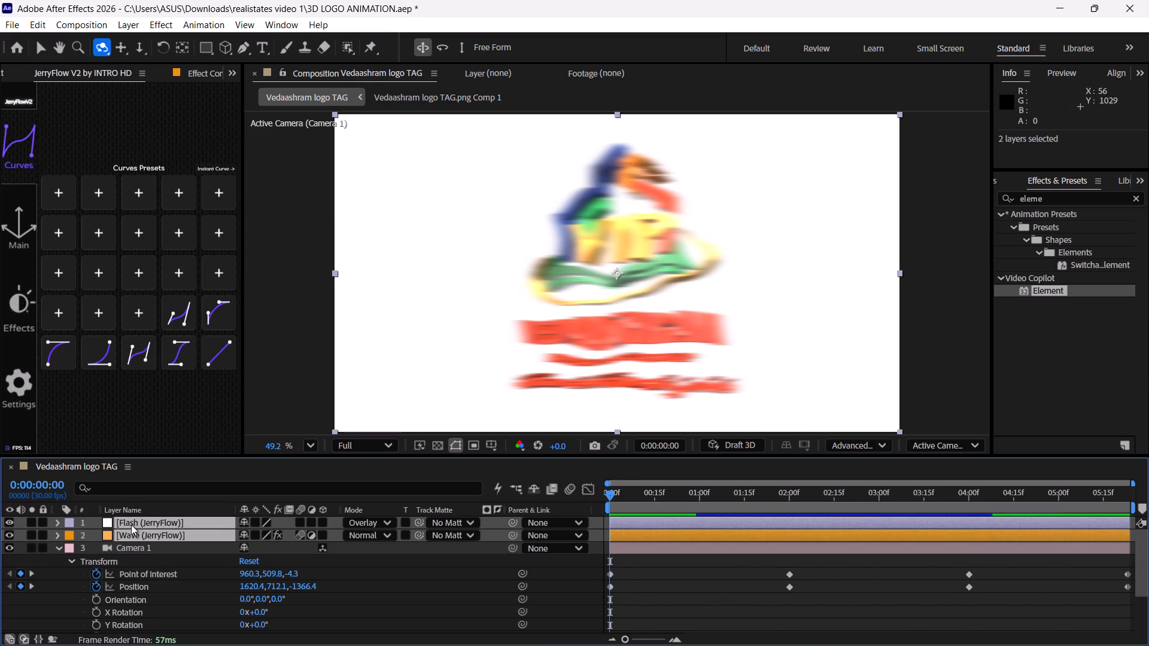
key("Delete")
Play the animation repeatedly from the start to review the camera orbit without the Flash and Wave effects.
key("space")
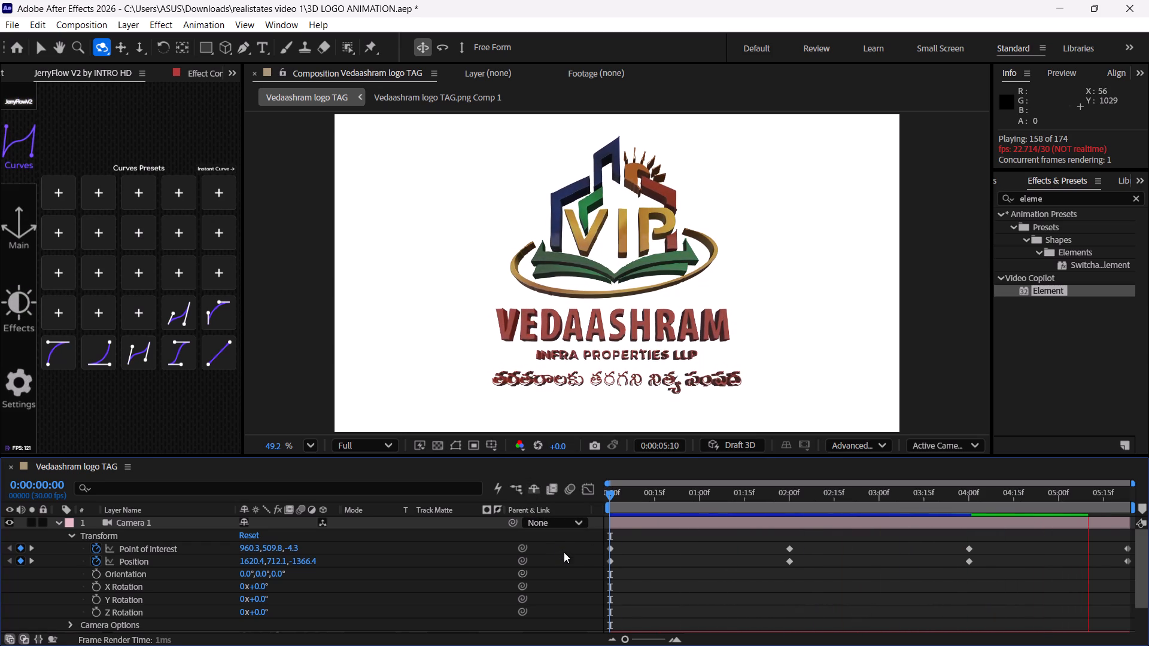
left_click_drag(669, 499, 589, 493)
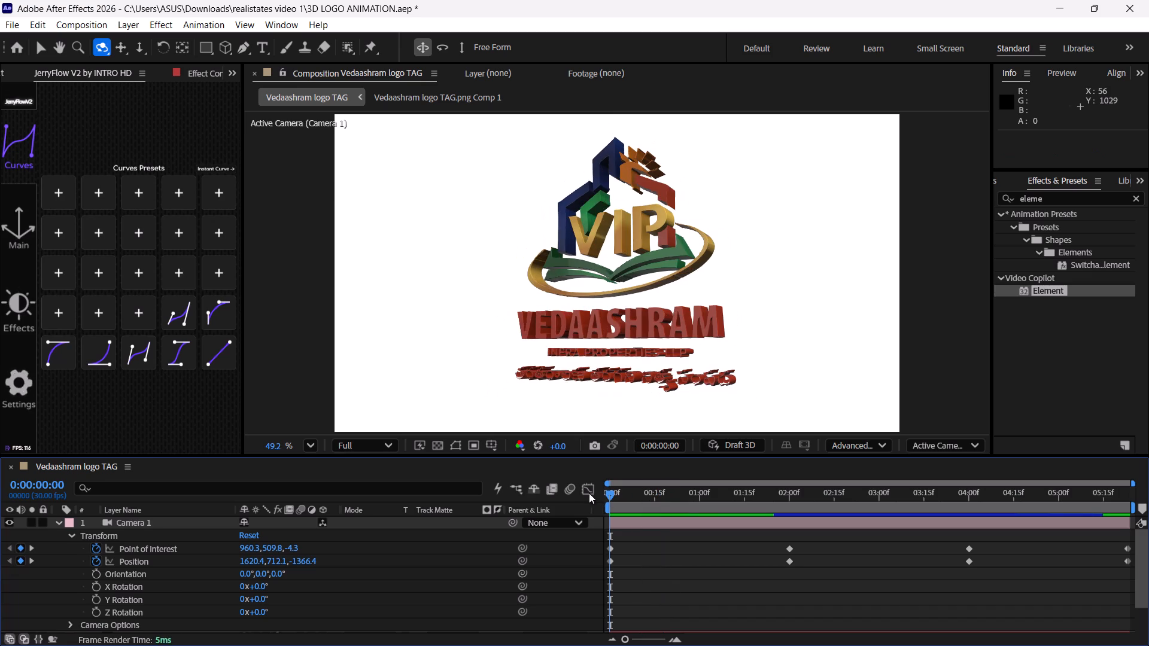
left_click_drag(589, 493, 582, 491)
key("space")
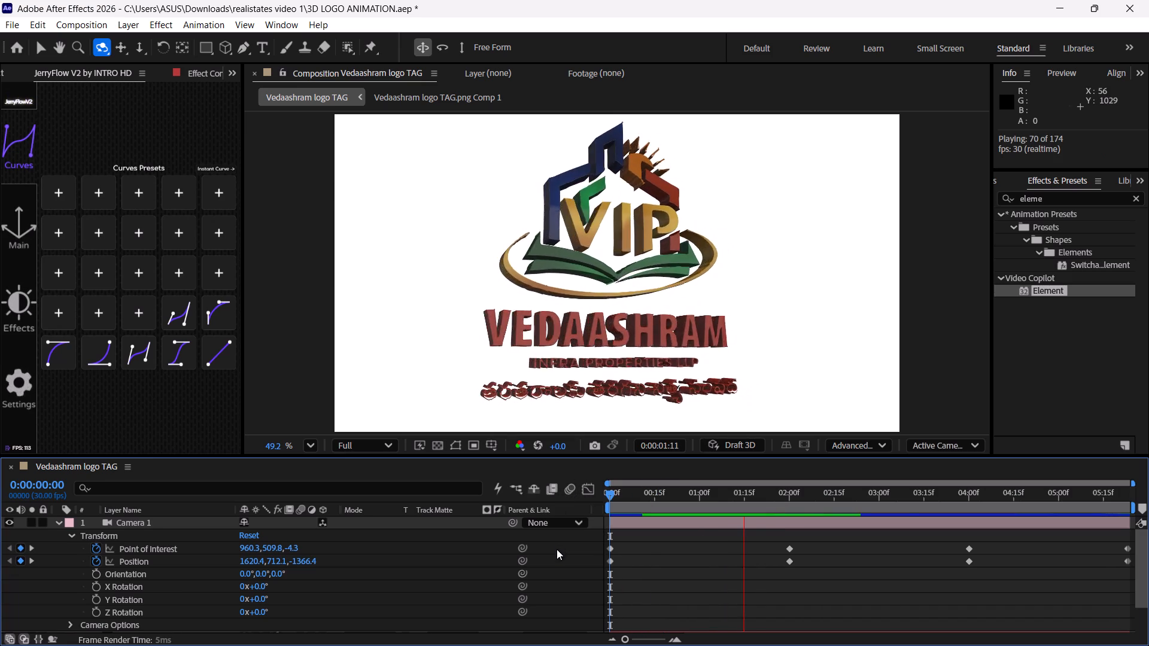
scroll(557, 550, "down", 5, "alt")
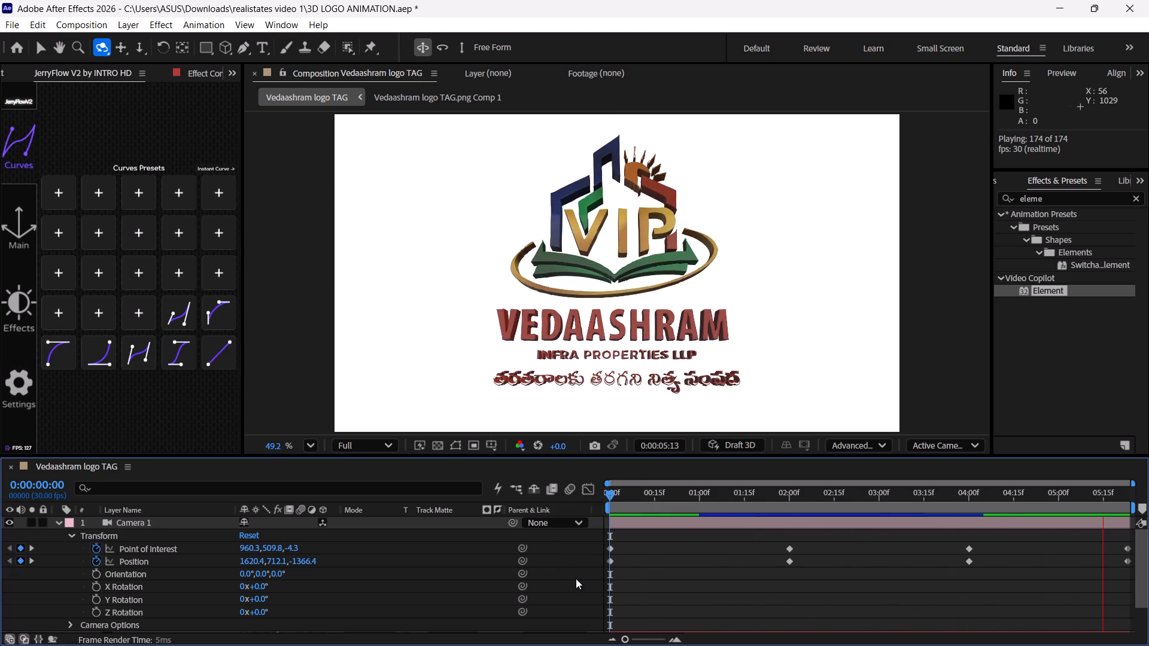
key("space")
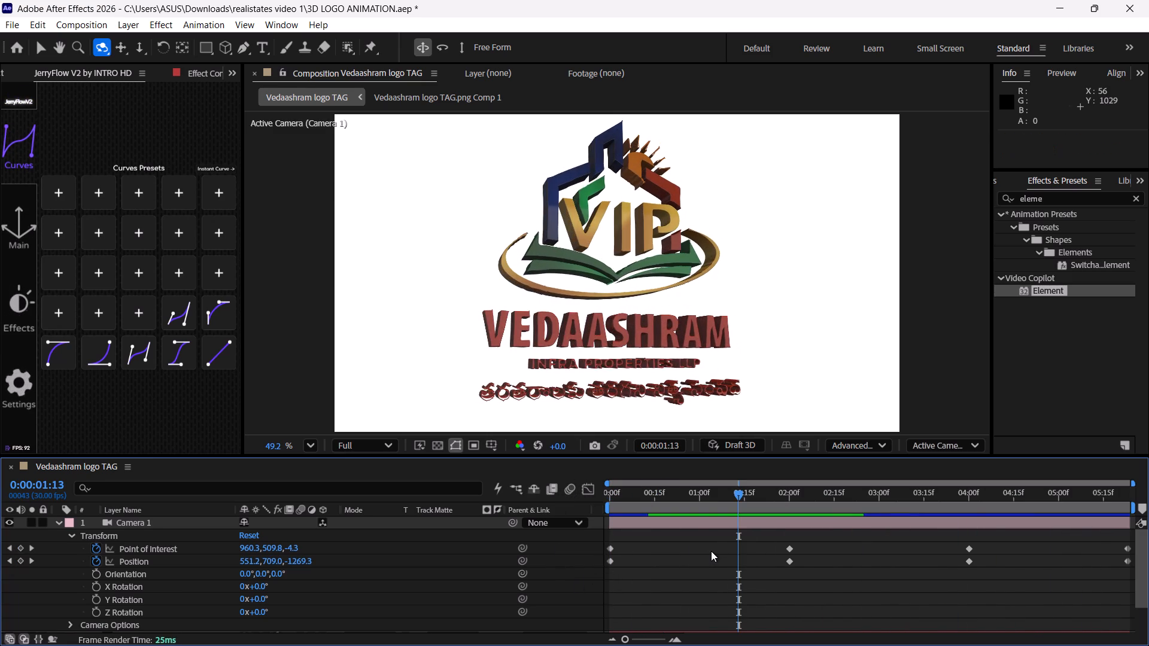
key("space")
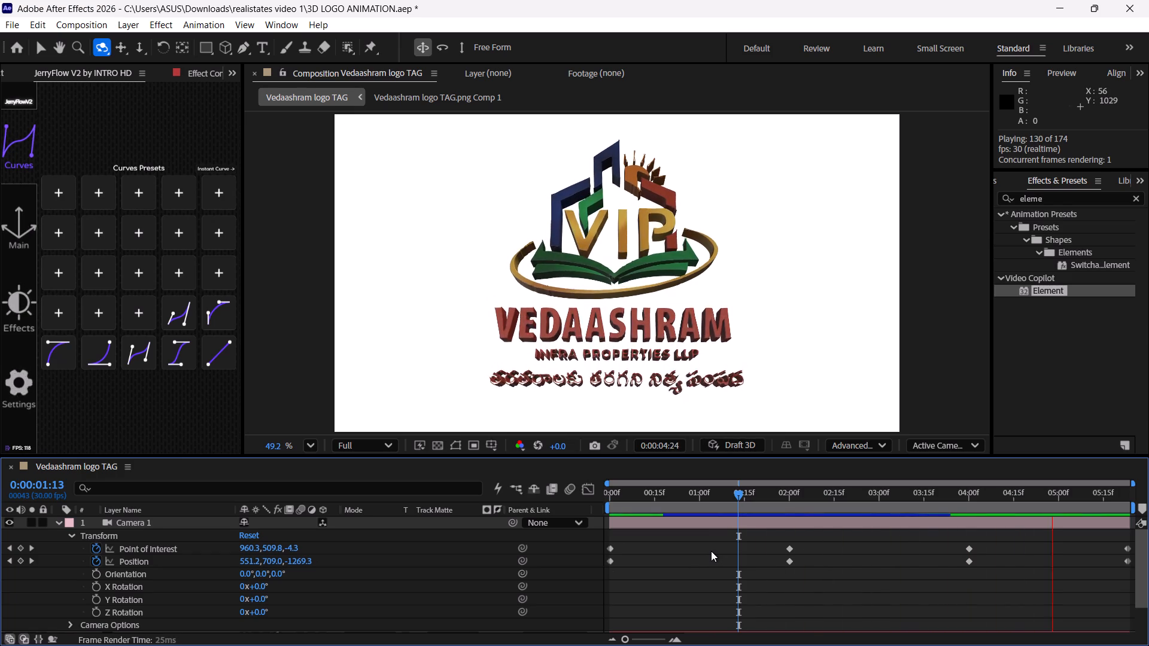
key("space")
key("space")
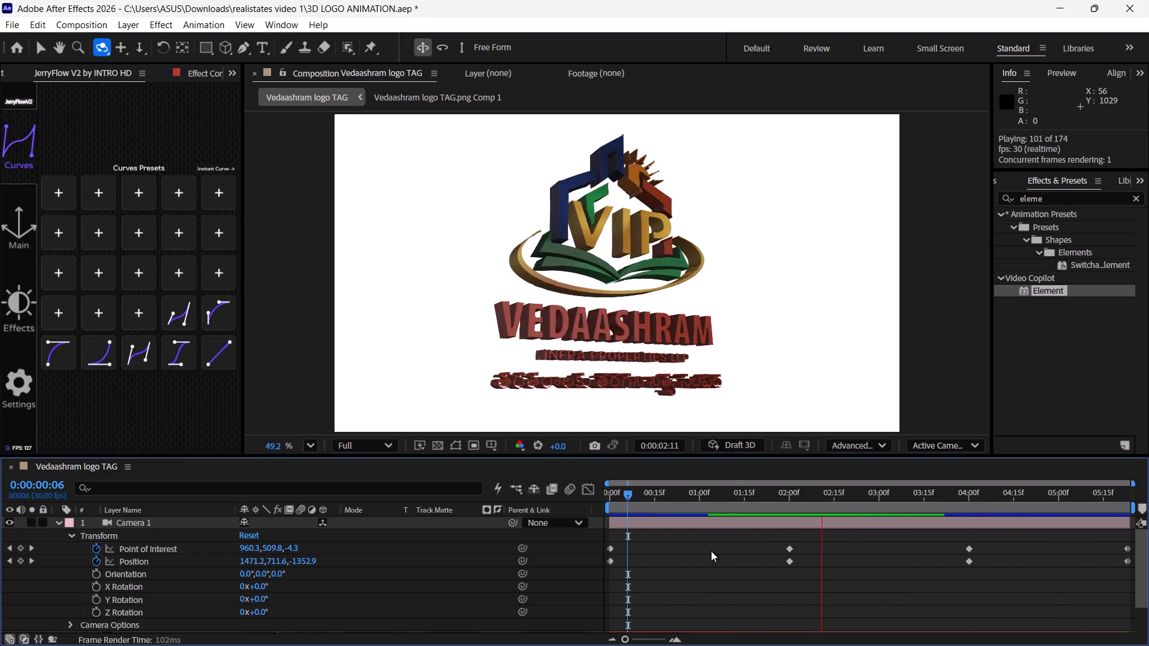
left_click_drag(775, 502, 568, 494)
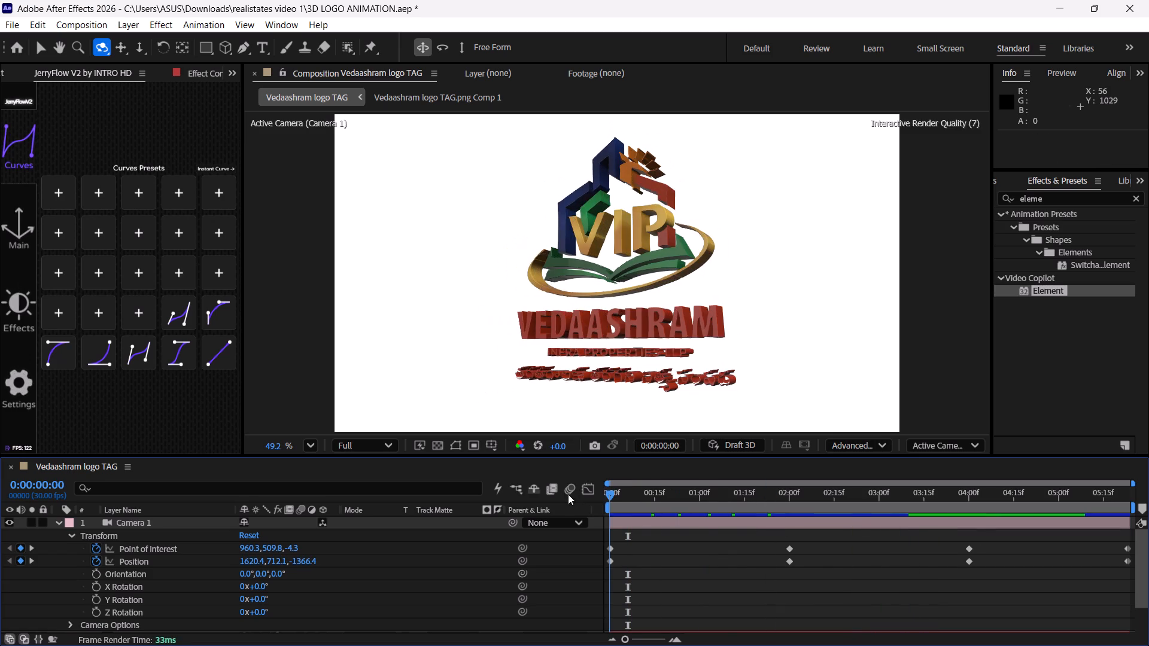
left_click_drag(568, 494, 564, 493)
key("space")
key("space")
key("space")
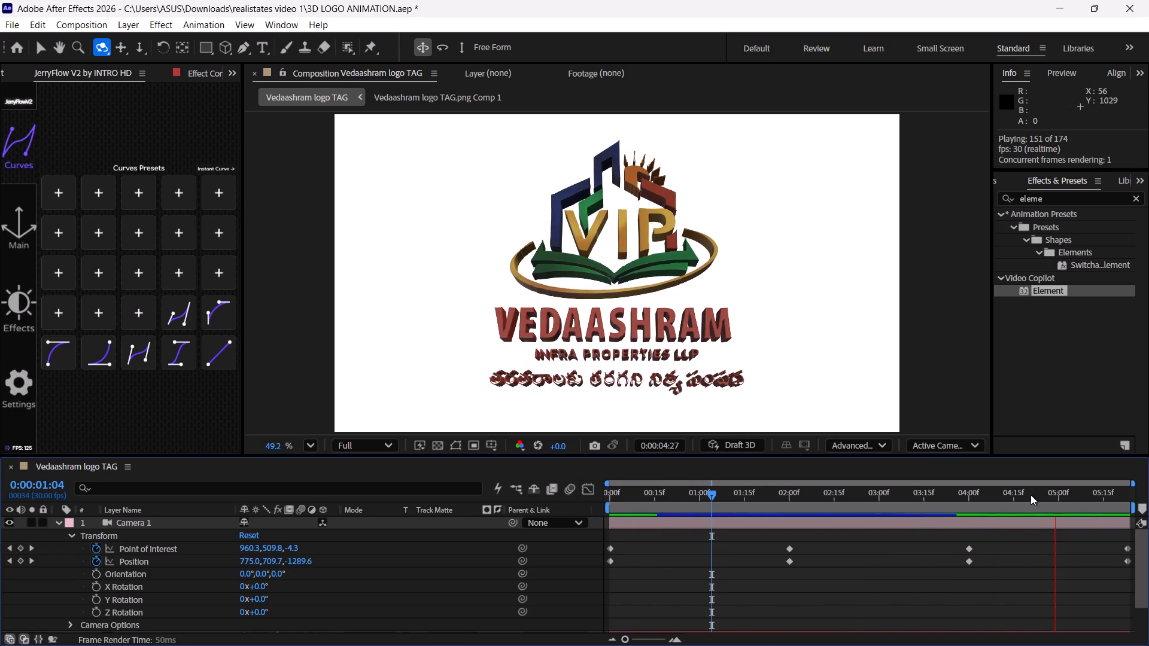
key("space")
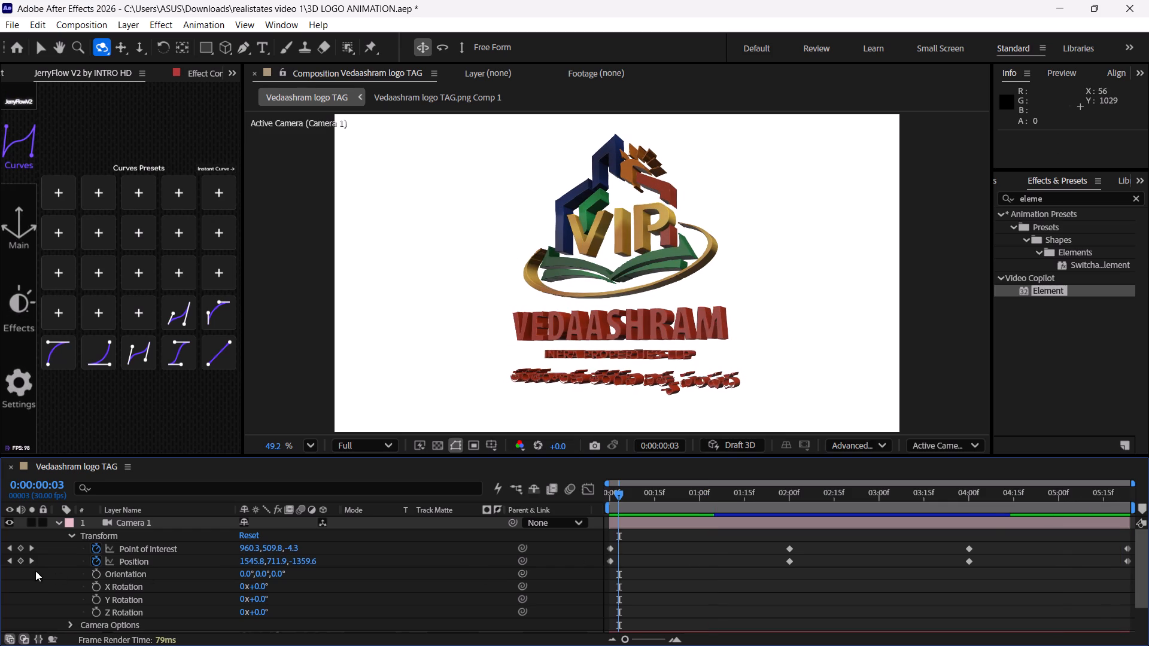
Examine the logo framing at Camera 1's successive keyframes and play the motion onward from 0:00:04:00.
left_click(33, 562)
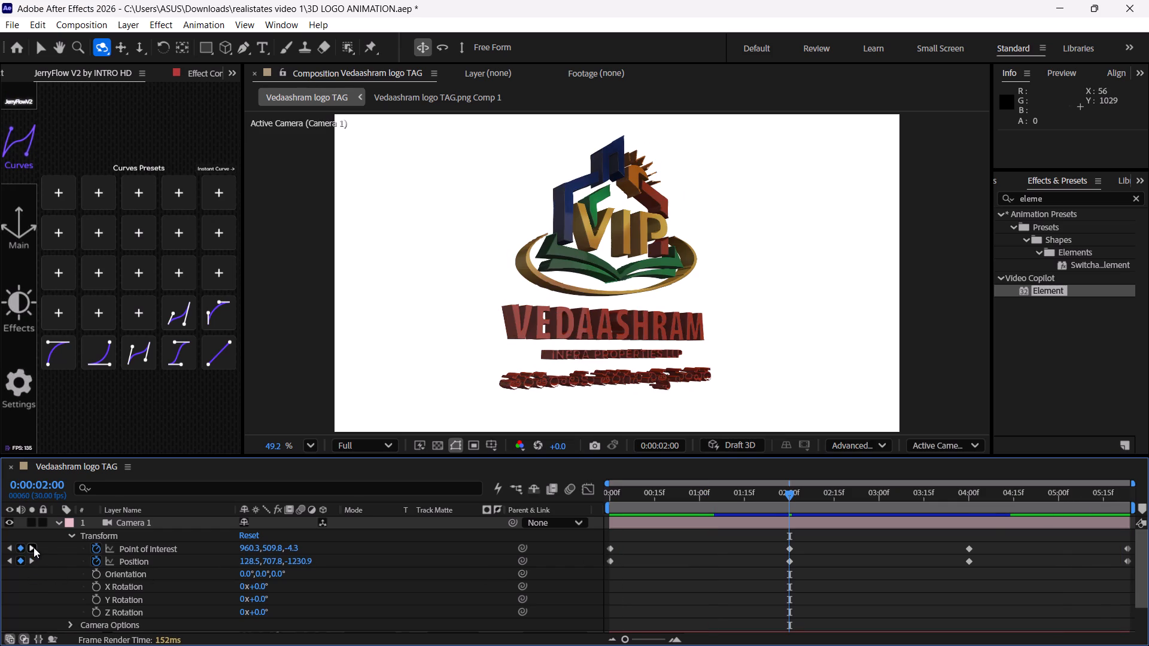
left_click(34, 547)
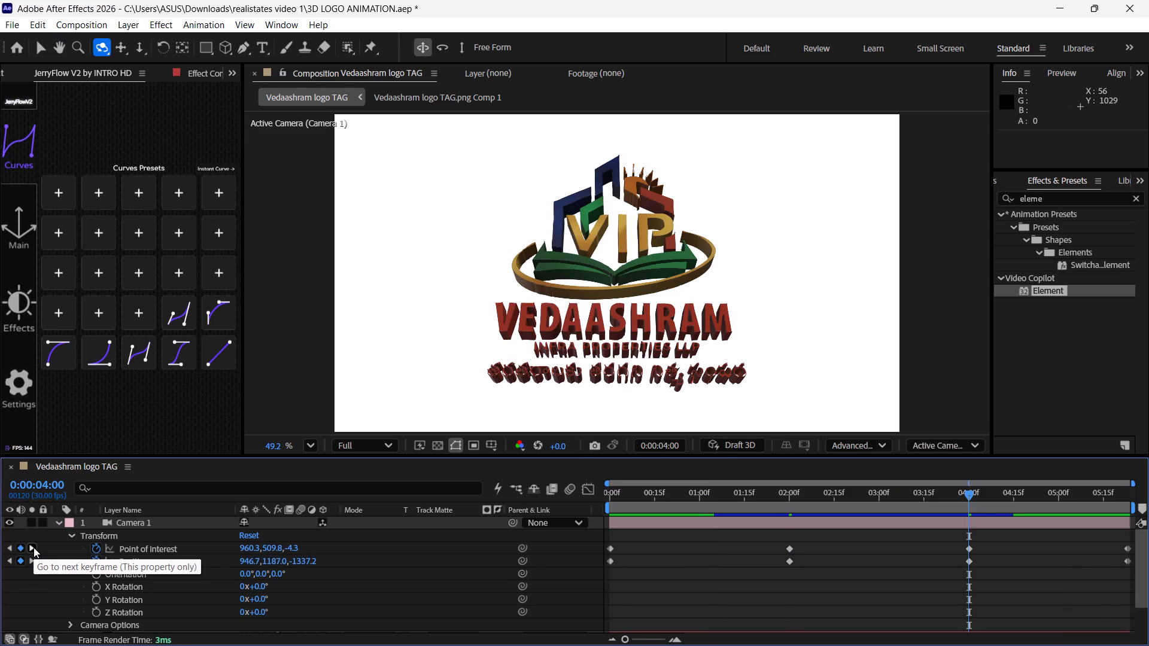
left_click(34, 547)
left_click_drag(1004, 504, 999, 503)
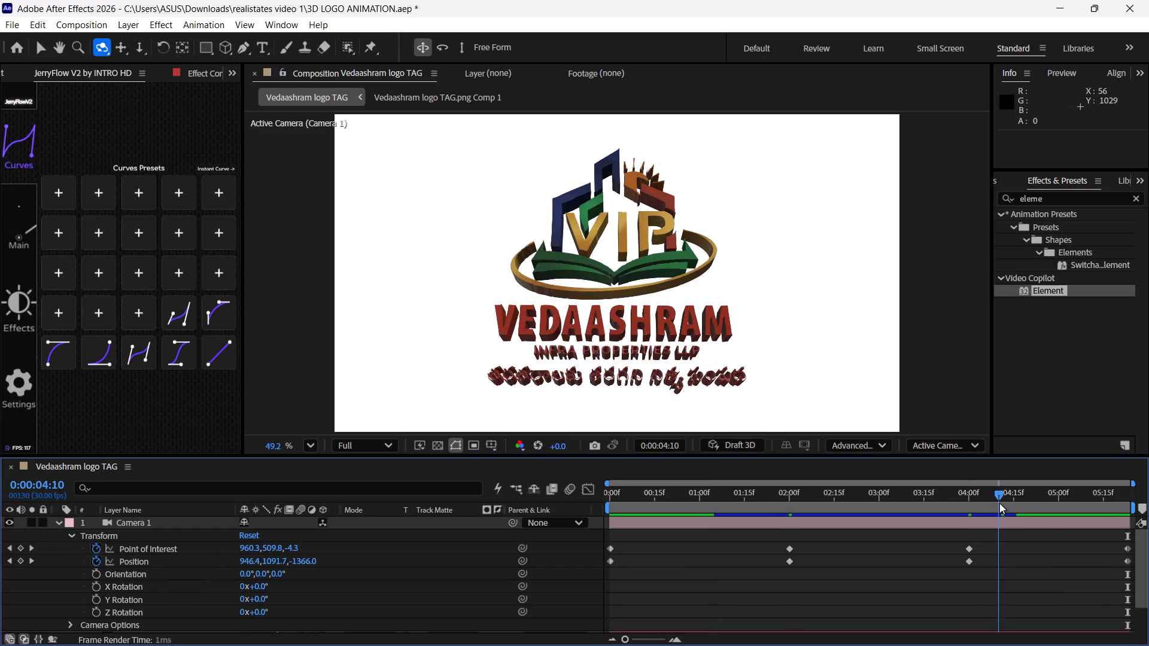
left_click_drag(999, 503, 968, 537)
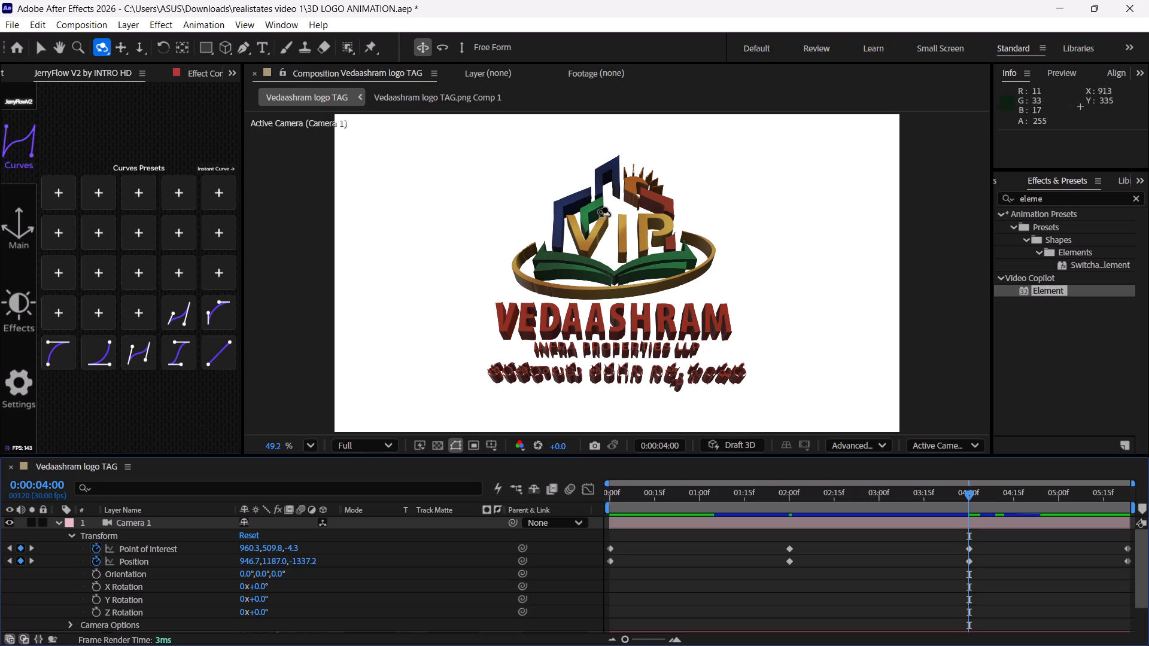
key("space")
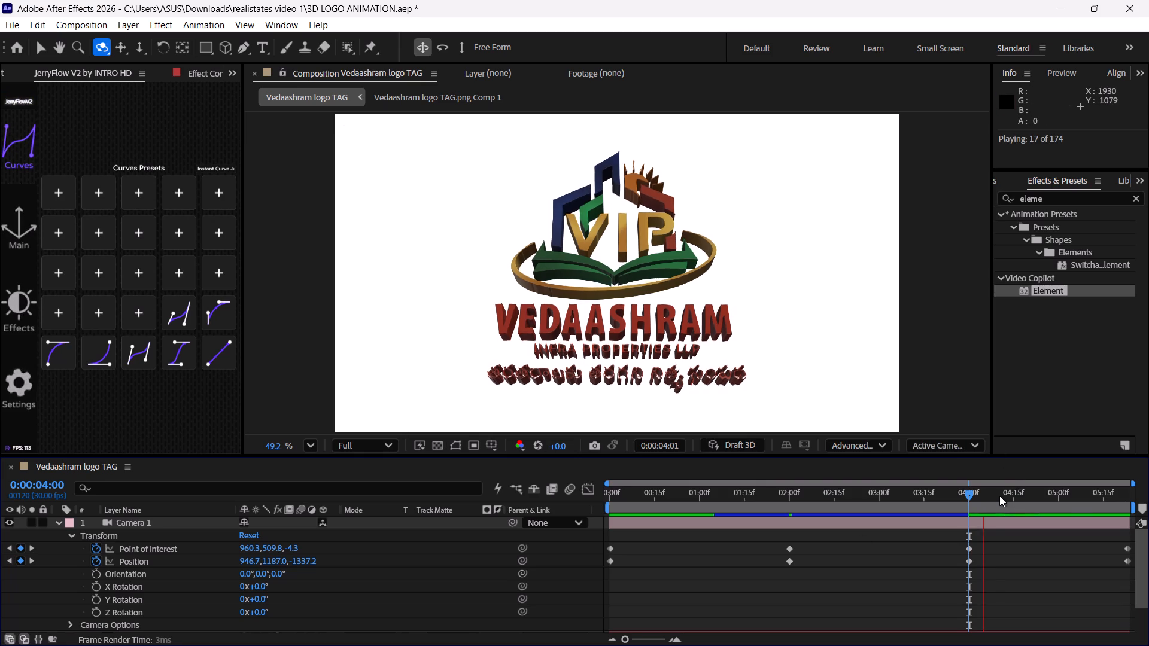
key("space")
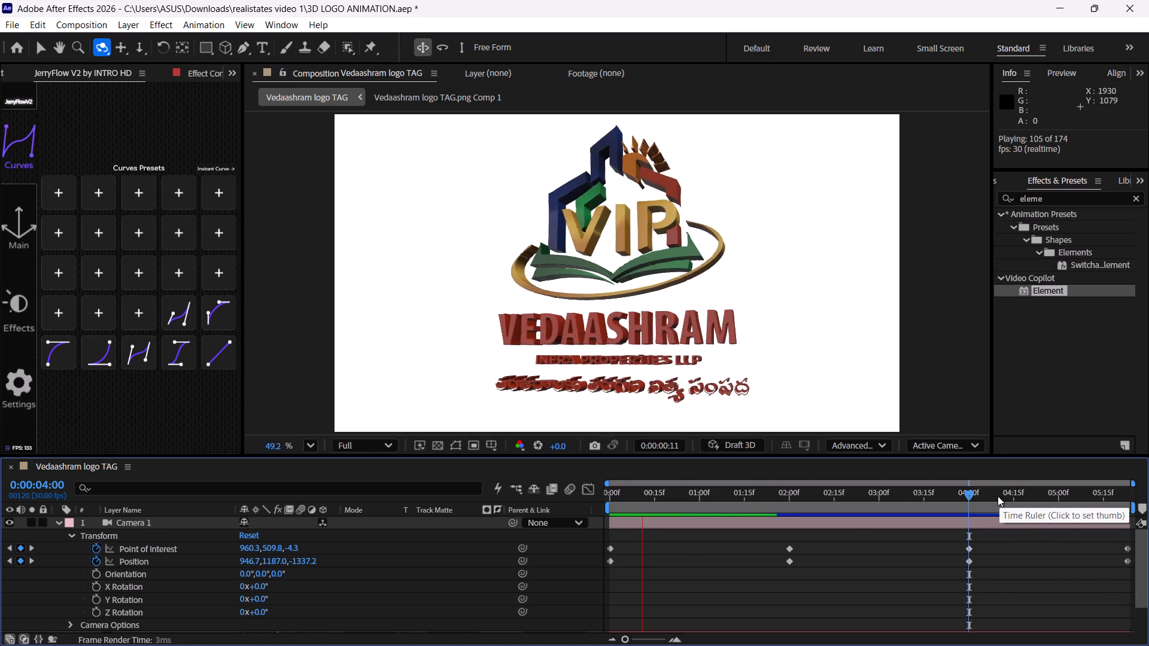
Review Camera 1's final framing at 0:00:05:23, and replay the logo animation from the start.
left_click_drag(1035, 499, 1140, 514)
scroll(774, 571, "down", 6, "alt")
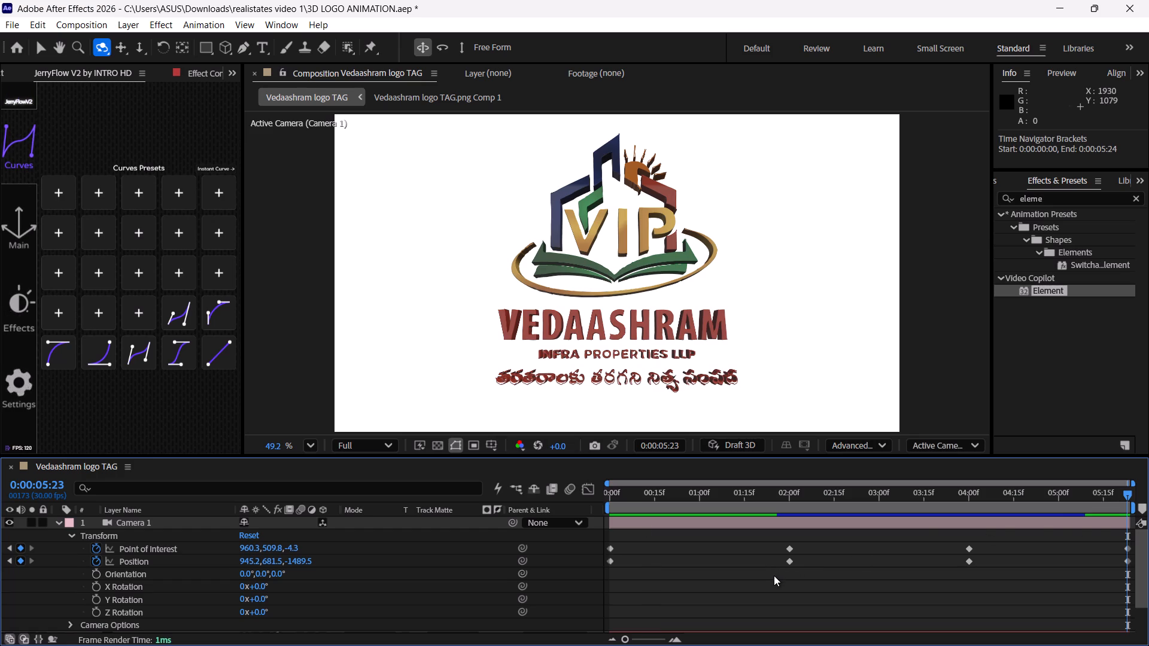
scroll(774, 575, "down", 2, "alt")
scroll(743, 578, "down", 7, "ctrl")
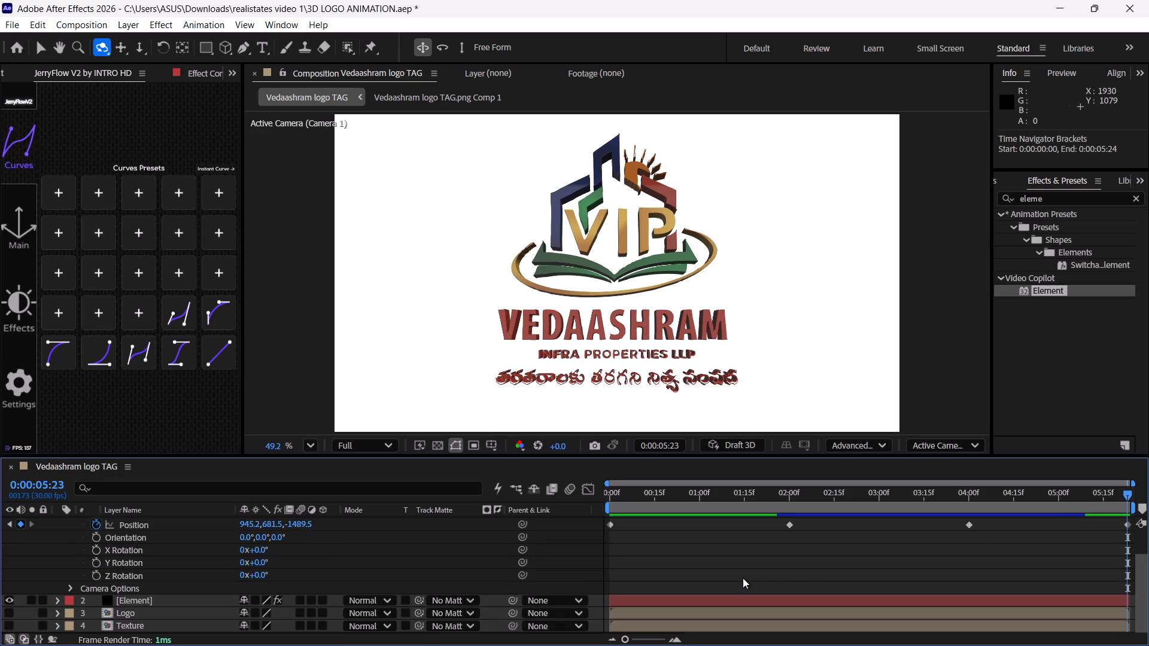
left_click_drag(725, 492, 539, 466)
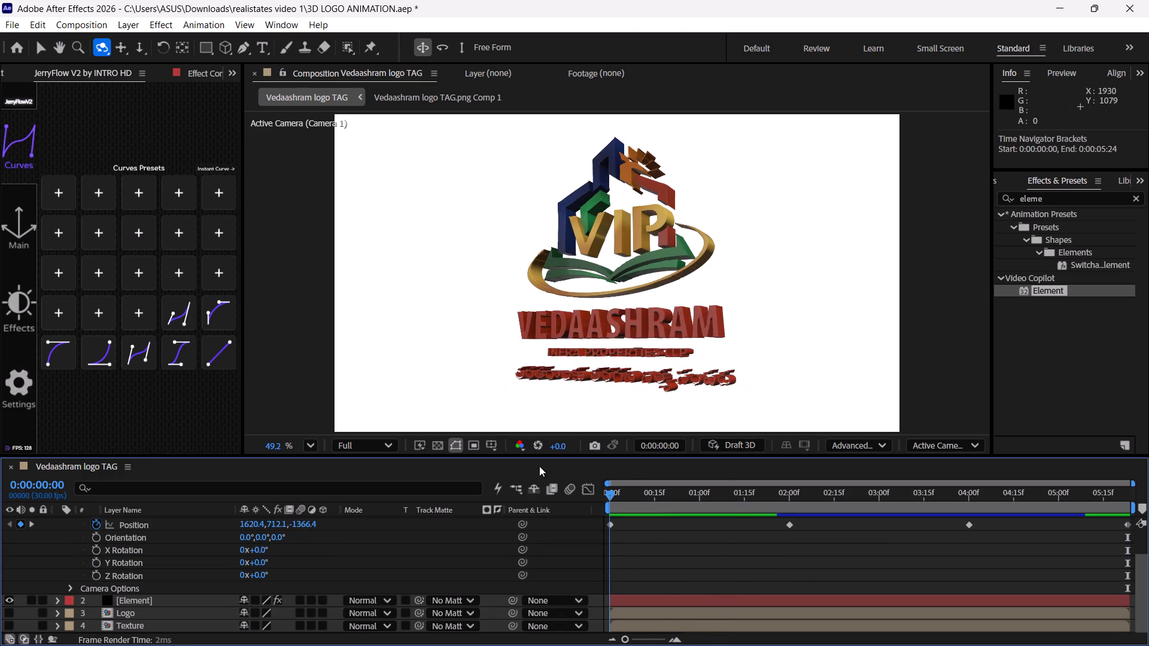
left_click_drag(539, 466, 531, 463)
key("space")
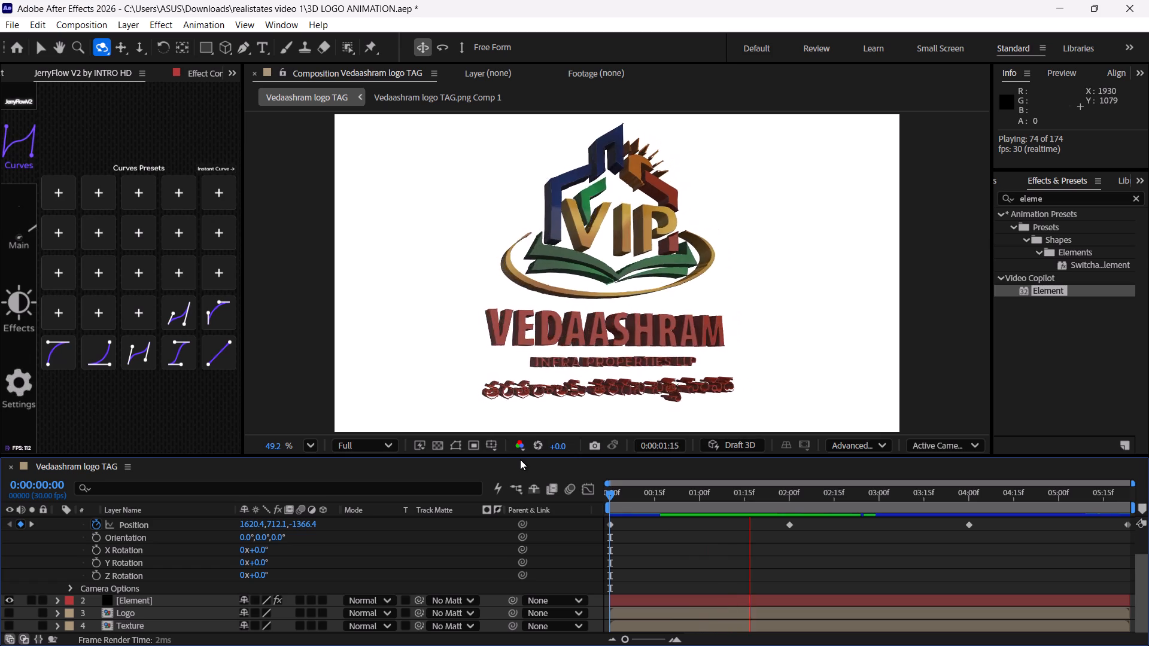
scroll(988, 551, "up", 1, "ctrl")
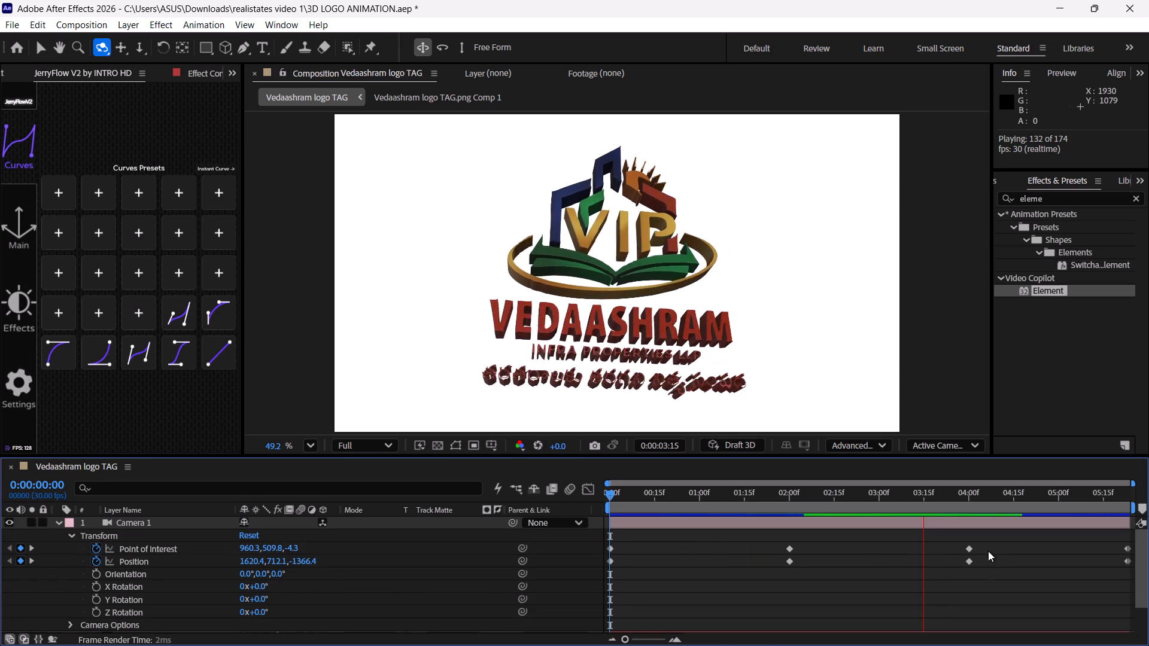
scroll(988, 551, "up", 1, "ctrl")
key("space")
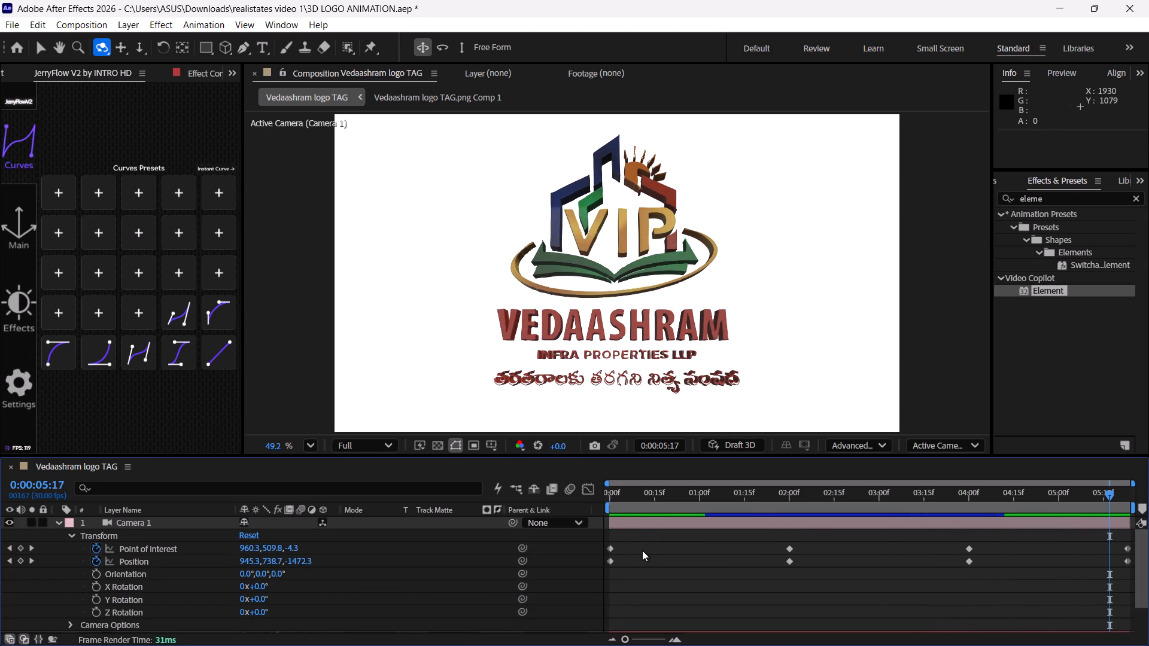
Set the Vedaashram logo TAG composition's duration to 0:00:10:00.
key("z")
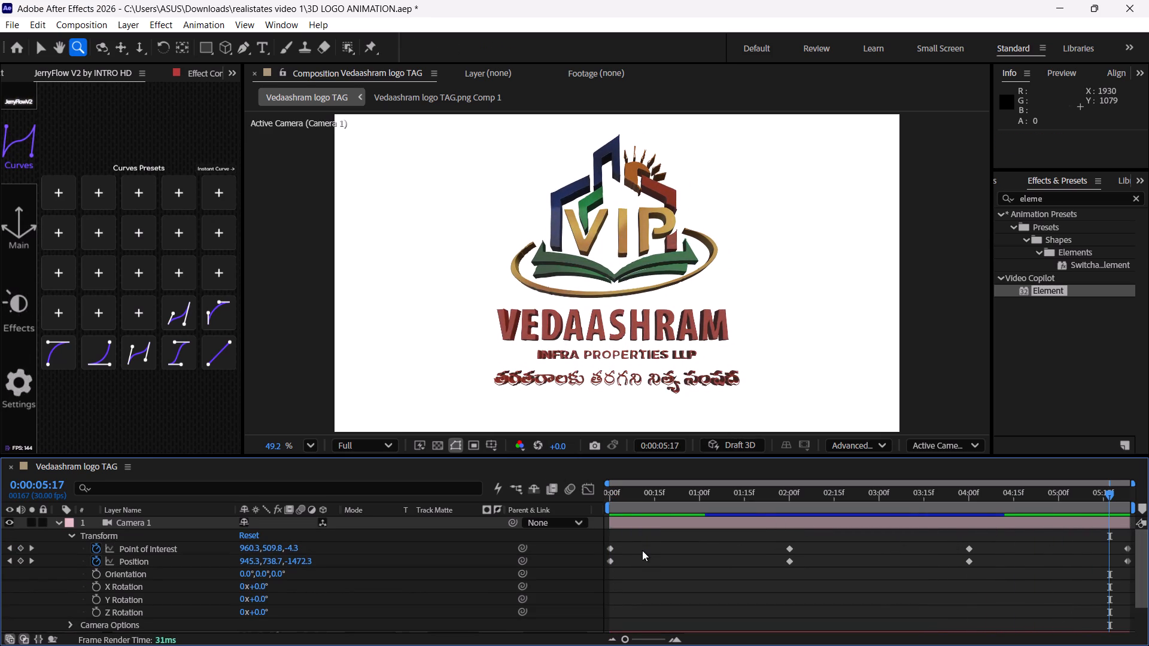
key("ctrl+k")
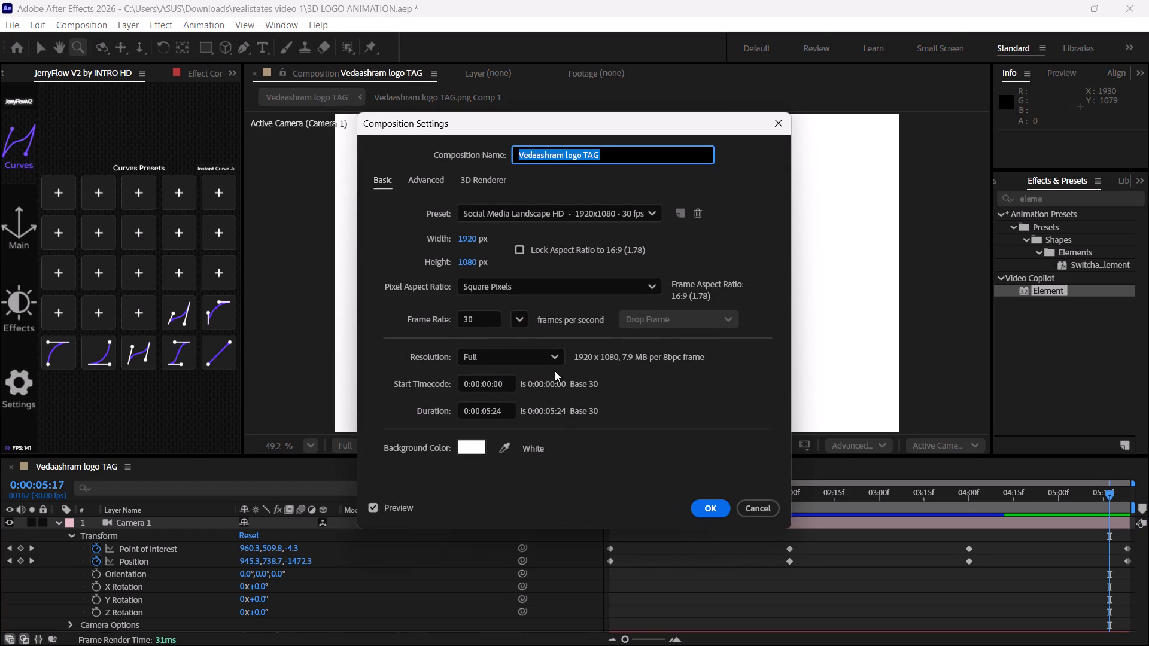
left_click(488, 412)
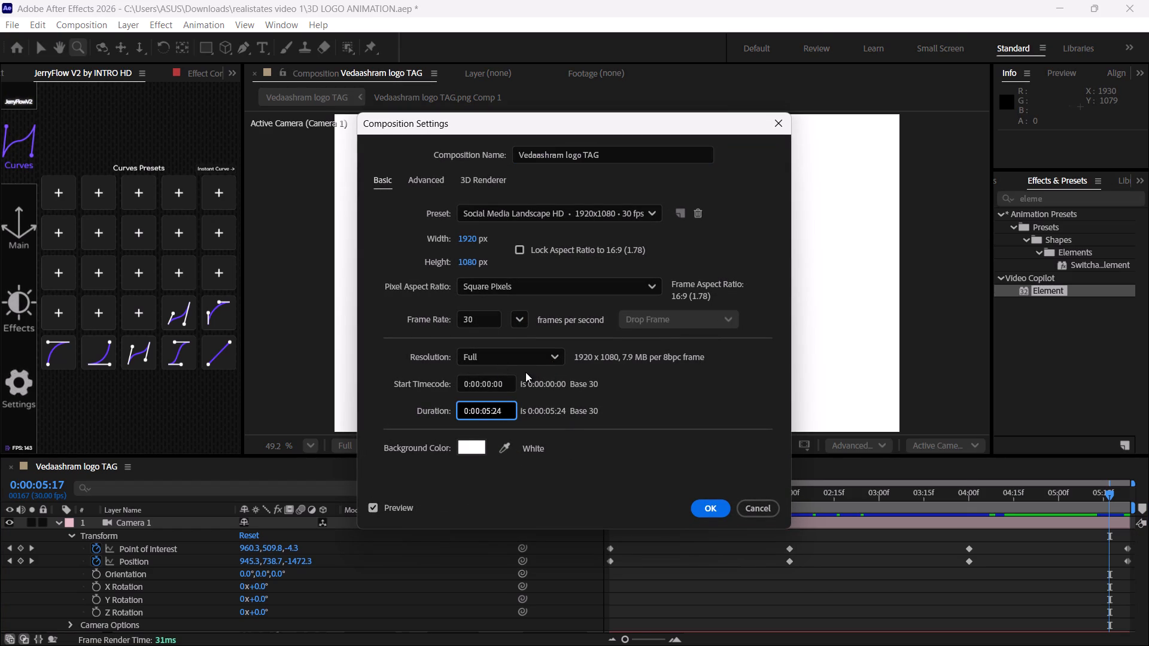
key("Right")
key("BackSpace")
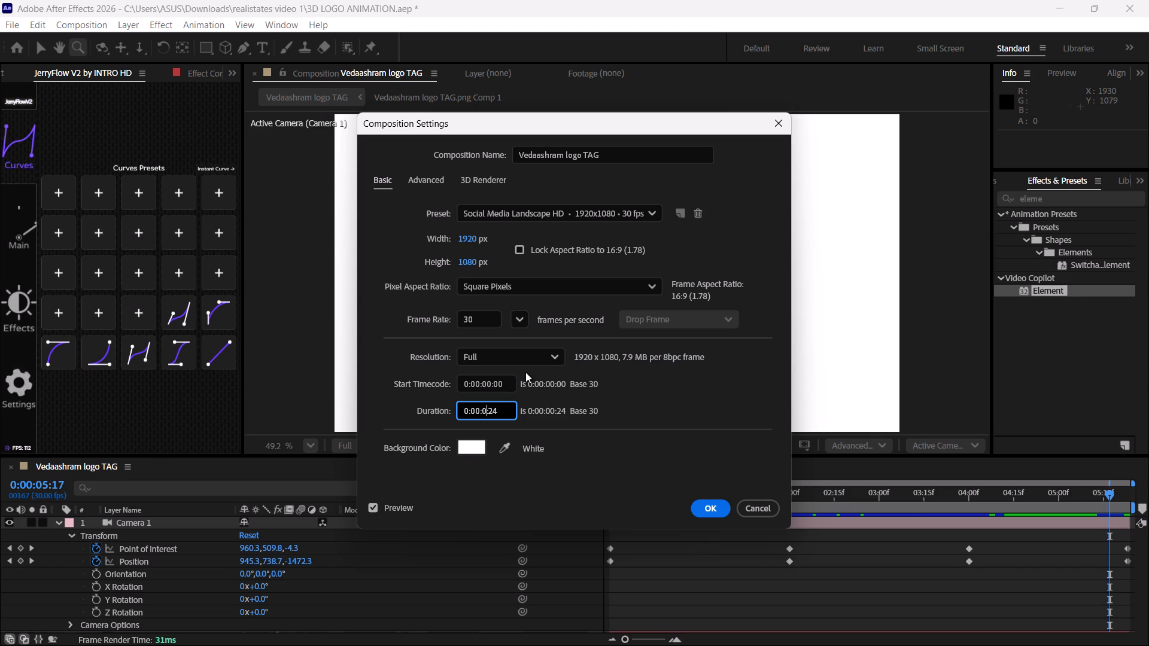
key("BackSpace")
type("10")
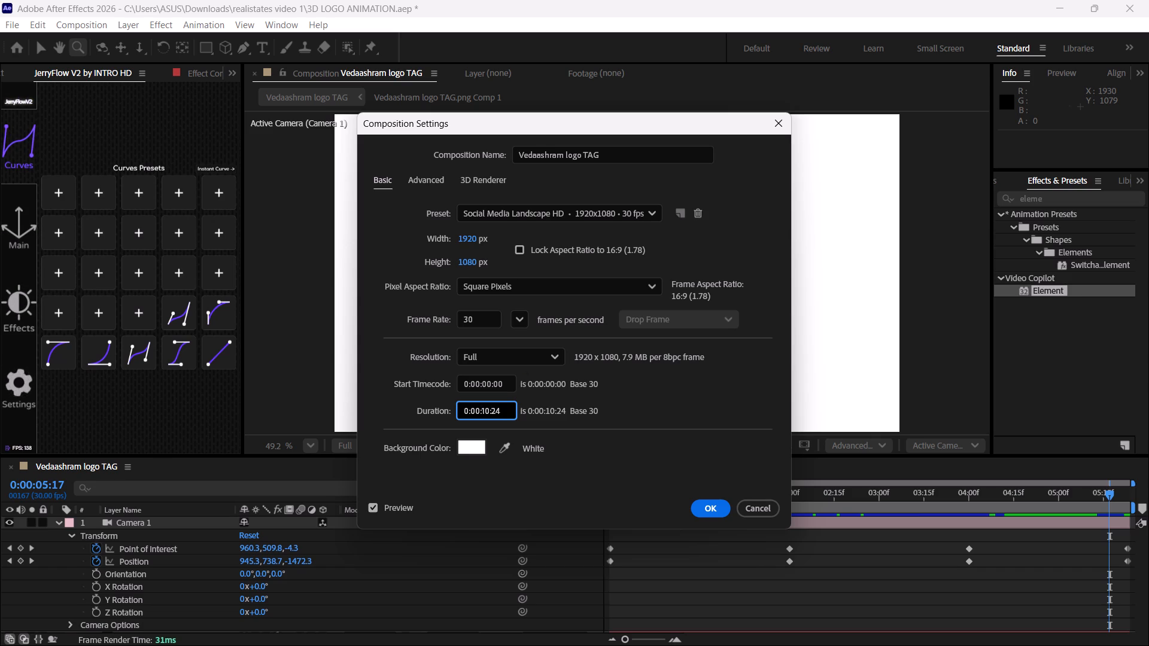
key("Right")
key("Right")
key("Right")
key("Right")
key("BackSpace")
key("BackSpace")
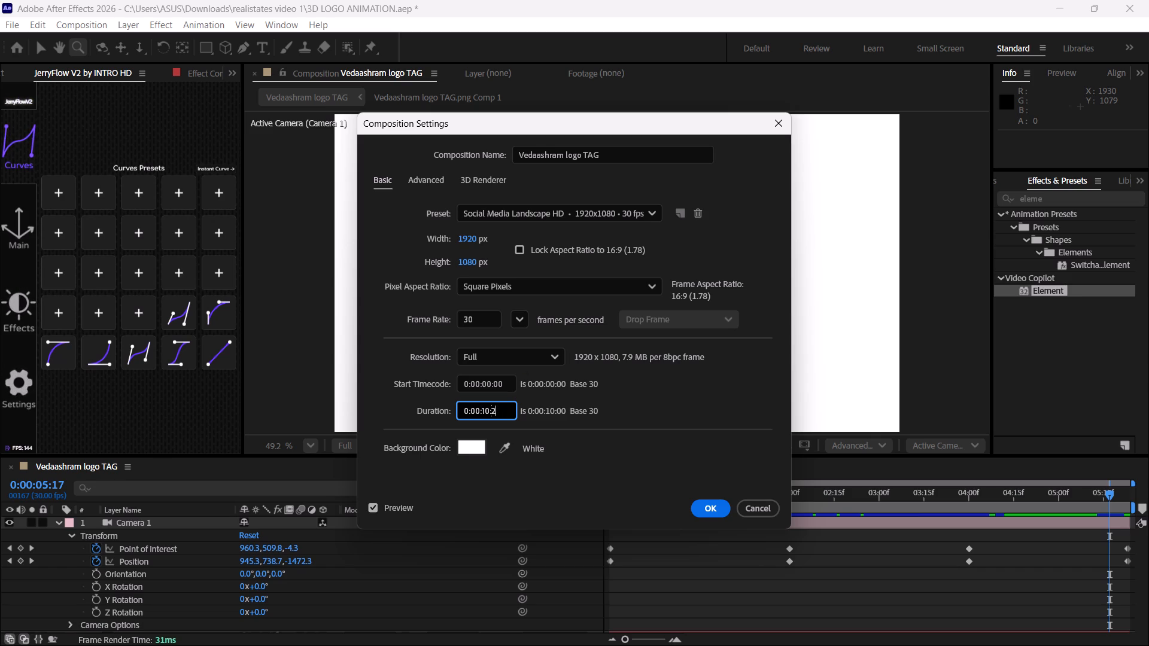
type("00")
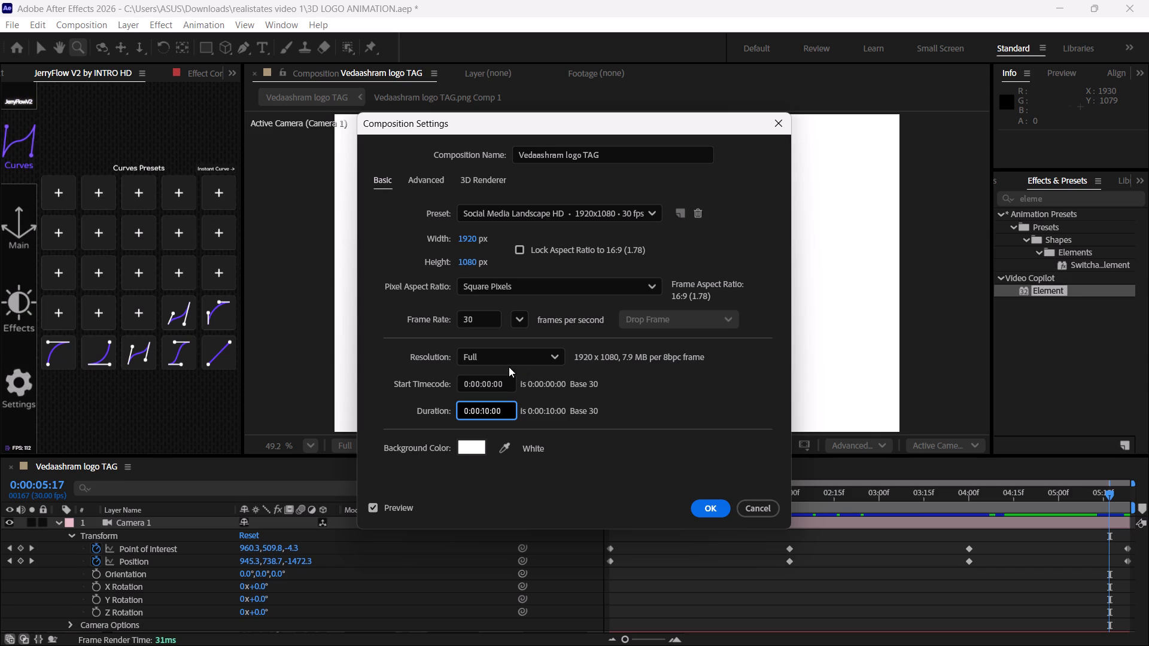
left_click(715, 502)
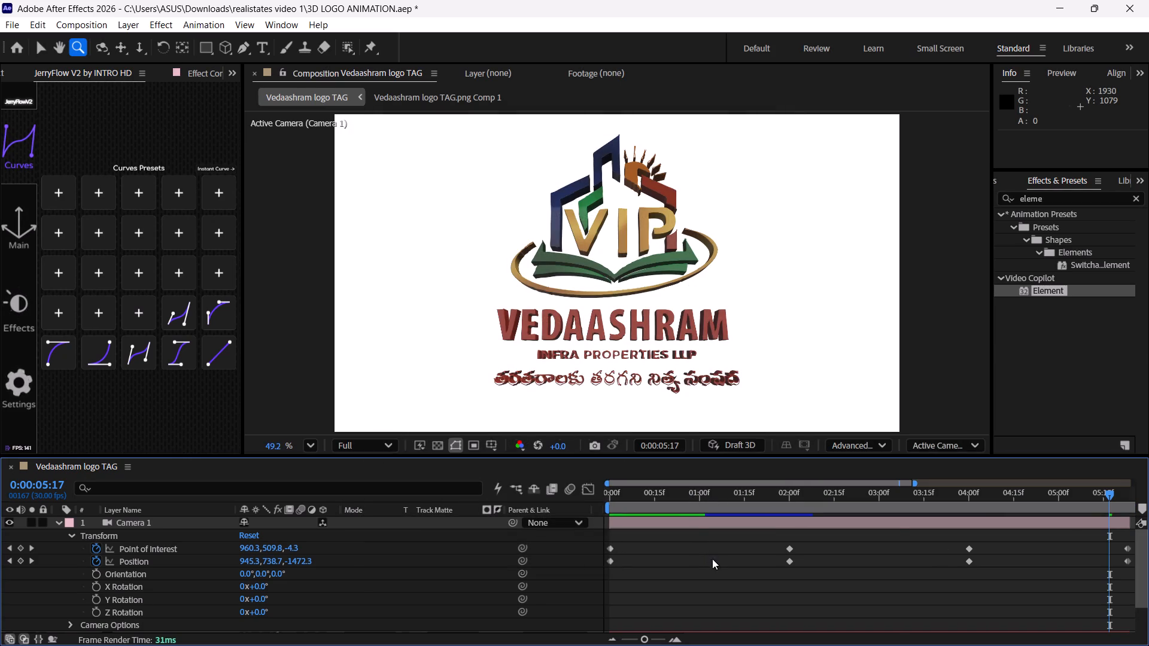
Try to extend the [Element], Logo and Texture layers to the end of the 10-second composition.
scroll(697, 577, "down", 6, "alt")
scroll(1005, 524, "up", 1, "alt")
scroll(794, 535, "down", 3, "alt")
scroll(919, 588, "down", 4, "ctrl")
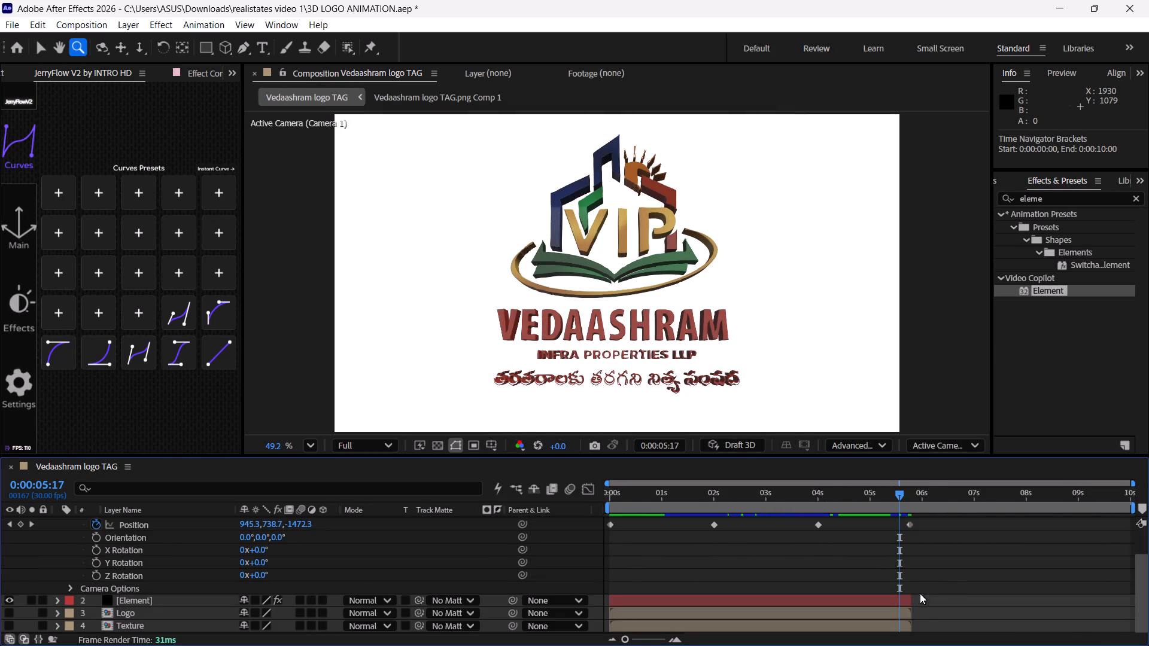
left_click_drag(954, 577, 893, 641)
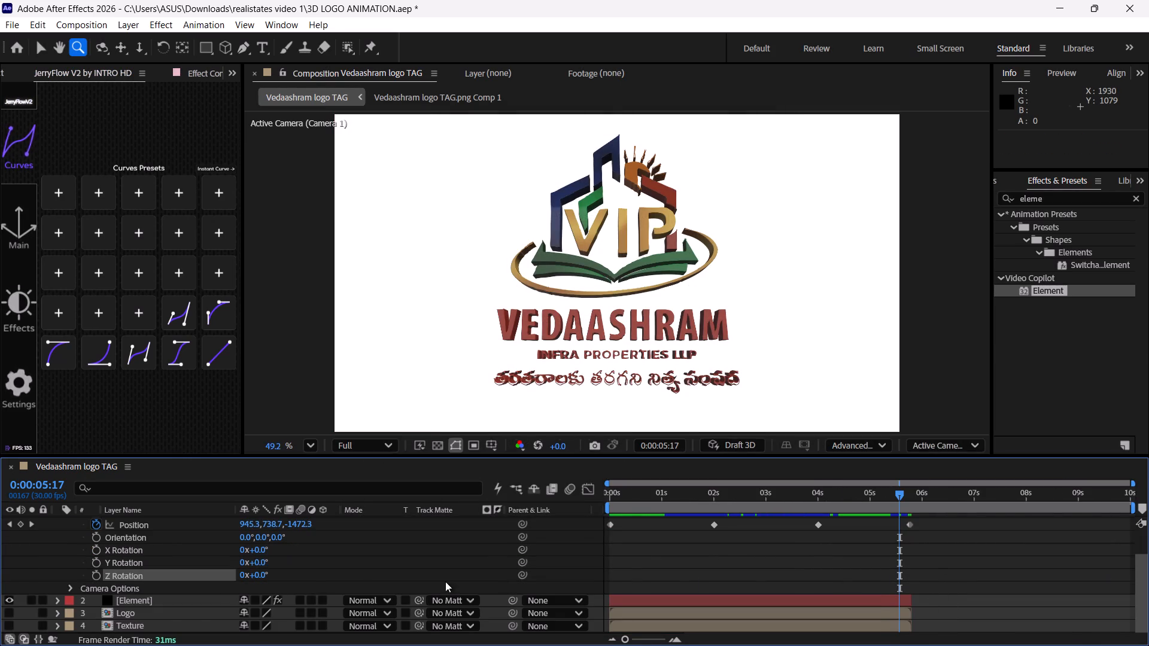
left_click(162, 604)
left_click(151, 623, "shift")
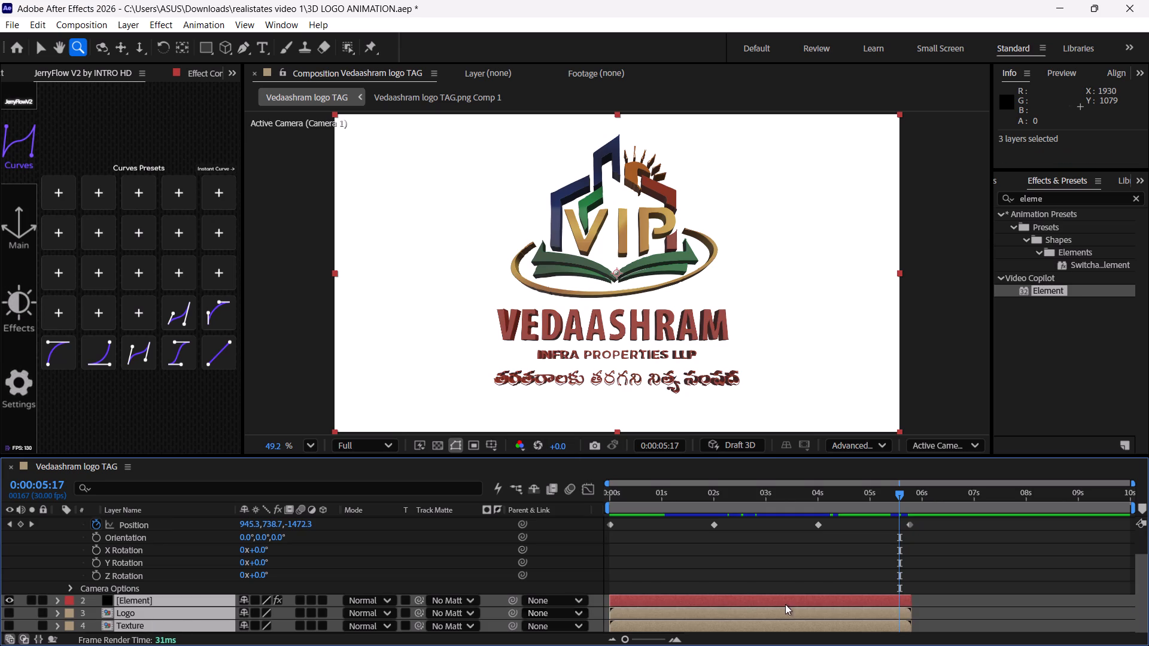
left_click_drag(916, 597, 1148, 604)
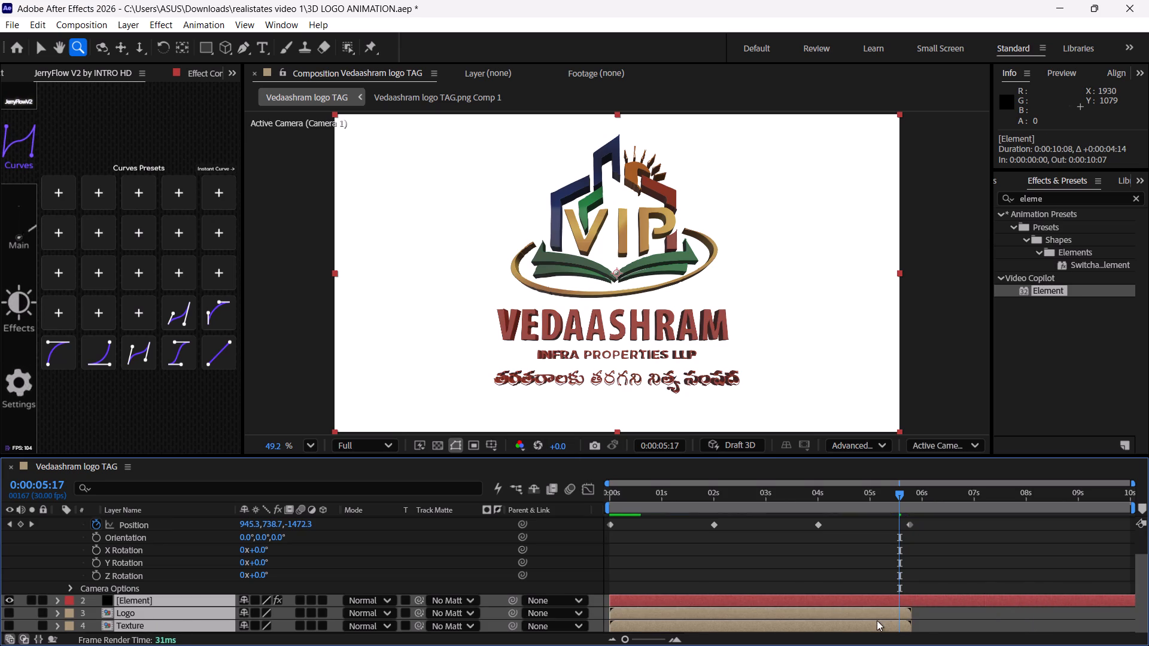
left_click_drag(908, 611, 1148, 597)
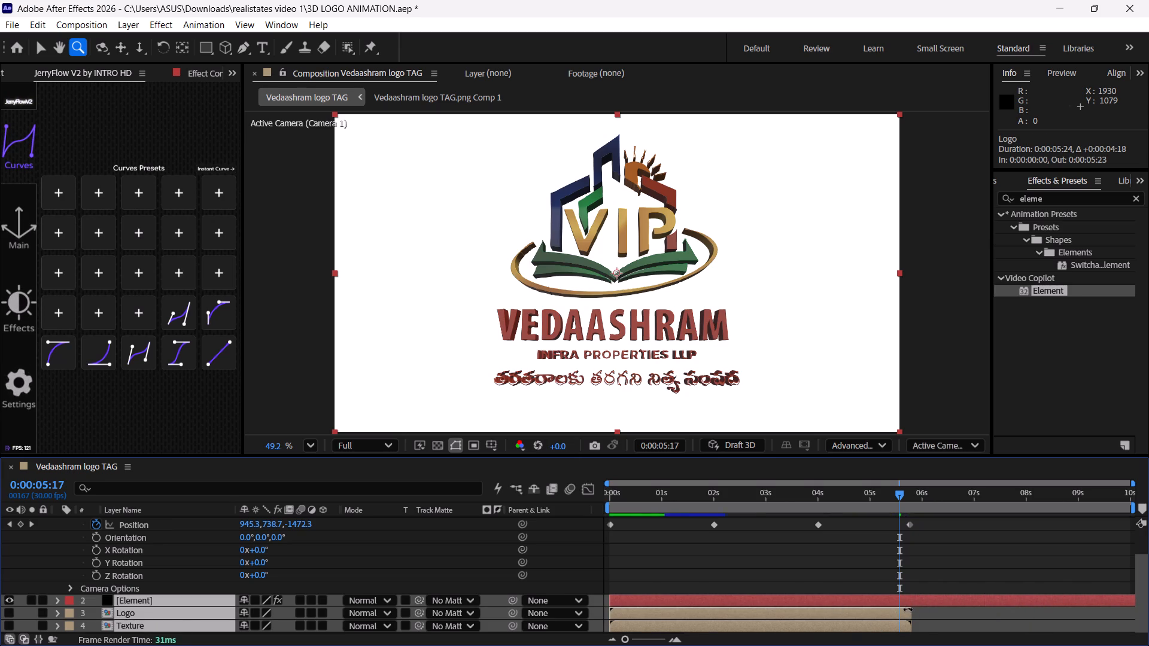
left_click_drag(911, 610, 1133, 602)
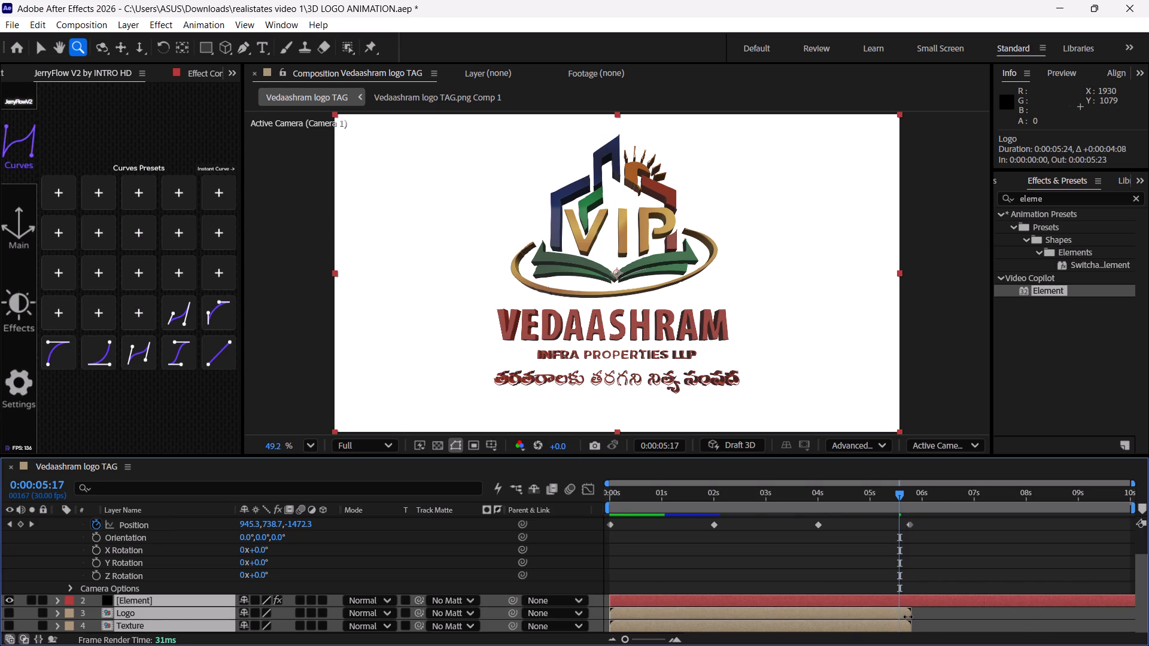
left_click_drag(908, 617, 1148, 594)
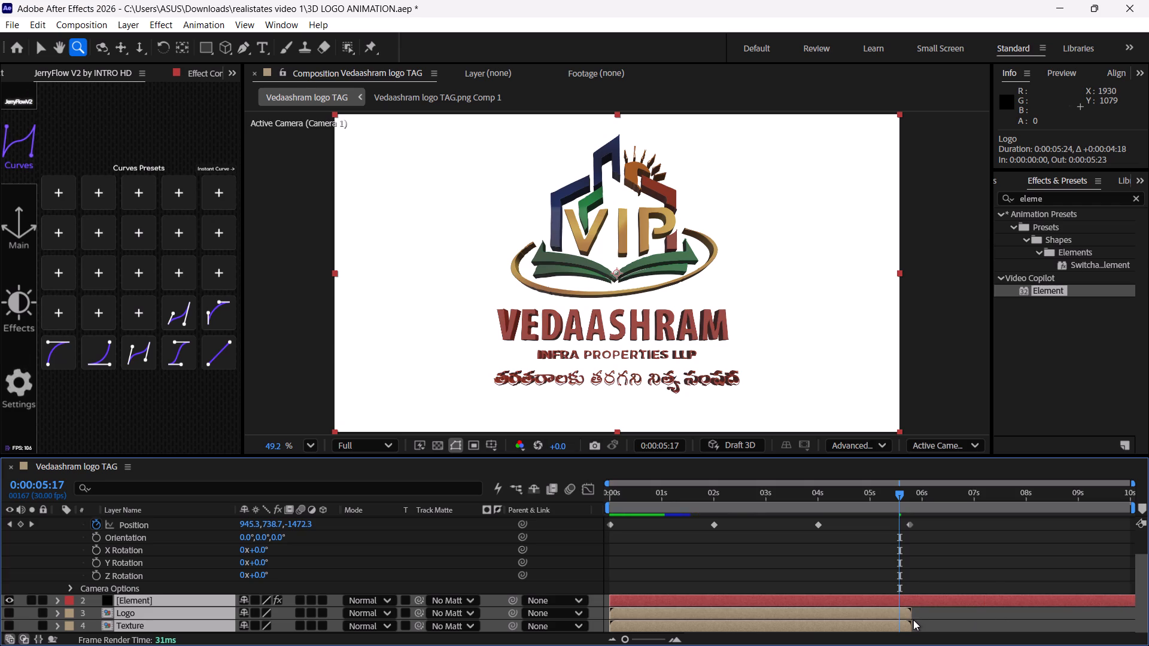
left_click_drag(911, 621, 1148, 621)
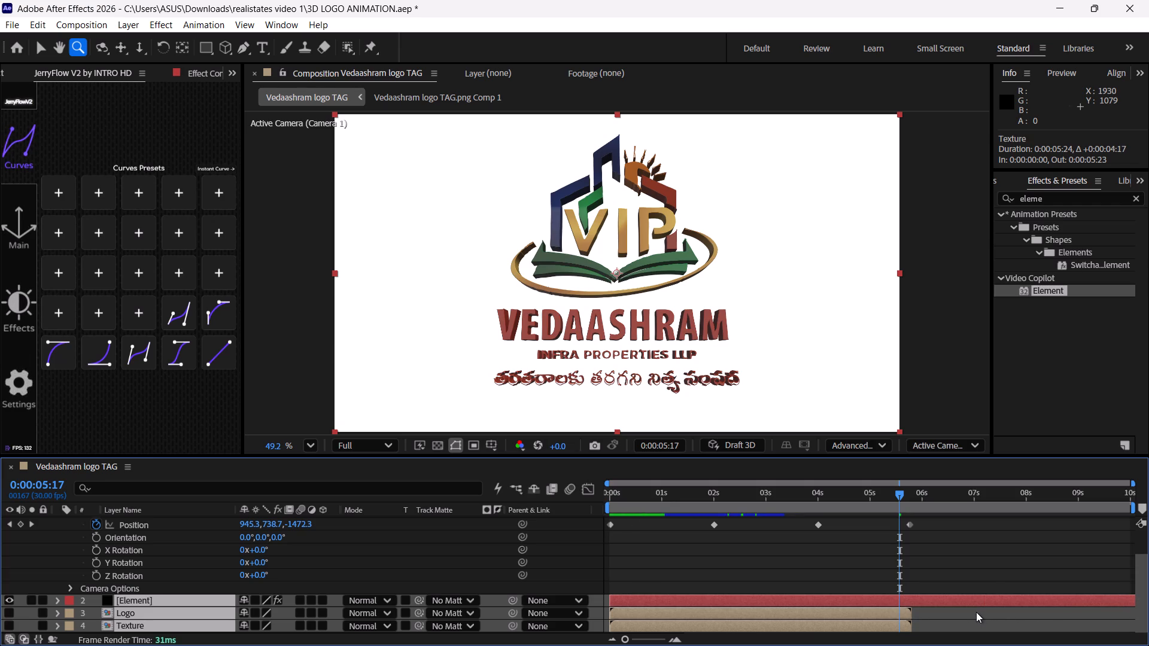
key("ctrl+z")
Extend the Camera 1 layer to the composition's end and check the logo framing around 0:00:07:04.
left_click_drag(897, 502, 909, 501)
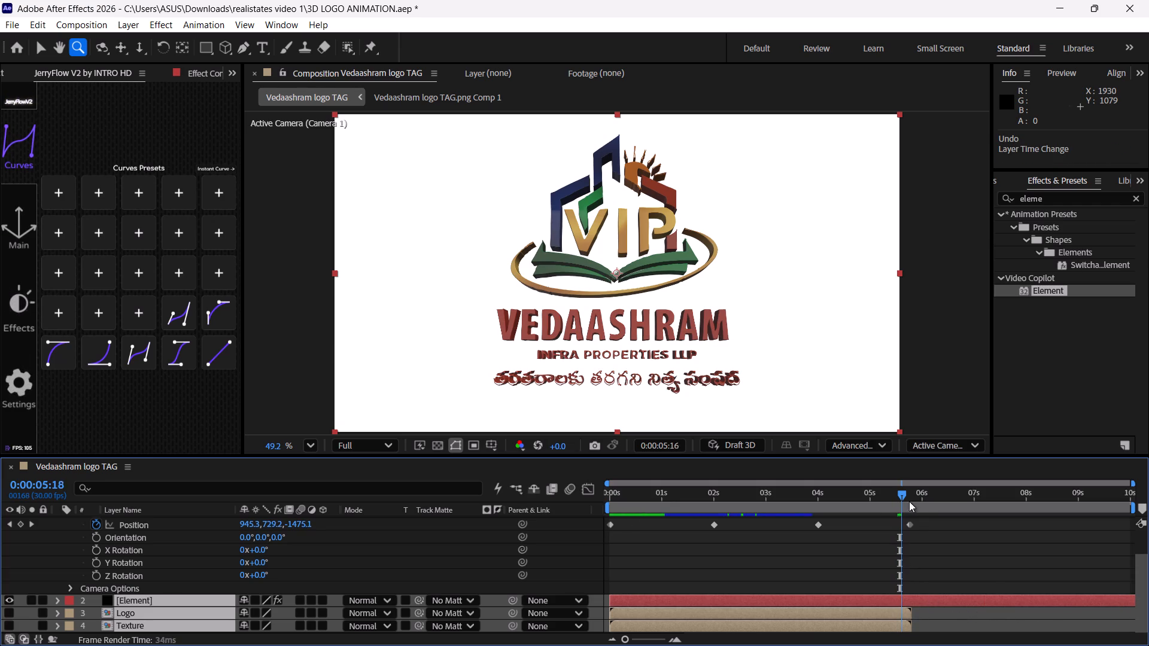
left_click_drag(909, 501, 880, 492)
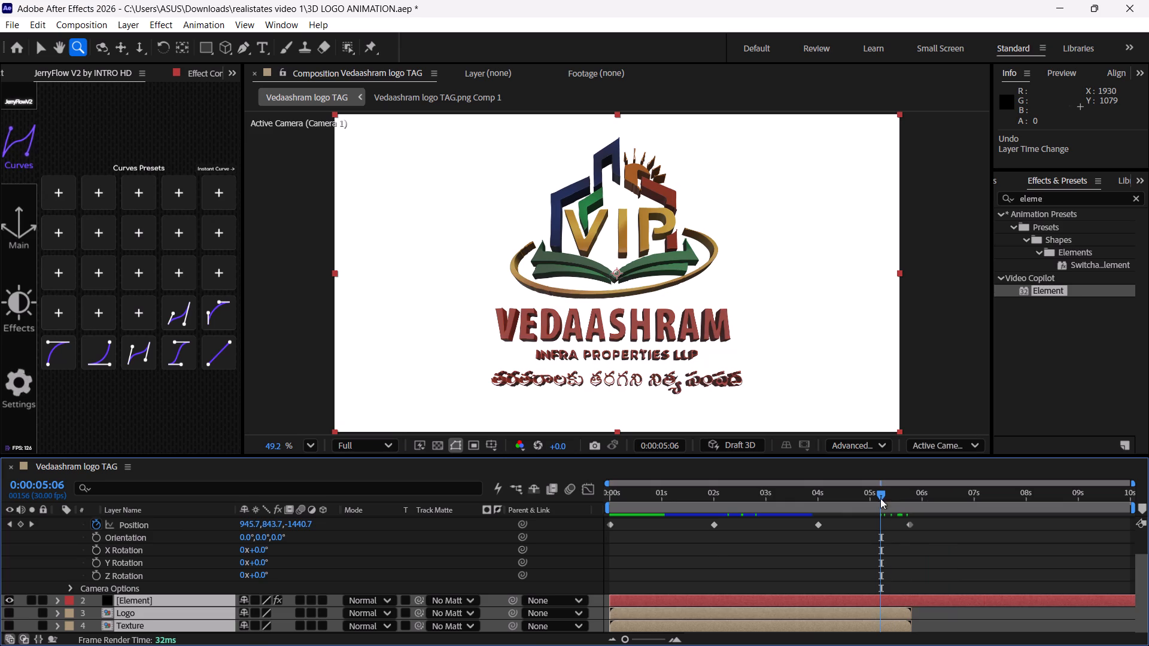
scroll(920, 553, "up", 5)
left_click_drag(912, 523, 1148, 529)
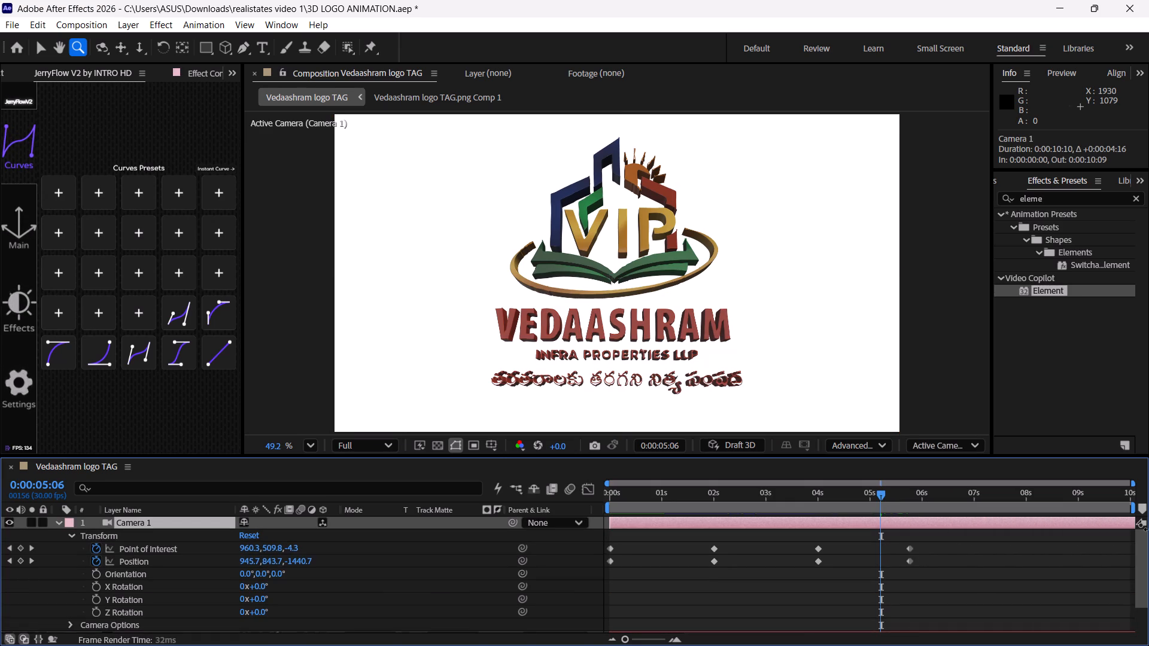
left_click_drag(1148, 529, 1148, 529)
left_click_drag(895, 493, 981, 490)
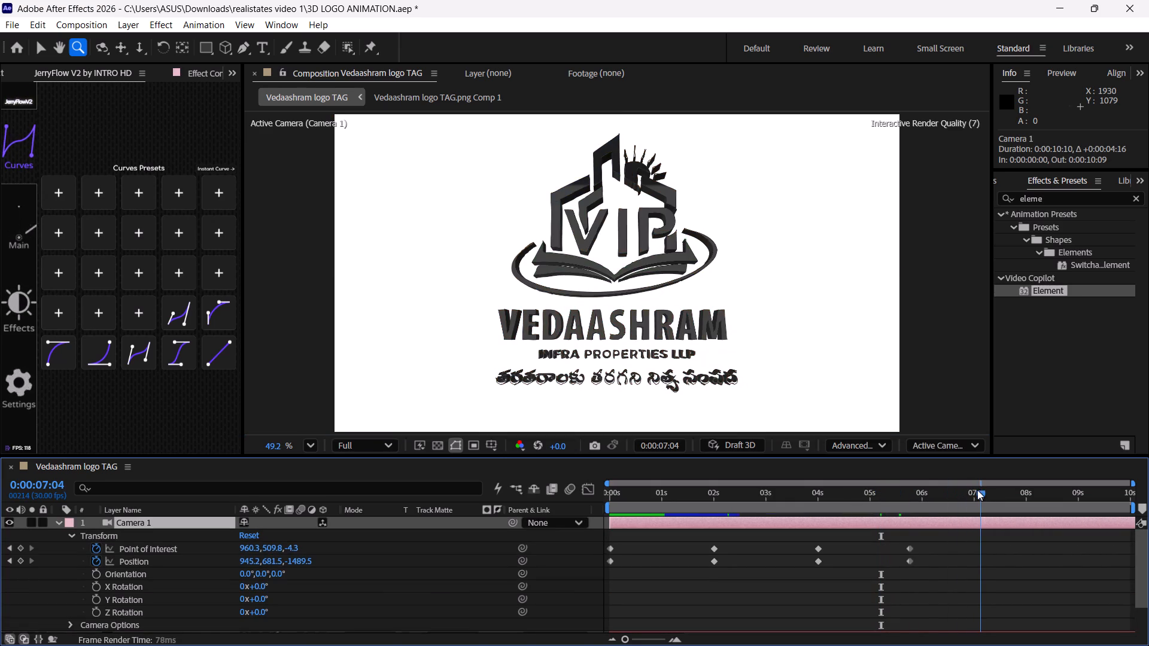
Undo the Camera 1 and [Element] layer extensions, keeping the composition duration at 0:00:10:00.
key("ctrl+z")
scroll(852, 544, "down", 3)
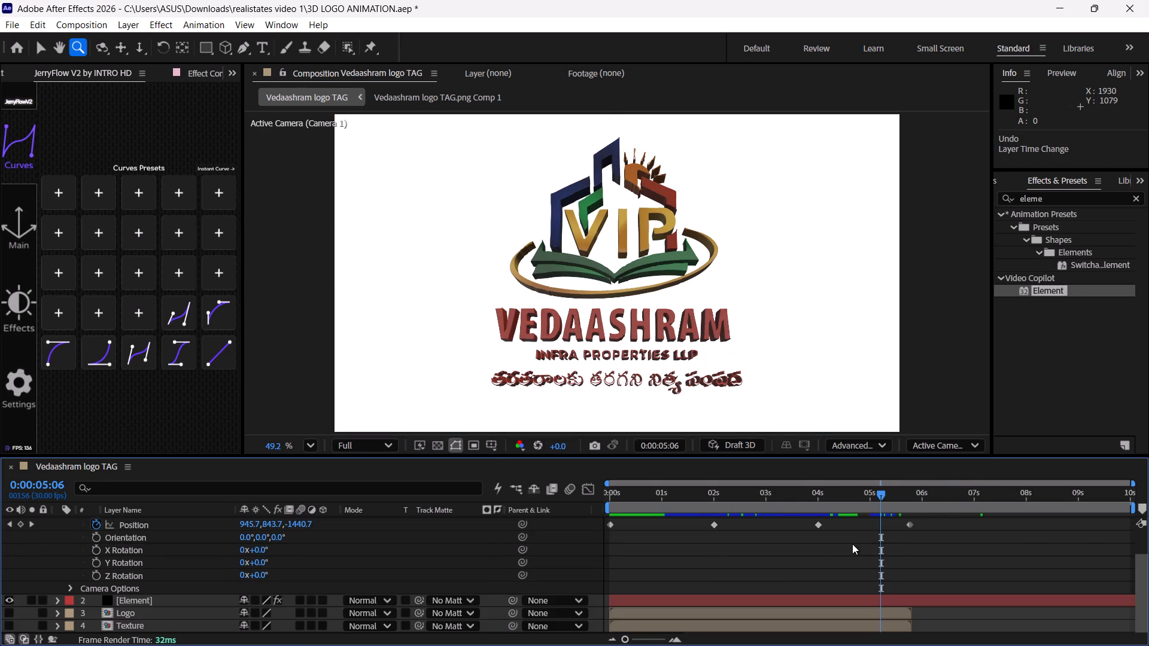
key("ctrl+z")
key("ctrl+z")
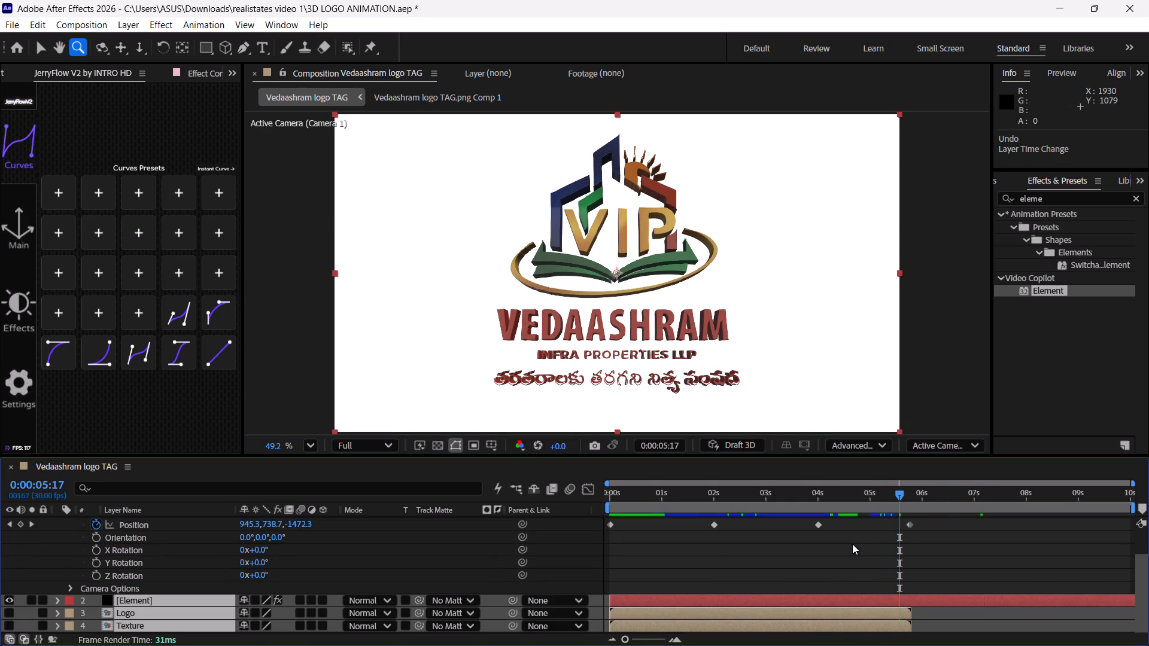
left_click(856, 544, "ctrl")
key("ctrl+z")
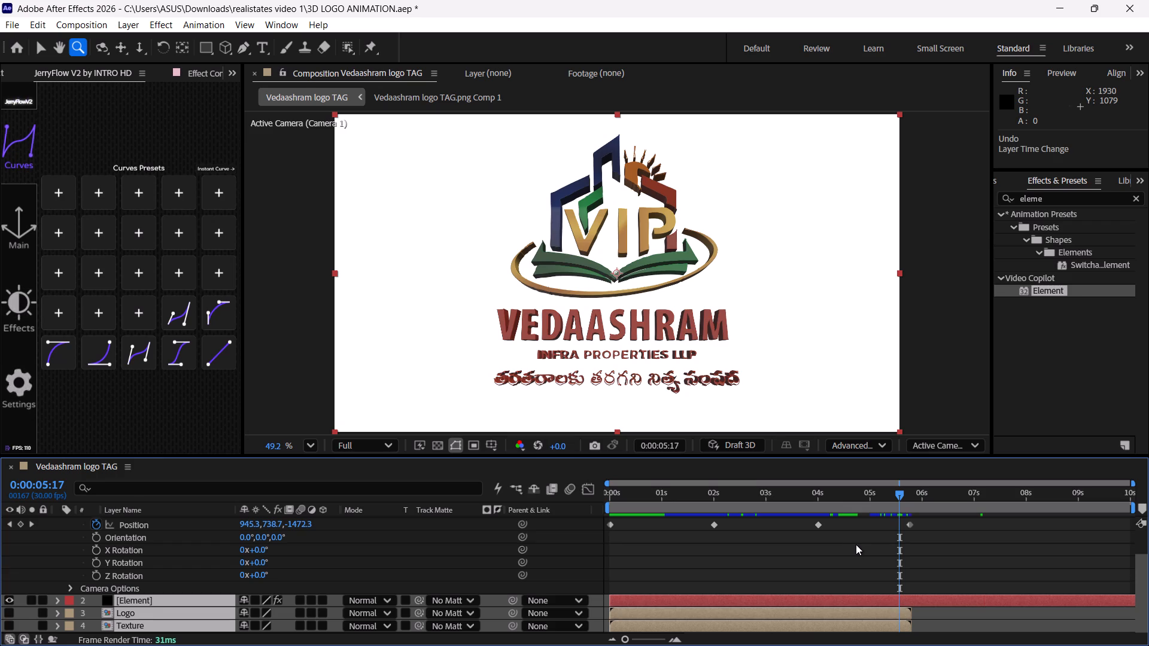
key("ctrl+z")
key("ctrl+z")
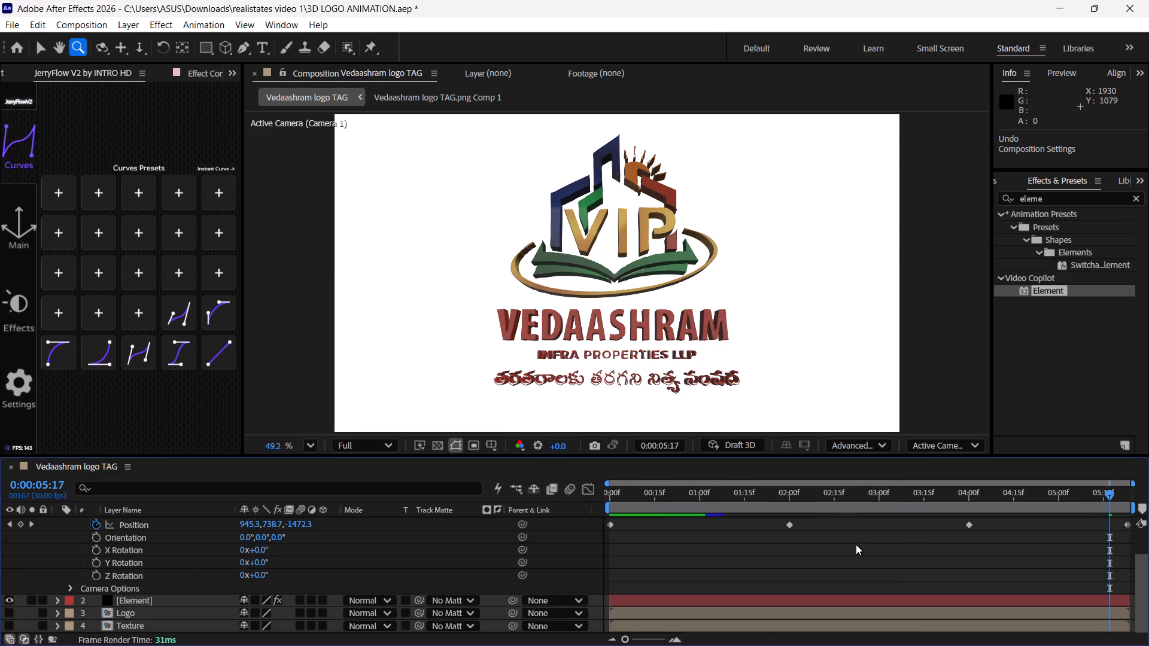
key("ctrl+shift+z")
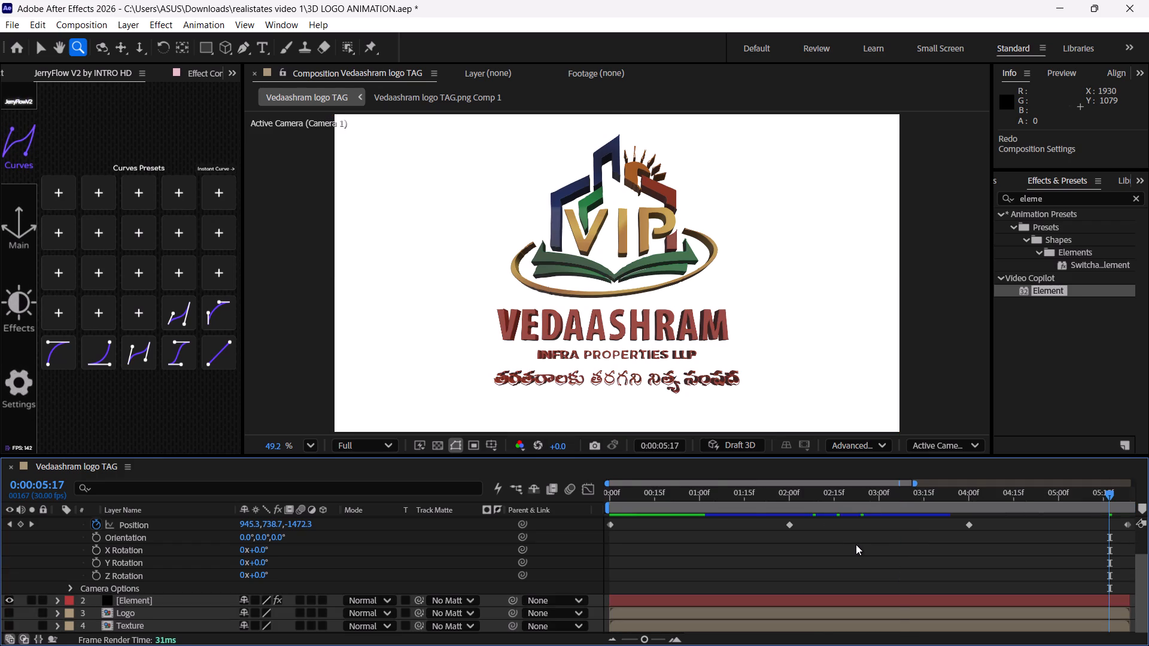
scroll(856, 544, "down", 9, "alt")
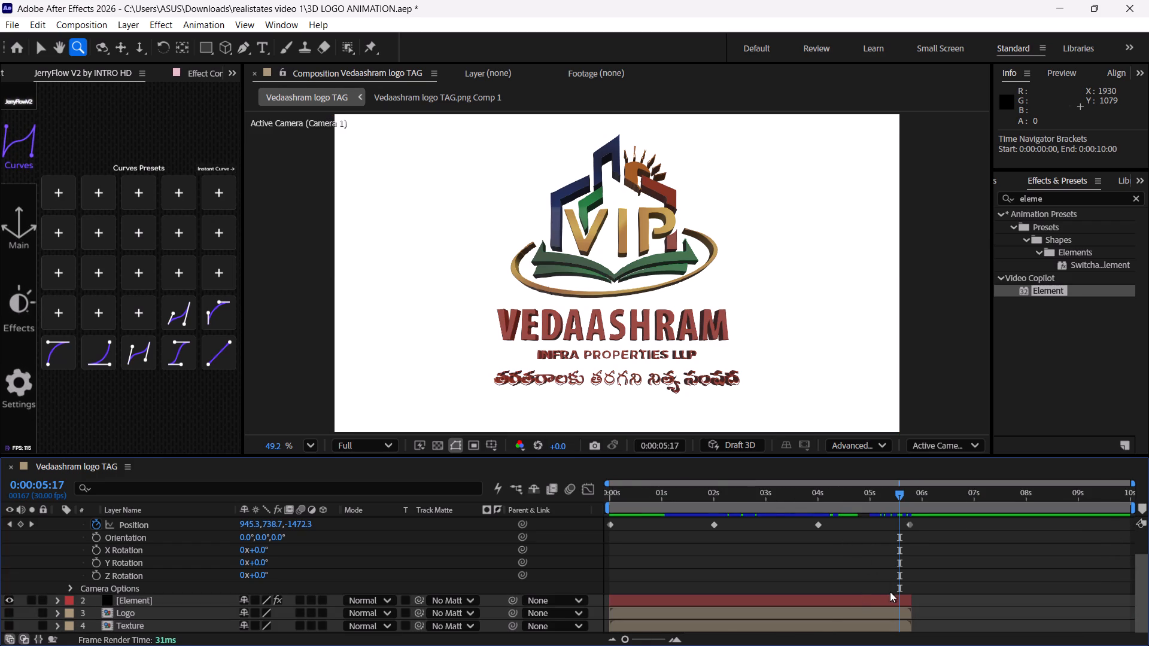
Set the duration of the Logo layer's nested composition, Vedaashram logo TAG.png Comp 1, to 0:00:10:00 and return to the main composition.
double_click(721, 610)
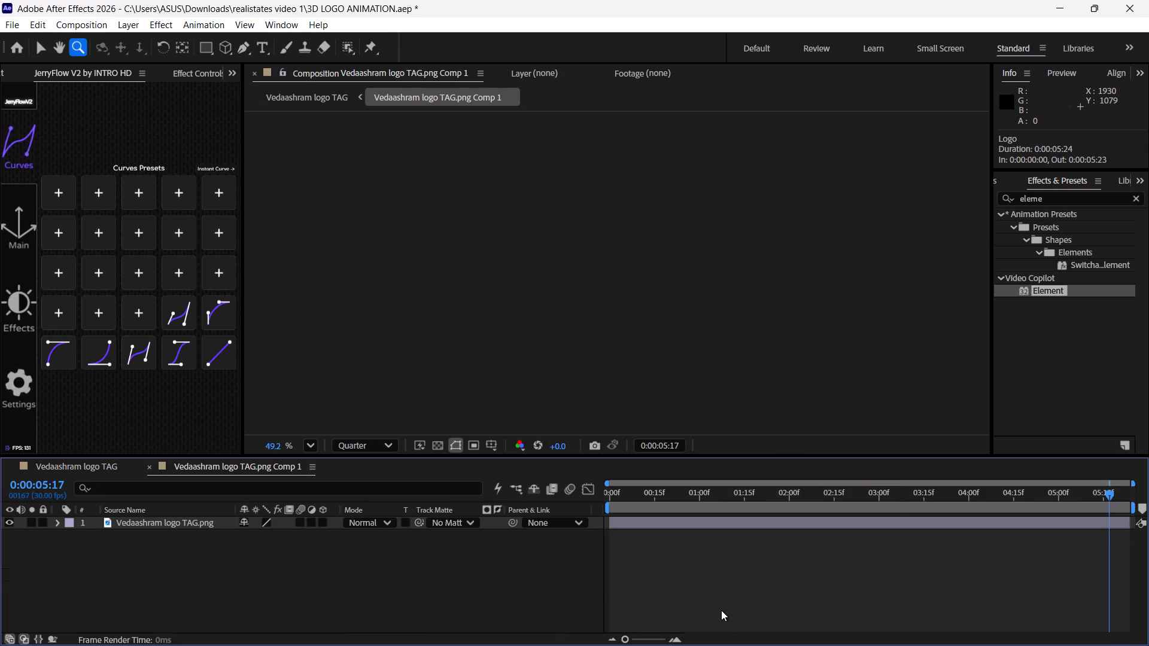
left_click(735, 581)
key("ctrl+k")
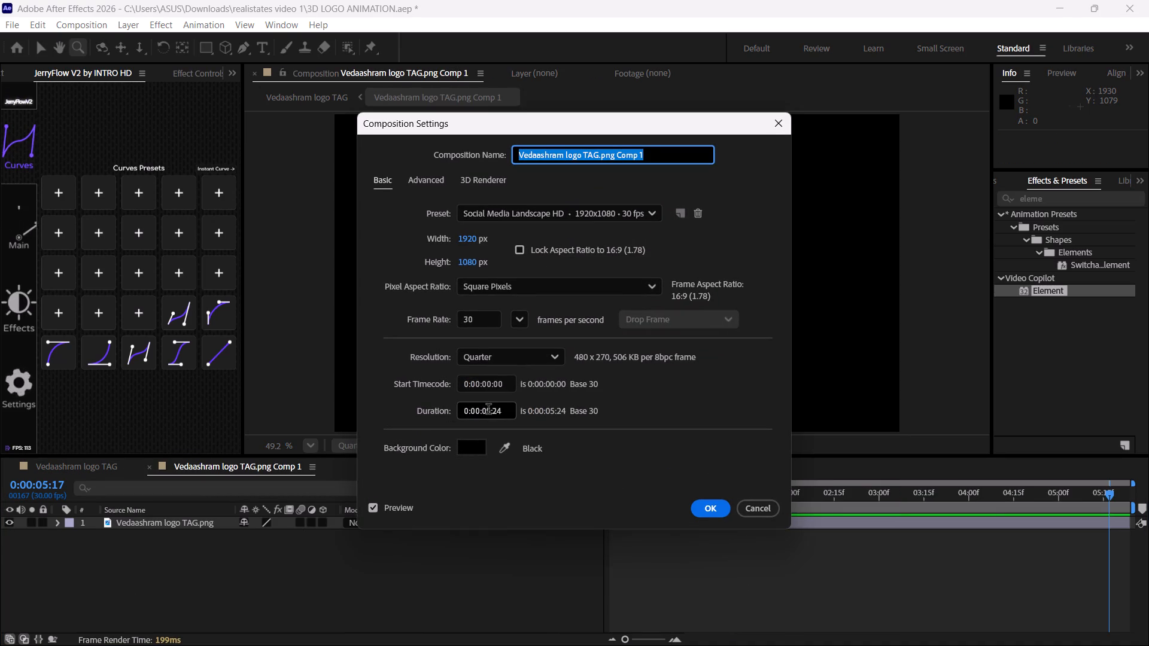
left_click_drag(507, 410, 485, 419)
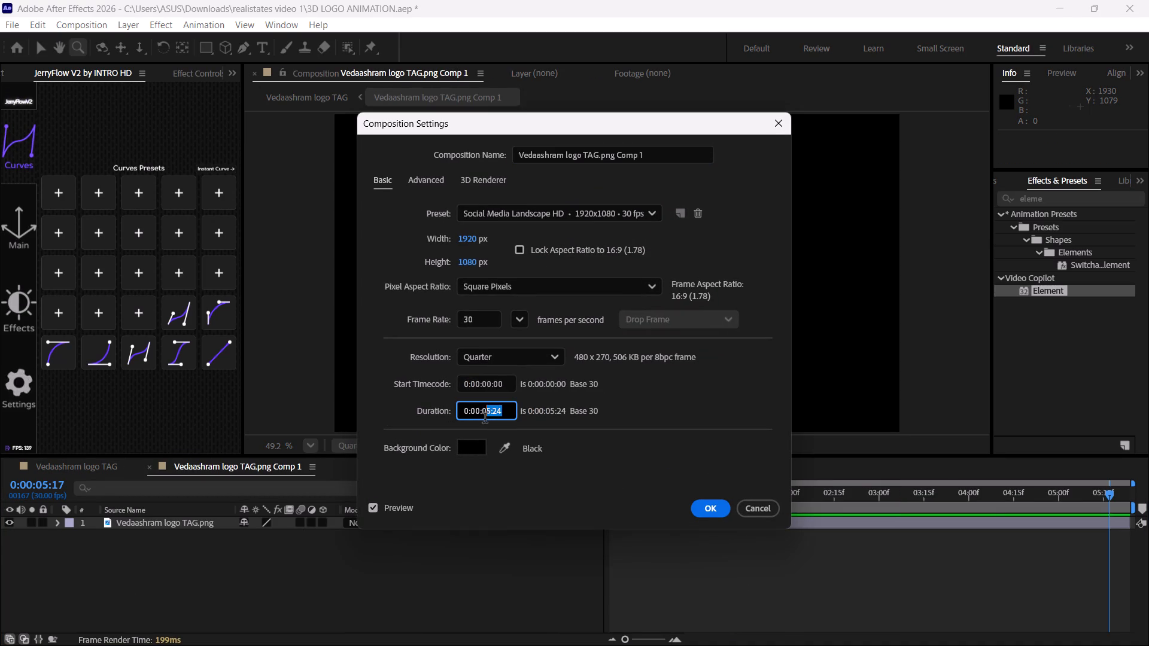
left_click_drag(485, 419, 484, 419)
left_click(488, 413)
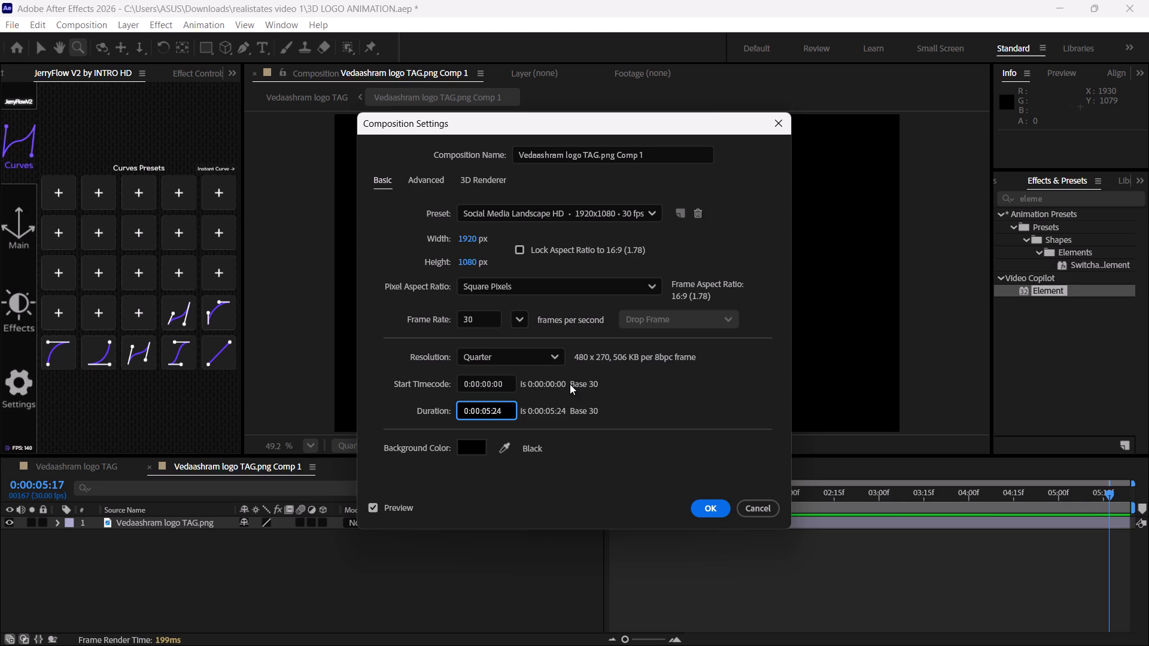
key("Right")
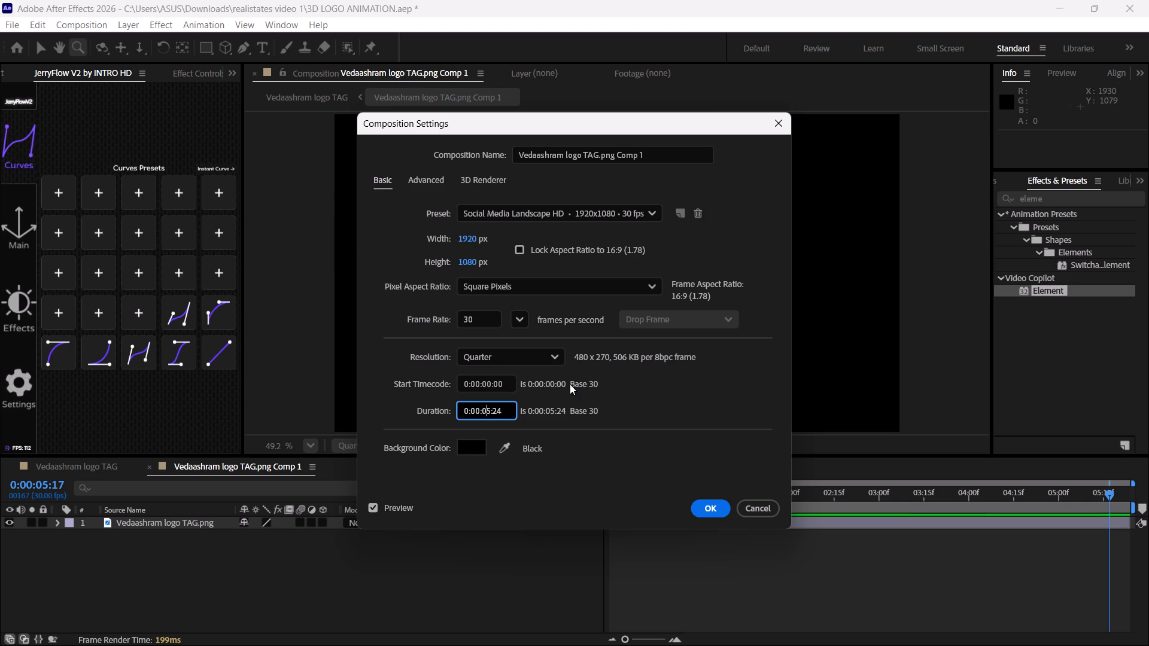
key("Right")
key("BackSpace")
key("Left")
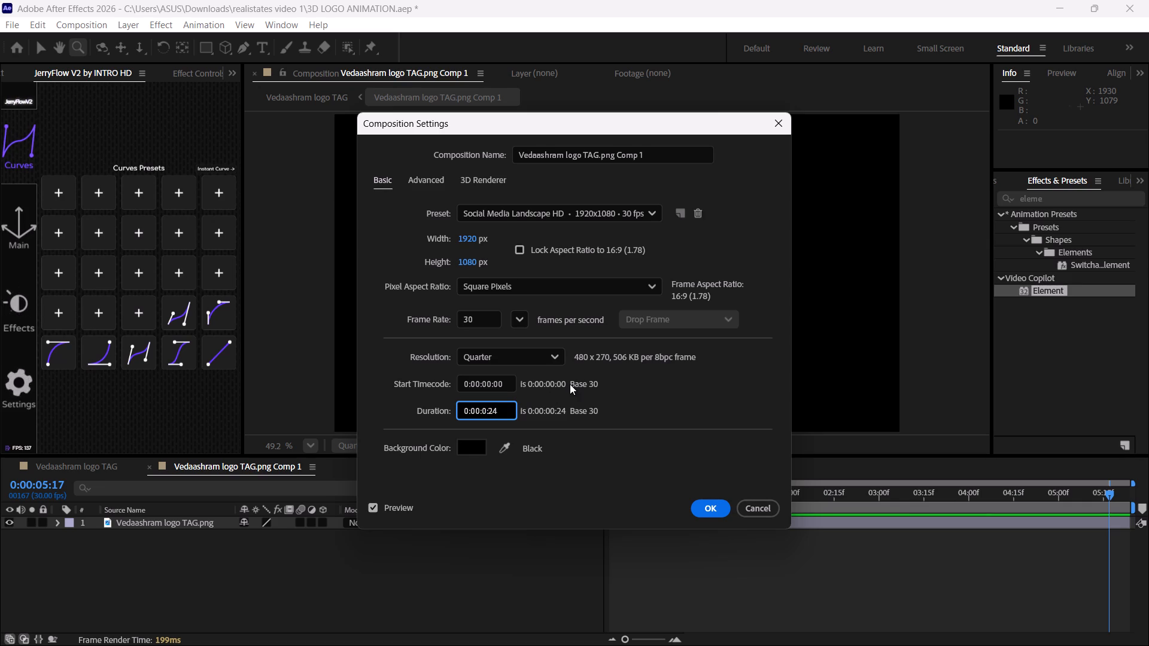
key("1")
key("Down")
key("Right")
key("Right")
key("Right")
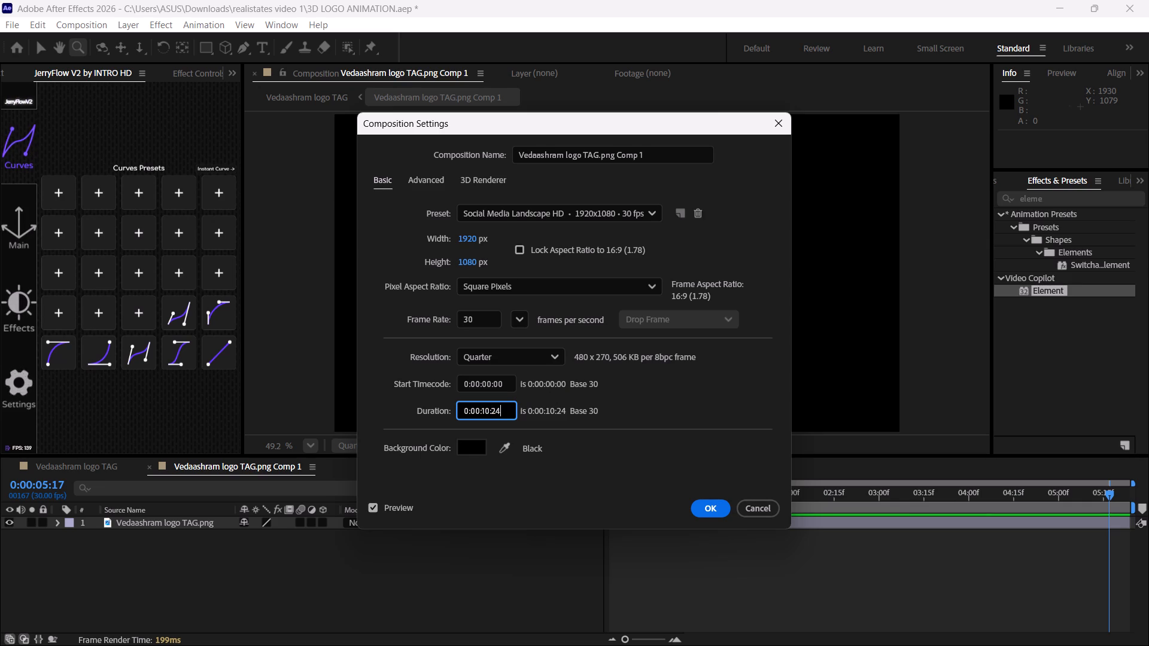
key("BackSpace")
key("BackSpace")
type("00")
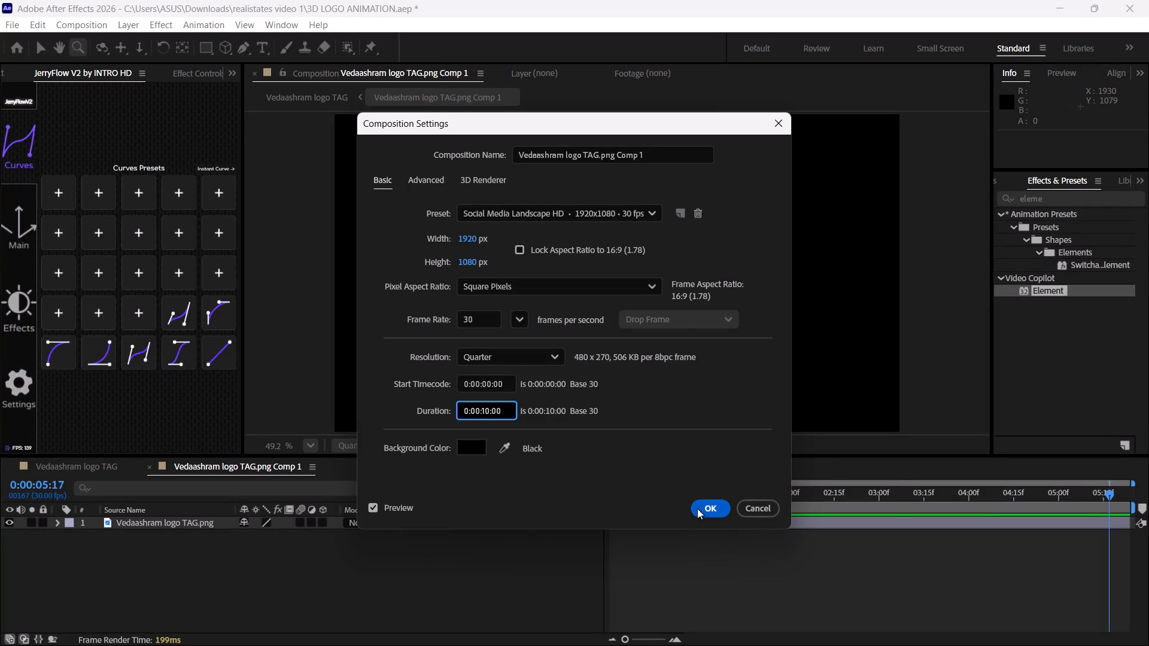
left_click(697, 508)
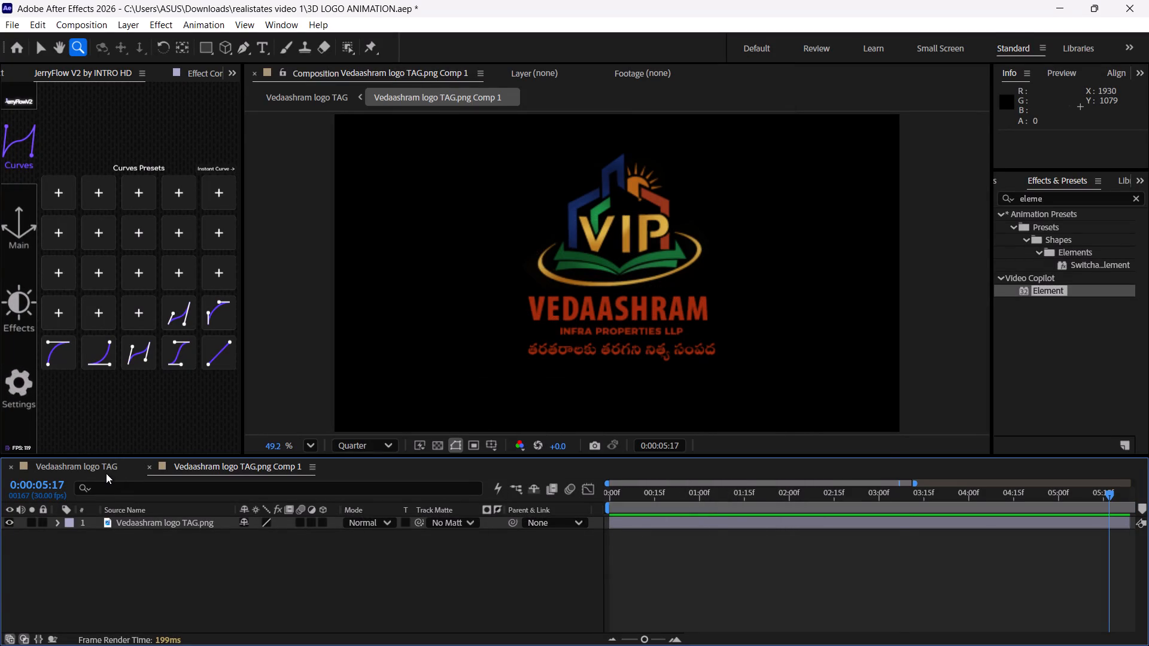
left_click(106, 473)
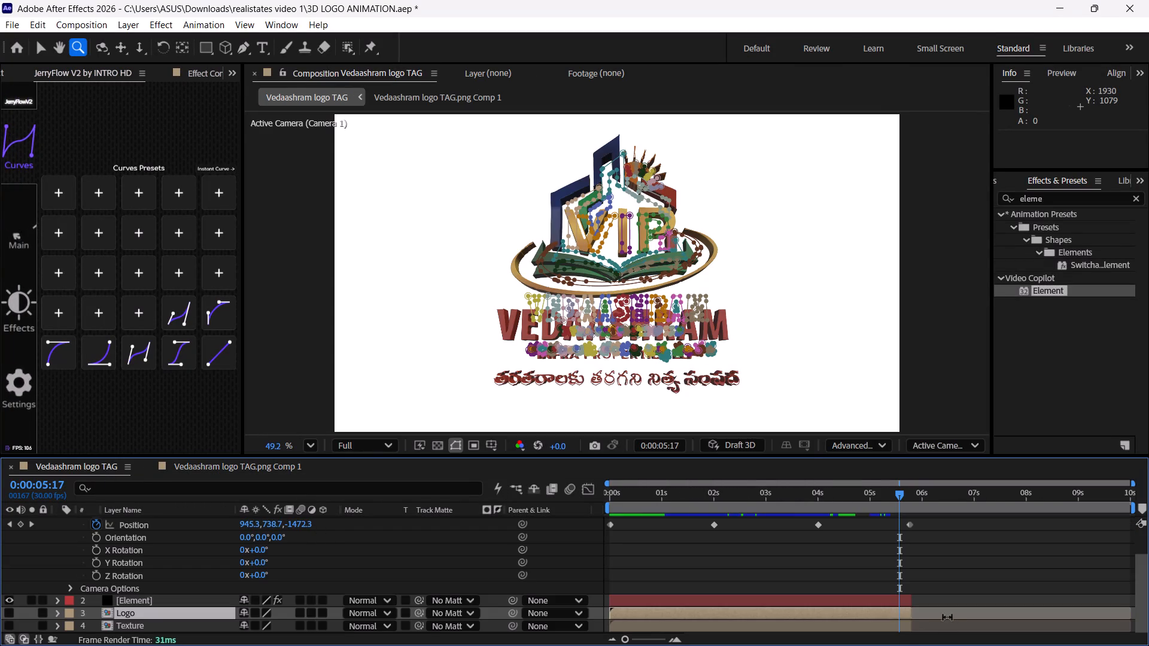
Check the duration settings of the main composition and of the Texture layer's nested composition.
left_click(899, 628)
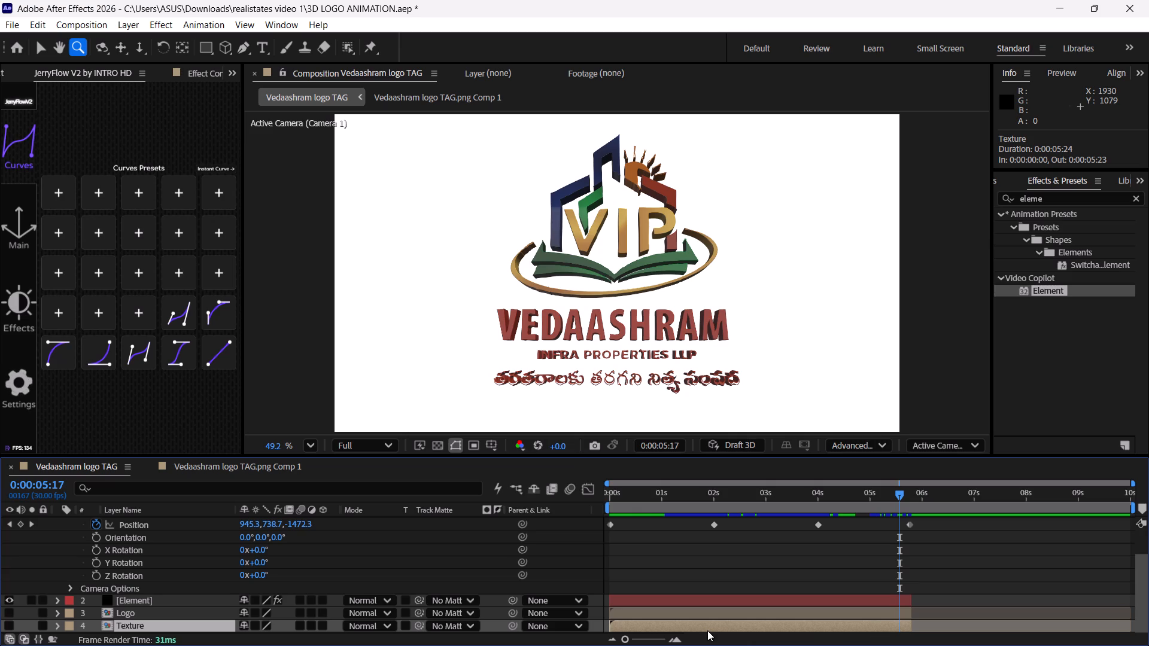
key("ctrl+k")
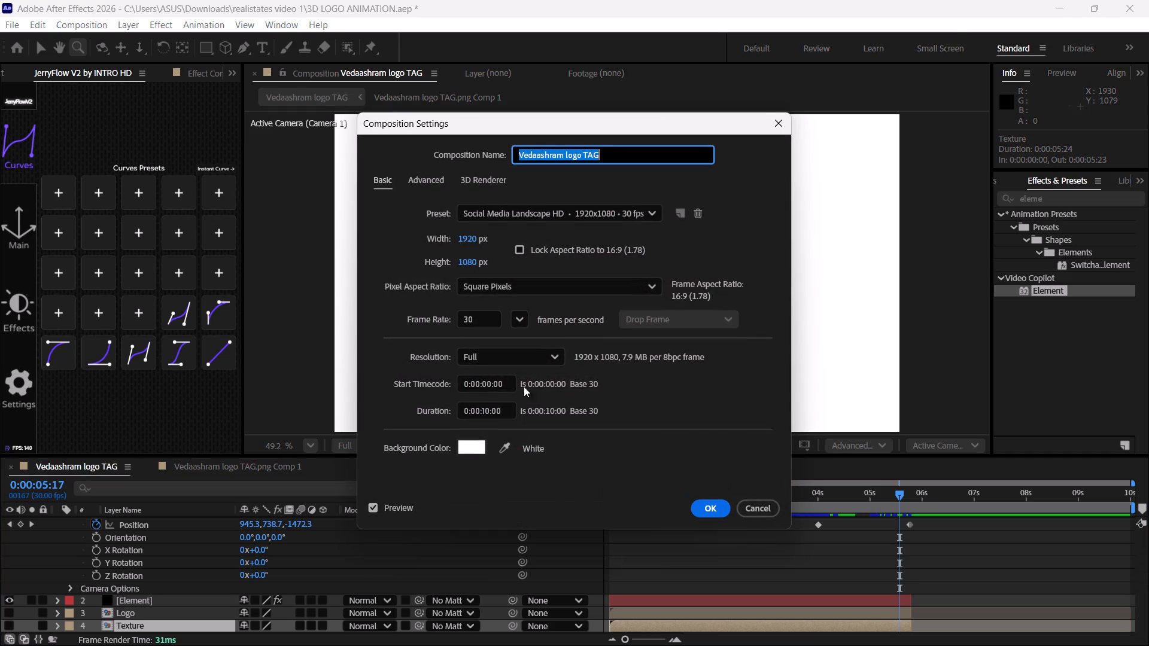
left_click(767, 499)
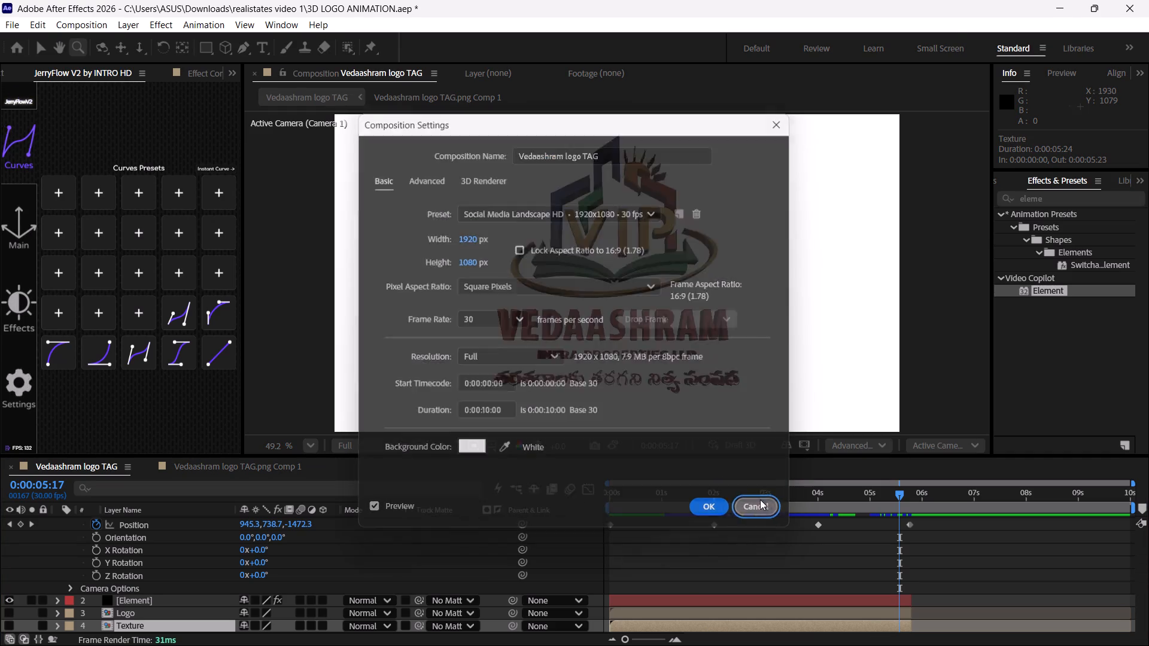
double_click(702, 620)
left_click(694, 580)
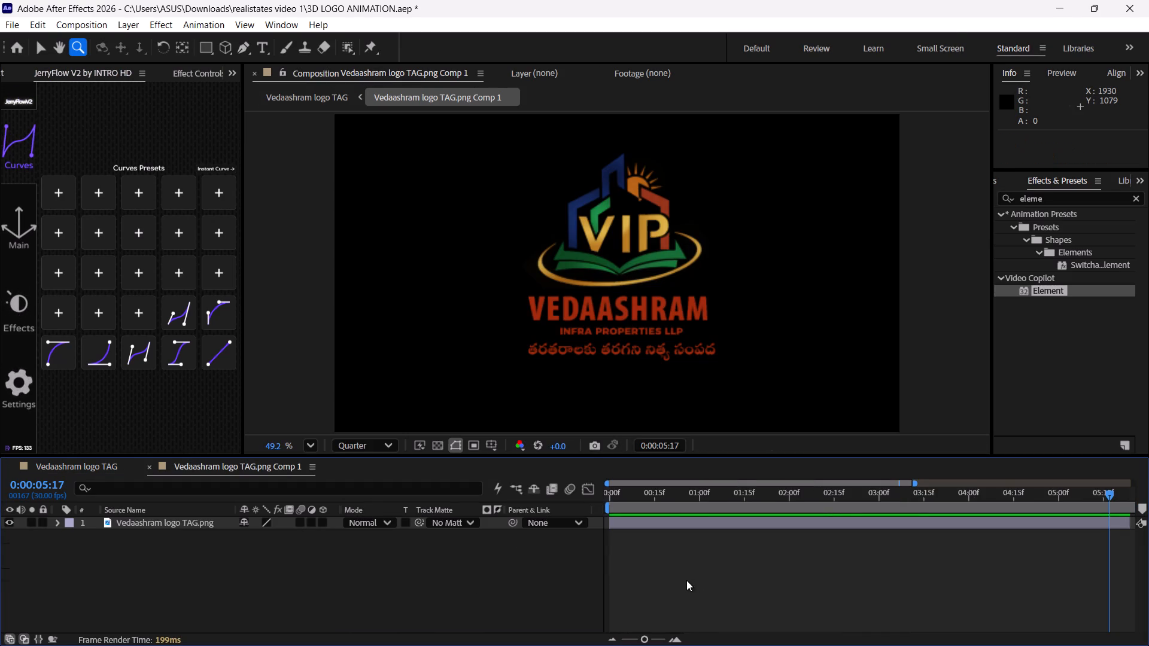
key("ctrl+k")
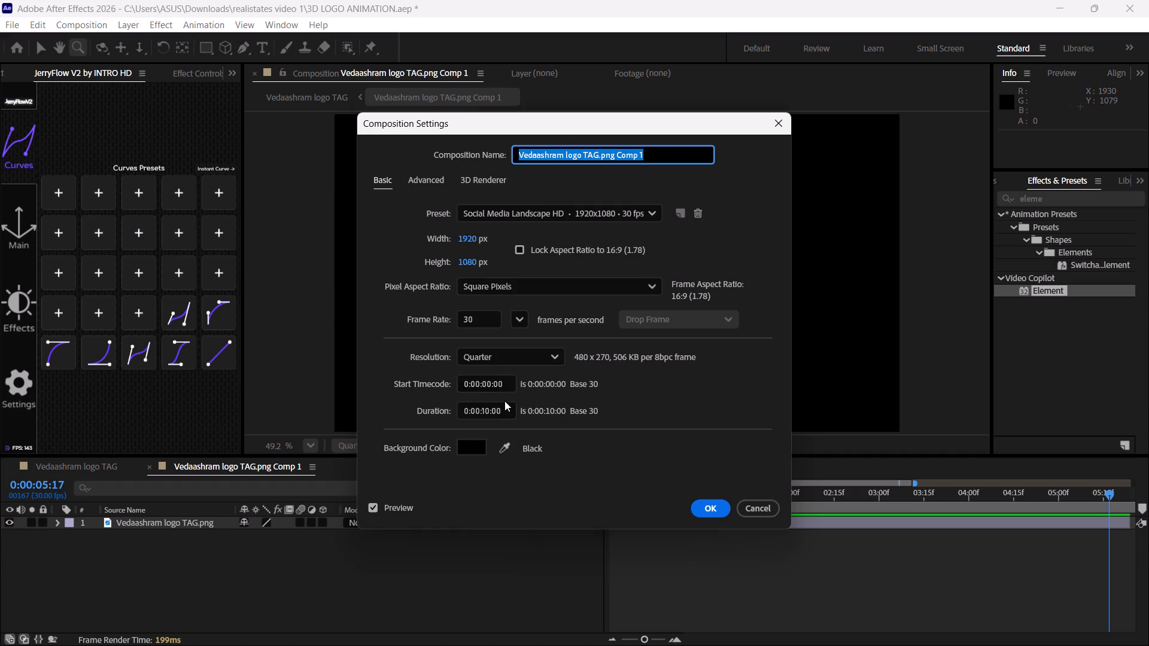
left_click(760, 504)
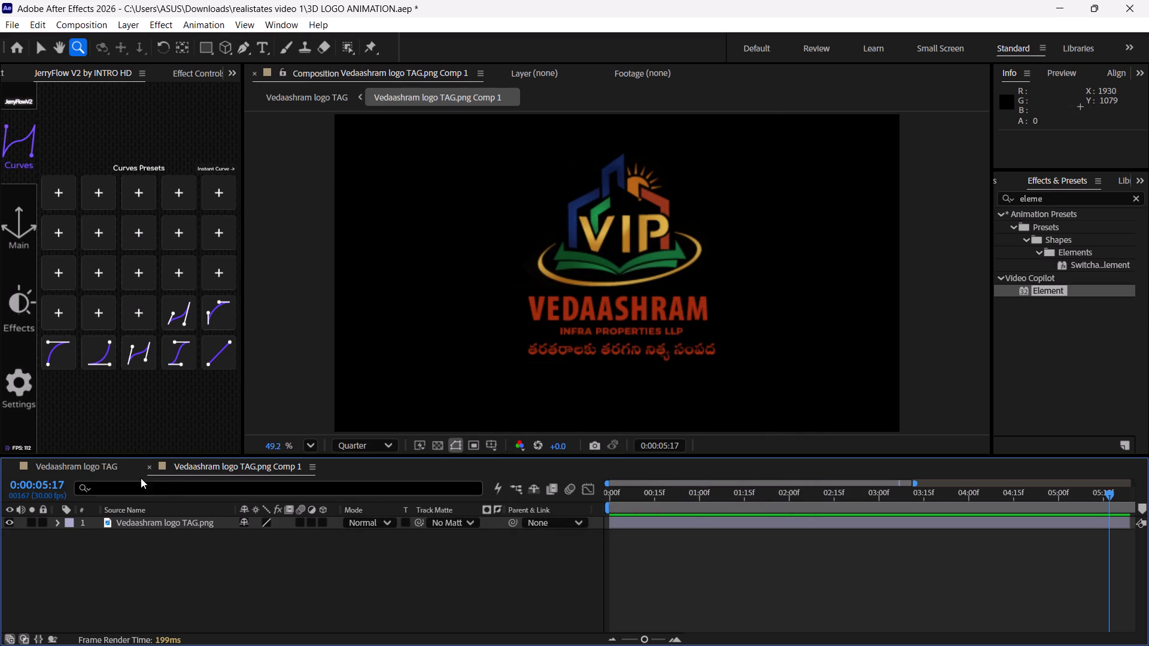
left_click(122, 468)
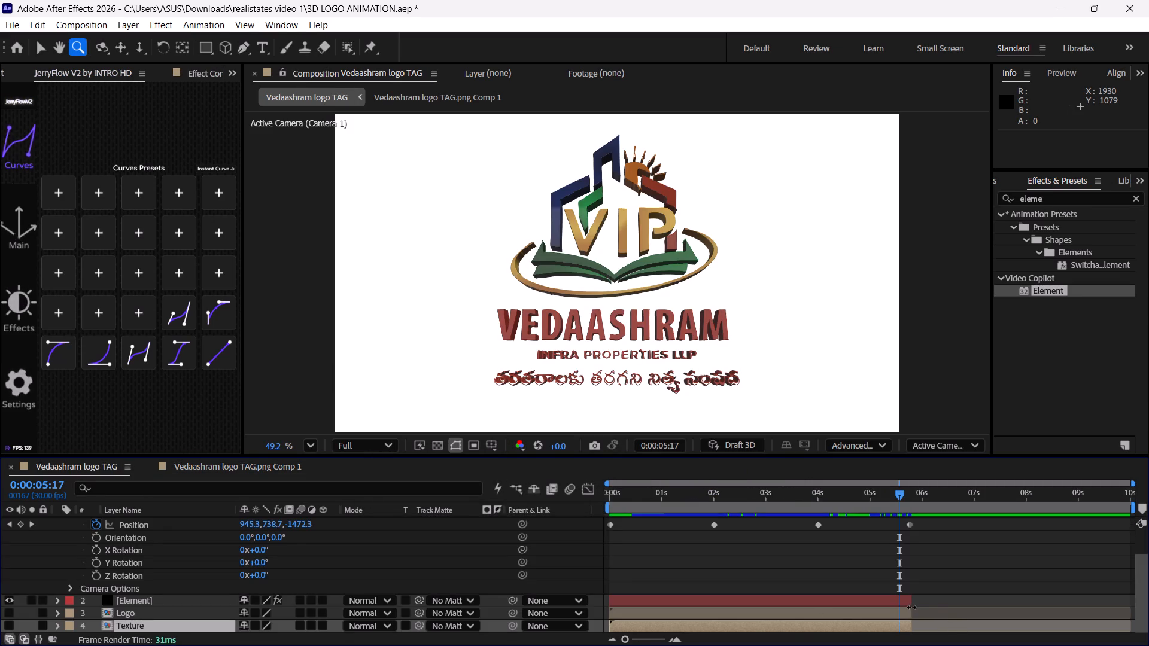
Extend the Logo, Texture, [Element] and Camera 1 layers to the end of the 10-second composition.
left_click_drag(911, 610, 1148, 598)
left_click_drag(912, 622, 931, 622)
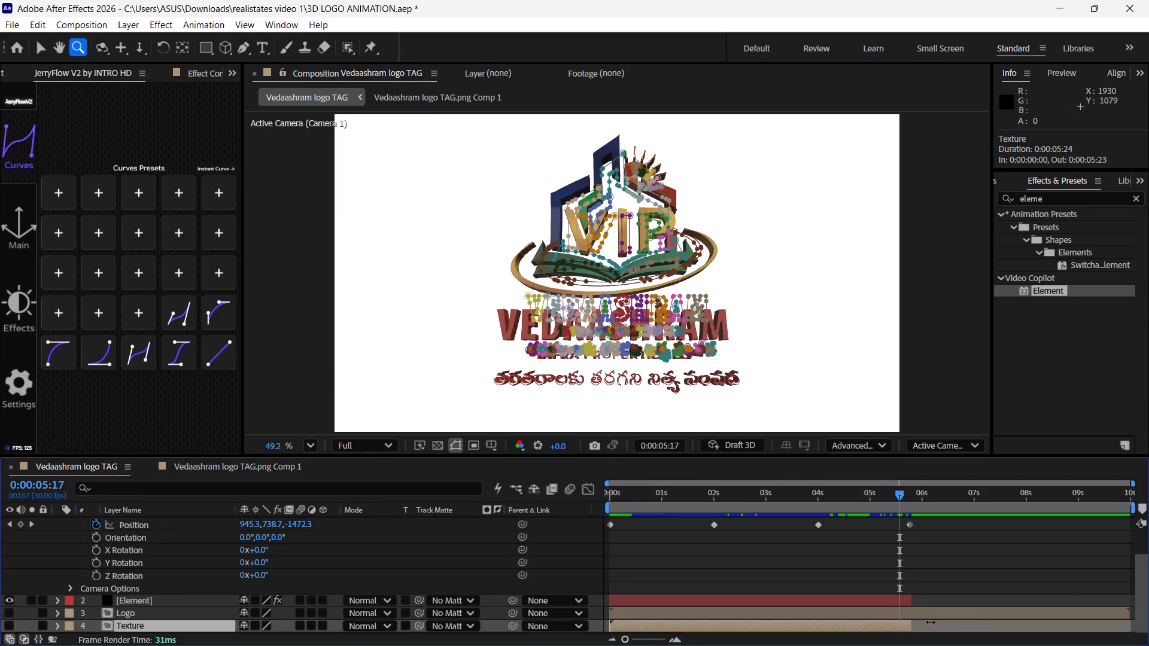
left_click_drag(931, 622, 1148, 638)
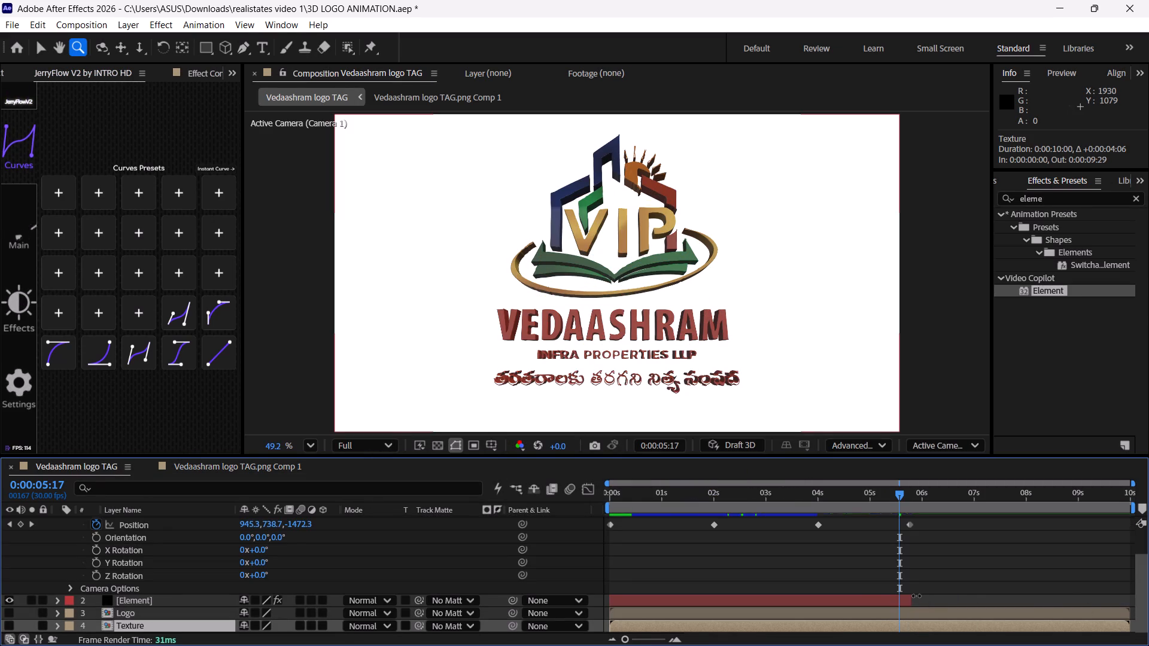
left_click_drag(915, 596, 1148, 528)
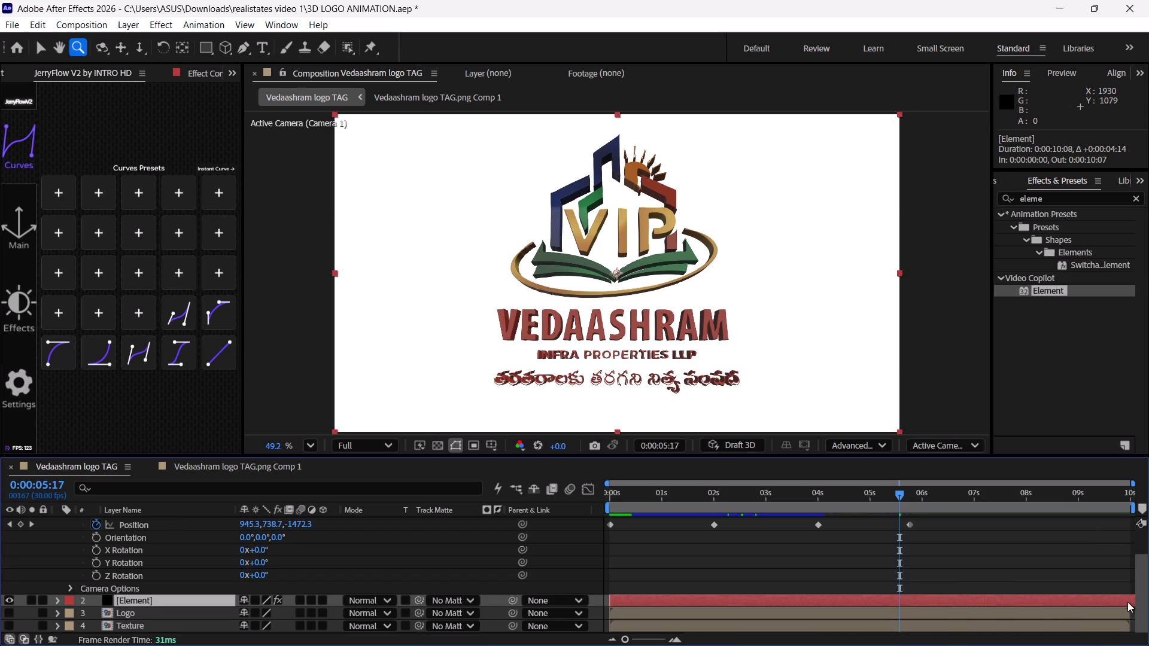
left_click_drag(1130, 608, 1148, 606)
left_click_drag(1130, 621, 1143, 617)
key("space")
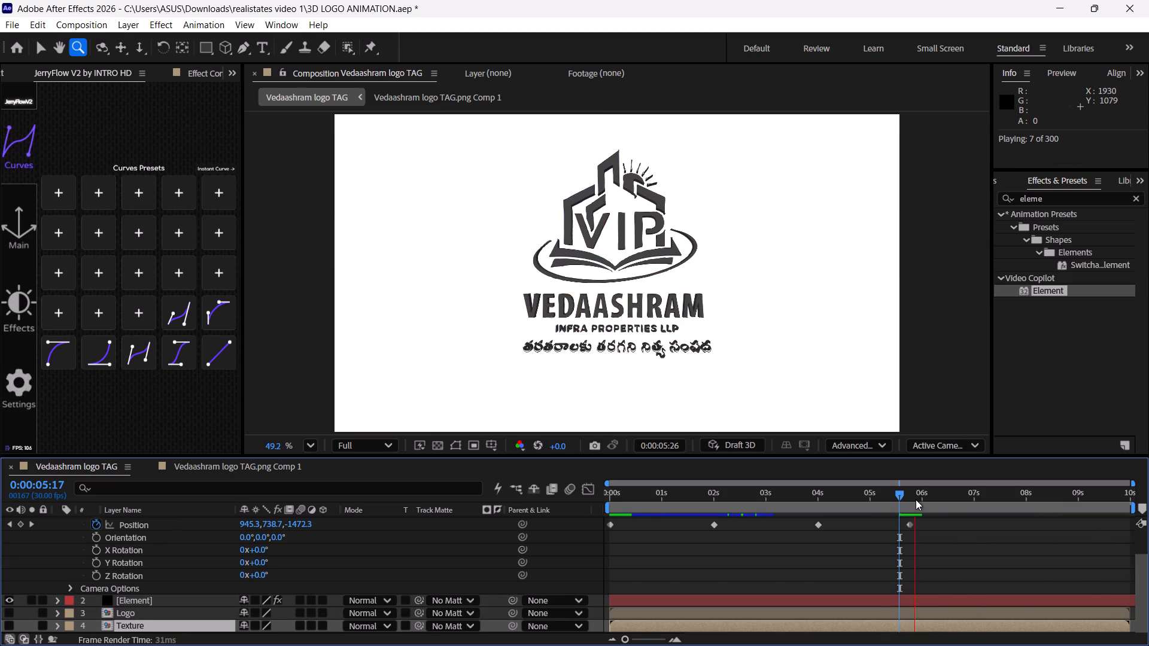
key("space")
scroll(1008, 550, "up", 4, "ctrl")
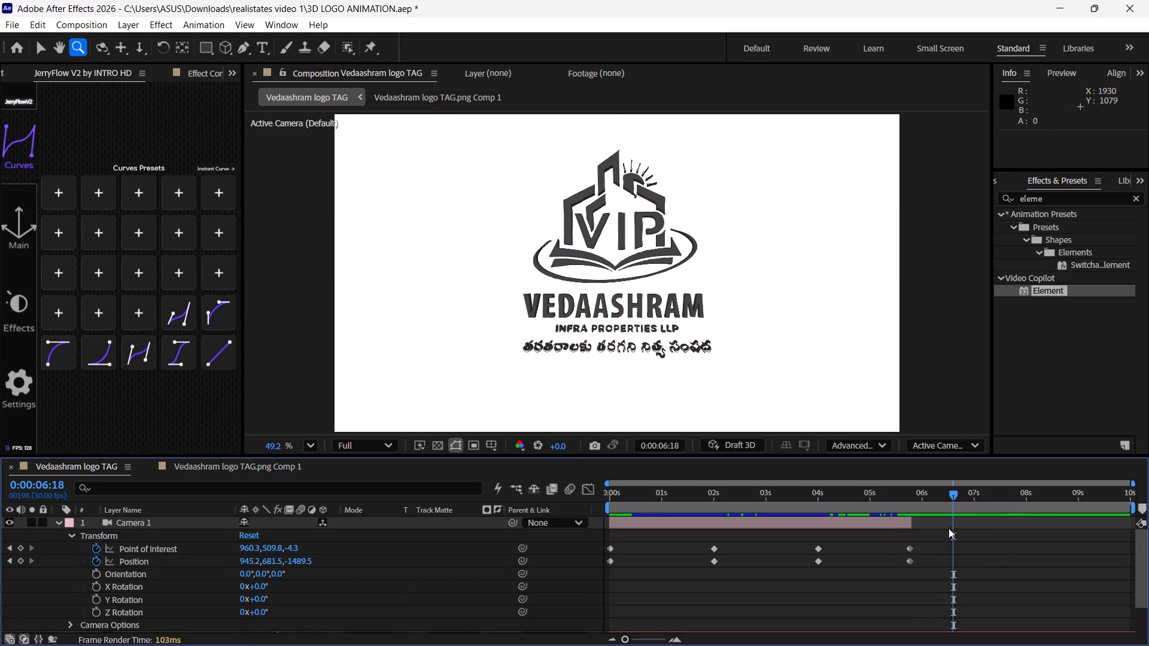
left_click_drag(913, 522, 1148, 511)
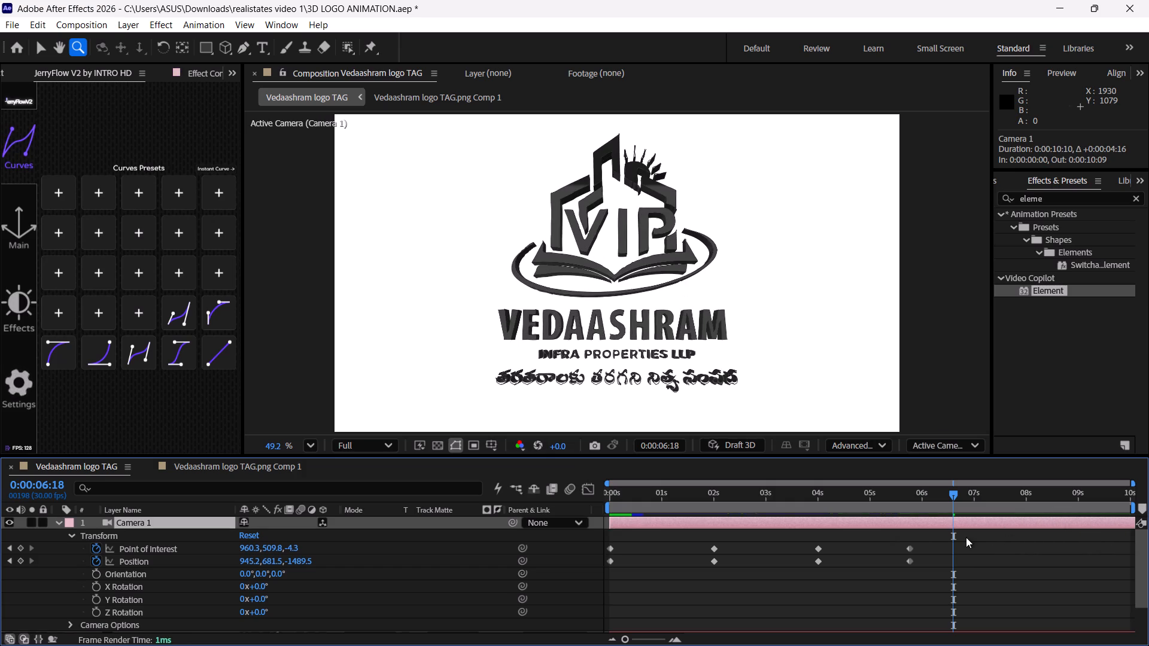
Preview the animation around the last camera keyframes and inspect the nested composition behind the Logo and Texture layers.
key("space")
left_click_drag(960, 501, 863, 511)
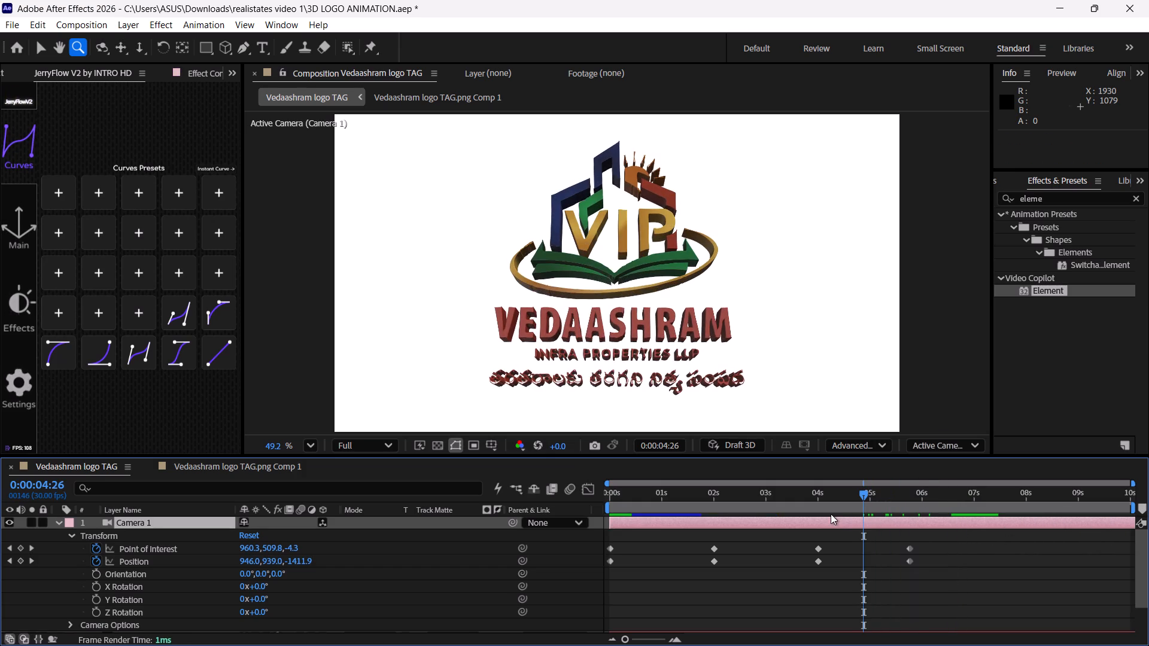
key("space")
scroll(853, 548, "down", 3, "ctrl")
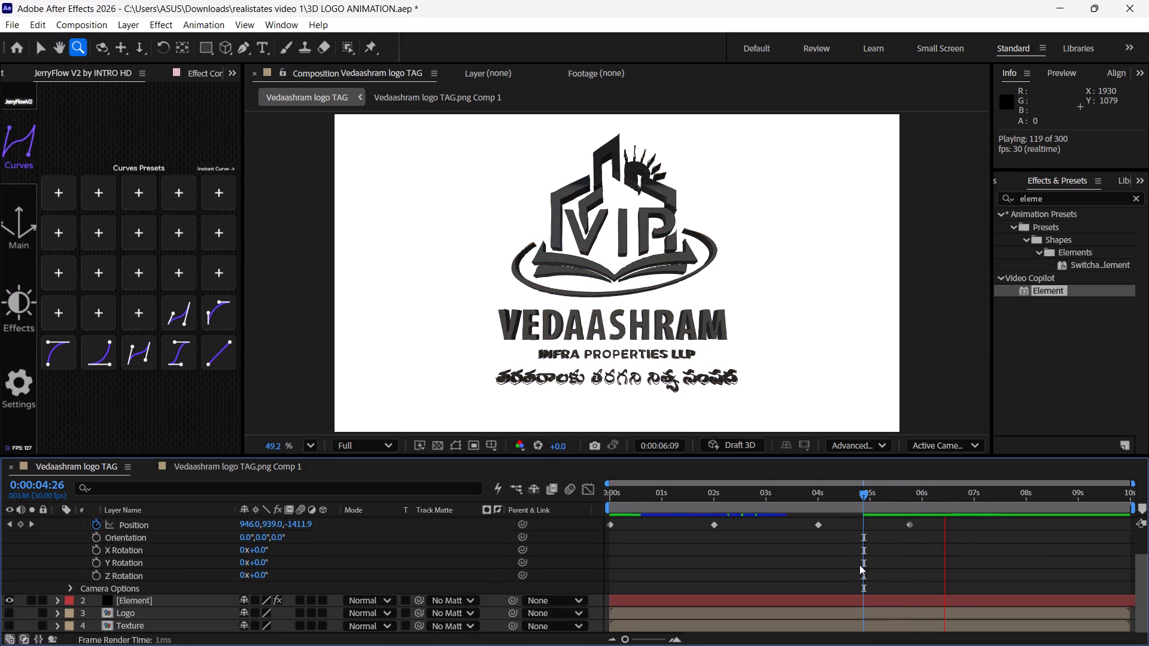
key("space")
left_click_drag(931, 500, 904, 500)
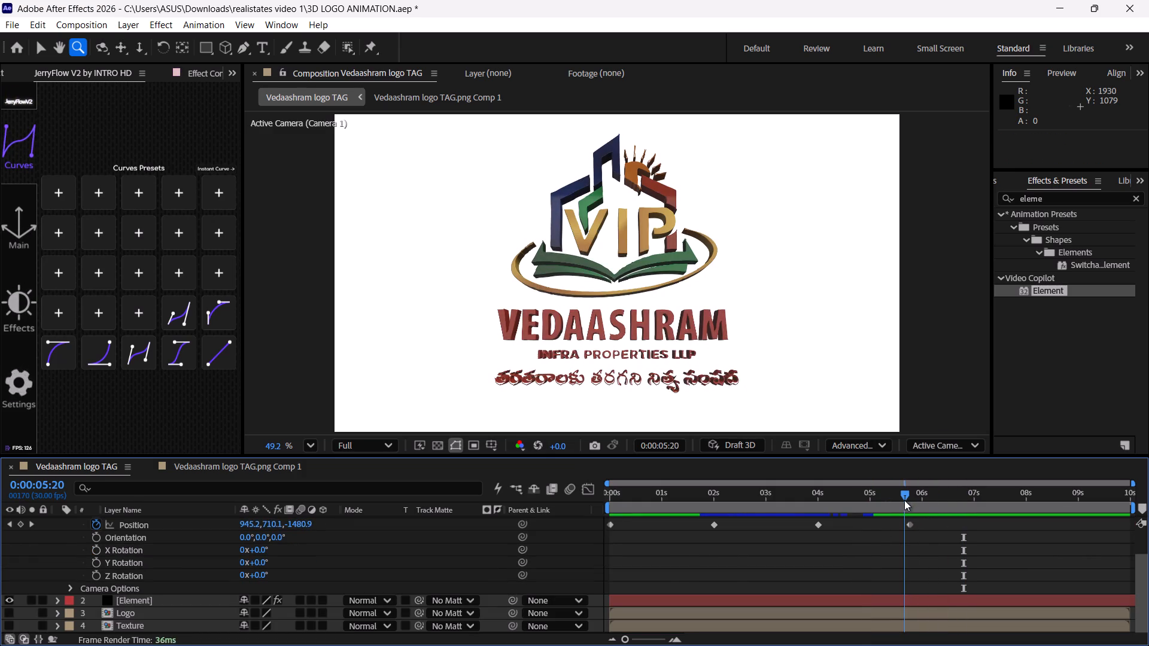
left_click_drag(904, 500, 906, 499)
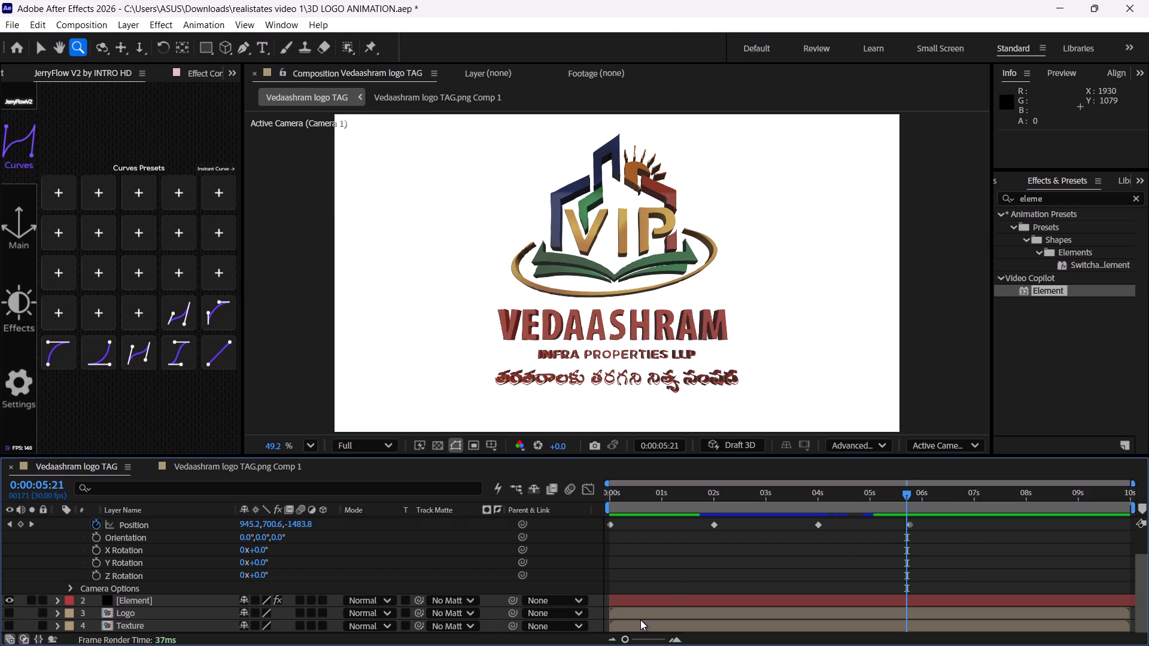
double_click(640, 618)
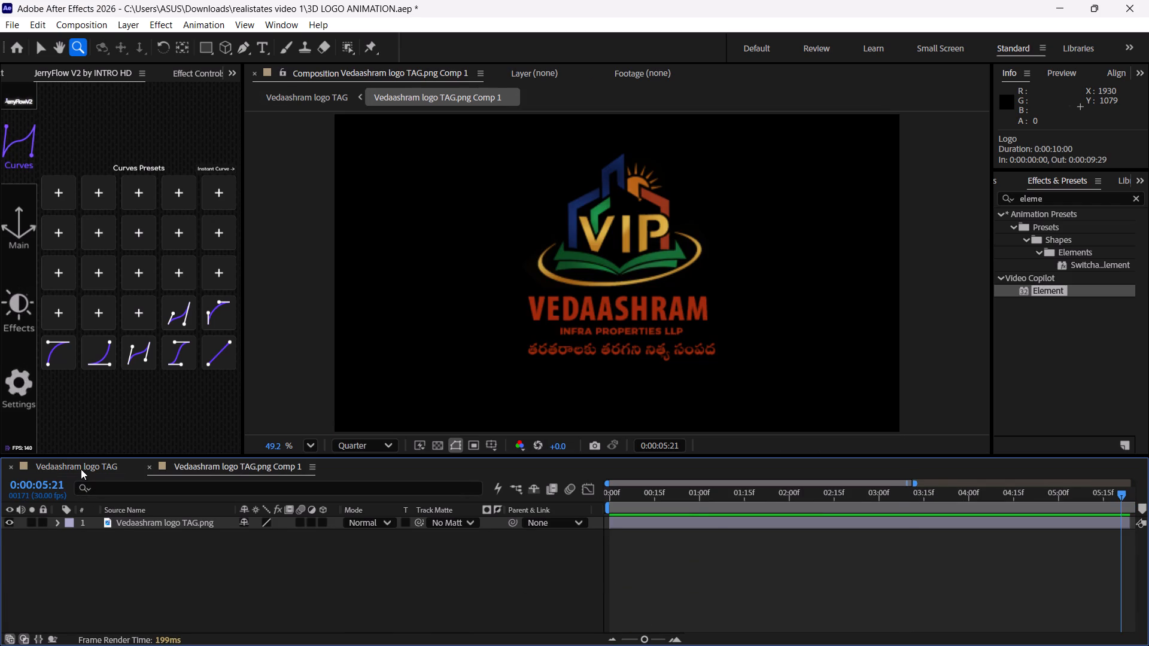
left_click(81, 469)
double_click(660, 630)
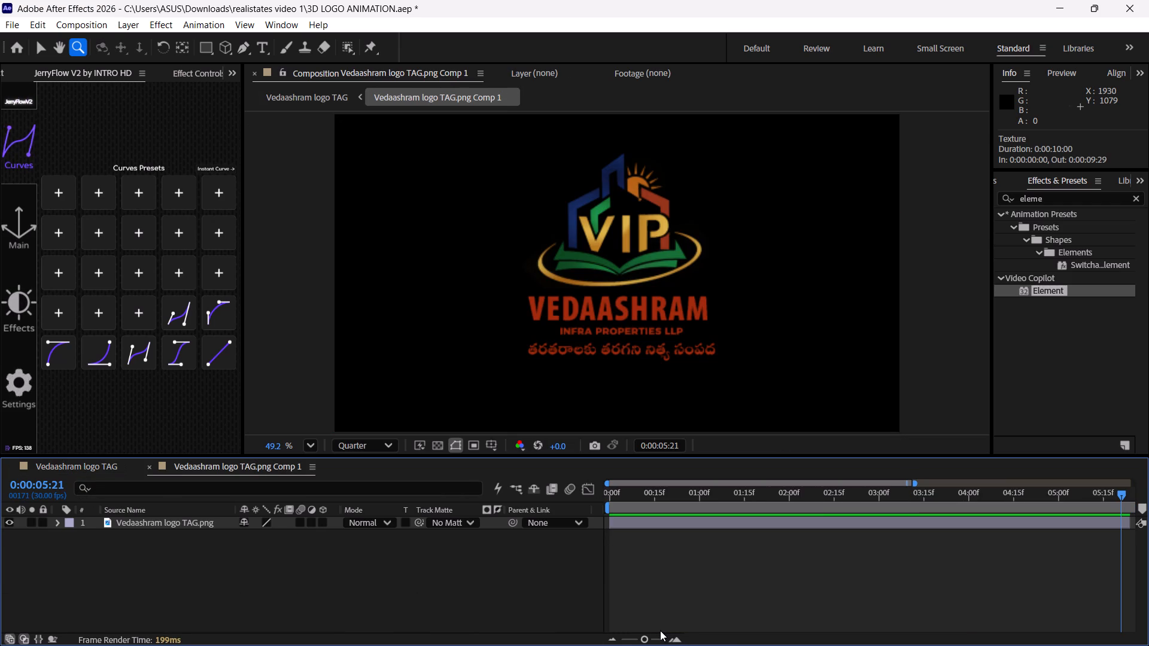
left_click(106, 475)
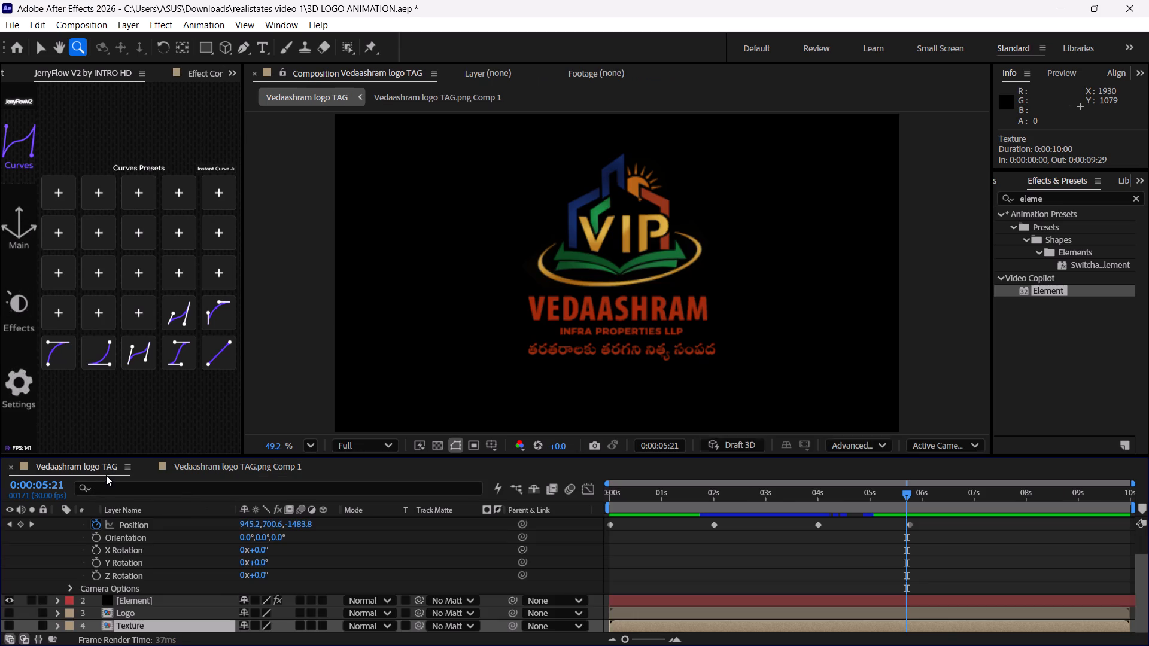
Undo the layer extensions and the 10-second duration changes of both the nested and main compositions.
key("ctrl+z")
key("ctrl+z")
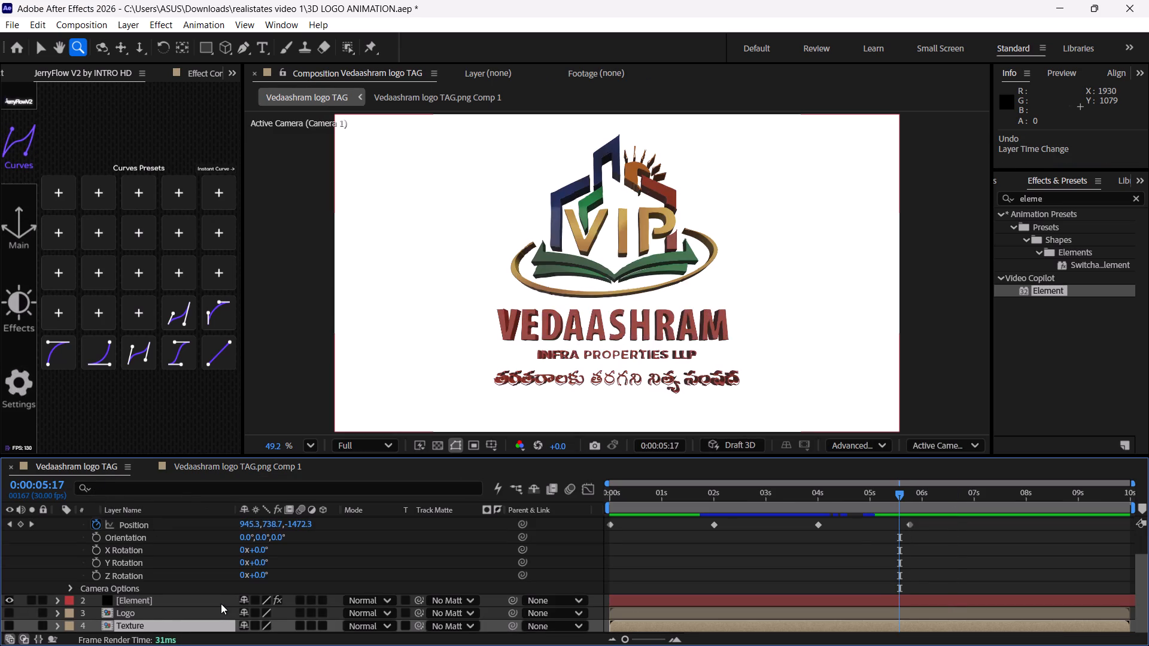
key("ctrl+z")
key("ctrl+z")
key("ctrl+z")
key("ctrl+z")
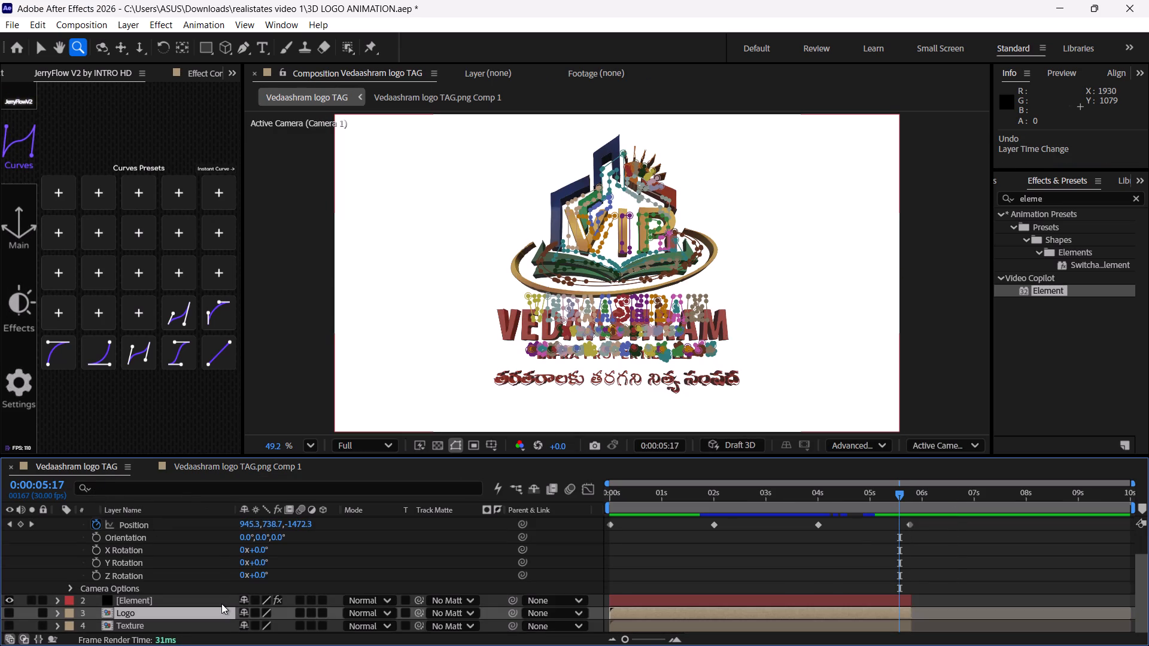
key("ctrl+z")
key("ctrl+z")
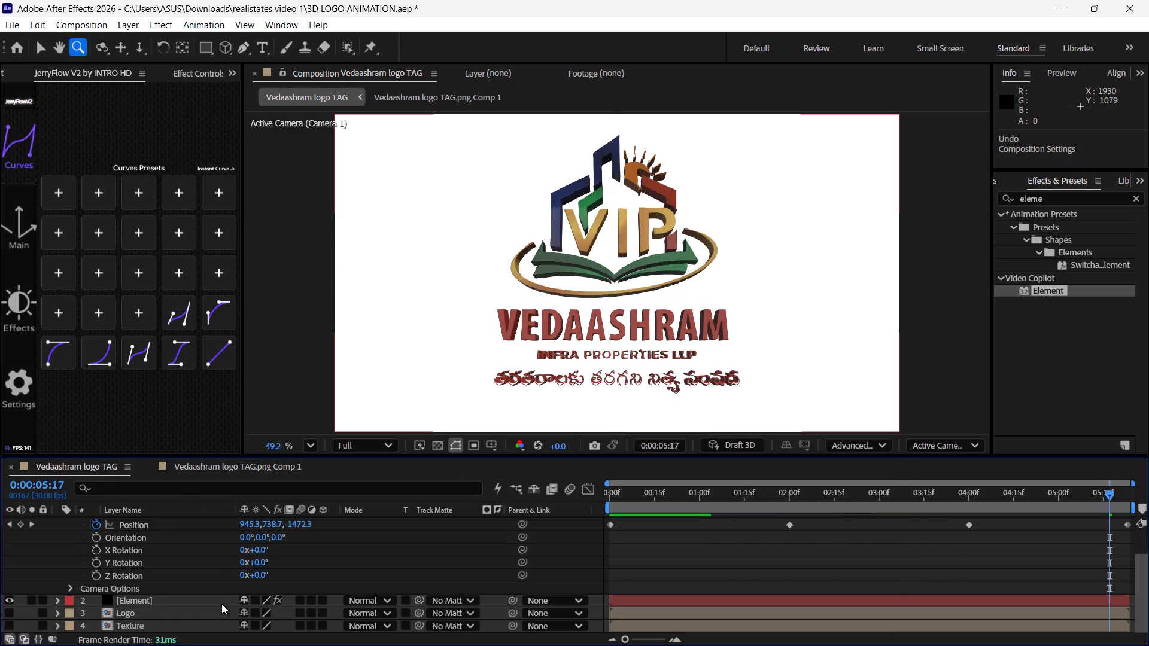
Move Camera 1's final Point of Interest and Position keyframes to 0:00:05:17.
scroll(980, 580, "up", 5, "ctrl")
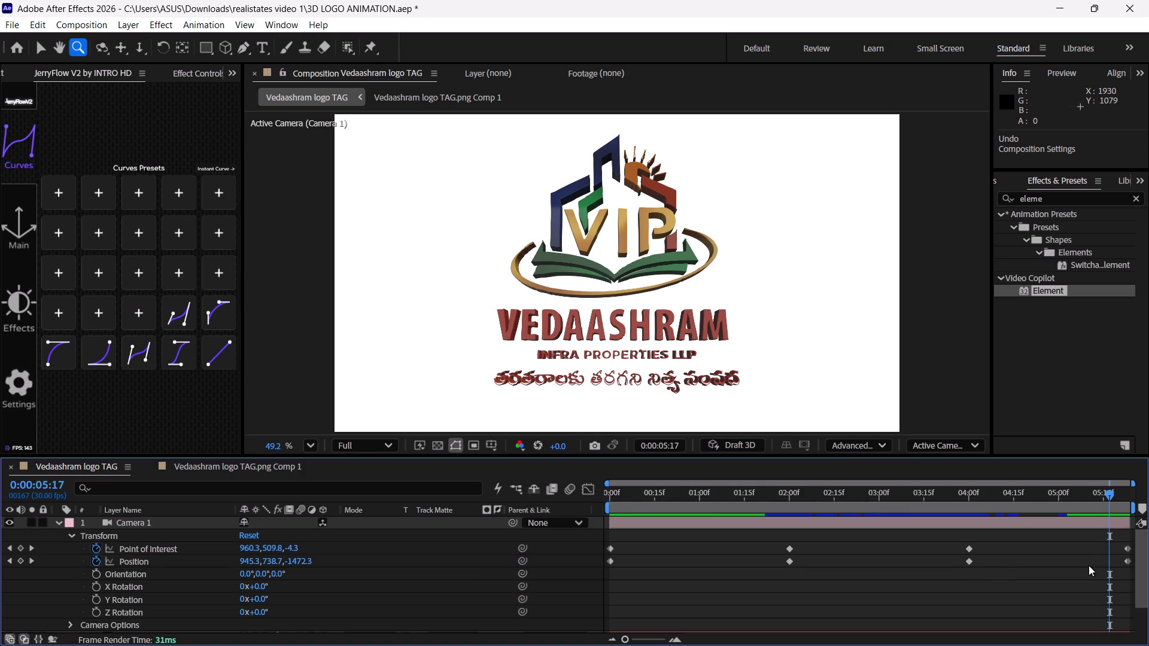
left_click_drag(1111, 540, 1130, 565)
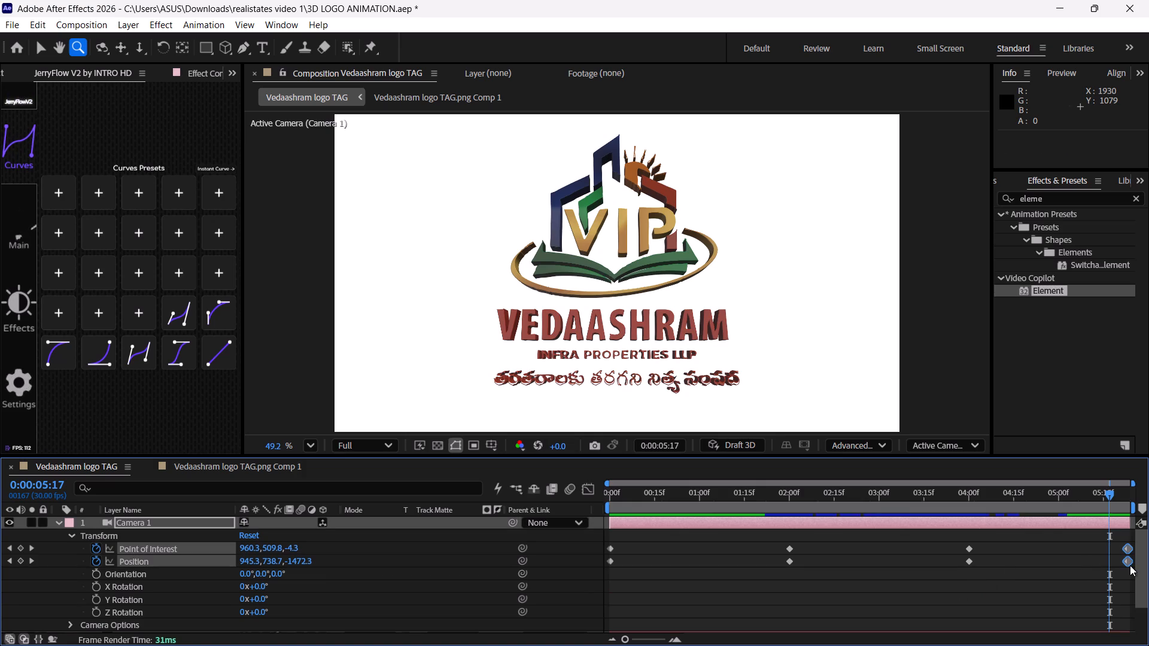
left_click_drag(1130, 565, 1111, 569)
Preview the camera orbit from 0:00:04:00 and again through its opening second.
left_click_drag(1111, 499, 1014, 513)
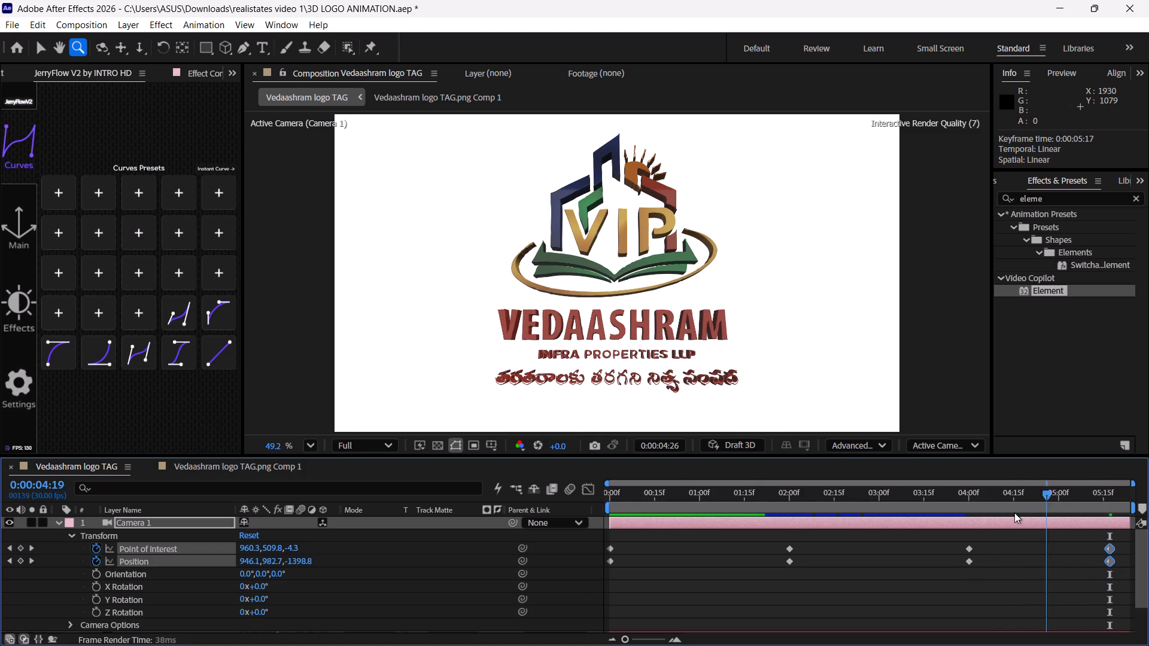
left_click_drag(1014, 513, 969, 517)
key("space")
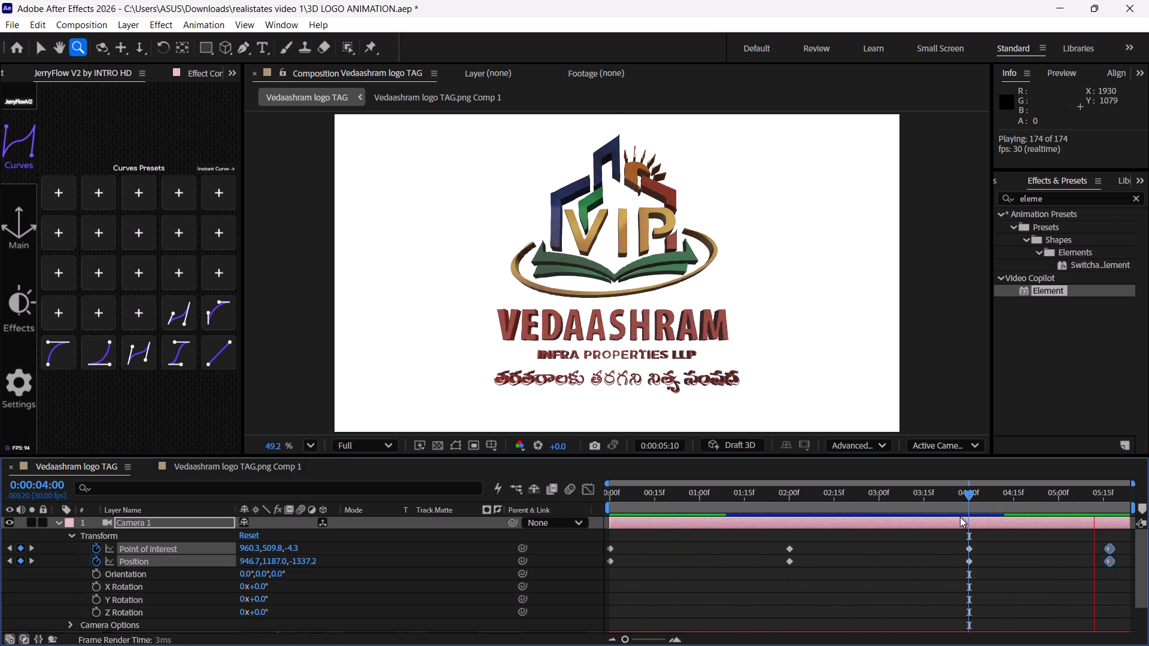
key("space")
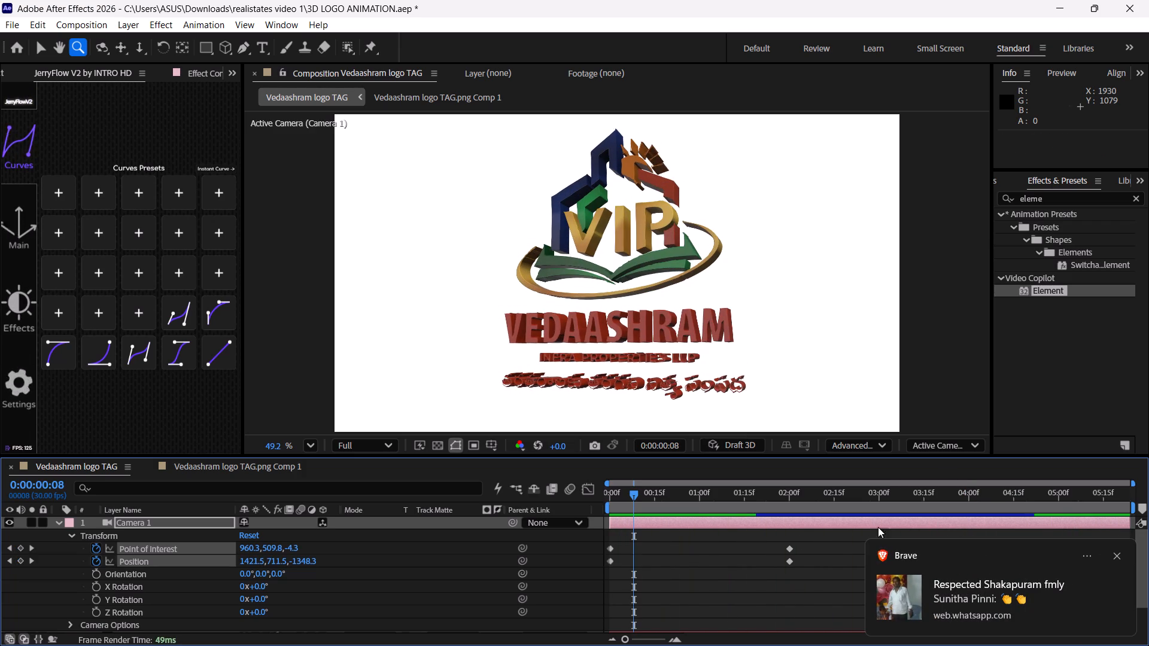
key("space")
key("space")
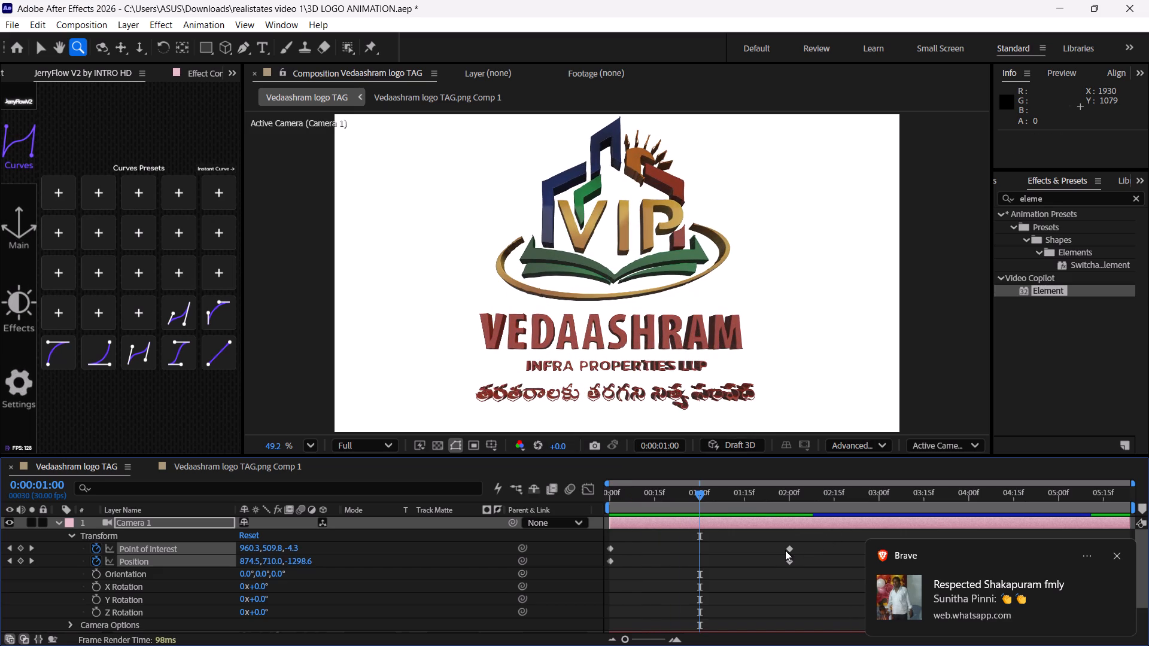
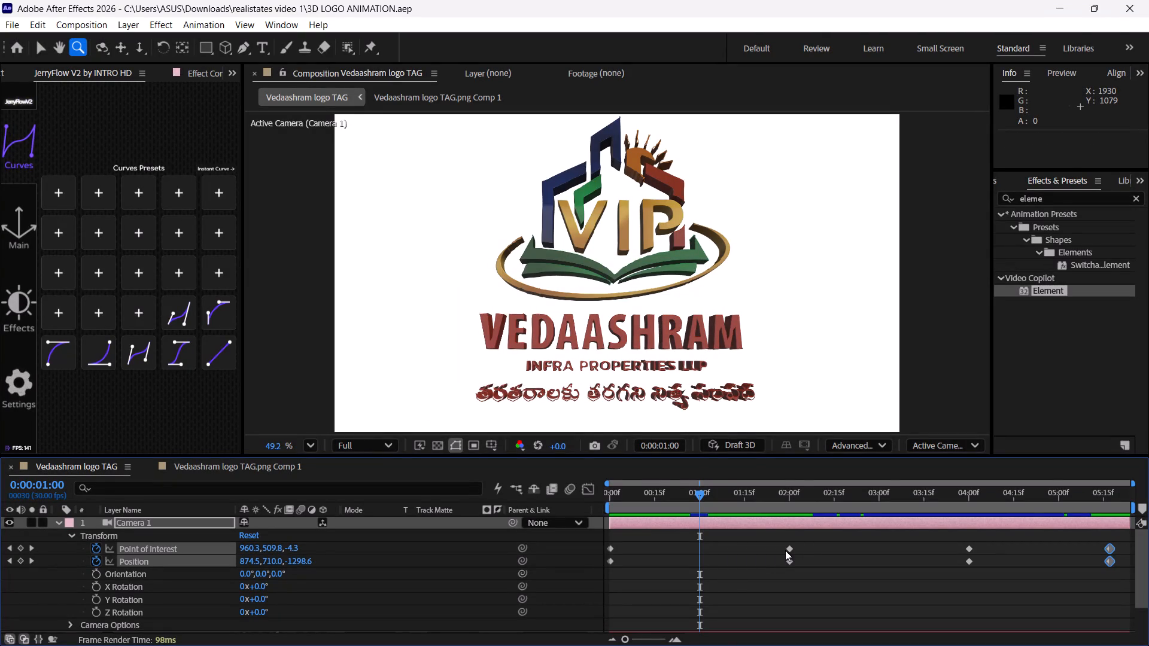
Apply Easy Ease to all of Camera 1's Point of Interest and Position keyframes.
left_click(826, 560)
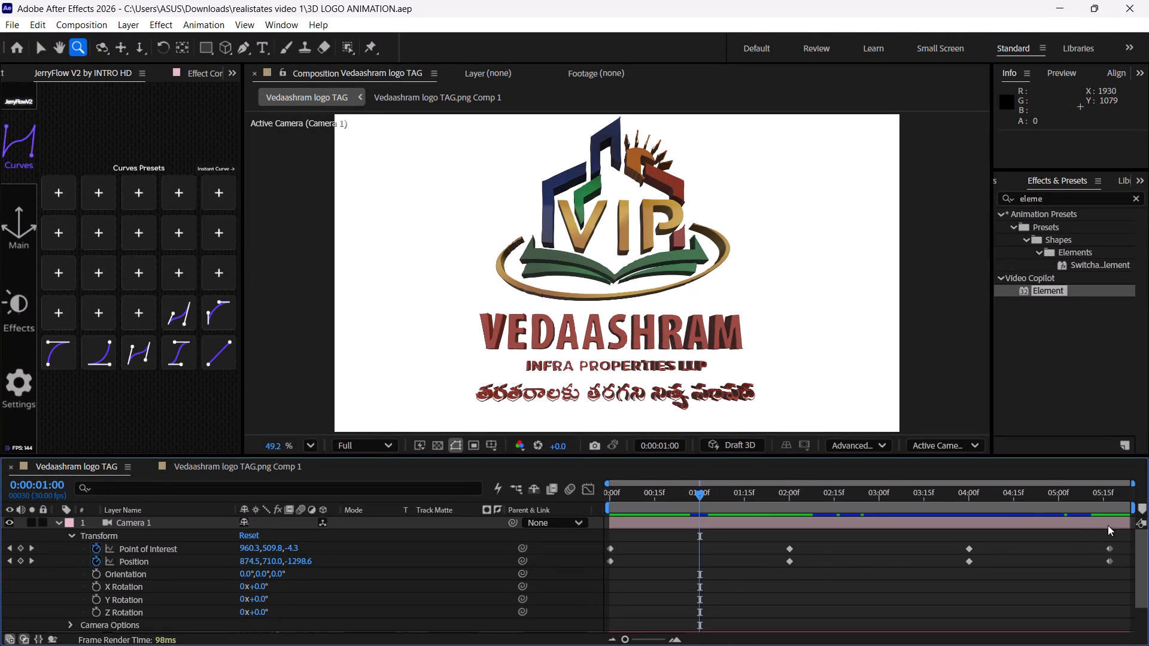
left_click_drag(1121, 540, 589, 577)
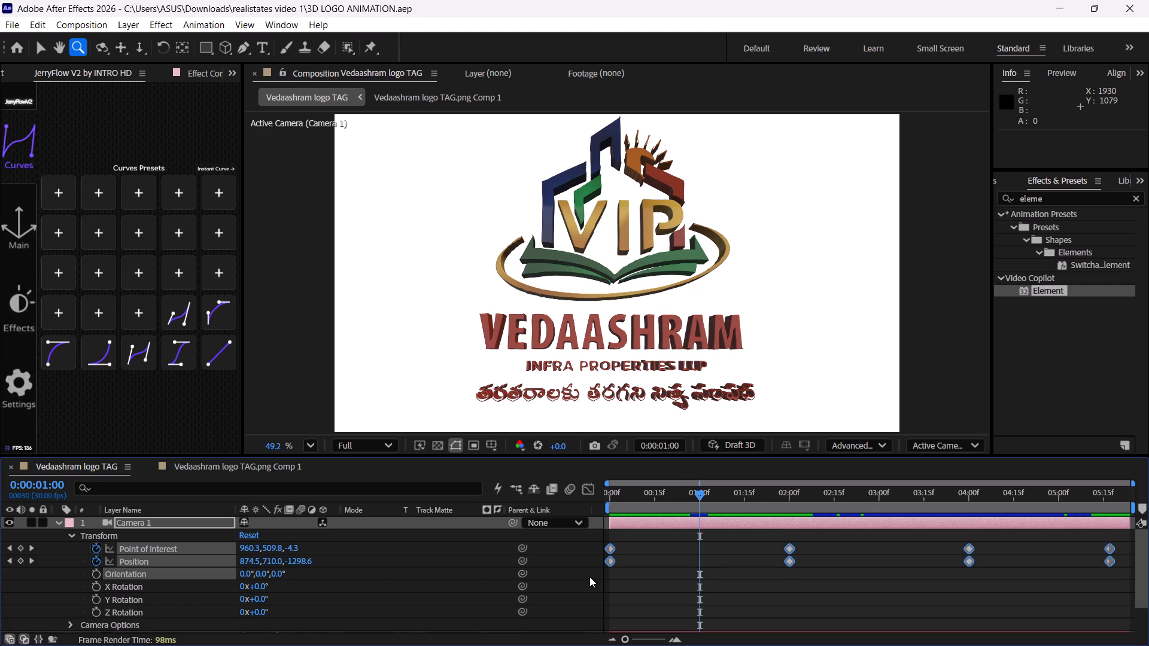
key("F9")
Preview the eased camera orbit from 0:00:00:00 through to its final keyframes.
left_click_drag(680, 490, 606, 504)
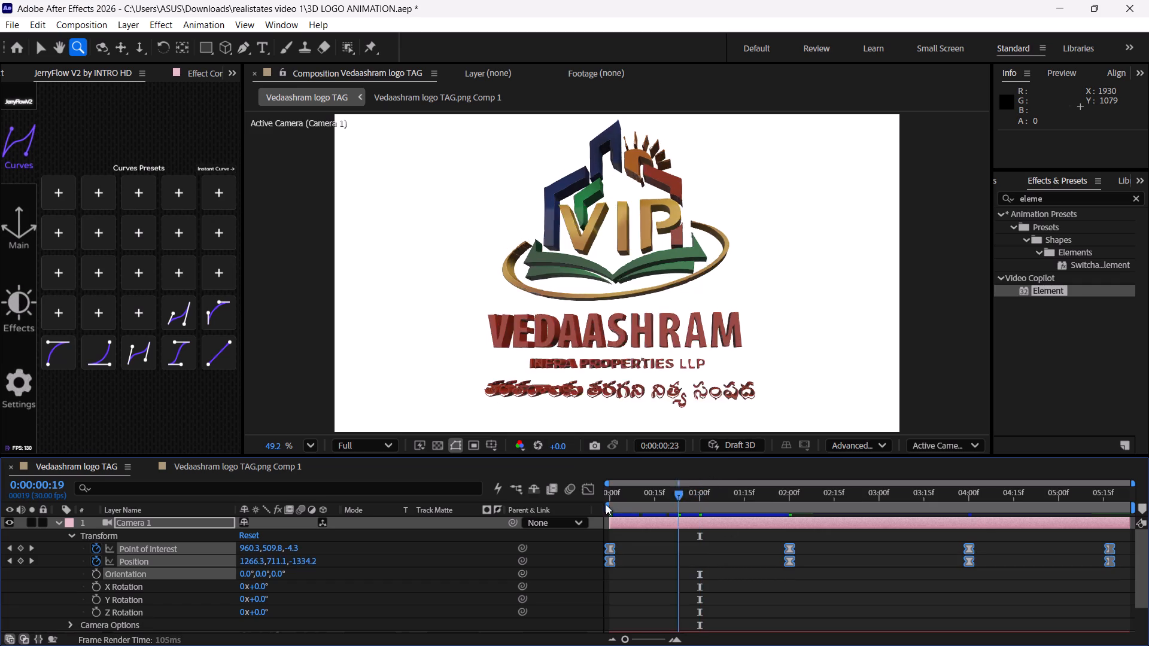
left_click_drag(606, 504, 550, 508)
key("space")
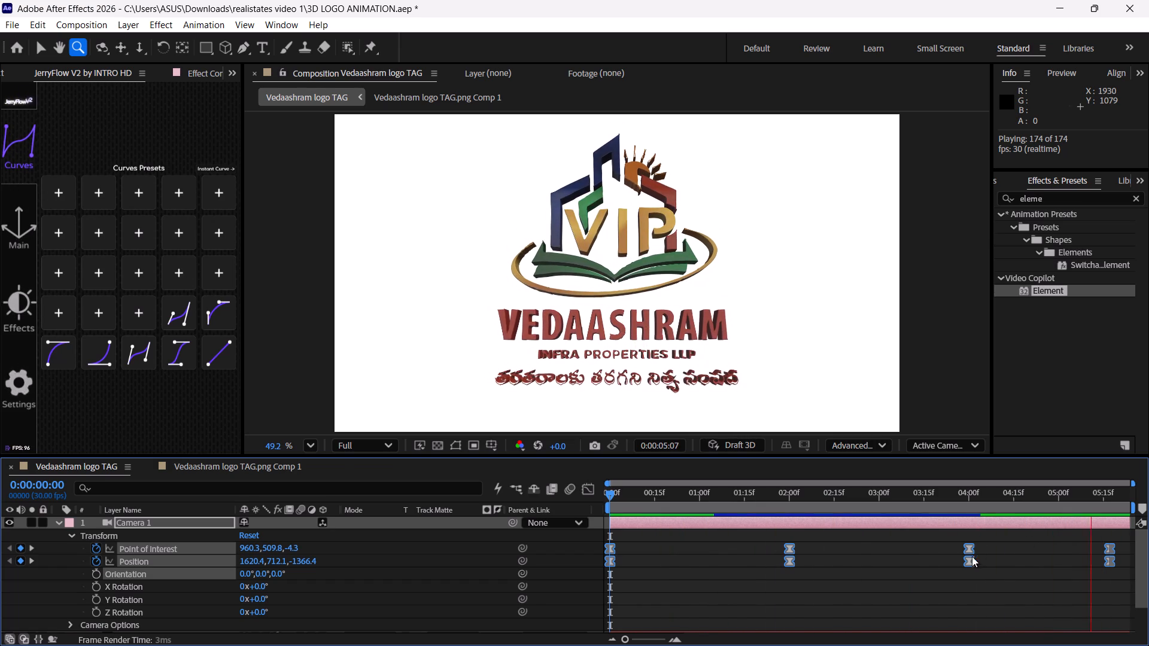
key("space")
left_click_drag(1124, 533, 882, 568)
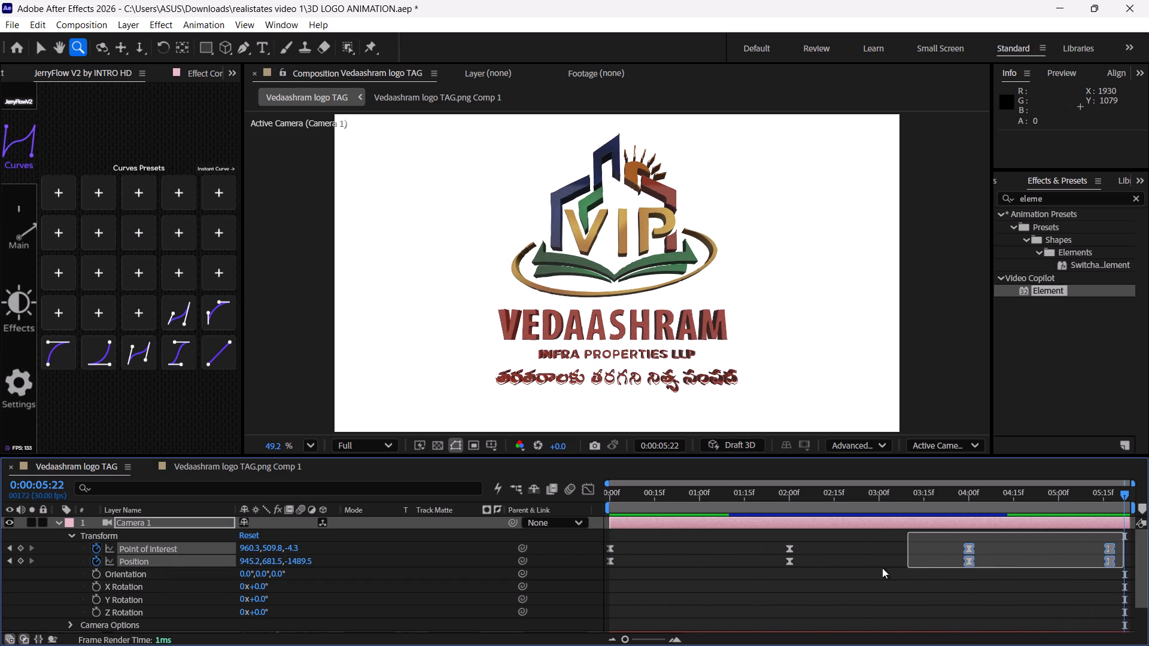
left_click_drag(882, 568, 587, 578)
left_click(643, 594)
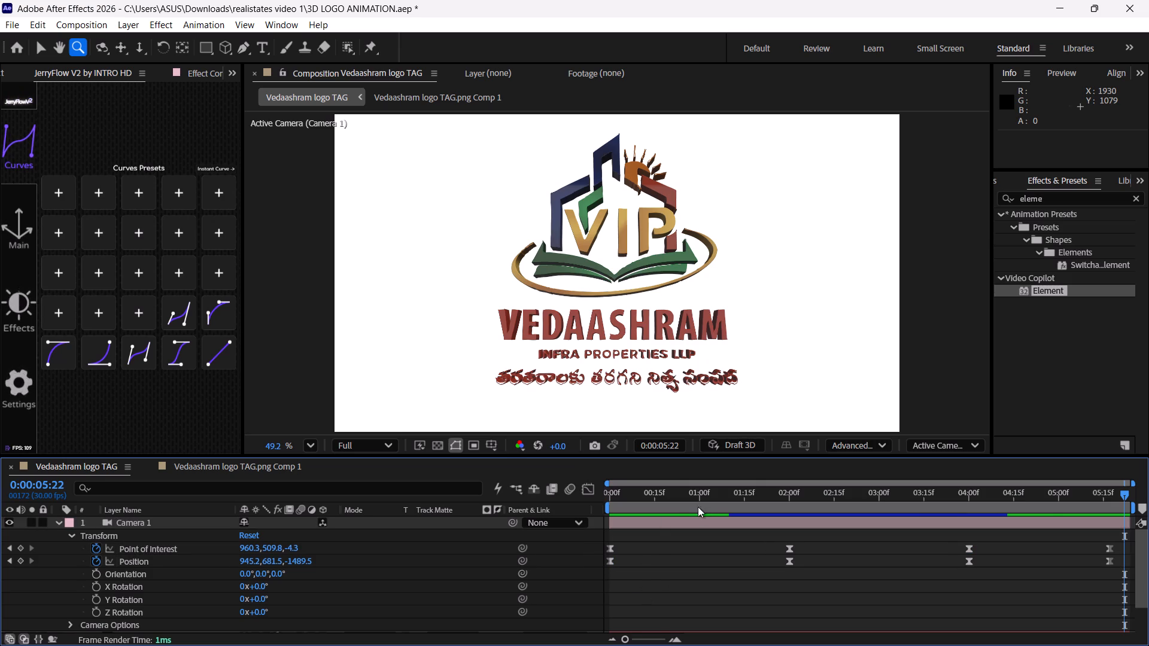
Return the current time to 0:00:00:00 to review the camera orbit from its start.
left_click_drag(697, 505, 561, 495)
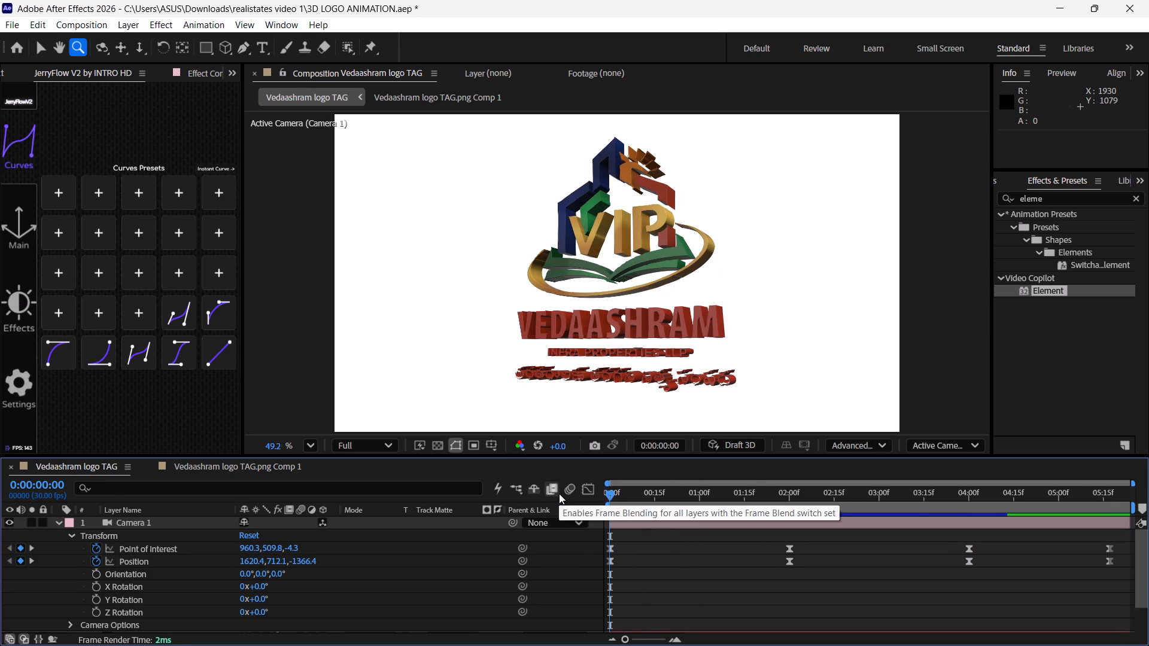
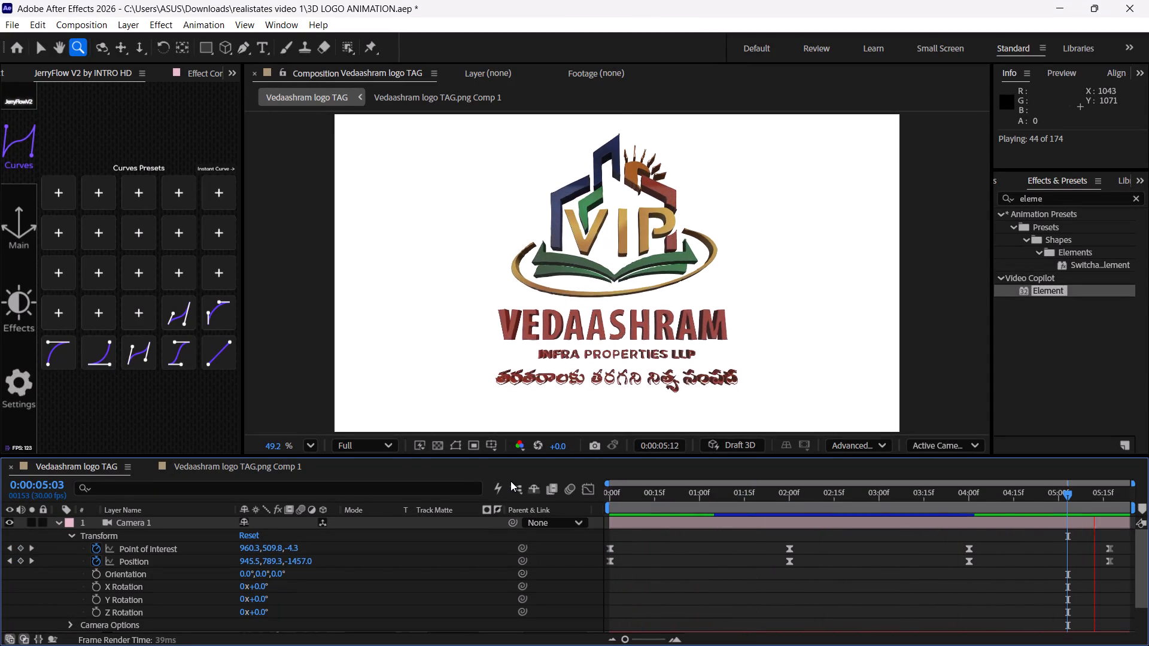
Collapse Camera 1's properties, stop the preview and return the current time to 0:00:00:00.
left_click(54, 528)
key("space")
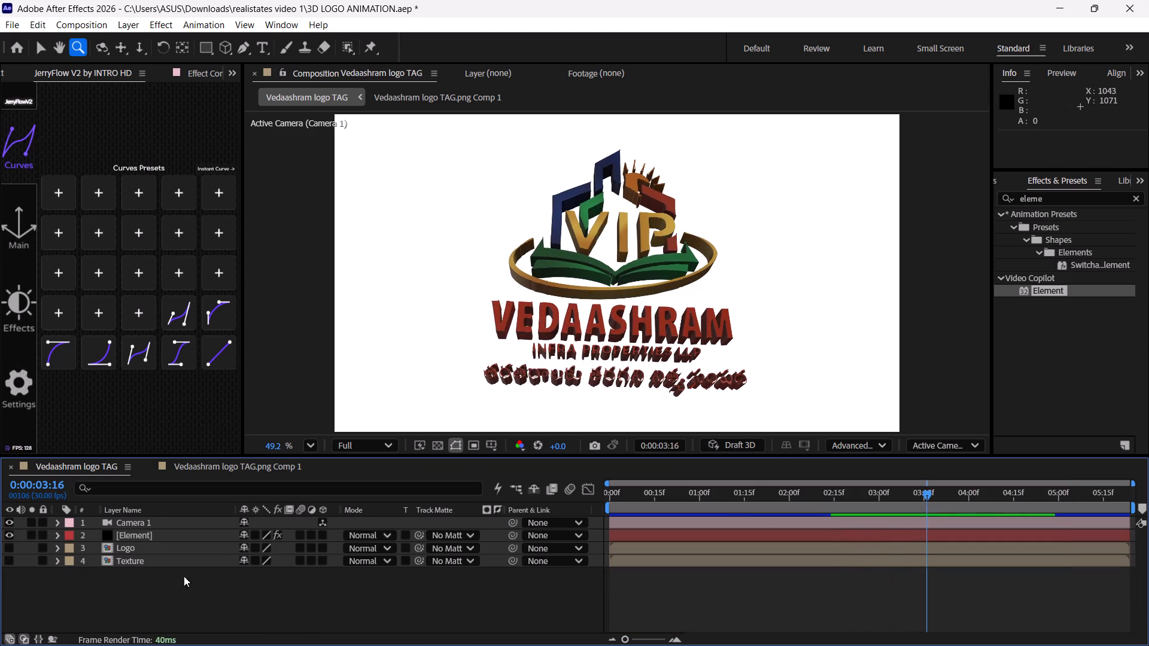
left_click_drag(656, 493, 539, 492)
left_click(442, 614)
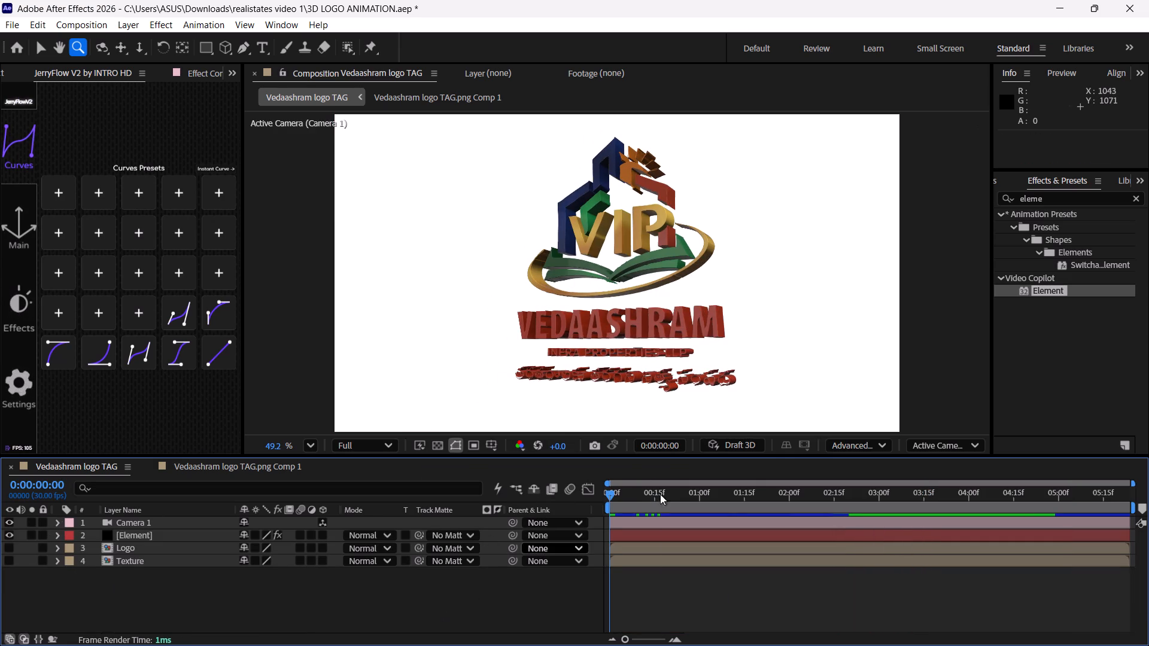
Search the effects for "light sw" and apply CC Light Sweep to the [Element] layer.
left_click(1137, 196)
left_click(1103, 202)
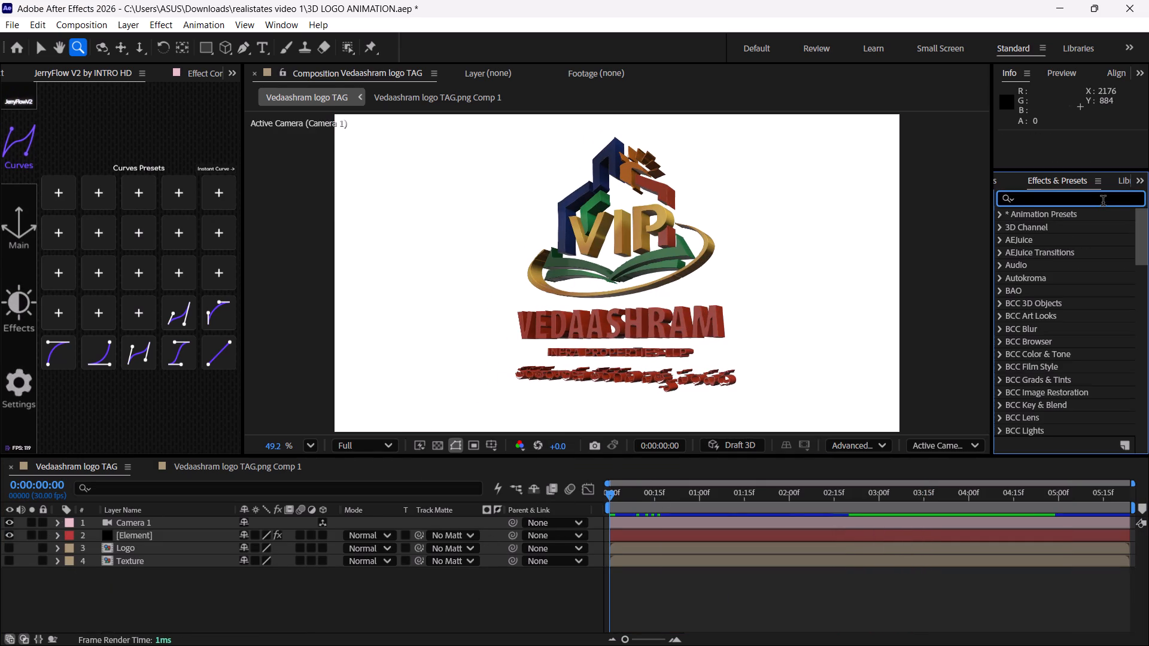
type("light")
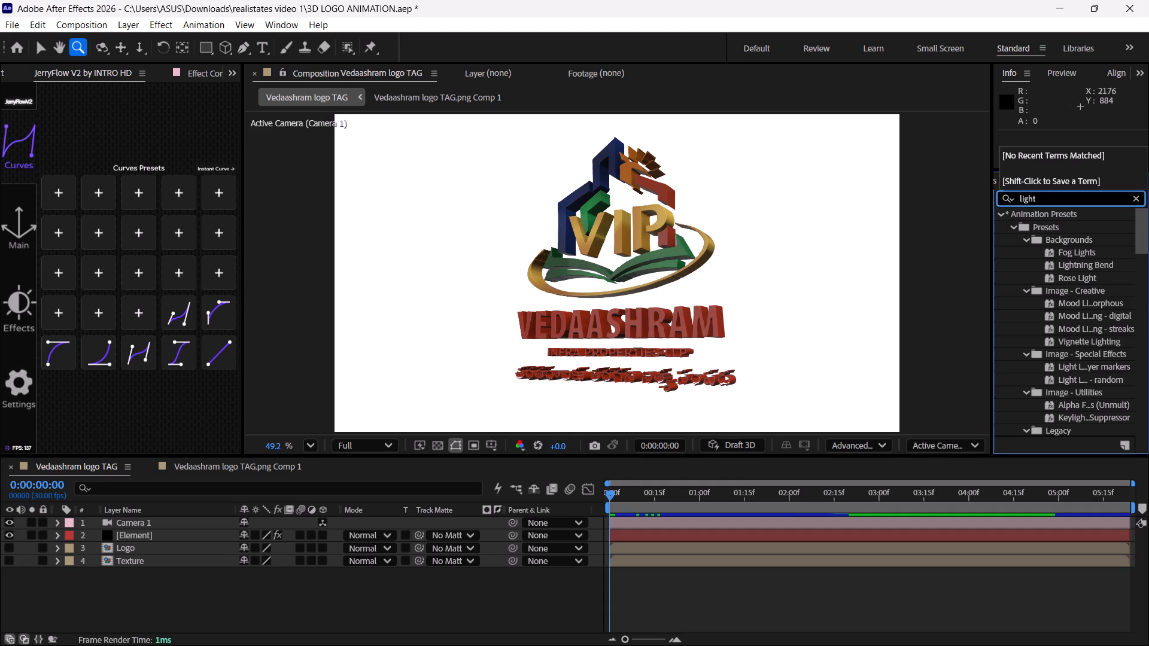
scroll(1066, 295, "down", 14)
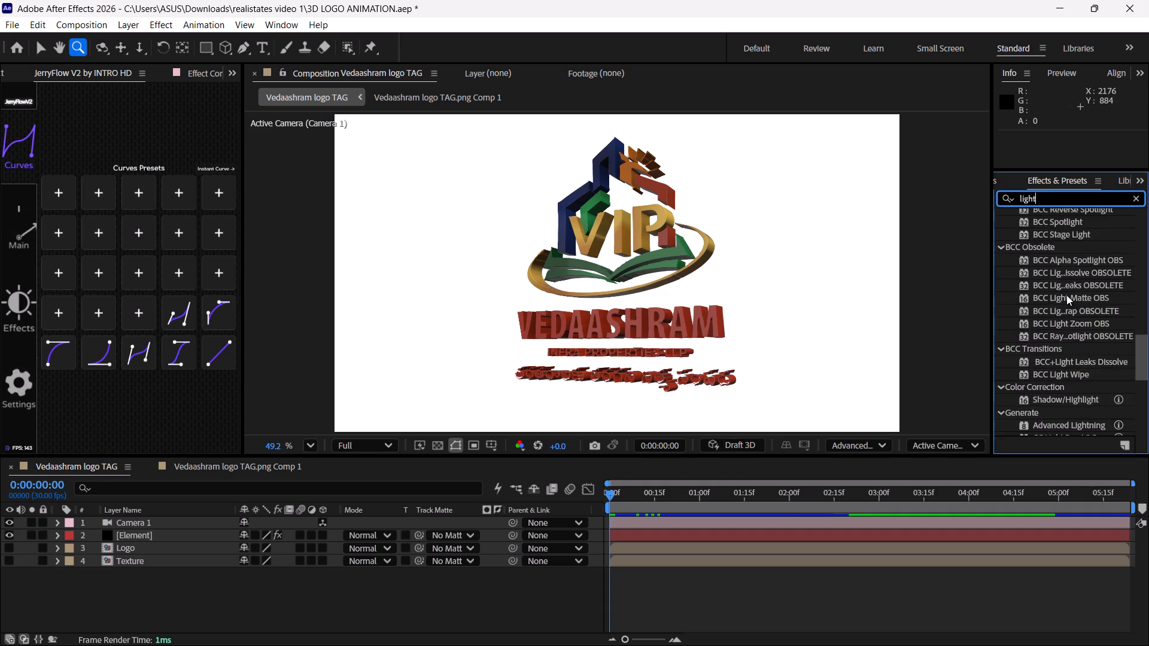
scroll(1066, 295, "down", 7)
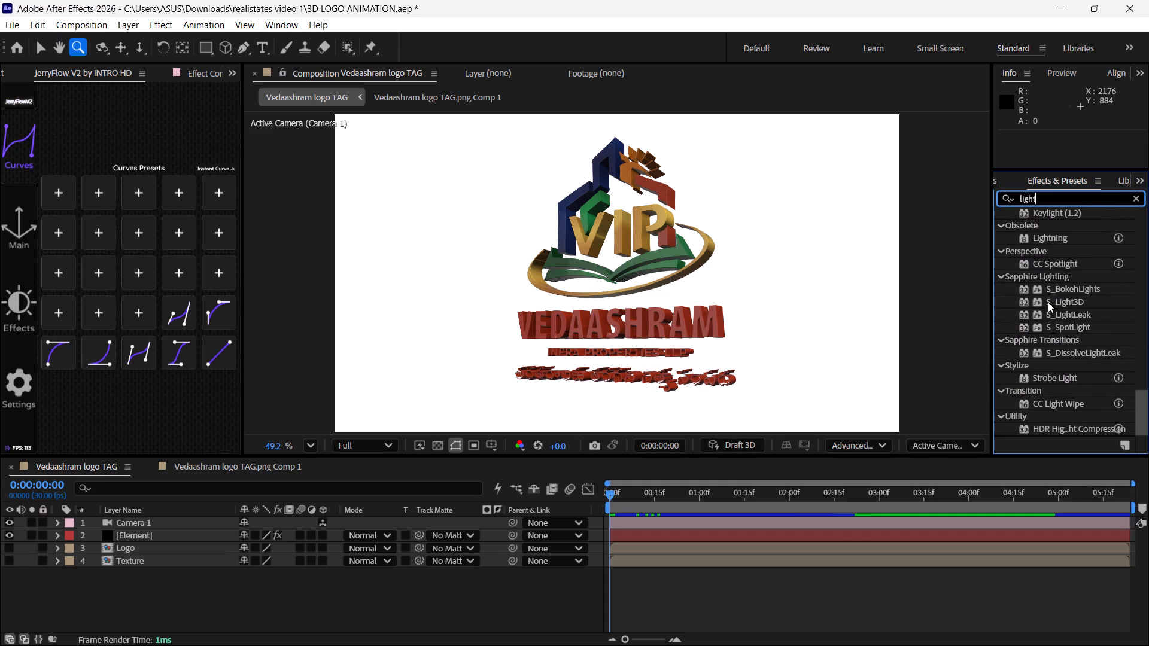
scroll(1048, 302, "up", 2)
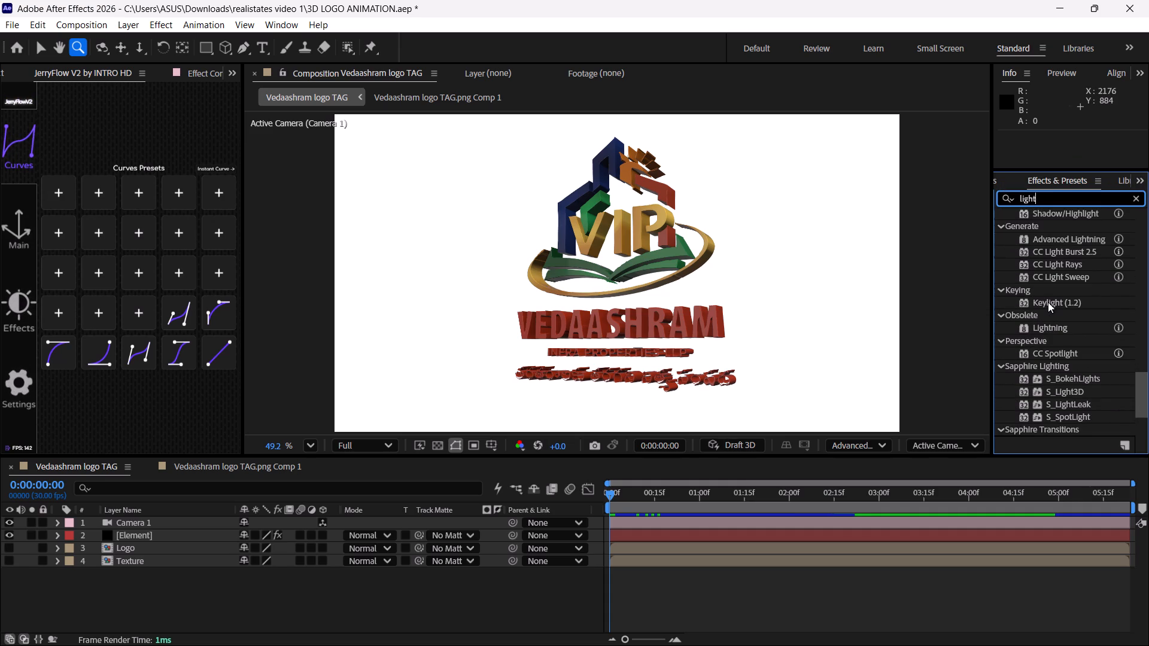
scroll(1028, 277, "up", 1)
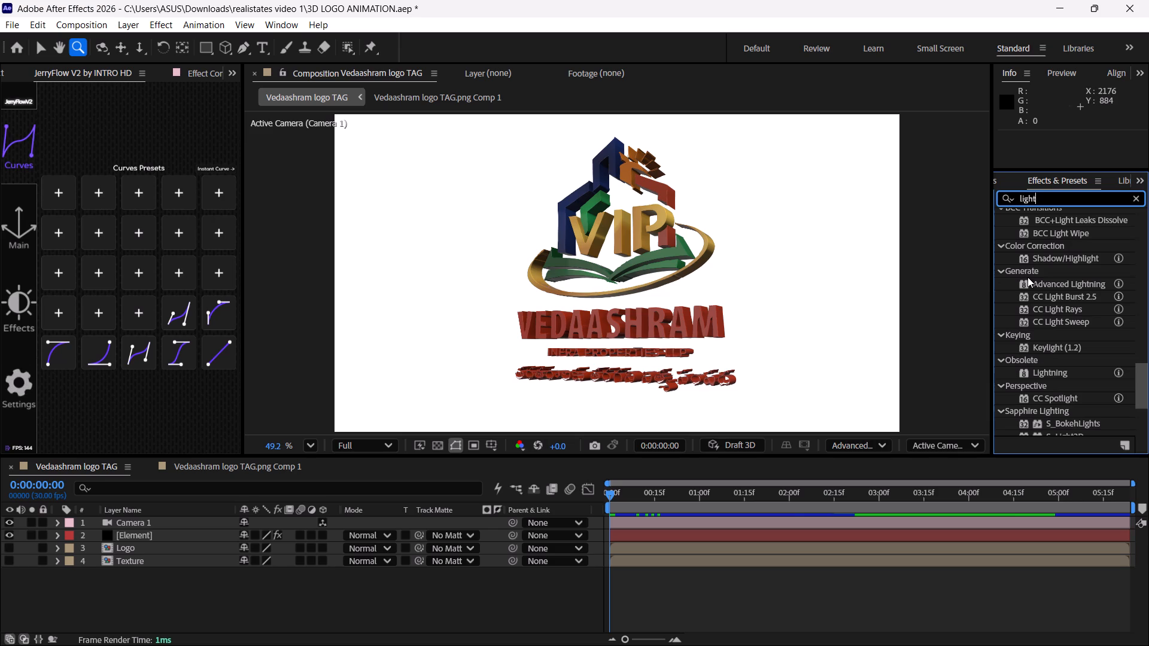
key("space")
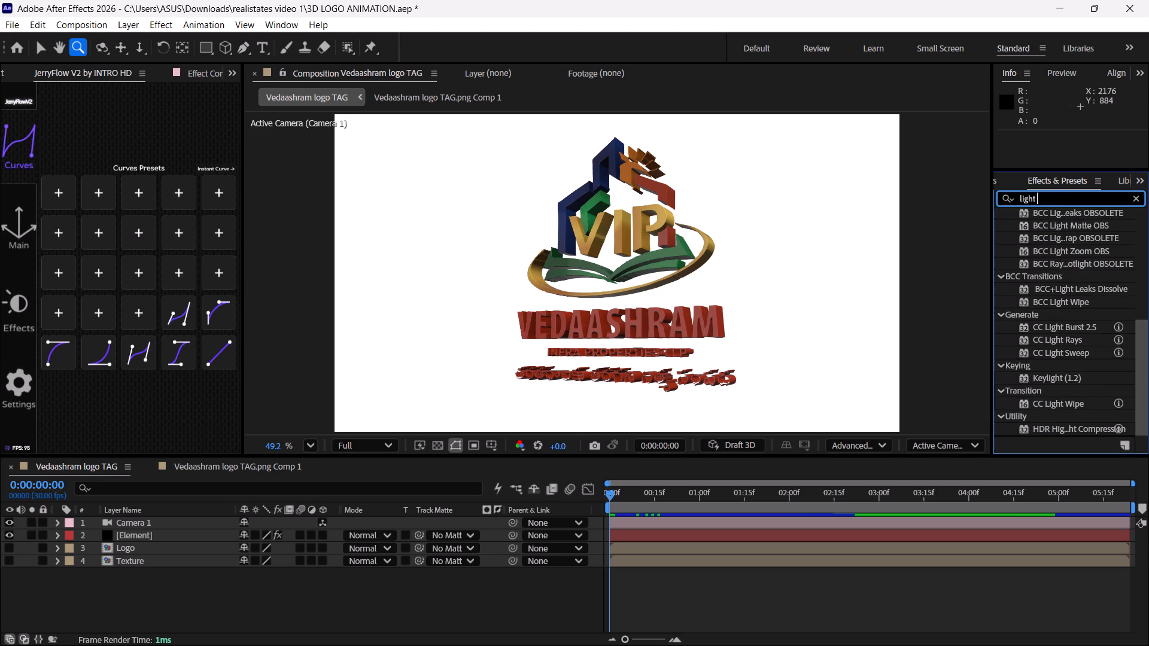
type("sw")
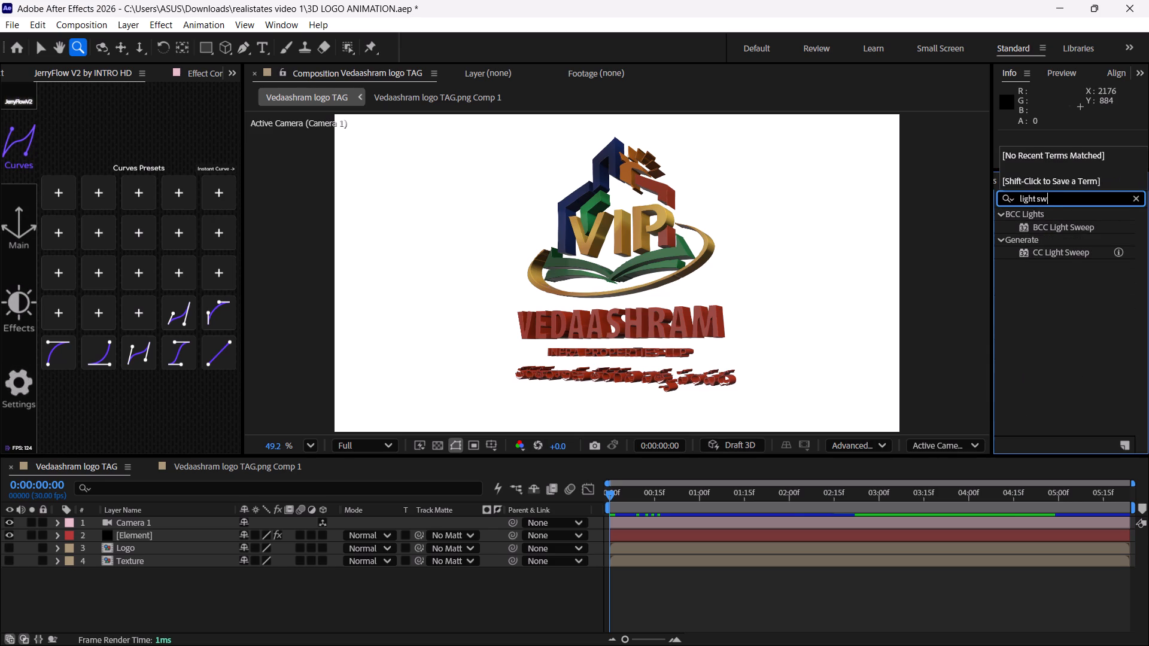
left_click(1057, 254)
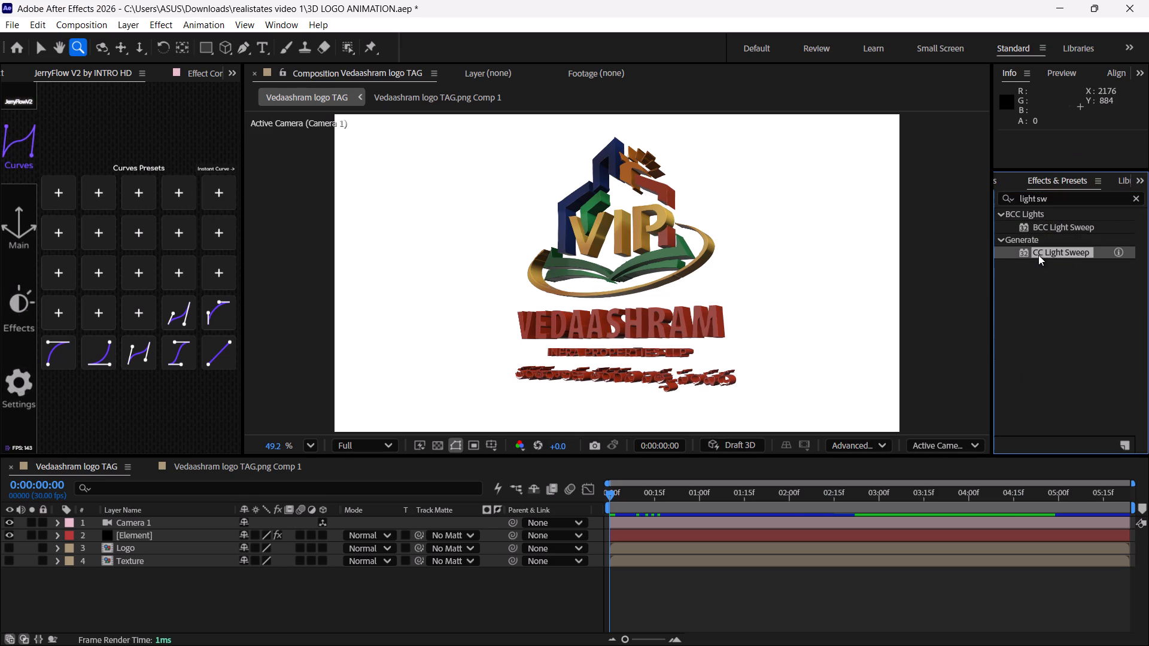
left_click_drag(1058, 255, 651, 526)
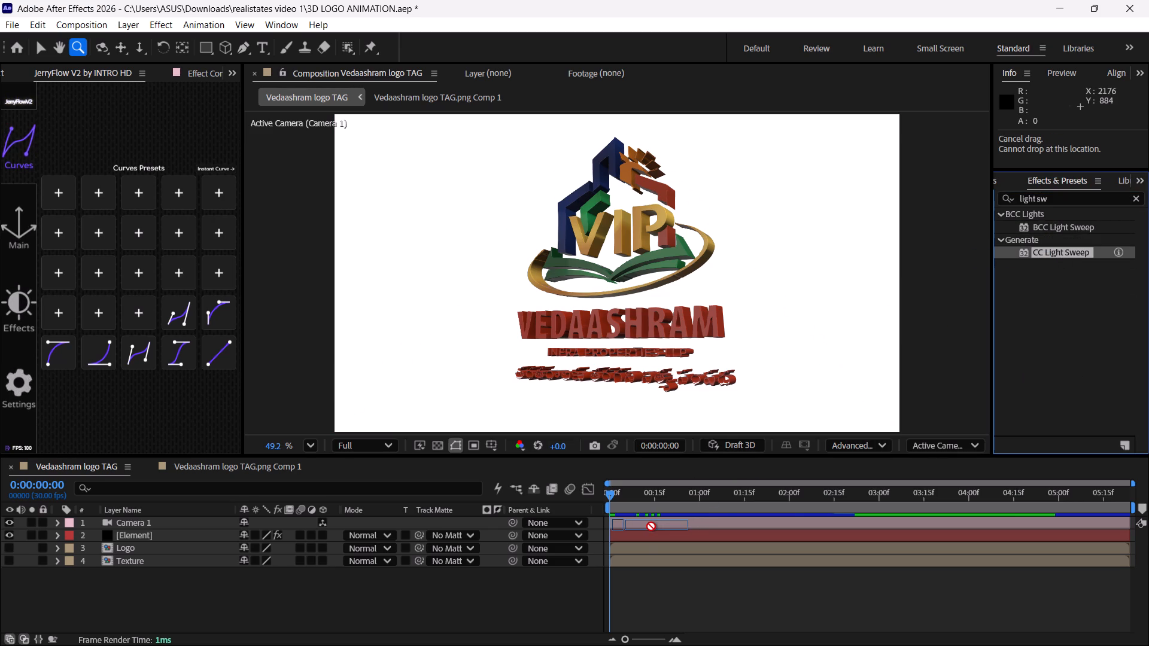
left_click_drag(651, 526, 643, 498)
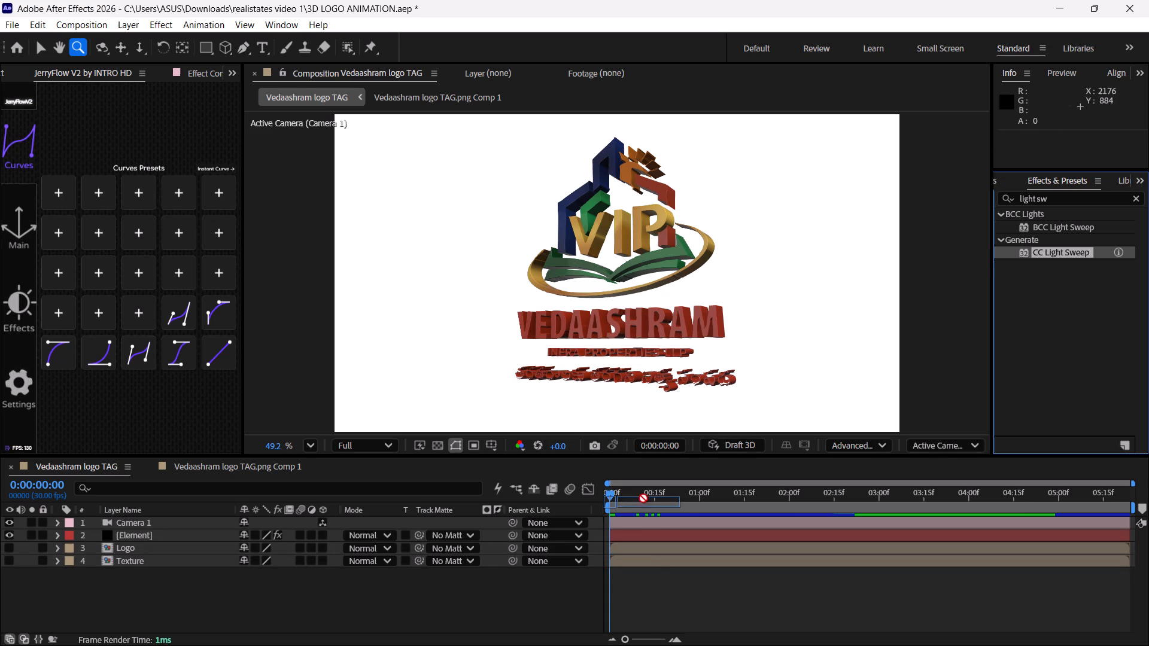
left_click_drag(643, 498, 653, 538)
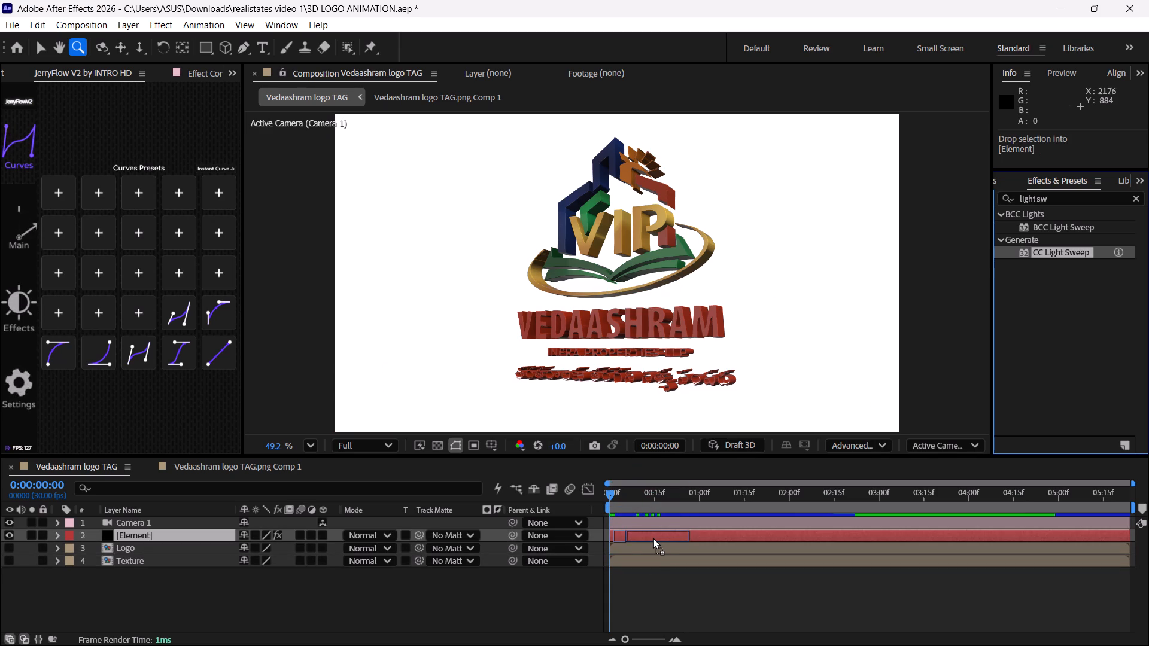
left_click_drag(653, 538, 651, 536)
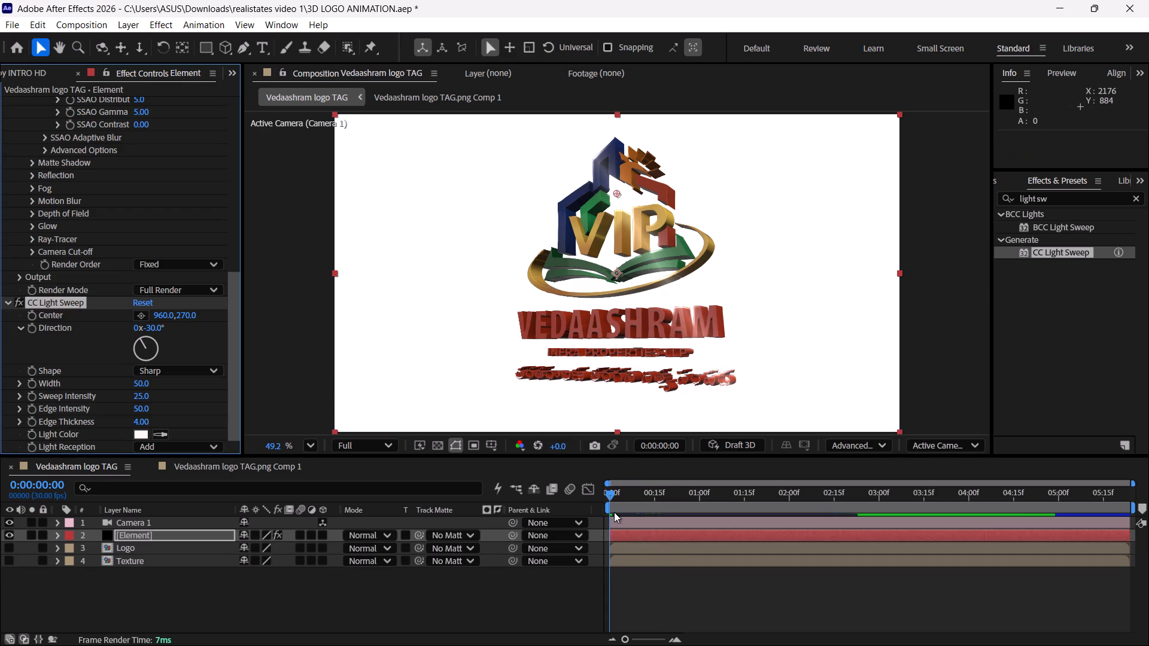
Reposition the CC Light Sweep center over the logo at about 866, 490.
left_click_drag(615, 191, 563, 254)
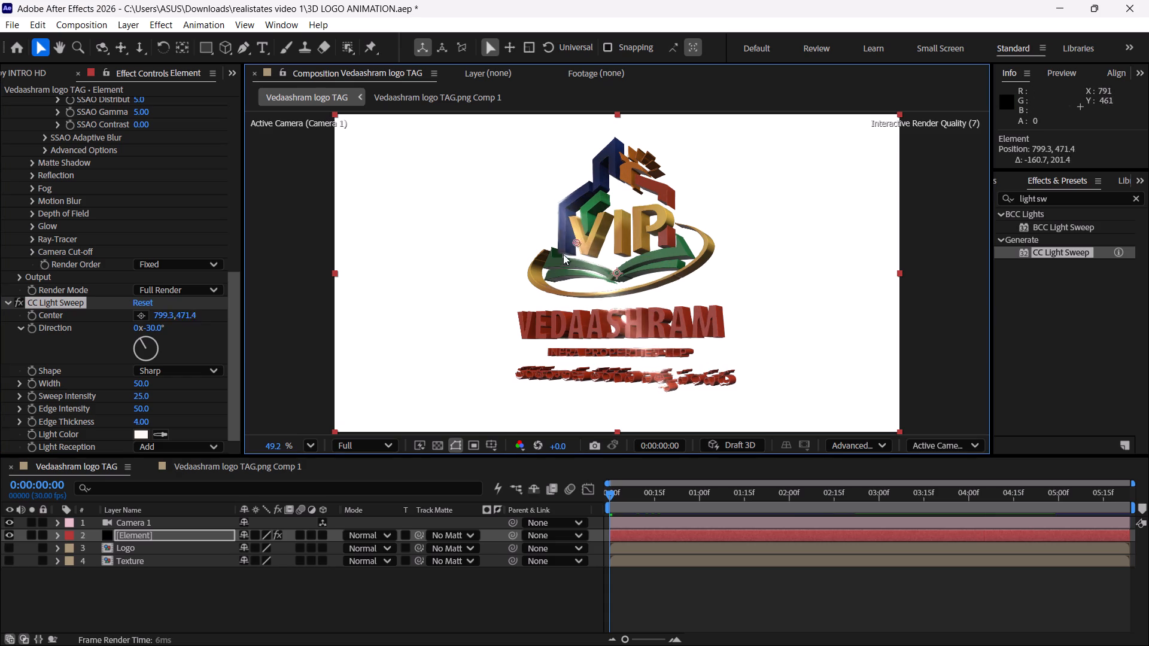
left_click_drag(563, 254, 482, 311)
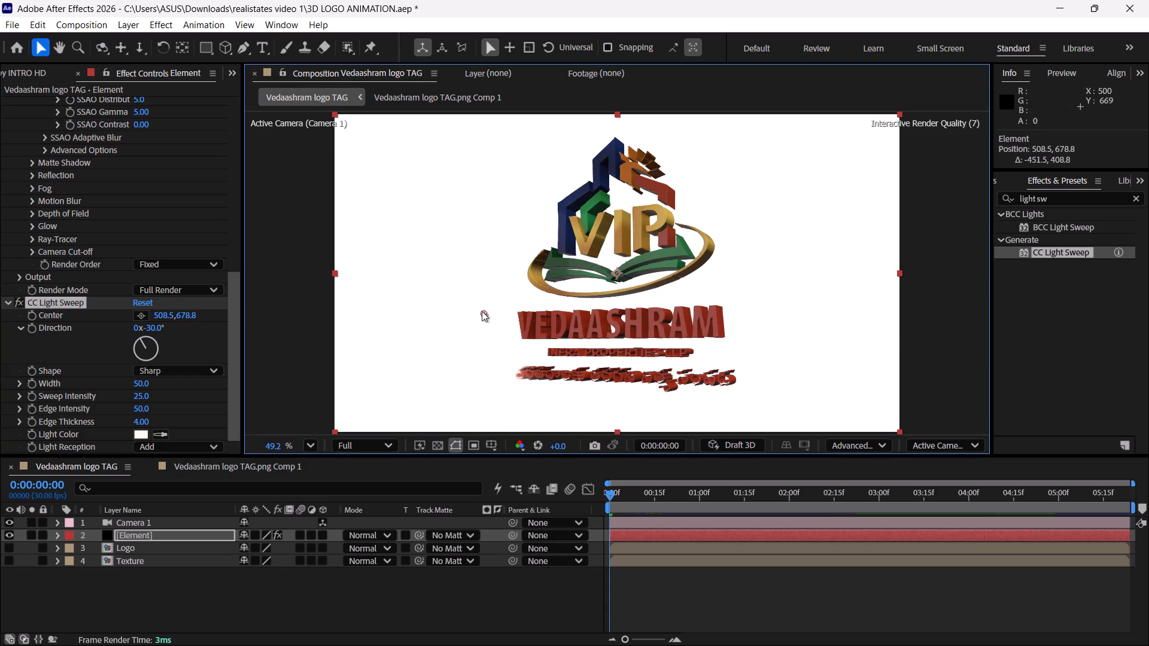
left_click_drag(482, 311, 573, 267)
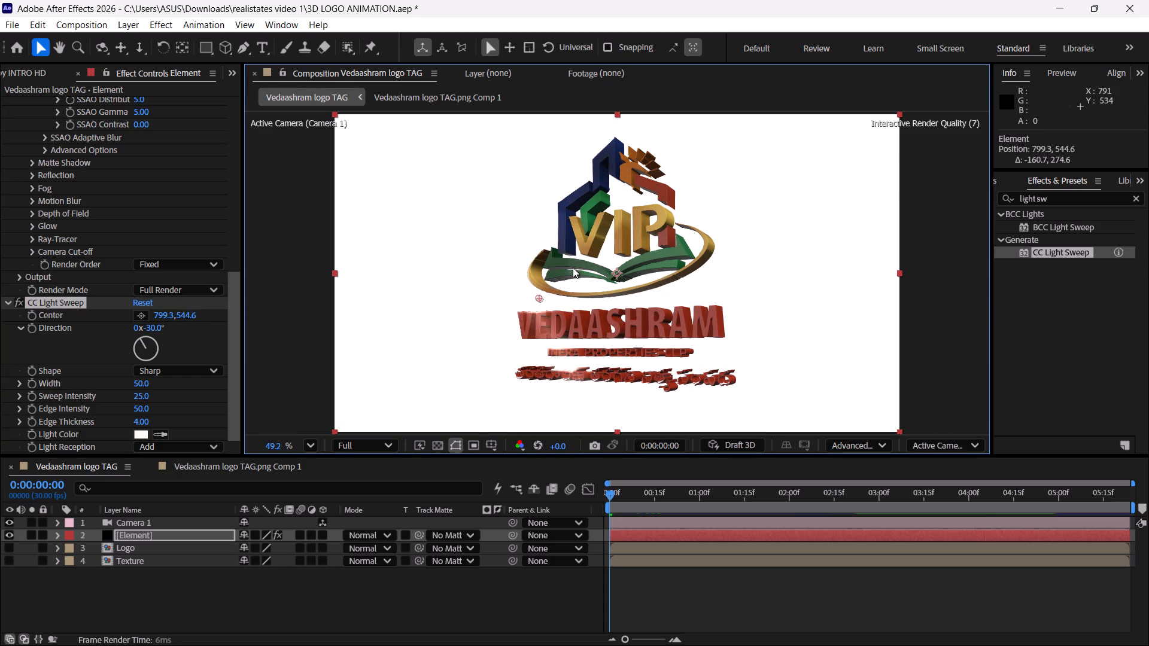
left_click_drag(573, 267, 661, 175)
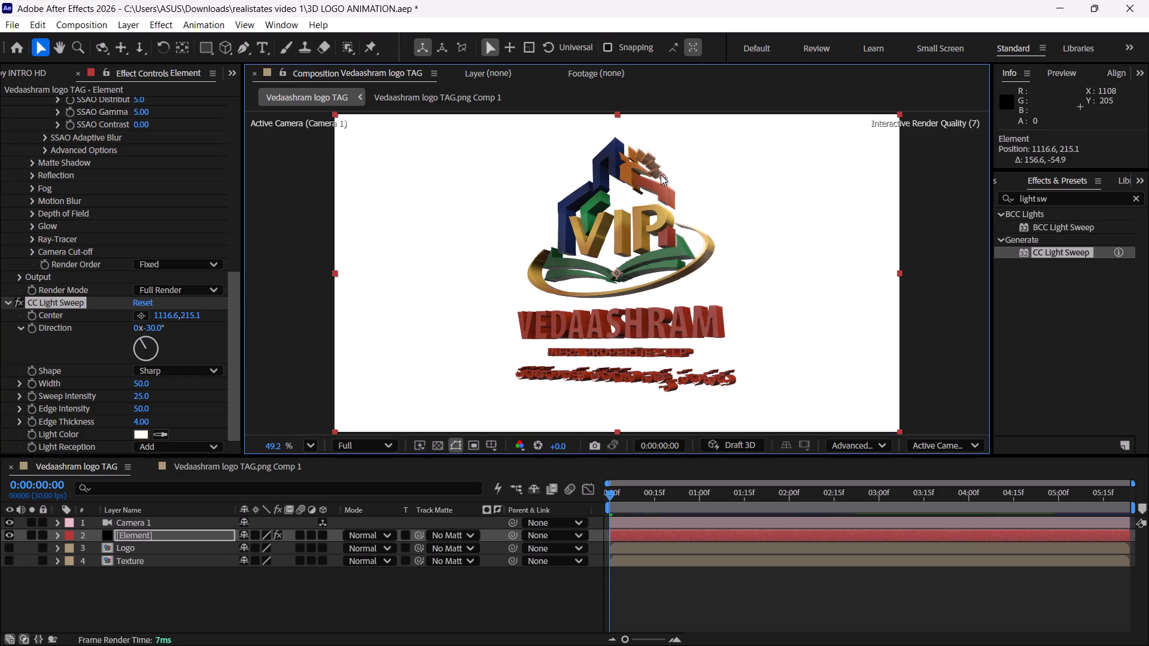
left_click_drag(661, 175, 485, 314)
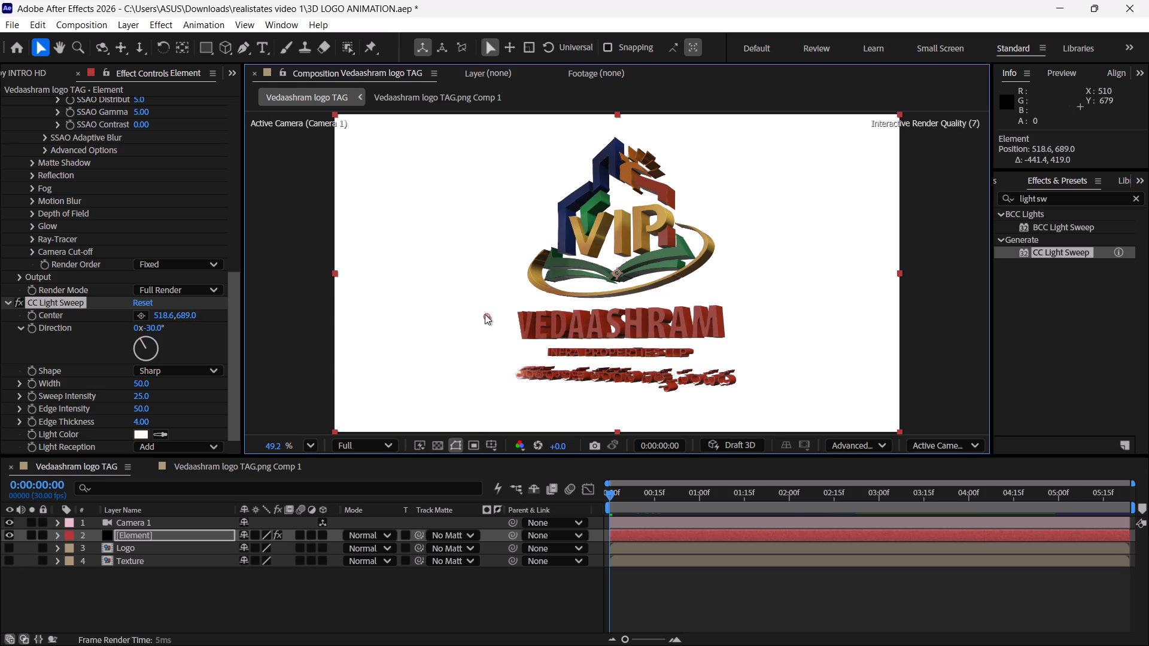
left_click_drag(485, 314, 587, 255)
Preview and scrub the animation to check the light sweep on the logo, stopping at 0:00:00:25.
key("space")
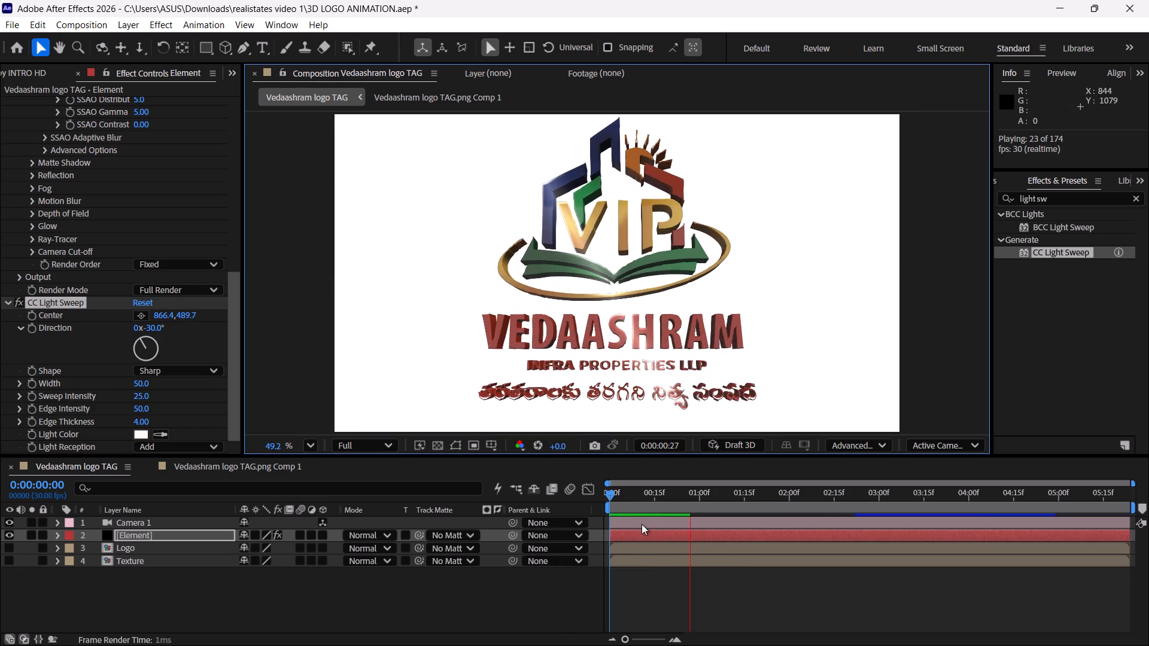
key("space")
left_click_drag(673, 485, 660, 490)
left_click_drag(686, 496, 610, 492)
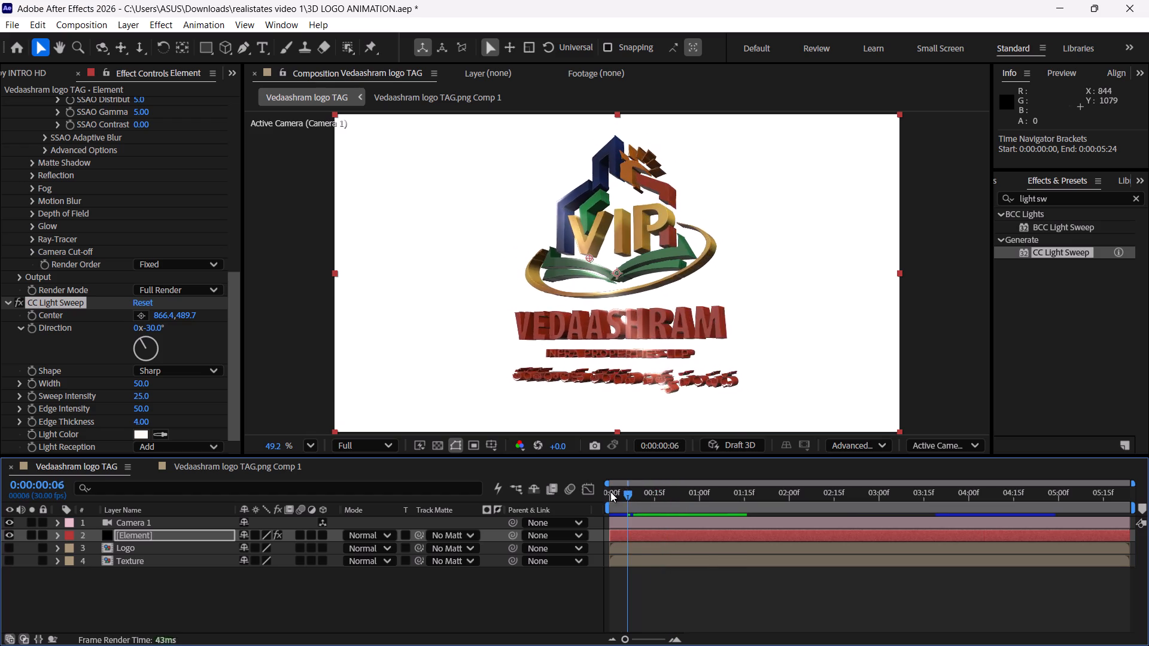
left_click_drag(610, 492, 807, 537)
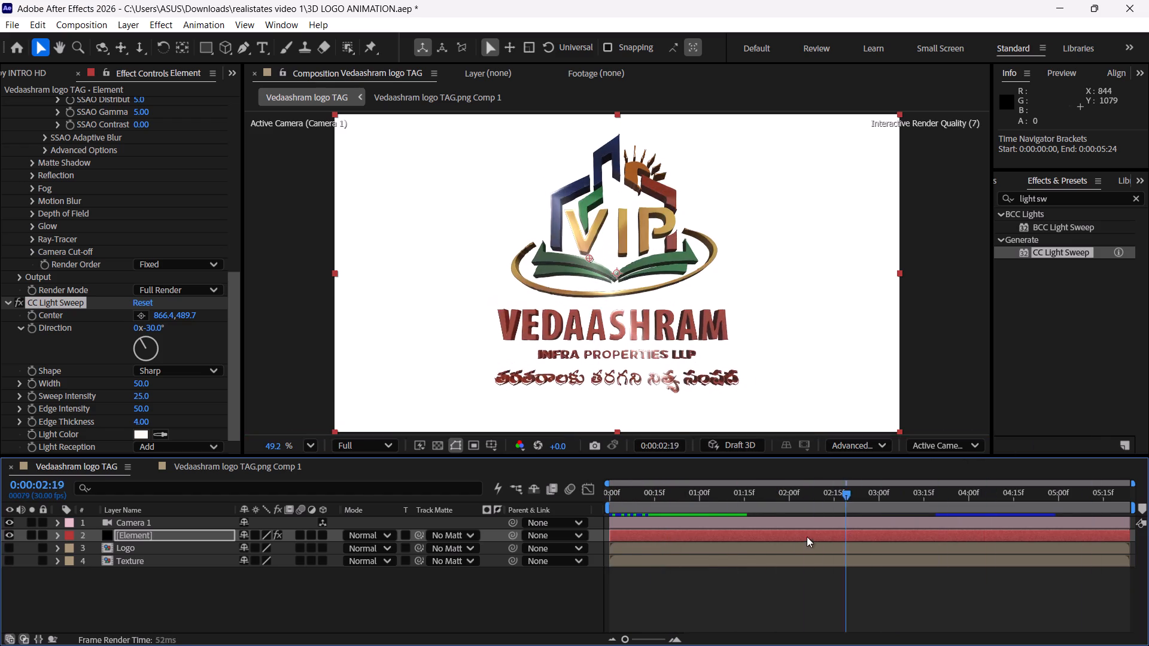
left_click_drag(807, 537, 667, 548)
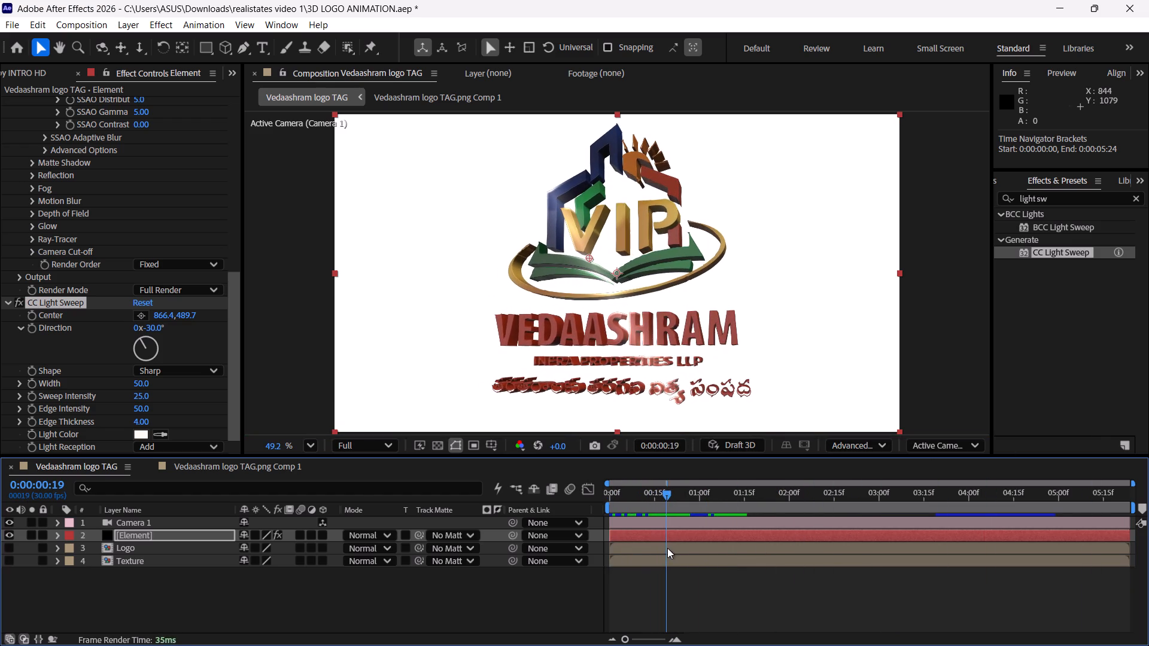
left_click_drag(667, 548, 685, 548)
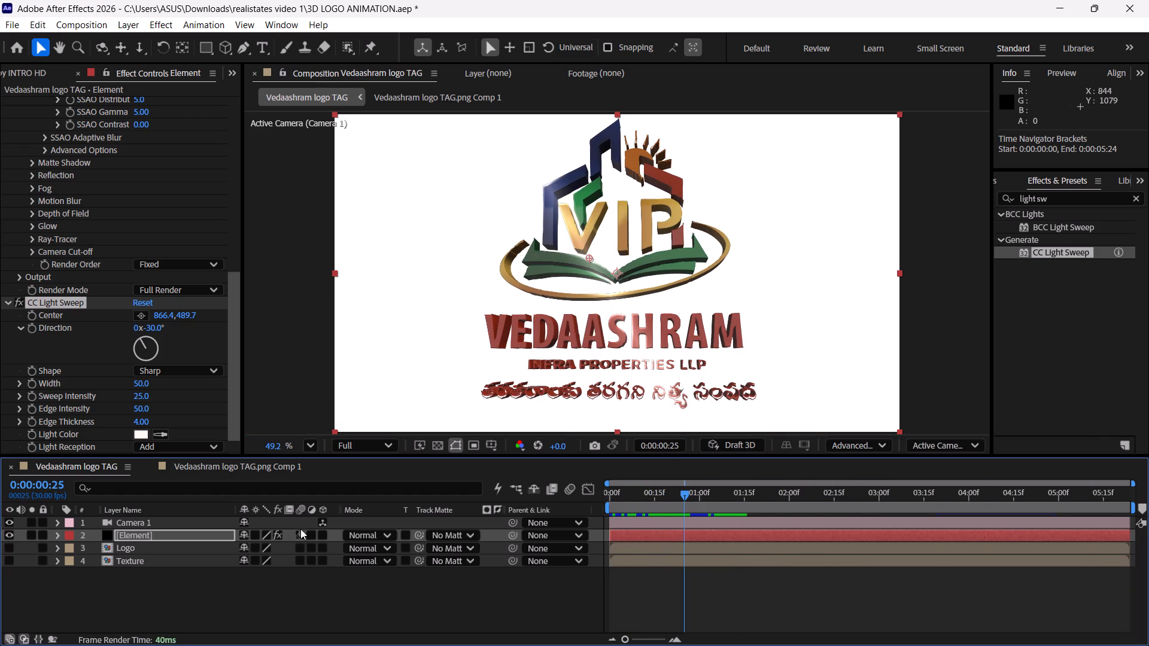
Open the CC Light Sweep Width value for editing.
left_click(144, 380)
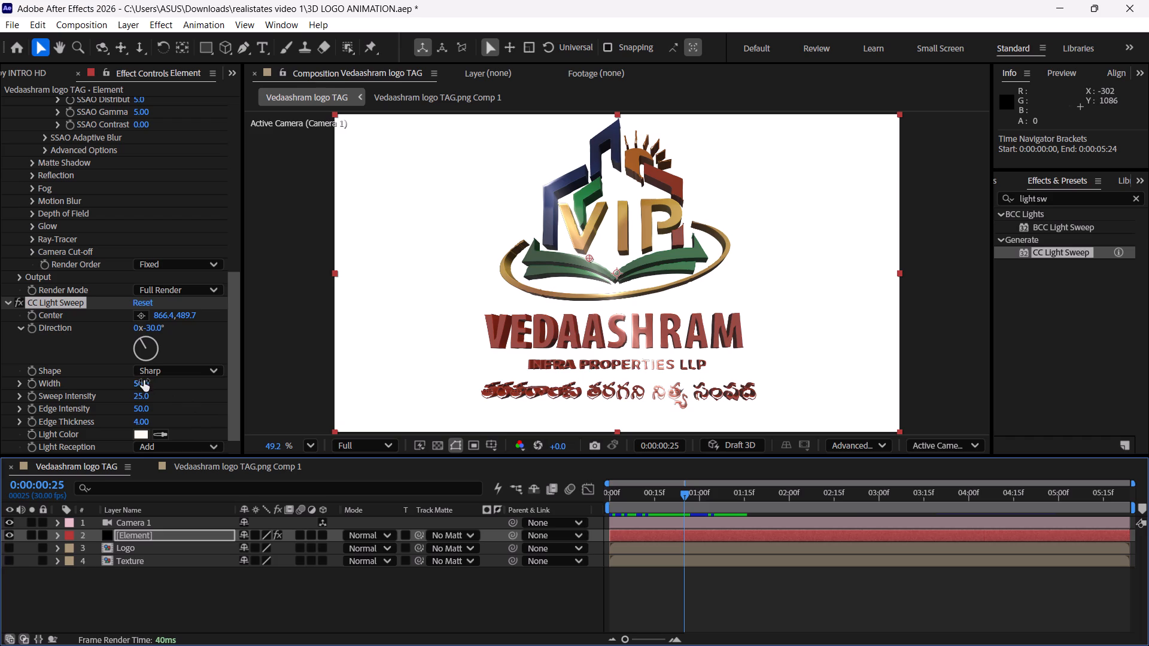